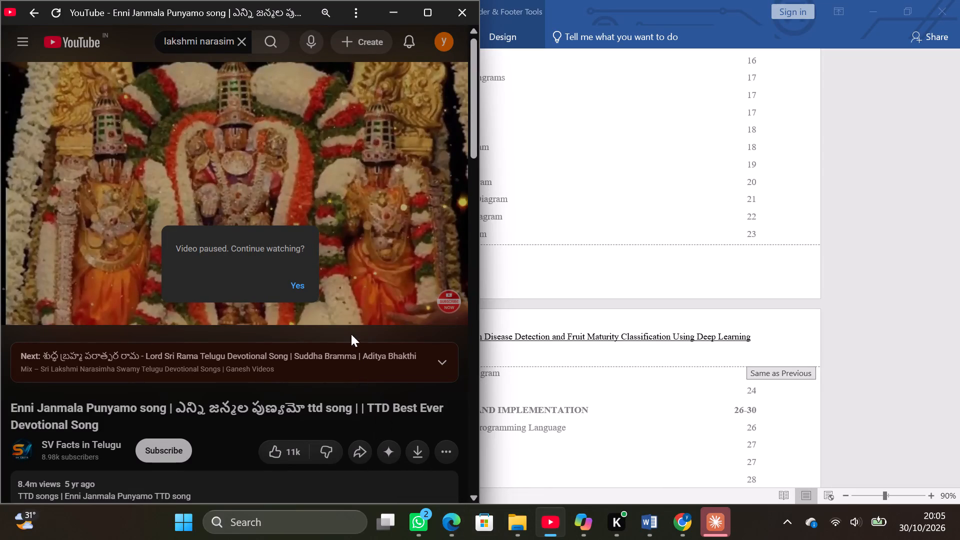
Resume the paused video and search YouTube for "header and footer setting in word".
left_click(300, 280)
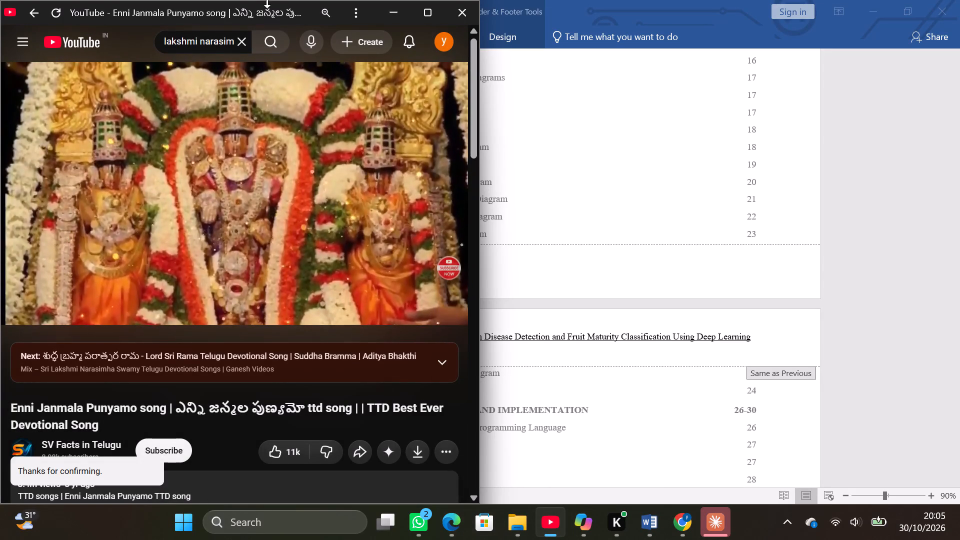
left_click(216, 38)
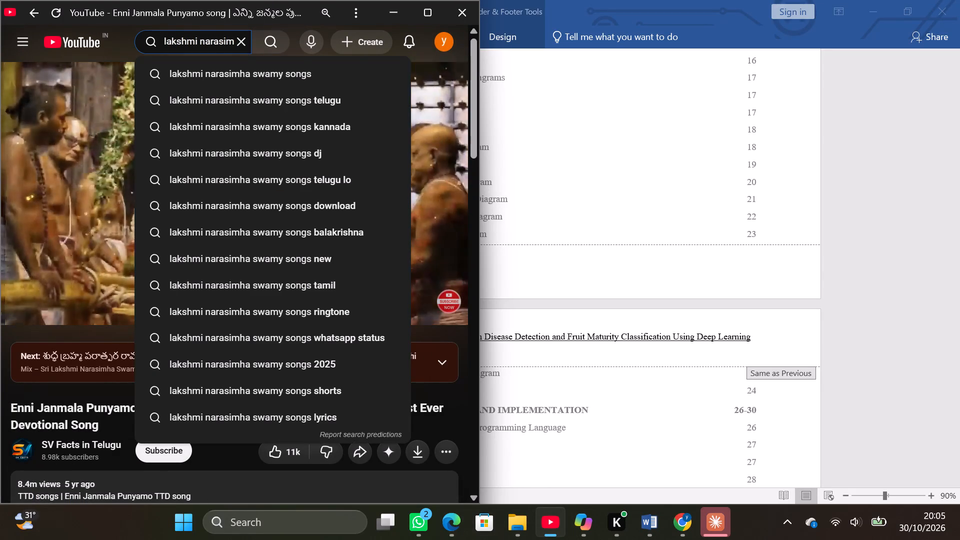
left_click(234, 44)
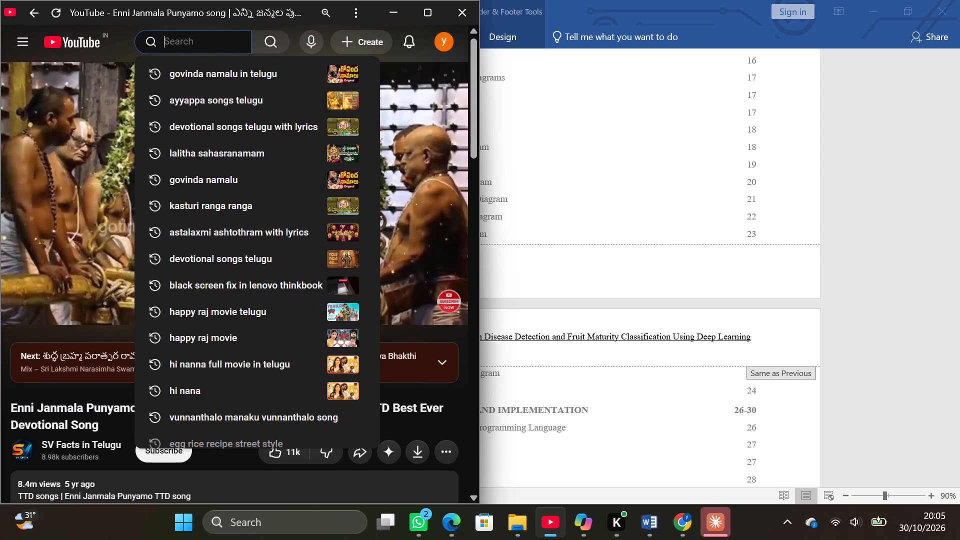
type("header")
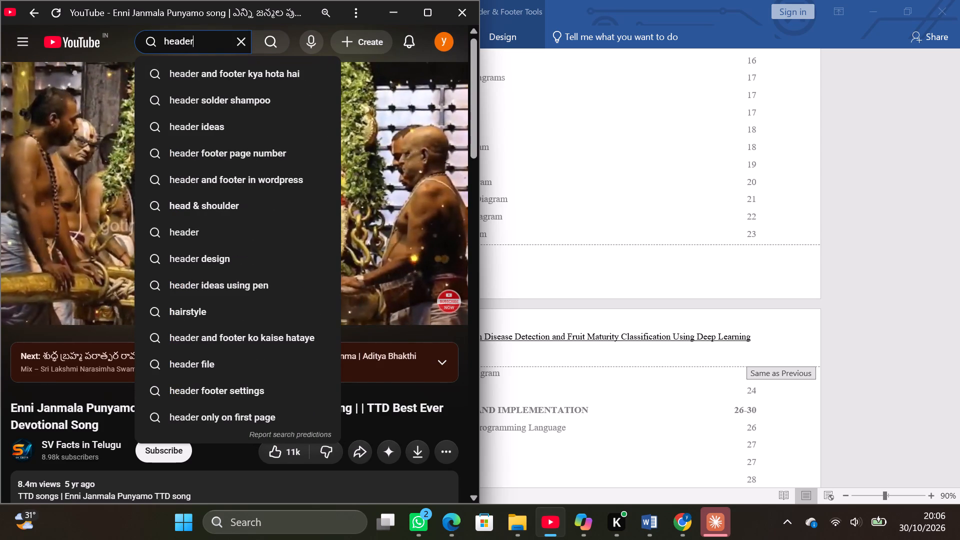
key("space")
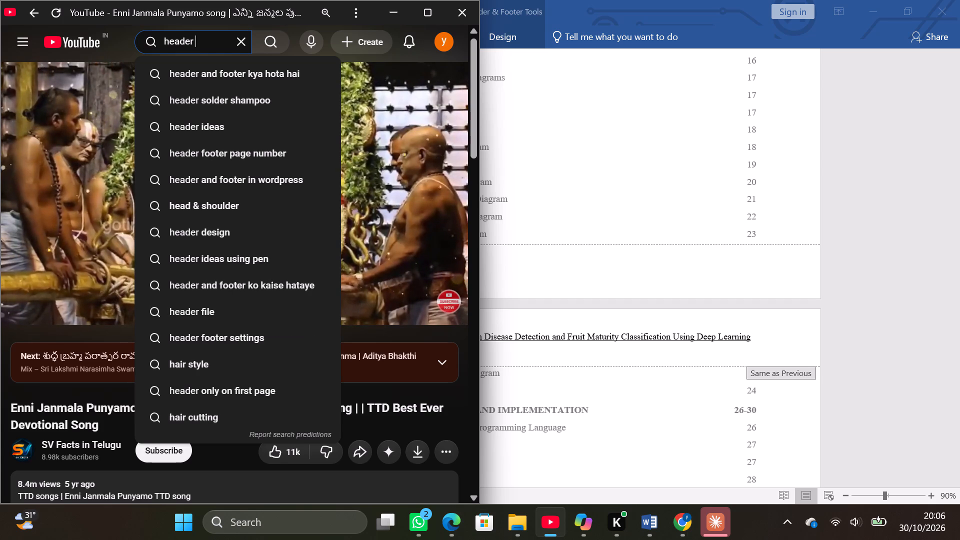
type("andd")
key("space")
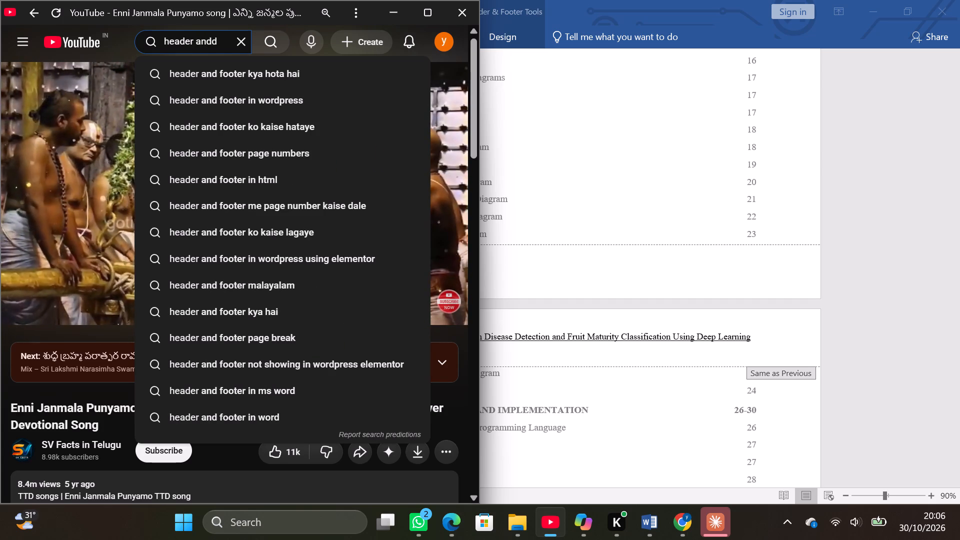
type("foote")
type("r")
key("space")
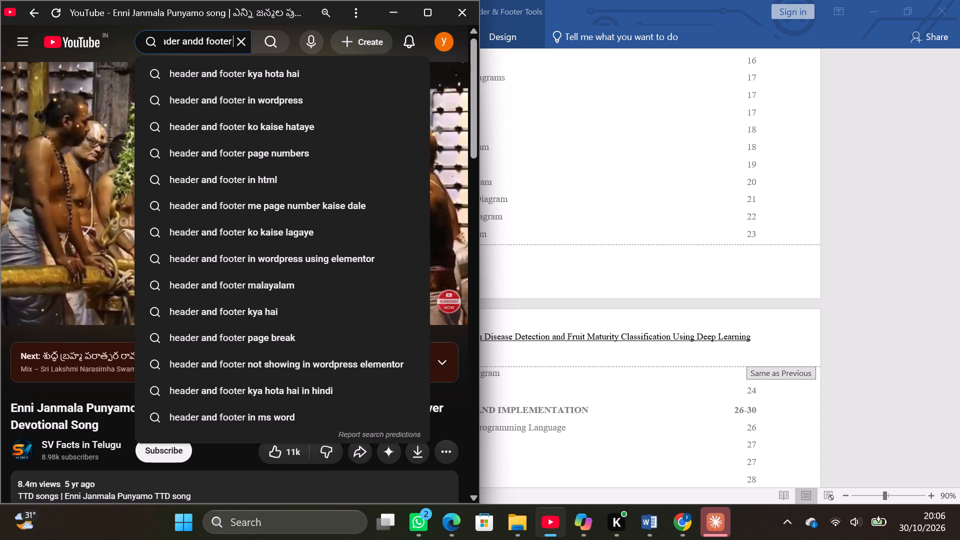
type("sett")
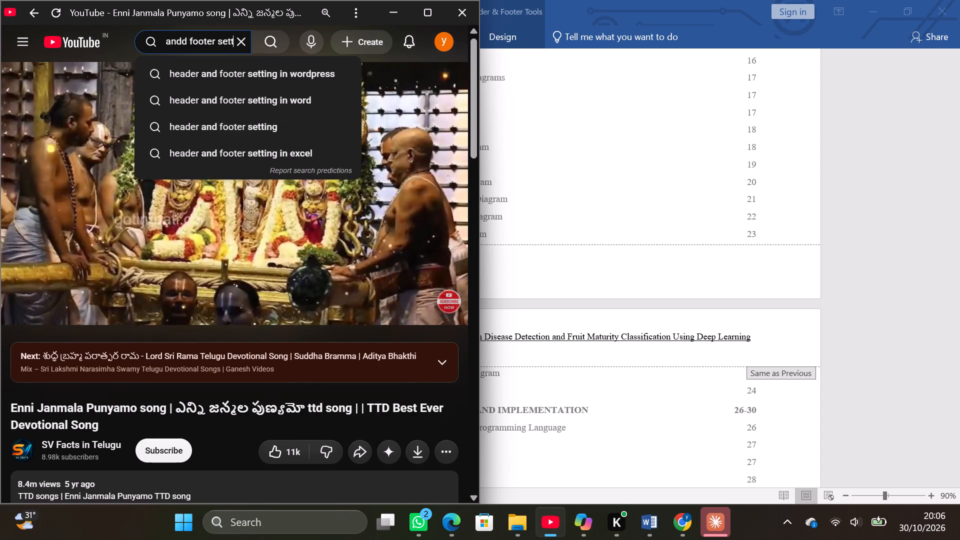
key("Down")
key("Down")
key("Return")
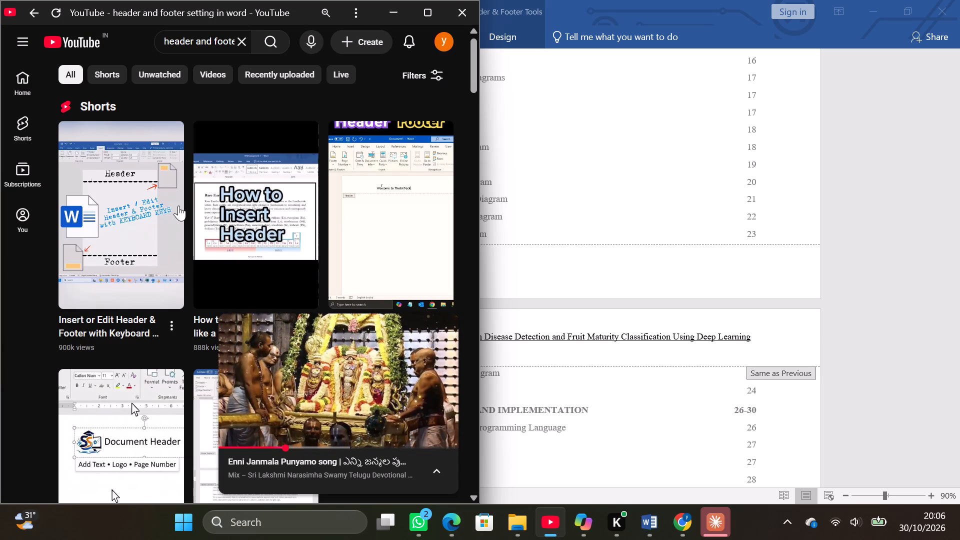
Watch the short on inserting or editing a header and footer with keyboard keys, and close the devotional song's mini player.
left_click(154, 185)
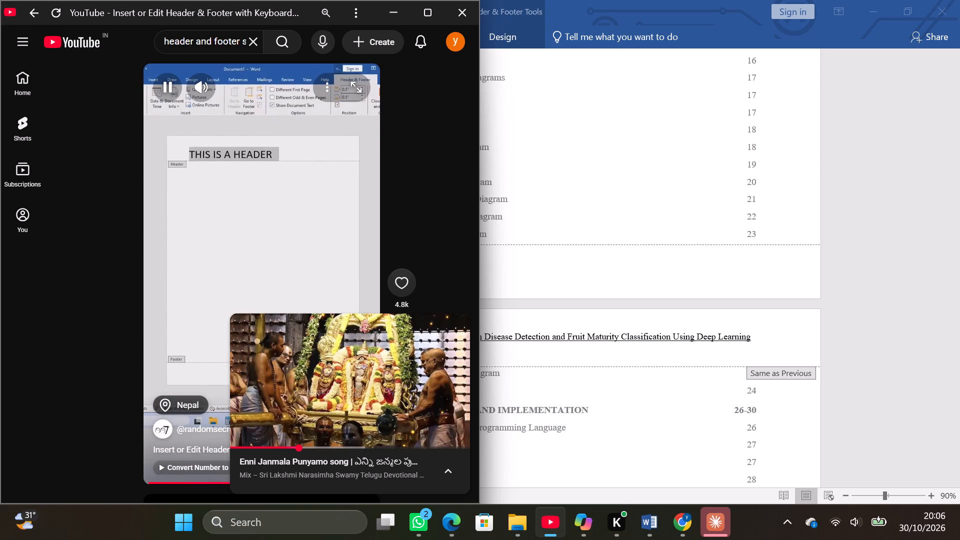
left_click(154, 185)
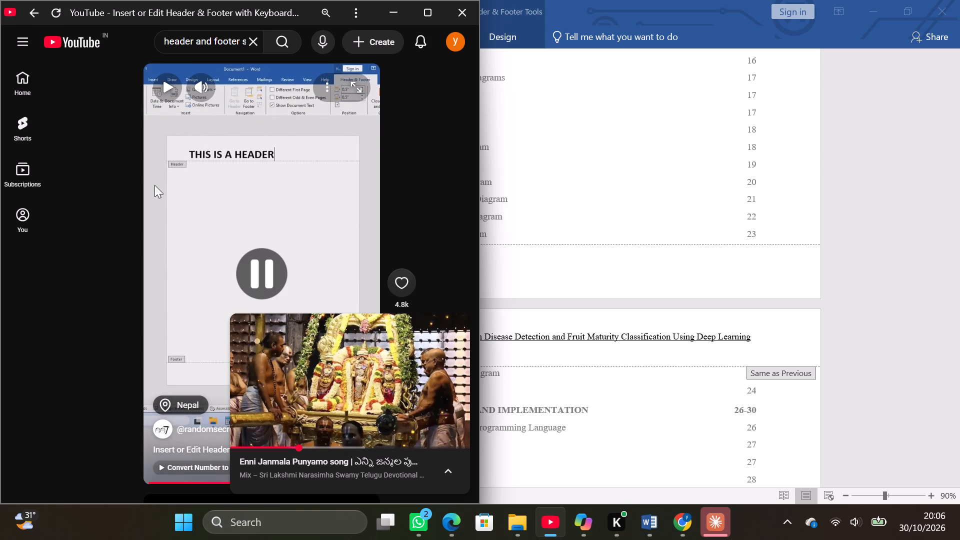
left_click(180, 142)
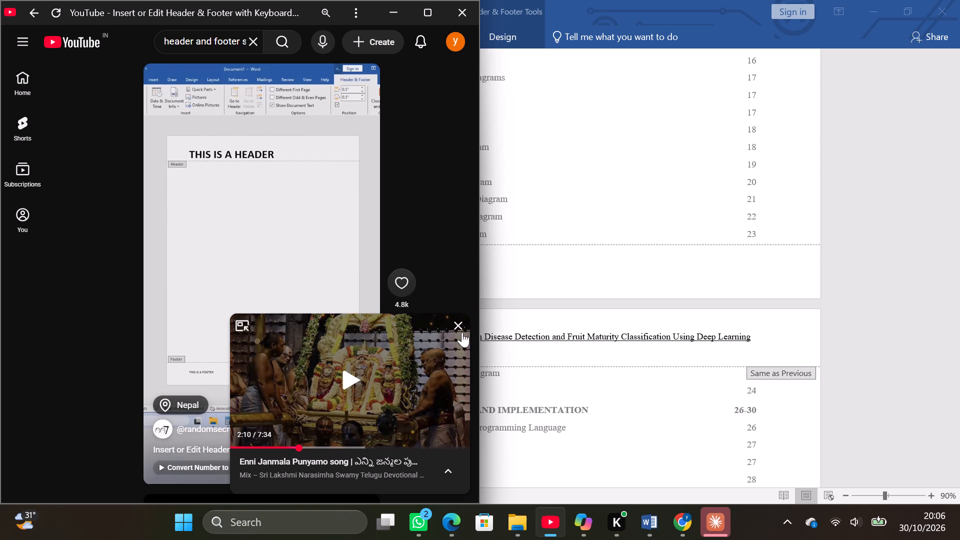
left_click(460, 329)
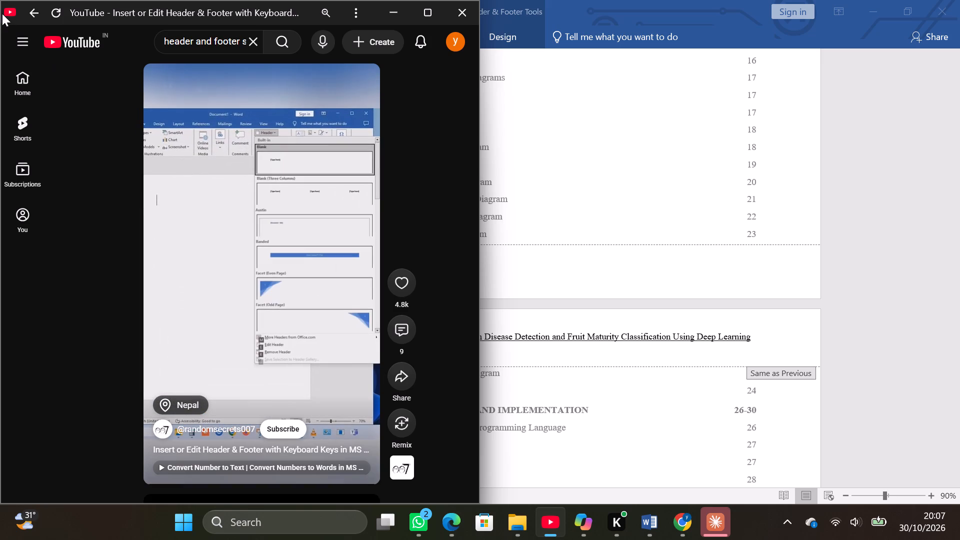
Return to the search results and open the short "Different Headers on different Pages in MS …".
left_click(39, 16)
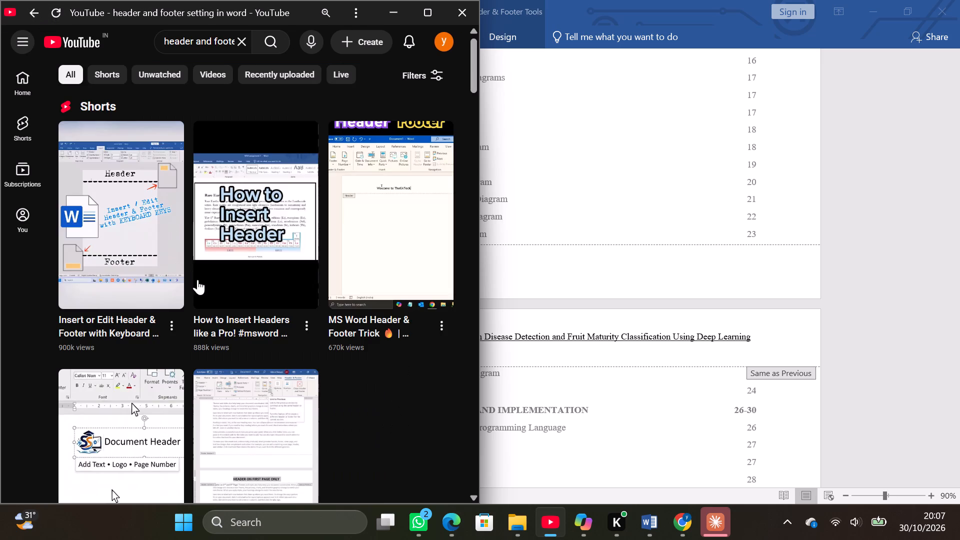
scroll(203, 289, "down", 3)
scroll(203, 289, "up", 1)
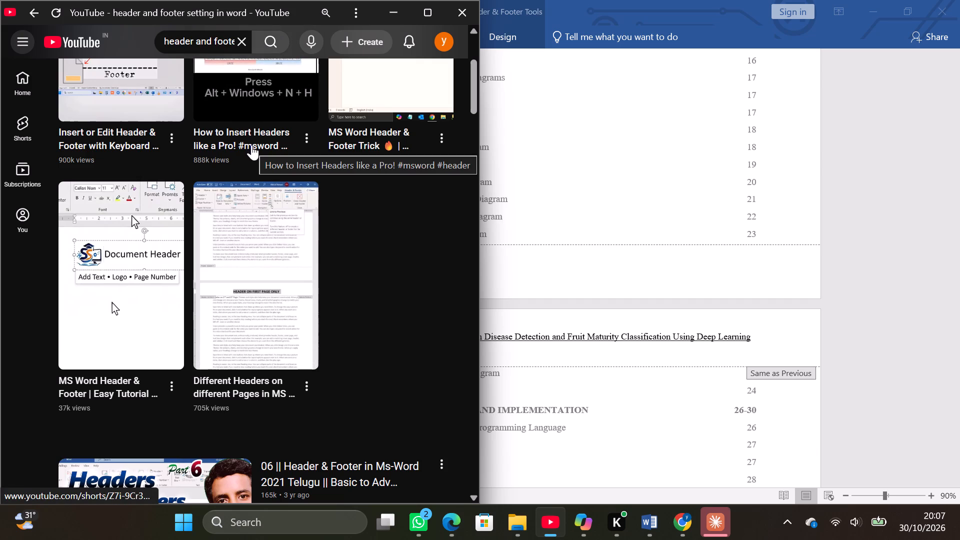
left_click(253, 197)
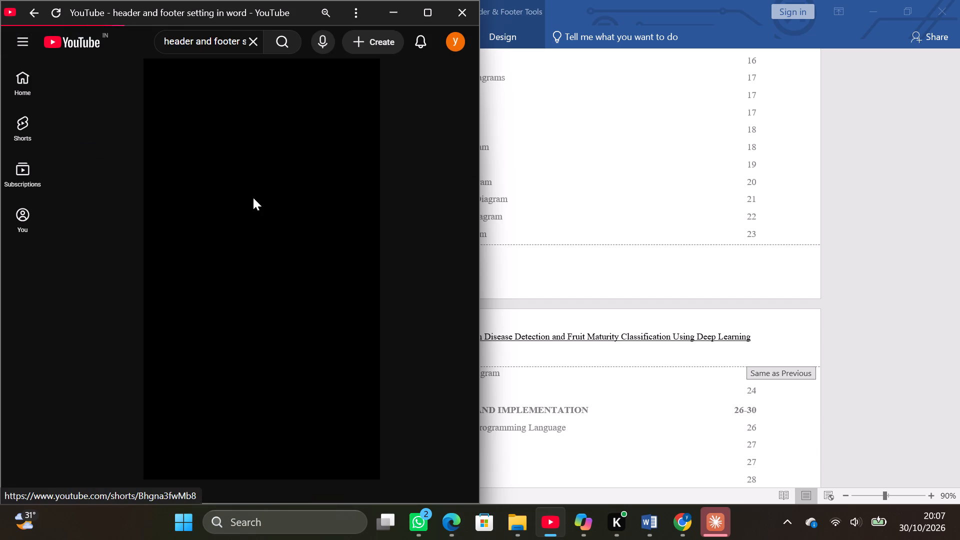
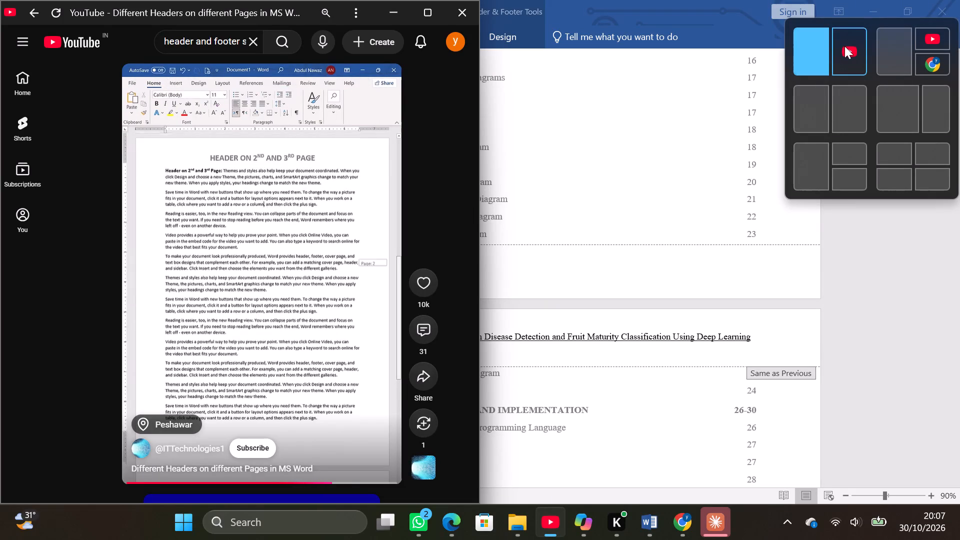
Arrange the Word report and the YouTube video side by side, and close the report's Navigation pane.
left_click(844, 46)
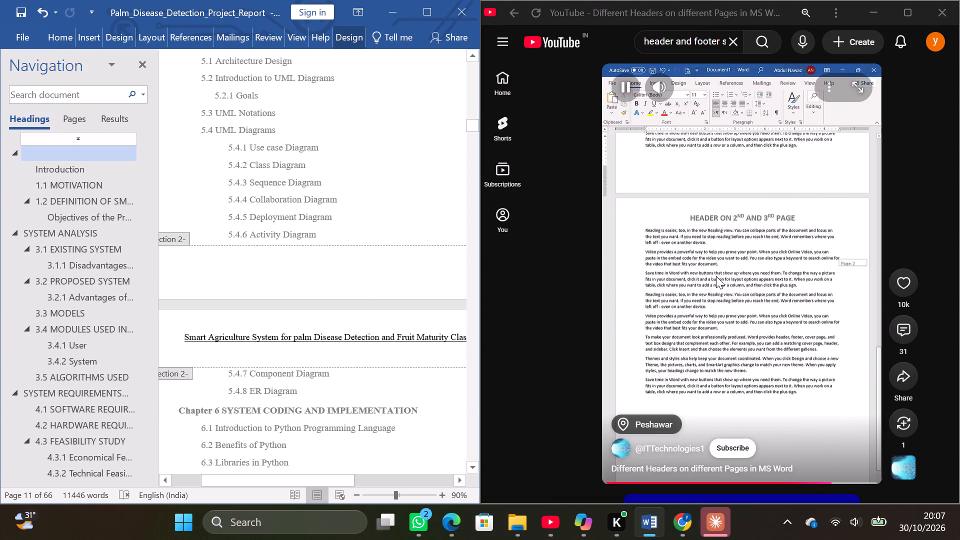
scroll(716, 276, "up", 5)
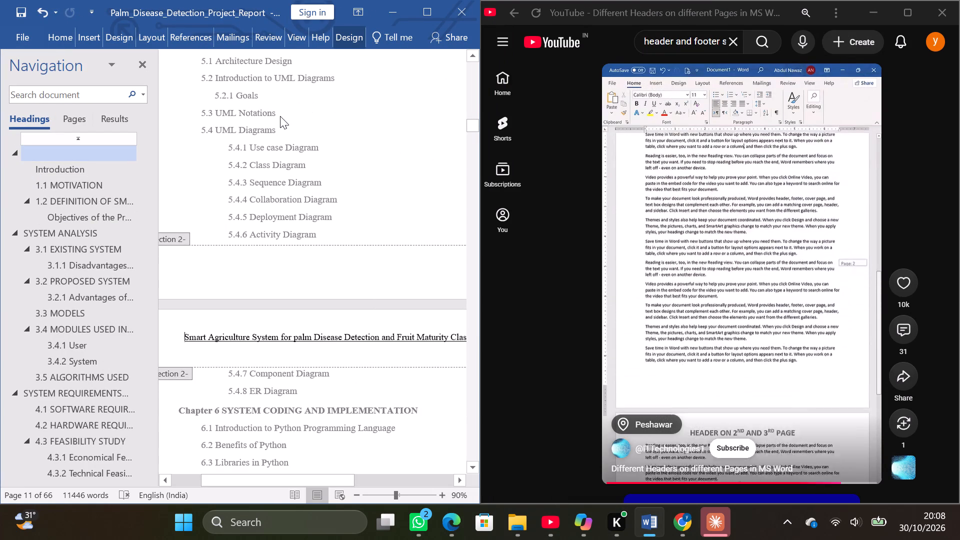
left_click(144, 61)
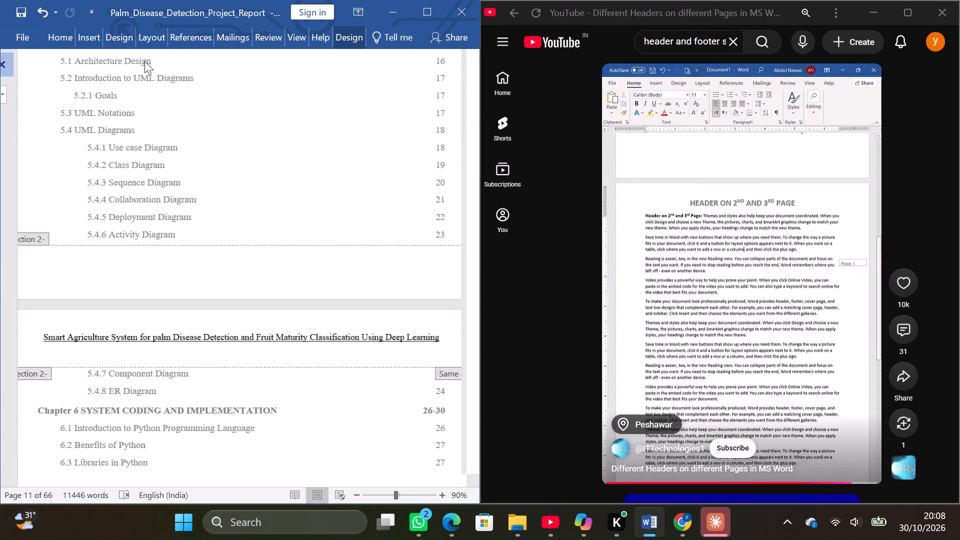
Copy the header text "Smart Agriculture System for palm Disease Detection and Fruit Maturity Classification Using Deep Learning" from the ABSTRACT page.
scroll(188, 185, "up", 20)
scroll(188, 185, "up", 11)
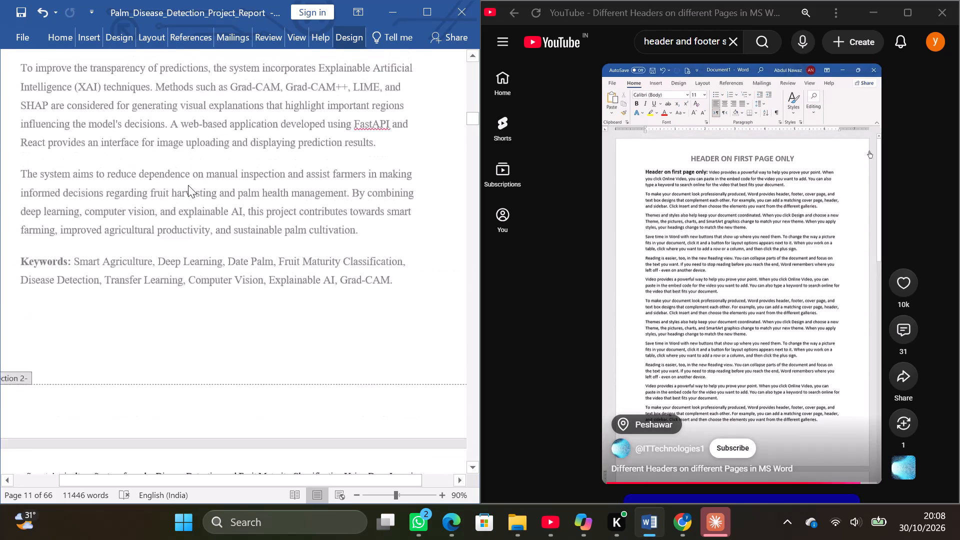
scroll(188, 185, "up", 18)
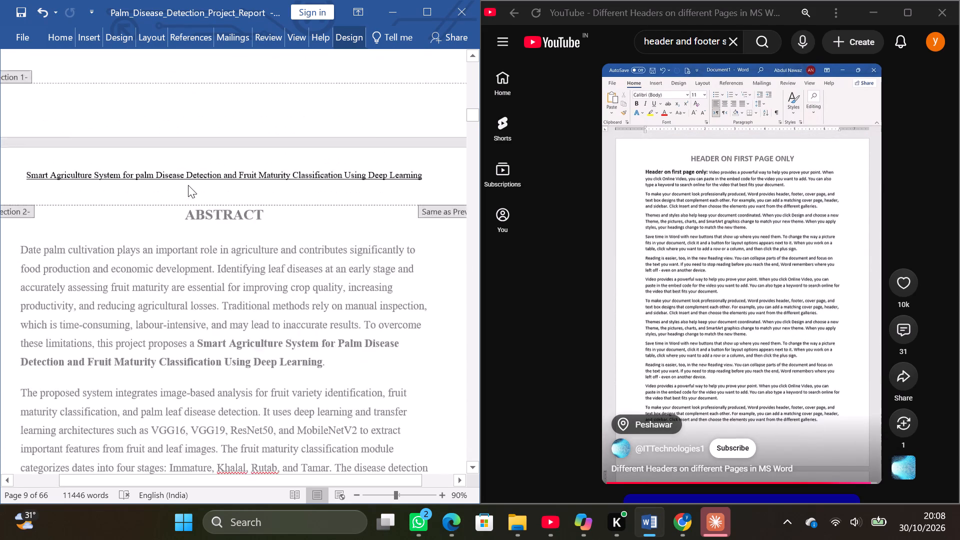
scroll(213, 230, "up", 6)
scroll(213, 230, "down", 4)
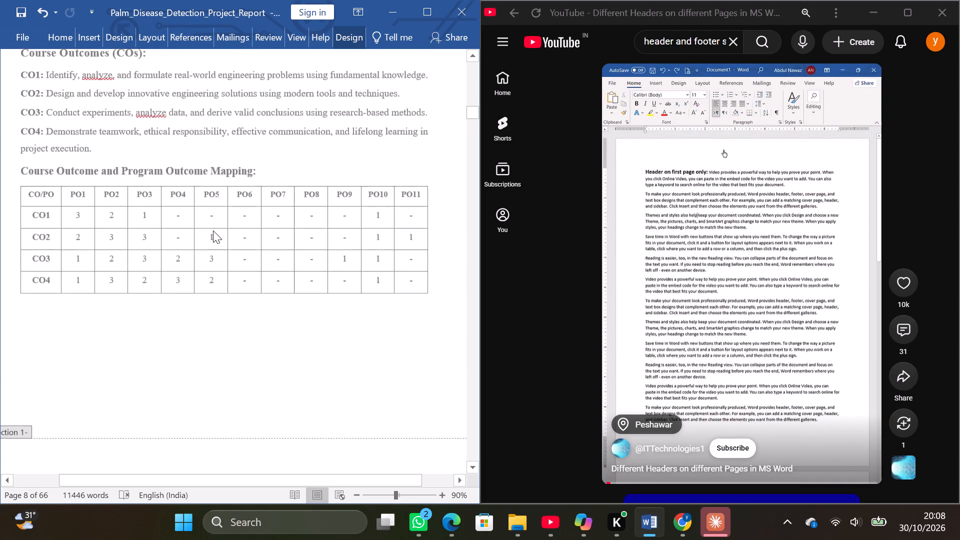
scroll(213, 230, "down", 6)
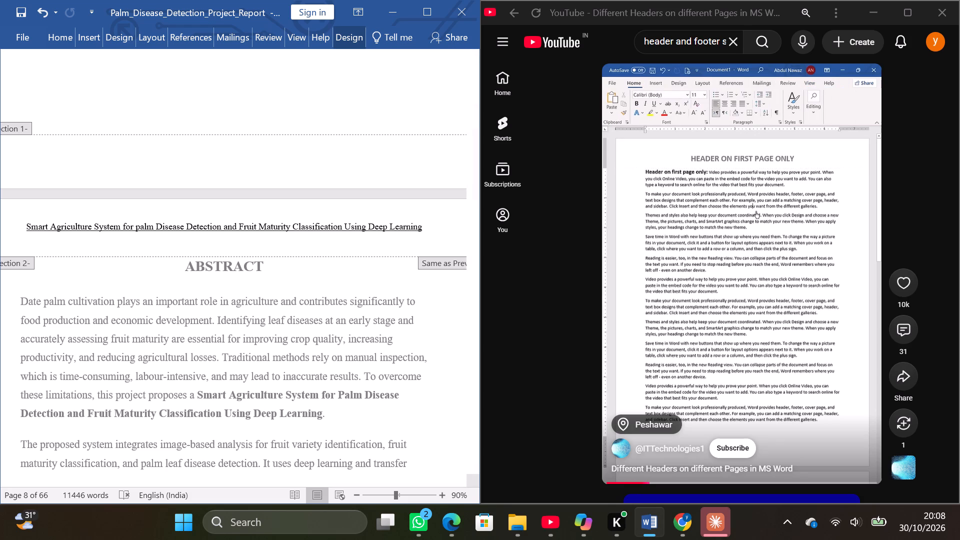
double_click(423, 228)
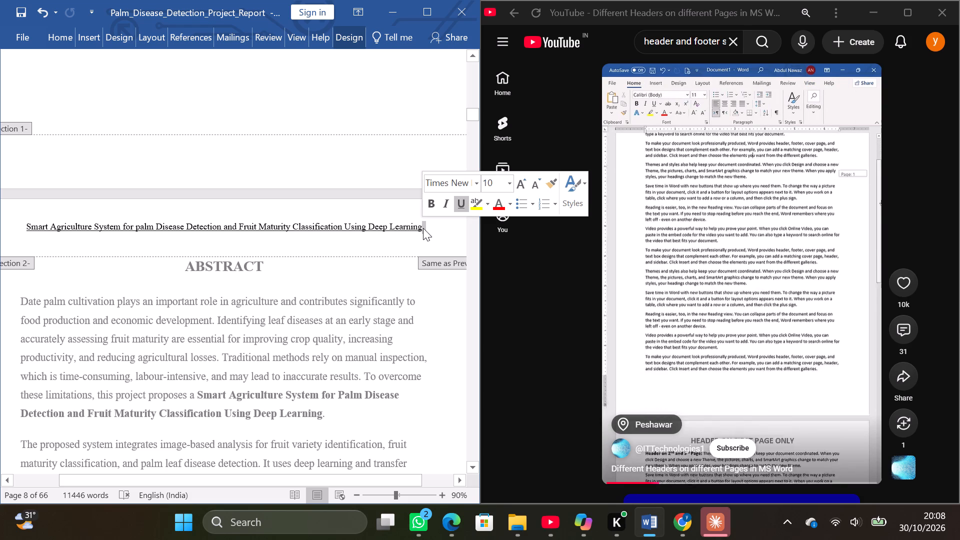
triple_click(416, 228)
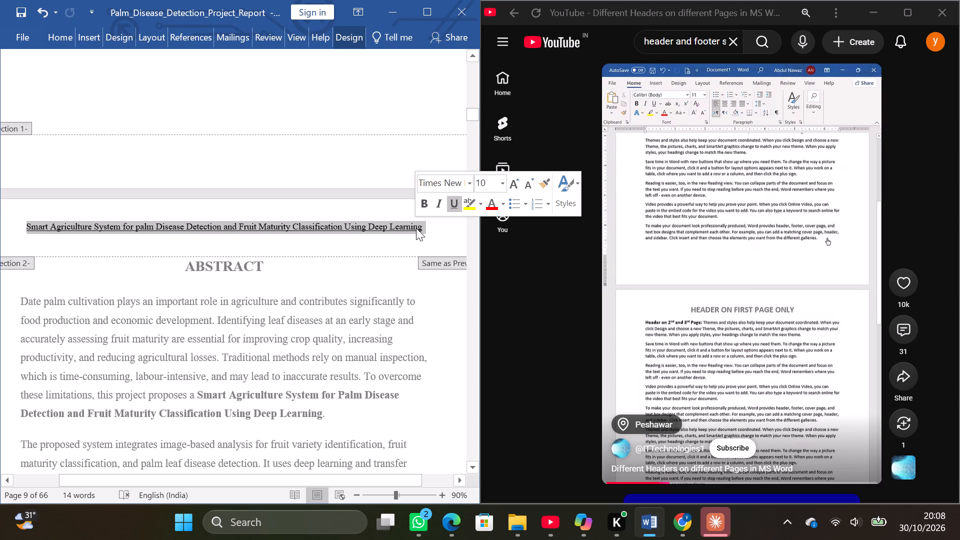
key("ctrl+c")
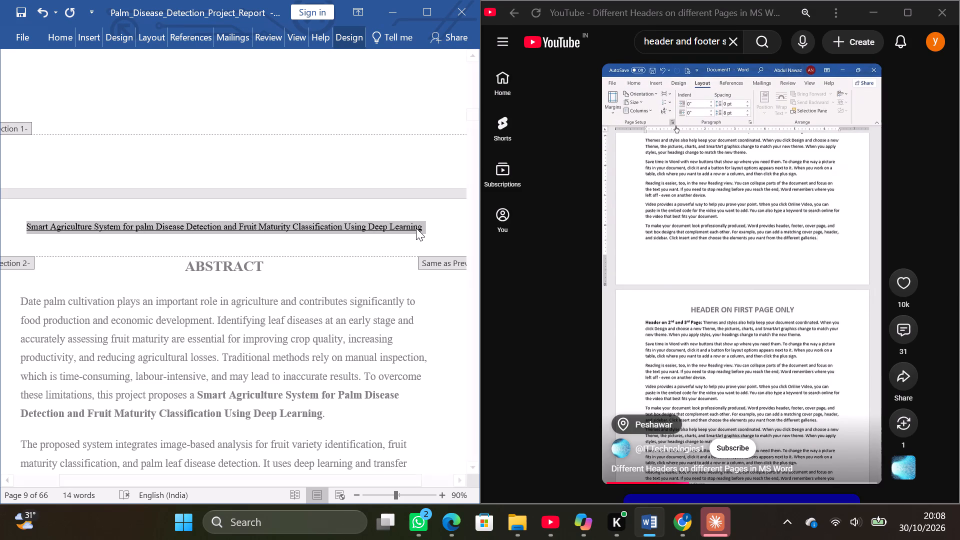
In Page Setup, apply the settings to "This point forward" from the ABSTRACT page's header.
left_click(158, 36)
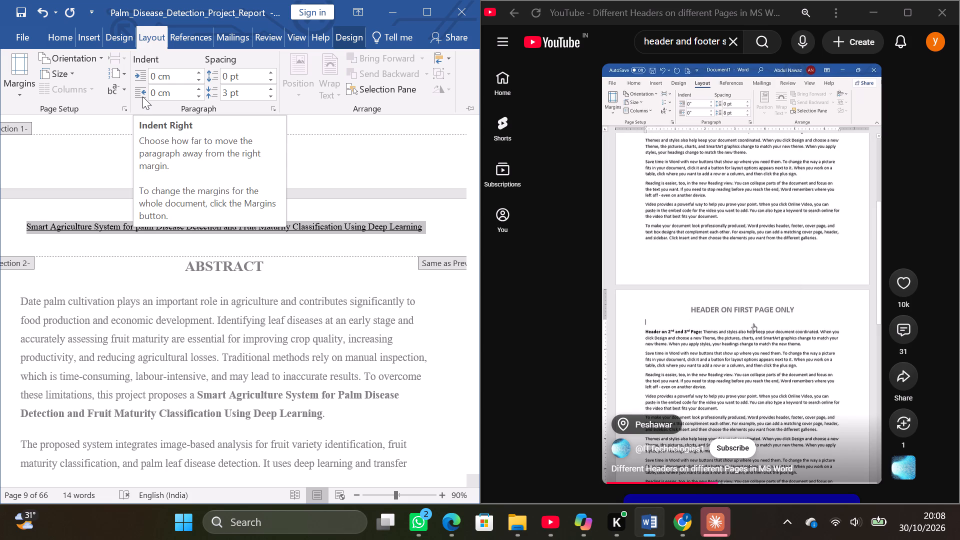
left_click(117, 110)
left_click(125, 109)
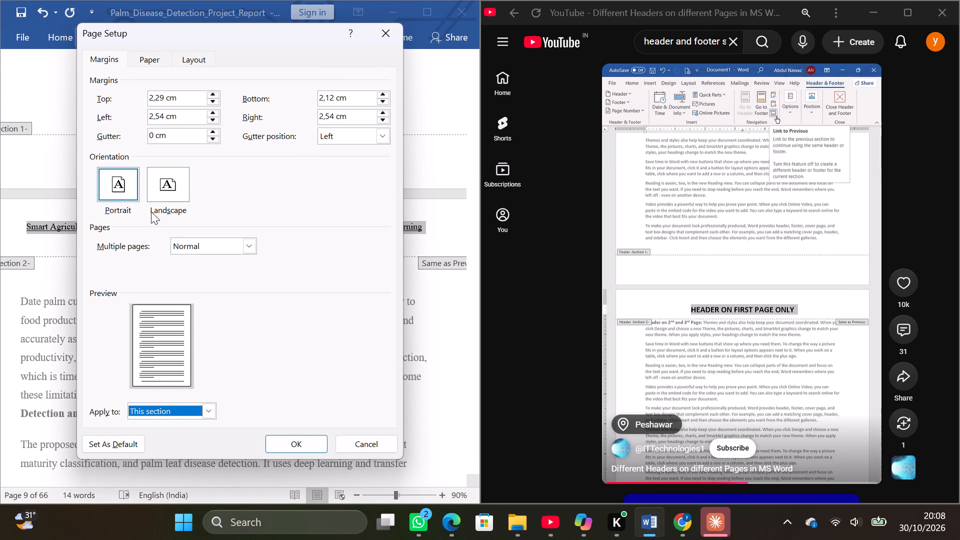
scroll(177, 242, "down", 4)
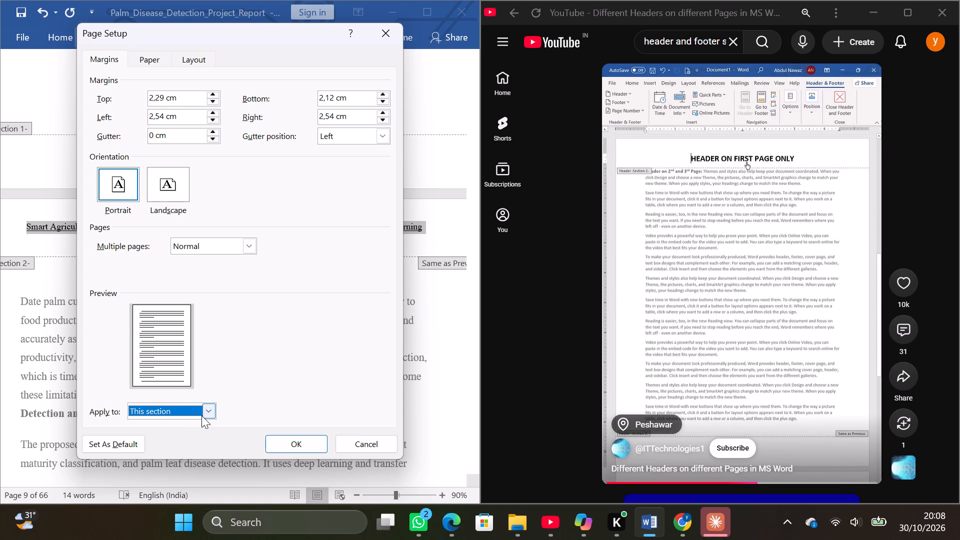
left_click(203, 413)
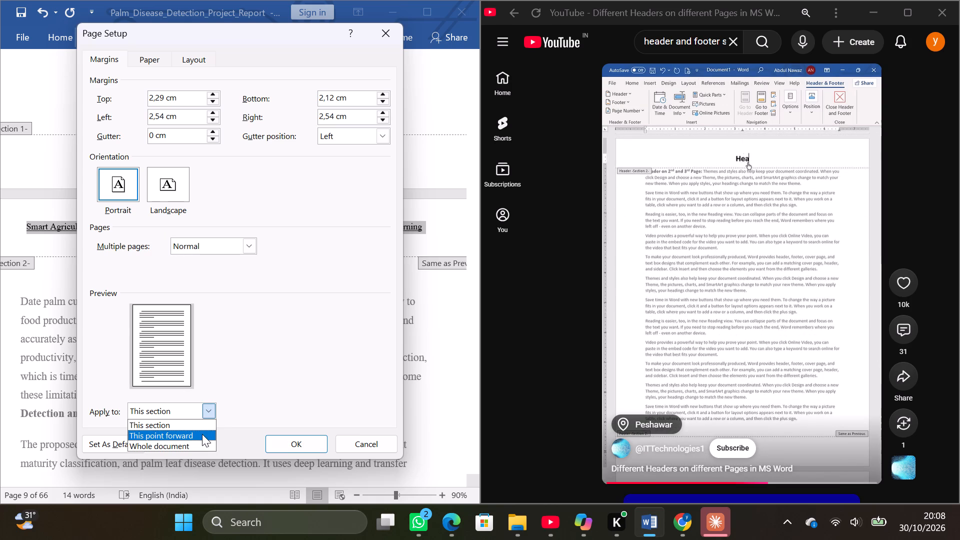
left_click(202, 437)
left_click(296, 443)
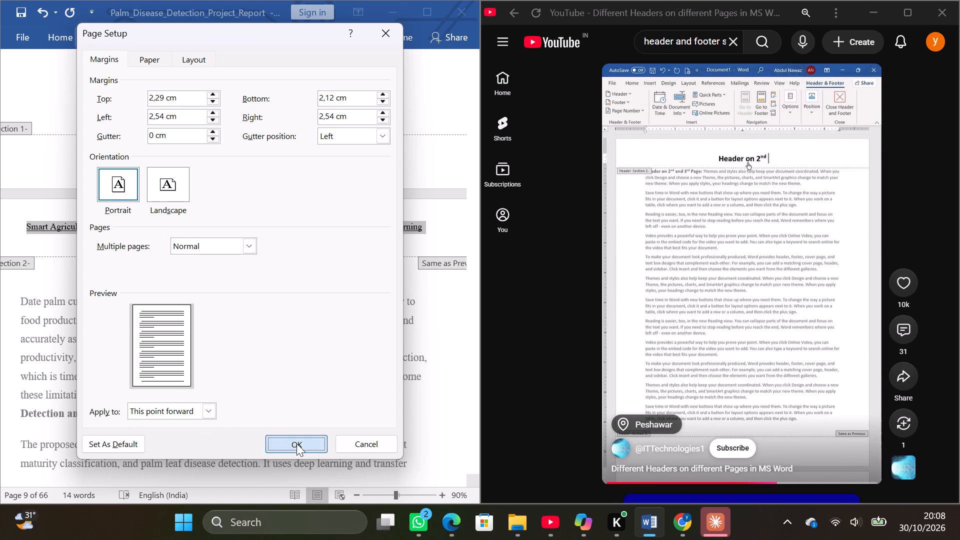
Delete the whole project title from the header of the ABSTRACT page.
scroll(319, 406, "up", 3)
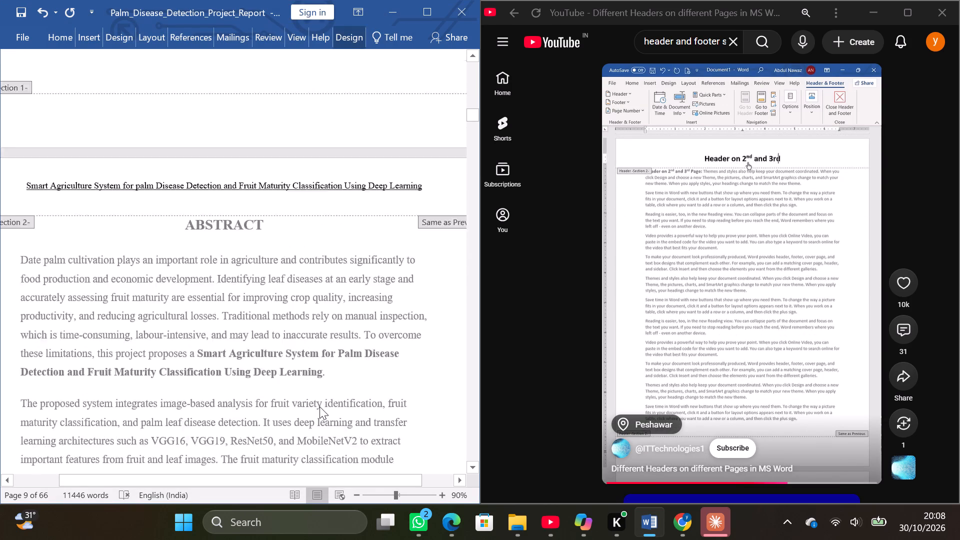
scroll(319, 406, "up", 2)
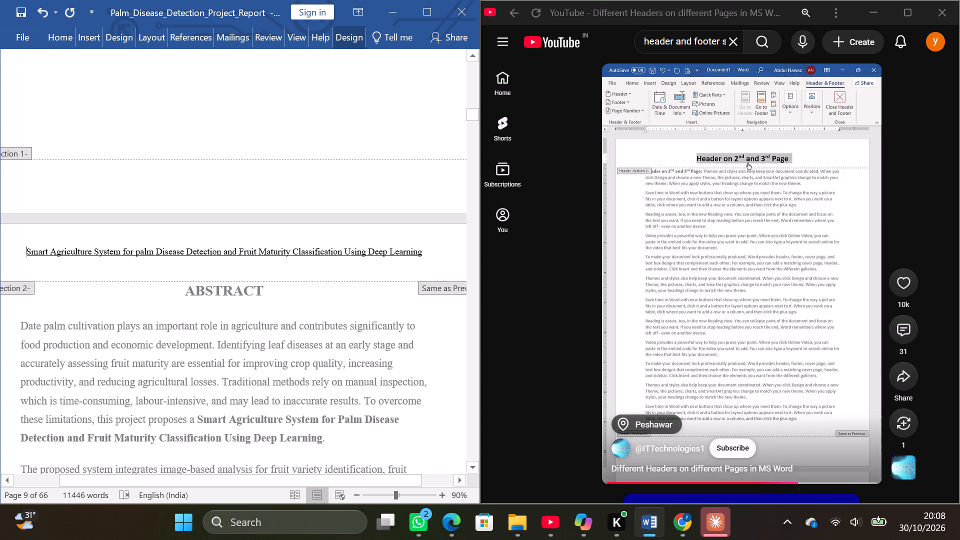
left_click(425, 246)
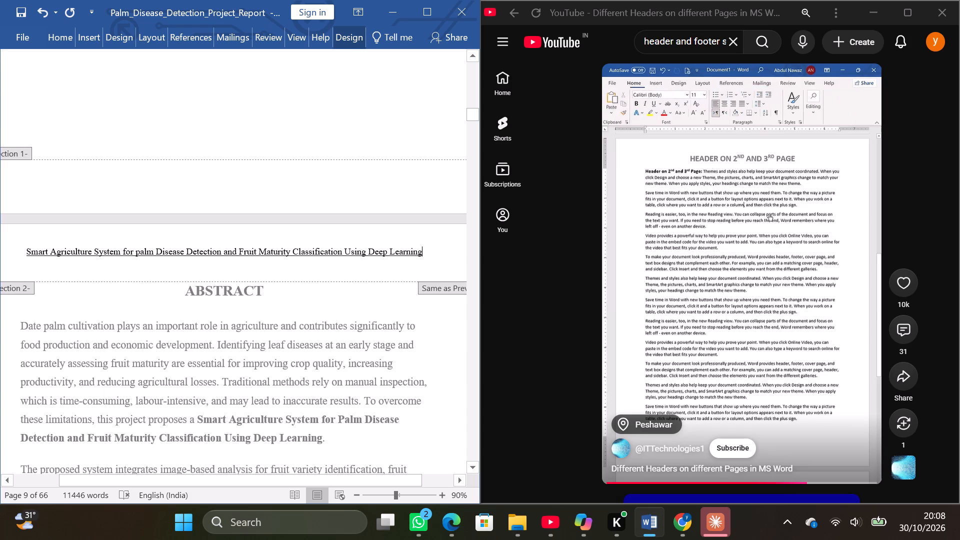
key("ctrl+a")
key("BackSpace")
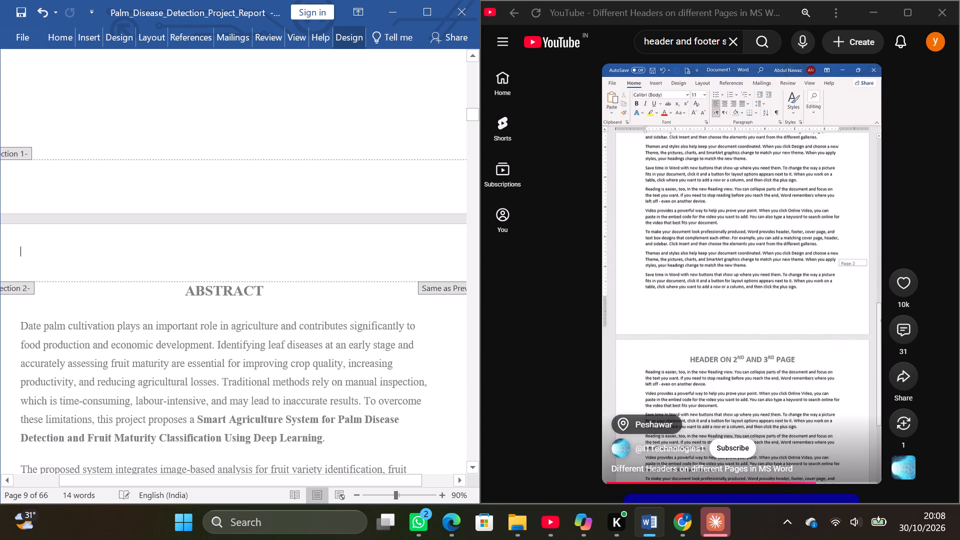
Place the cursor in the Introduction page's header and apply Page Setup to "This point forward".
scroll(450, 346, "down", 19)
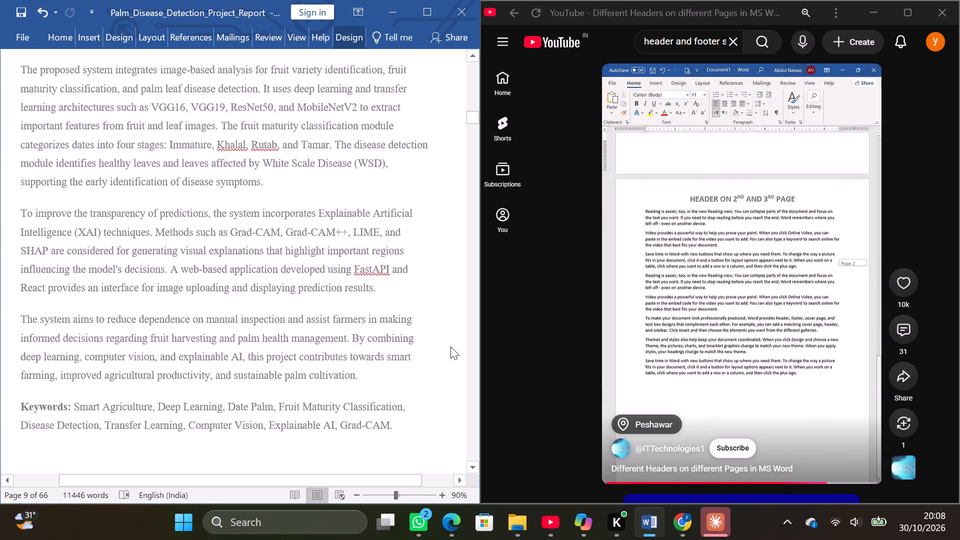
scroll(450, 346, "down", 7)
scroll(450, 346, "down", 20)
scroll(450, 346, "down", 7)
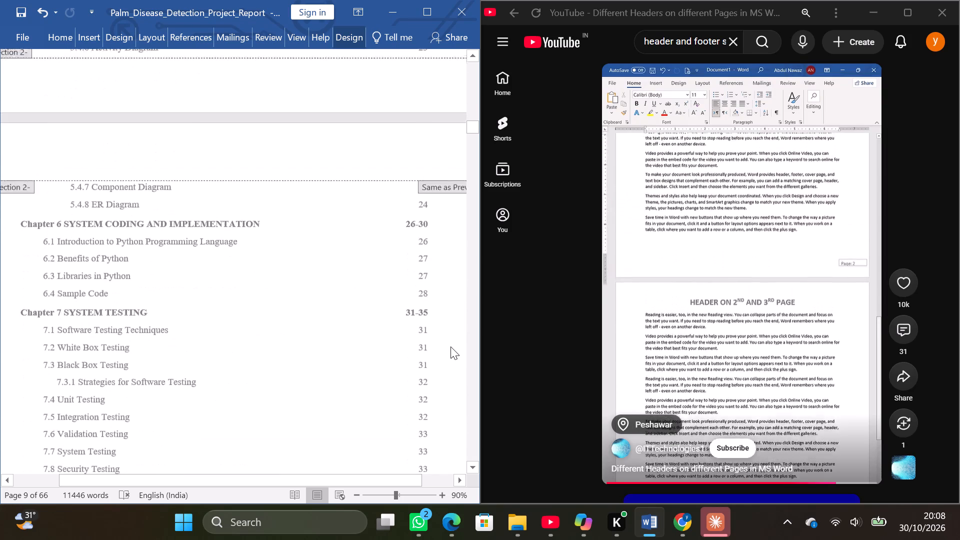
scroll(450, 346, "down", 18)
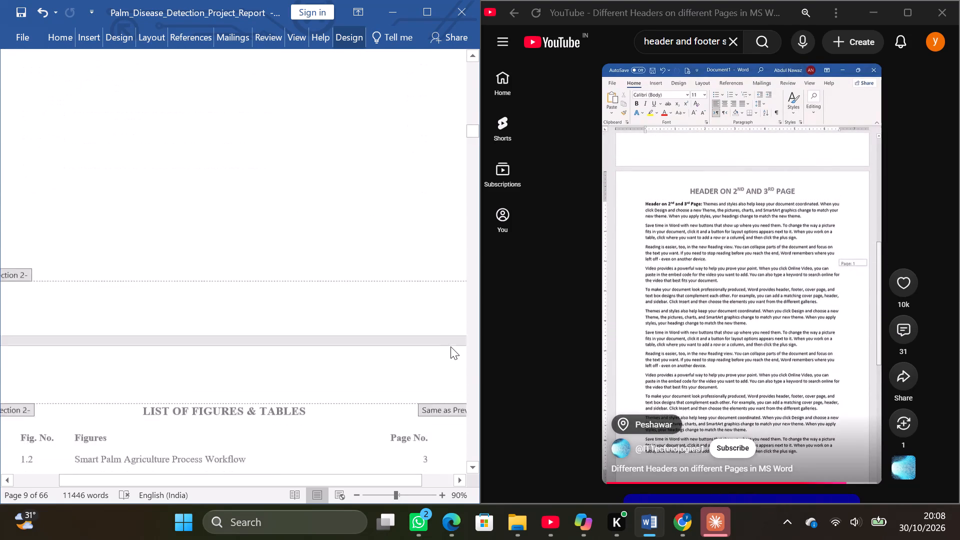
scroll(450, 346, "down", 3)
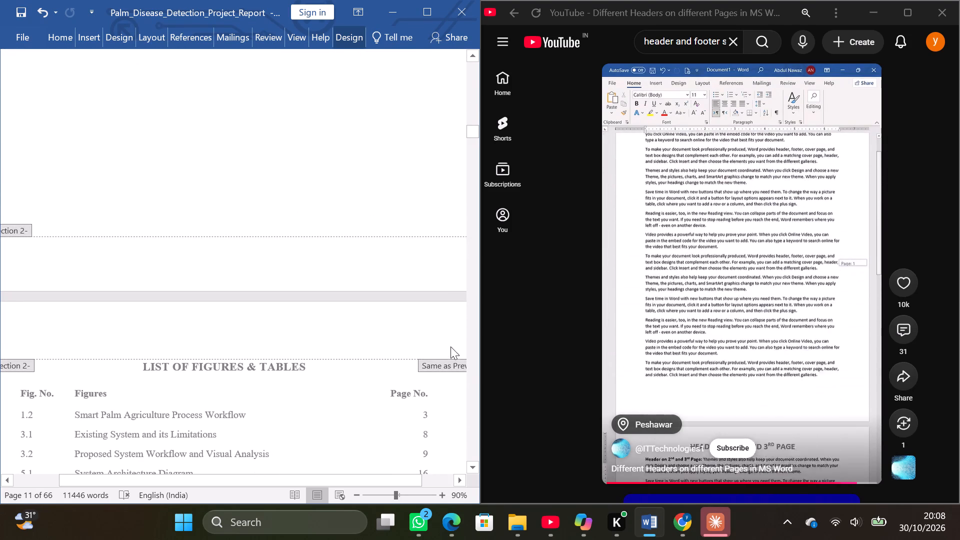
scroll(450, 346, "down", 18)
scroll(450, 346, "down", 10)
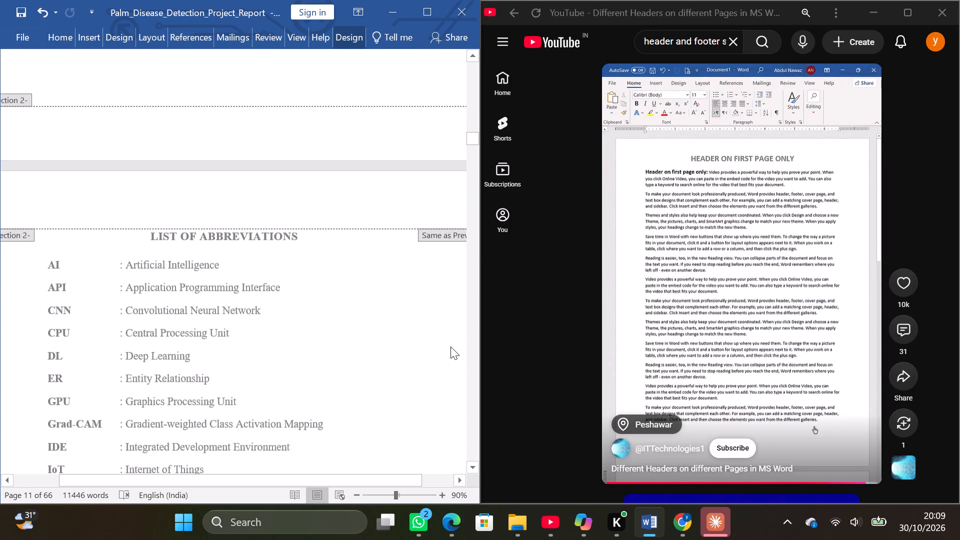
scroll(450, 346, "down", 6)
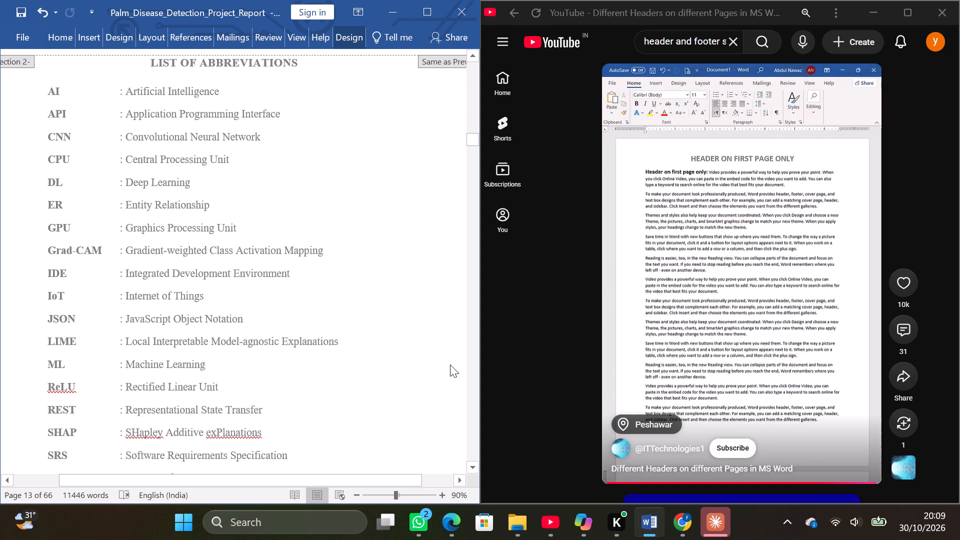
scroll(450, 364, "down", 17)
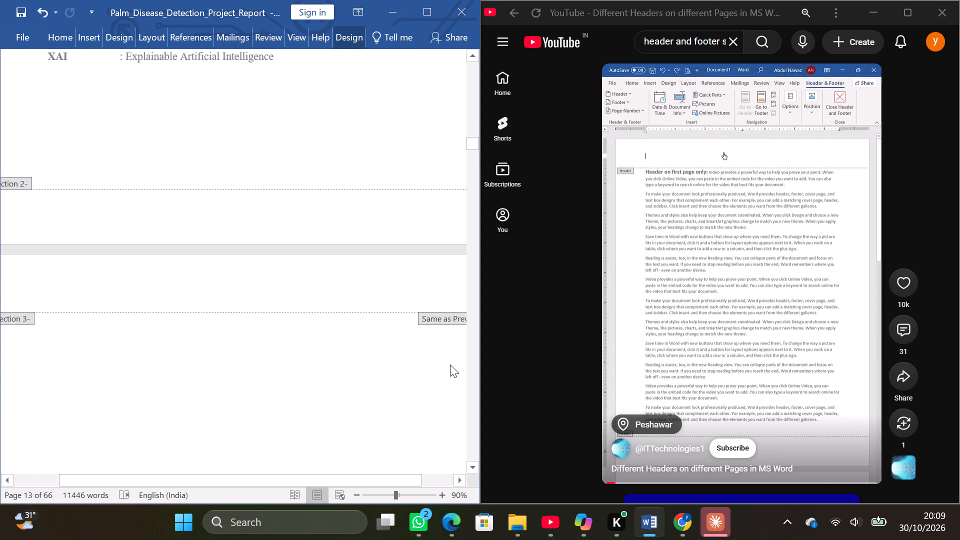
scroll(450, 364, "down", 9)
scroll(450, 364, "down", 16)
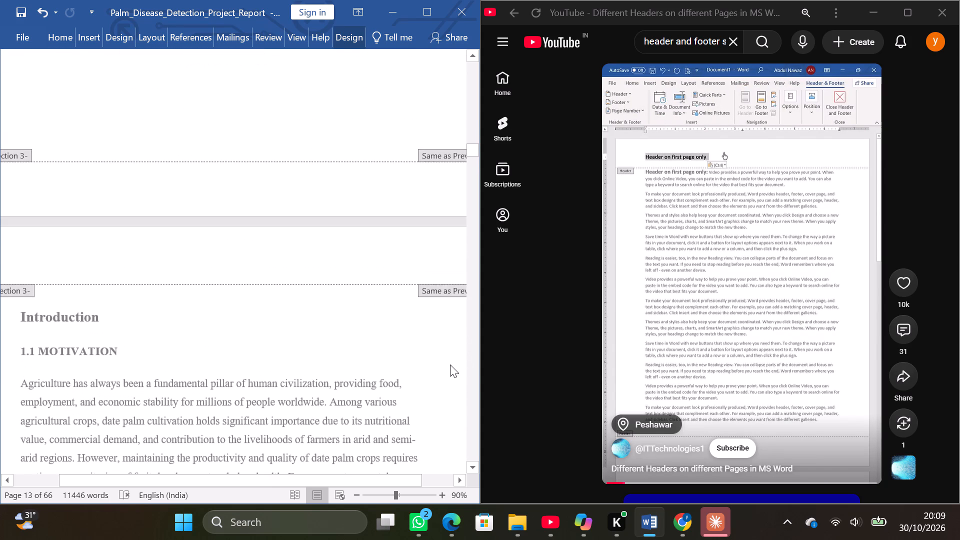
left_click(436, 270)
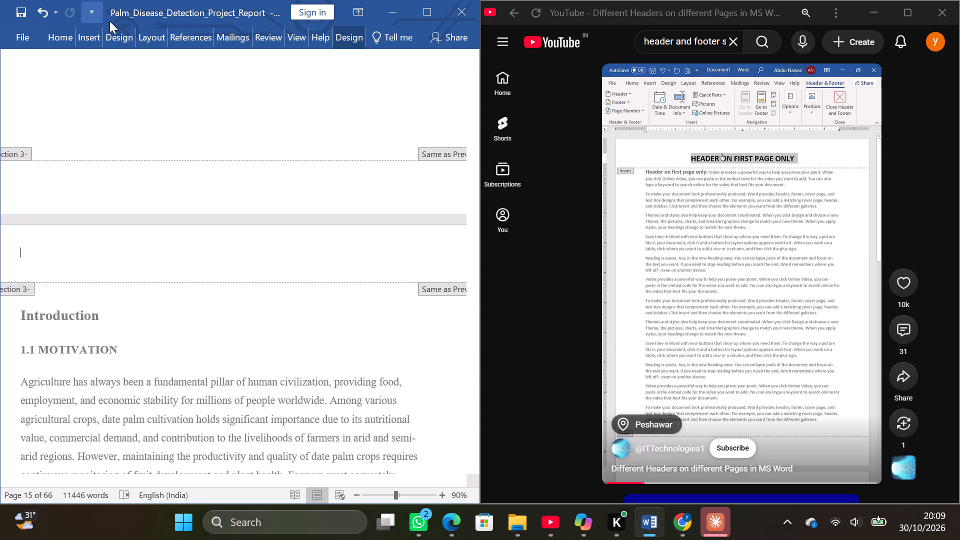
left_click(152, 31)
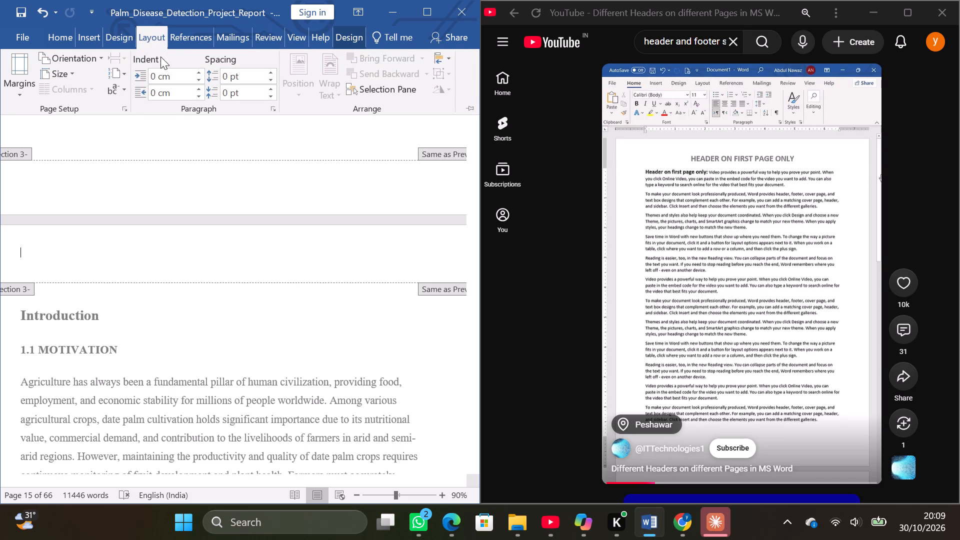
left_click(124, 106)
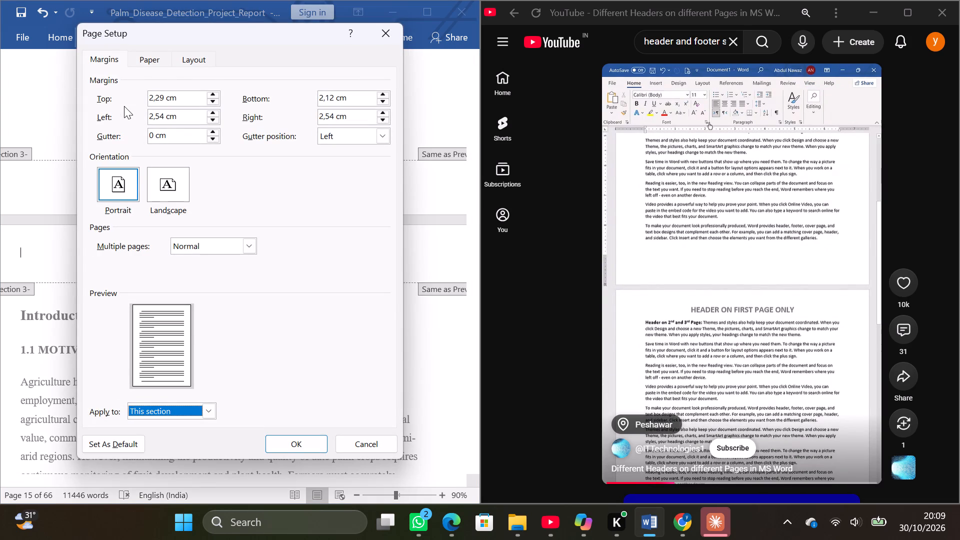
left_click(190, 404)
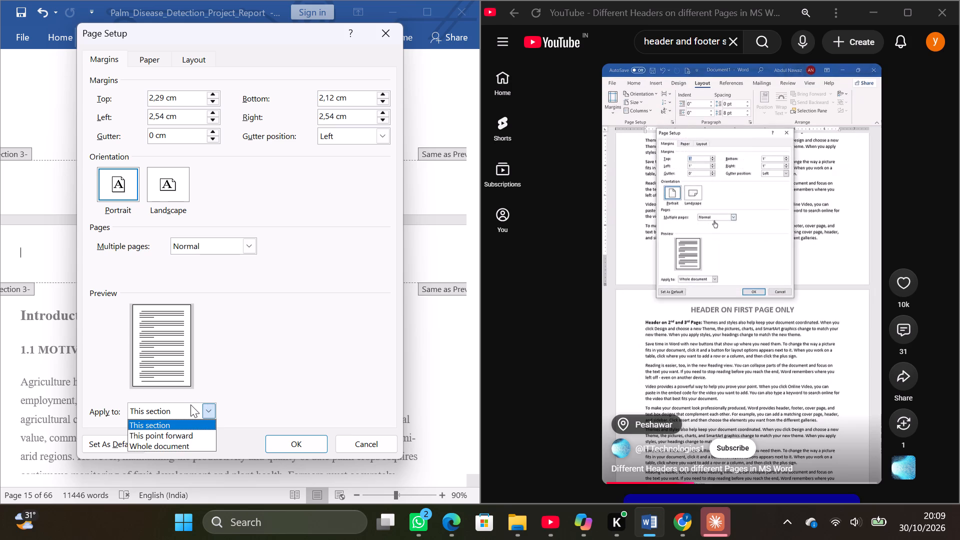
left_click(184, 436)
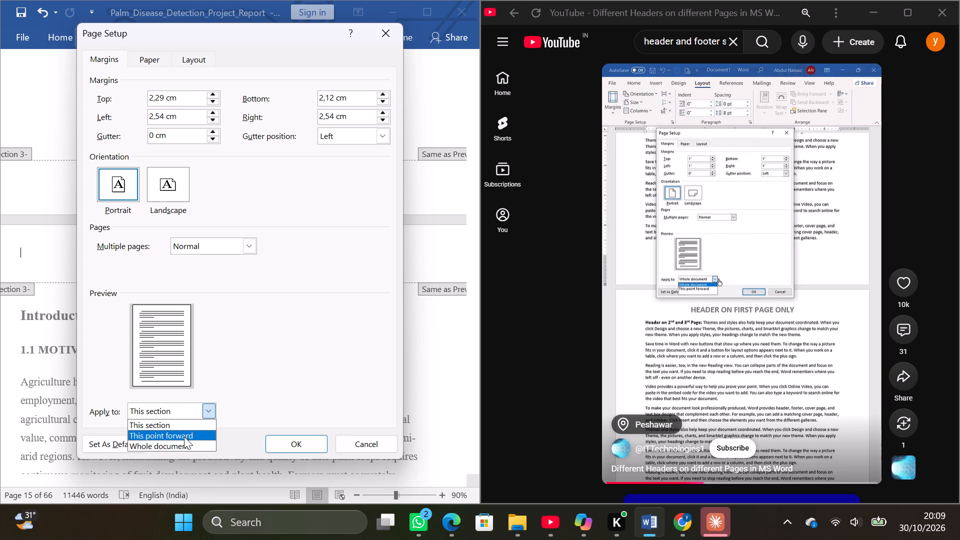
left_click(294, 441)
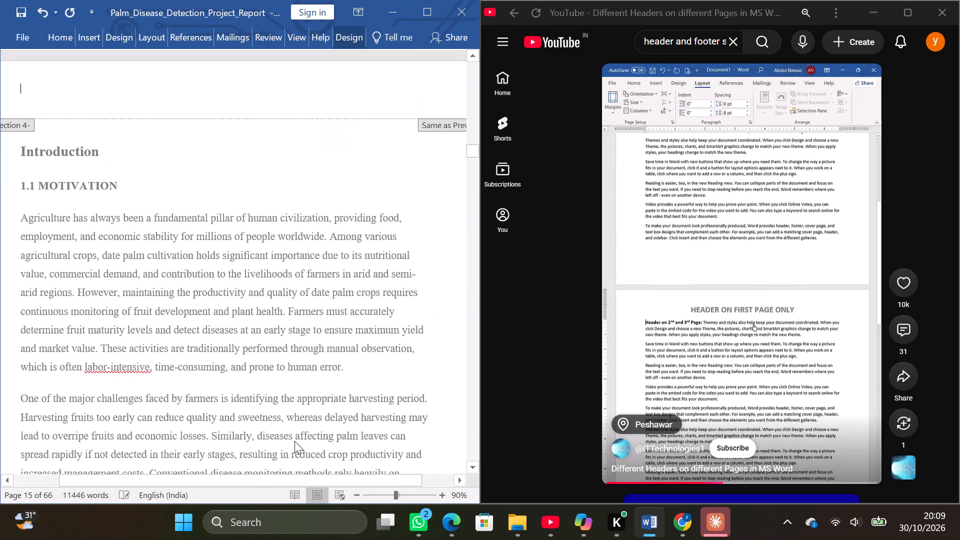
Paste the copied project title into the Introduction page's header and check the headers of the preceding pages.
key("ctrl+v")
scroll(295, 435, "up", 2)
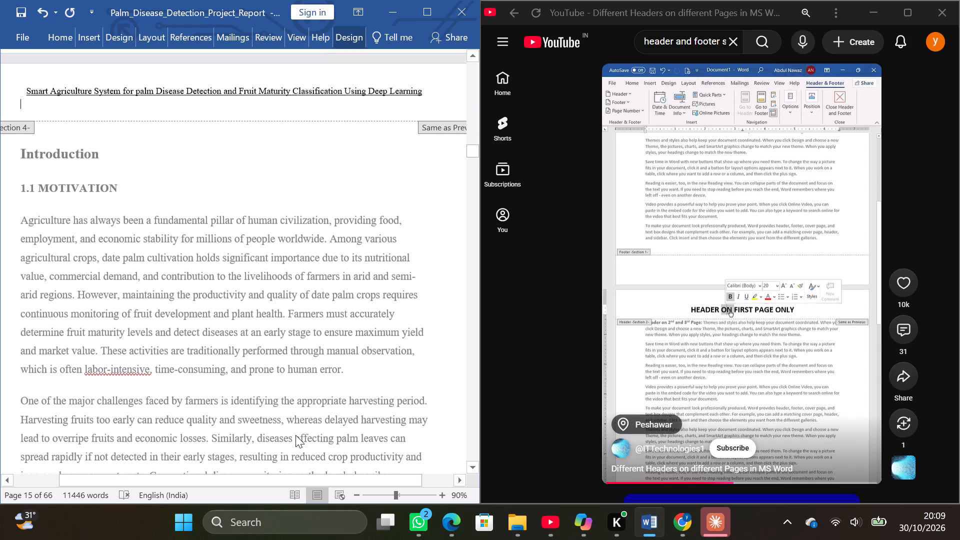
scroll(295, 435, "up", 13)
scroll(302, 432, "up", 11)
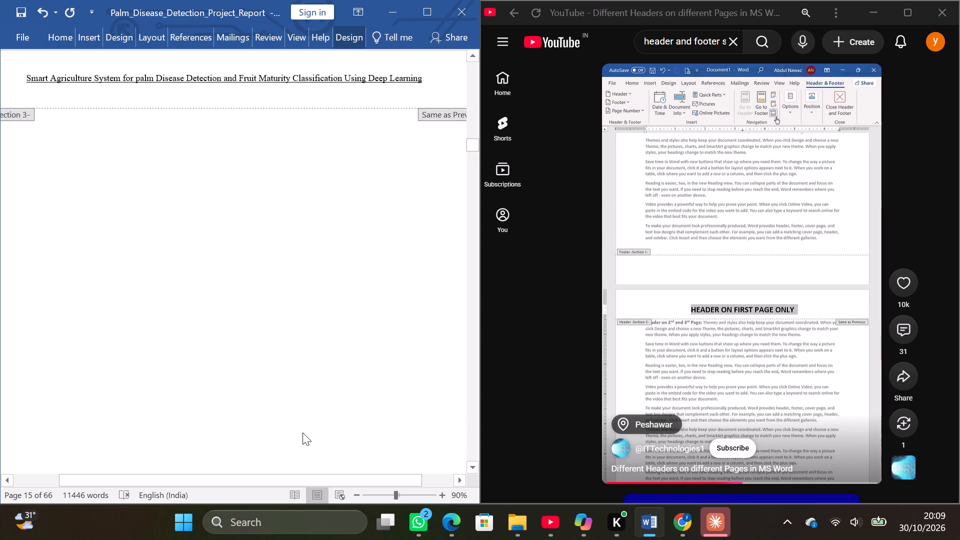
Leave the YouTube short on different headers and go back to the previously played video.
scroll(302, 432, "up", 1)
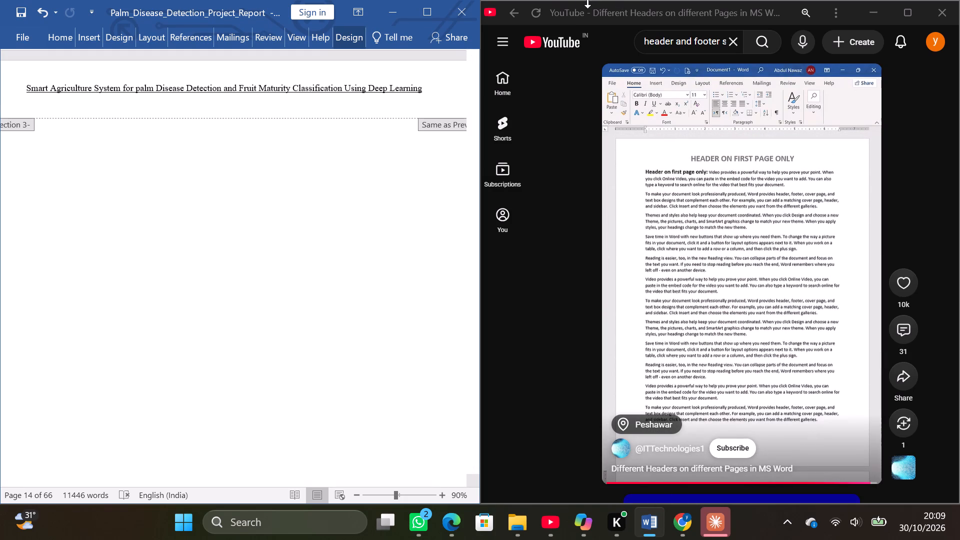
left_click(513, 5)
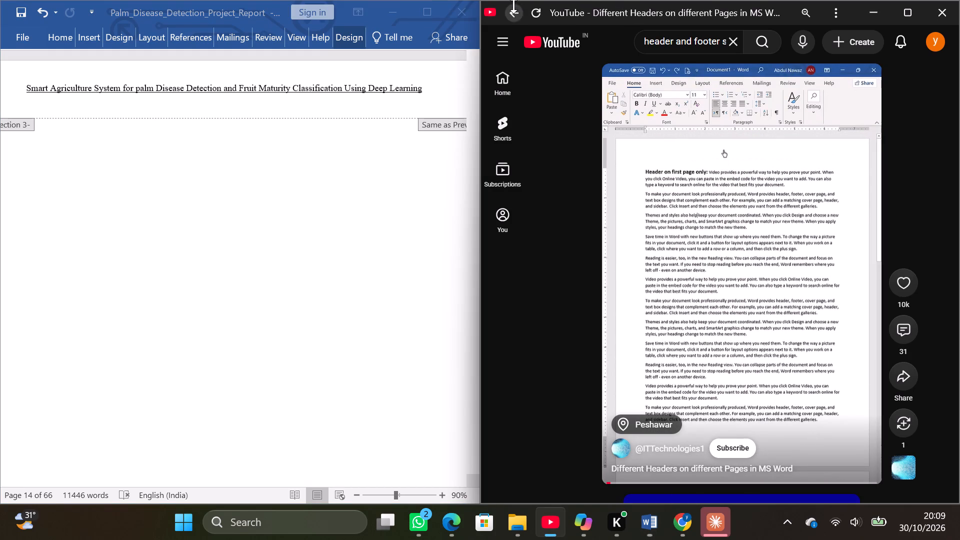
left_click(514, 12)
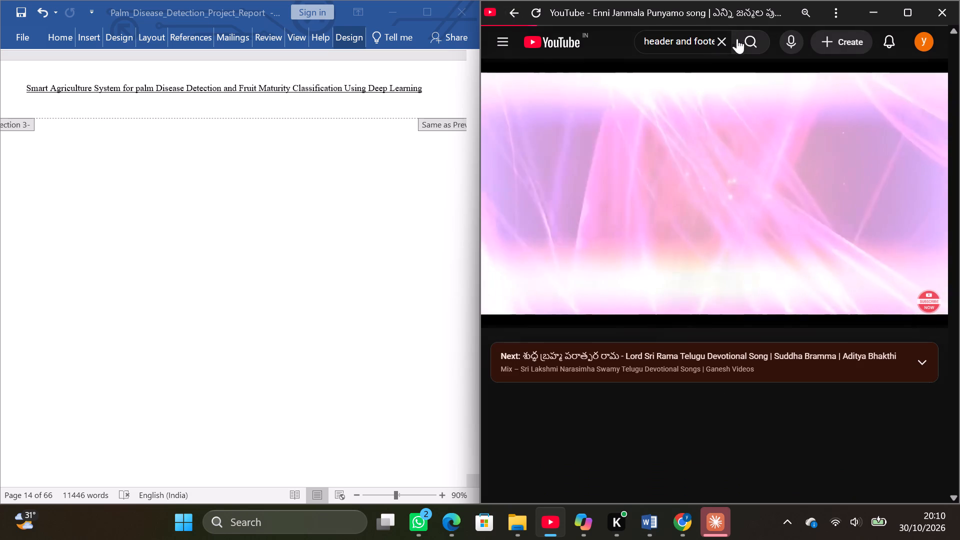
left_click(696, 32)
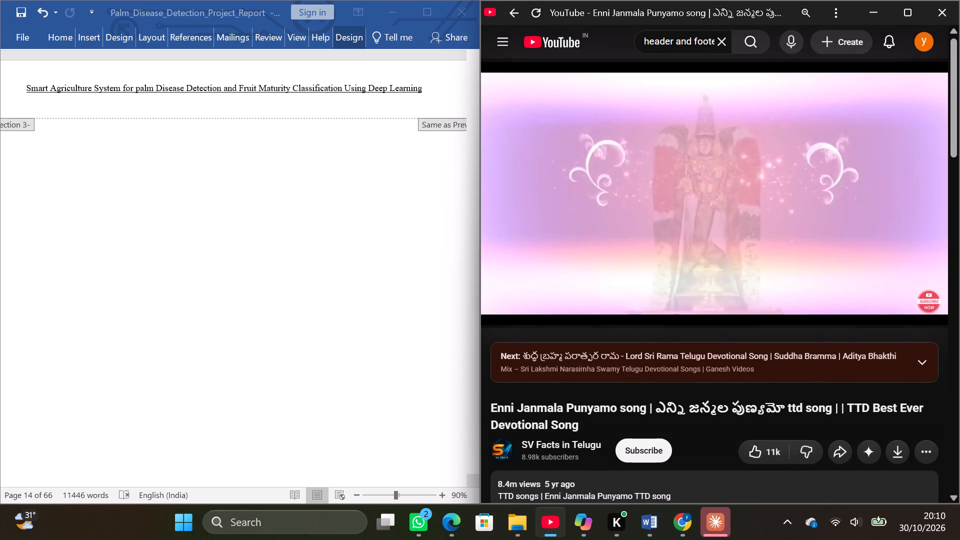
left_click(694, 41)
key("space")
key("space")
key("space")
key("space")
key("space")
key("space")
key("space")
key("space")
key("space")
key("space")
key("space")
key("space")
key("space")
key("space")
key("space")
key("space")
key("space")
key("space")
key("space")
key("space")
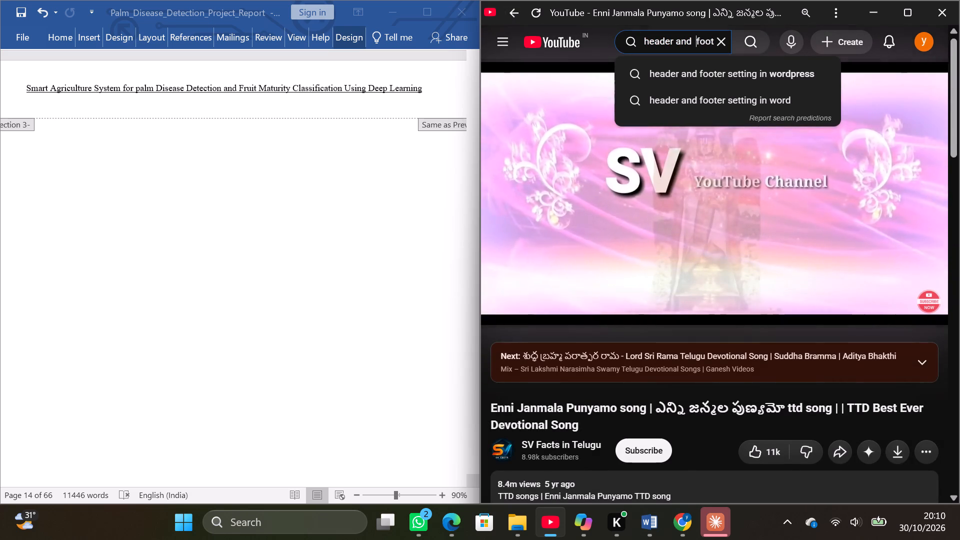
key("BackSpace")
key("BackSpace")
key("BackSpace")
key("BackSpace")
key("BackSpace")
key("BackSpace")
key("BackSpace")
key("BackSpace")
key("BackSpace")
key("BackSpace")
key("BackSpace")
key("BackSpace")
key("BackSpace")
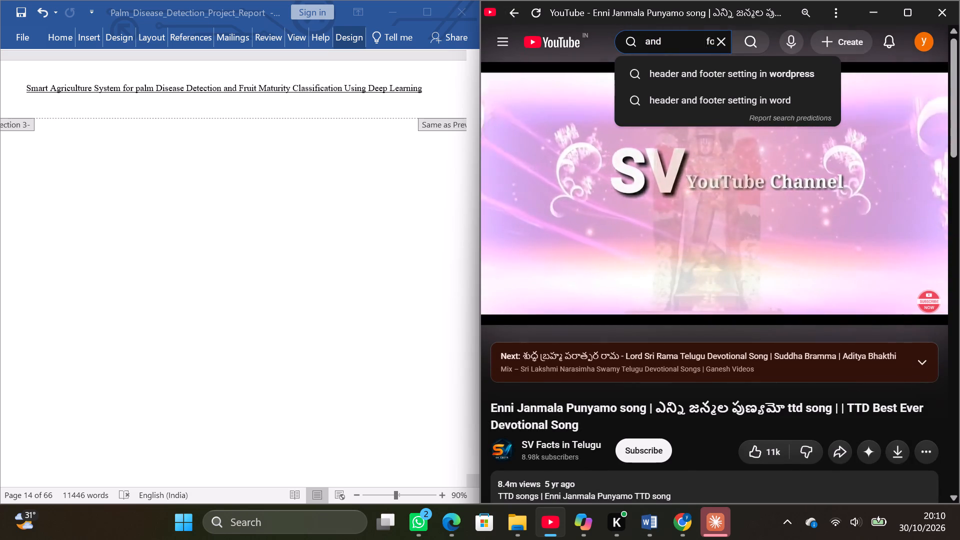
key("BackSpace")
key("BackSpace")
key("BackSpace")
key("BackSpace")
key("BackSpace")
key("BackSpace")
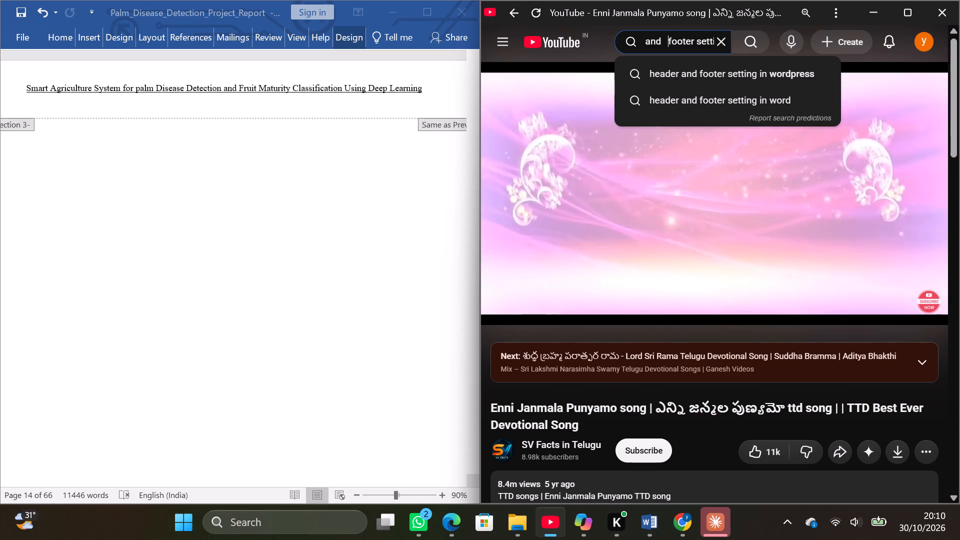
Extend the existing YouTube query with "in telugu" and search for "header and footer setting in word in telugu".
key("Right")
key("Right")
key("Right")
key("Right")
key("Right")
key("Right")
key("Right")
key("Right")
key("Right")
key("Right")
key("Right")
key("Right")
key("Right")
key("Right")
key("Right")
key("Right")
key("Right")
key("Right")
key("Right")
key("Right")
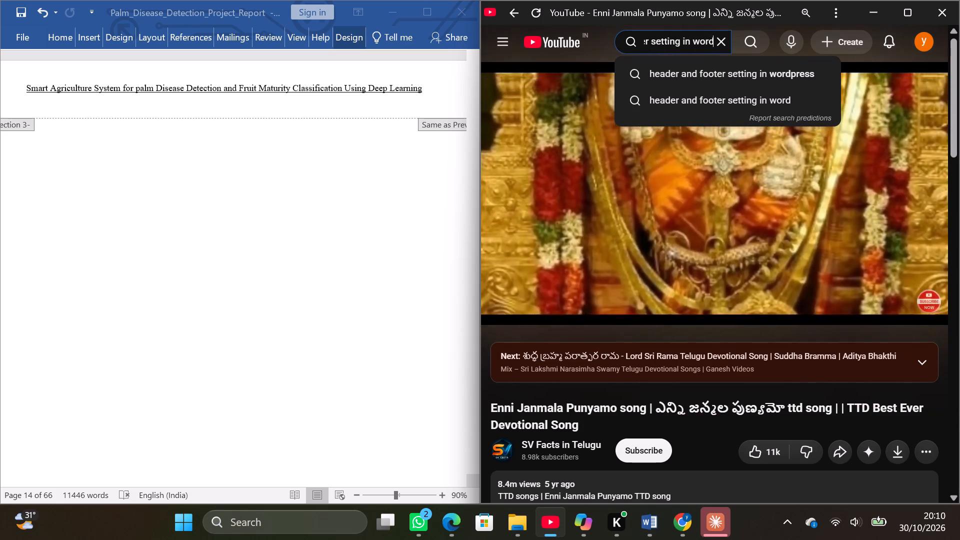
key("space")
type("in tek")
key("BackSpace")
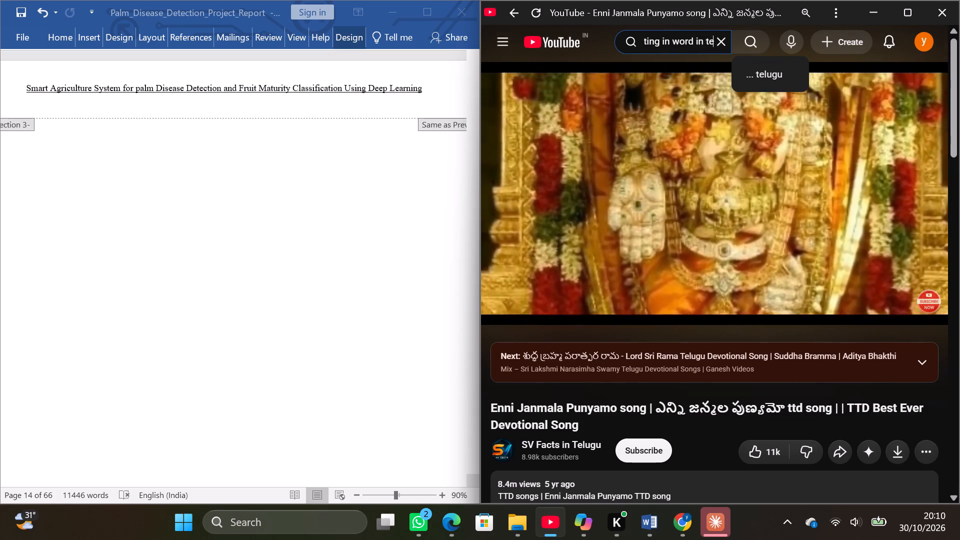
type("lugu")
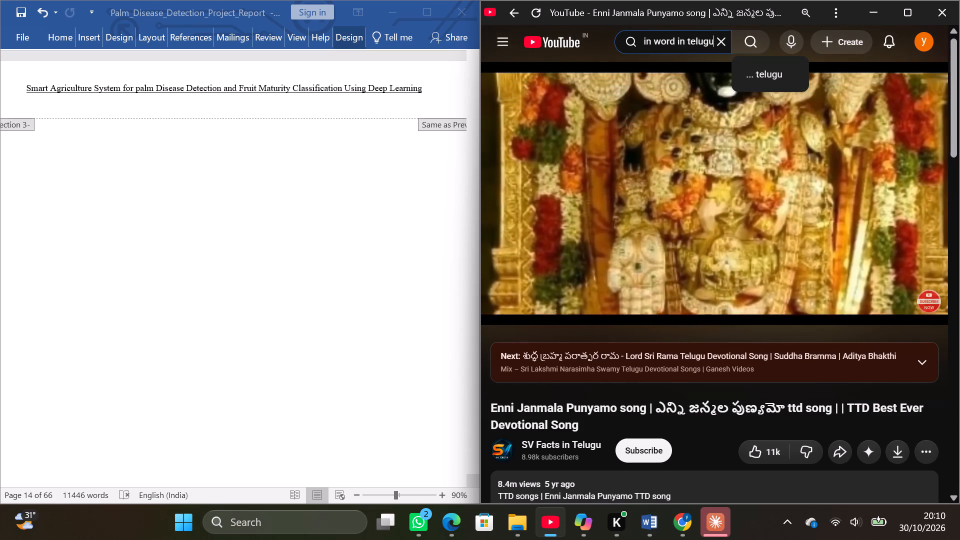
key("Return")
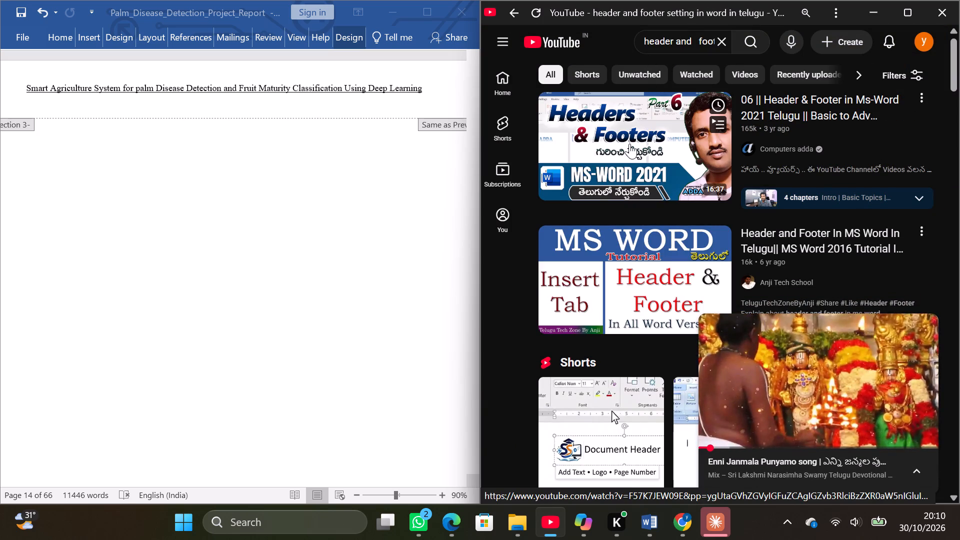
Open the Anji Tech School video "Header and Footer In MS Word In Telugu" and skip its ads.
scroll(582, 285, "down", 2)
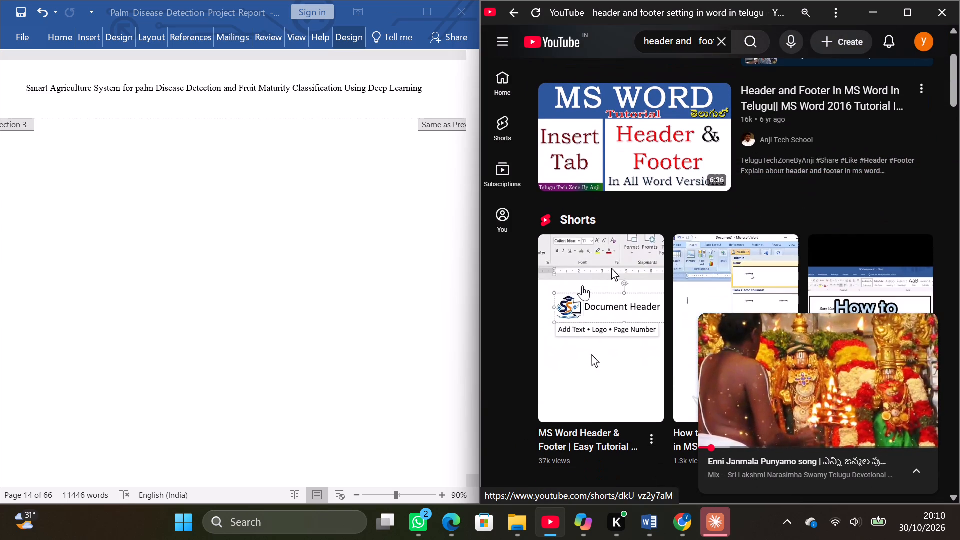
left_click(663, 133)
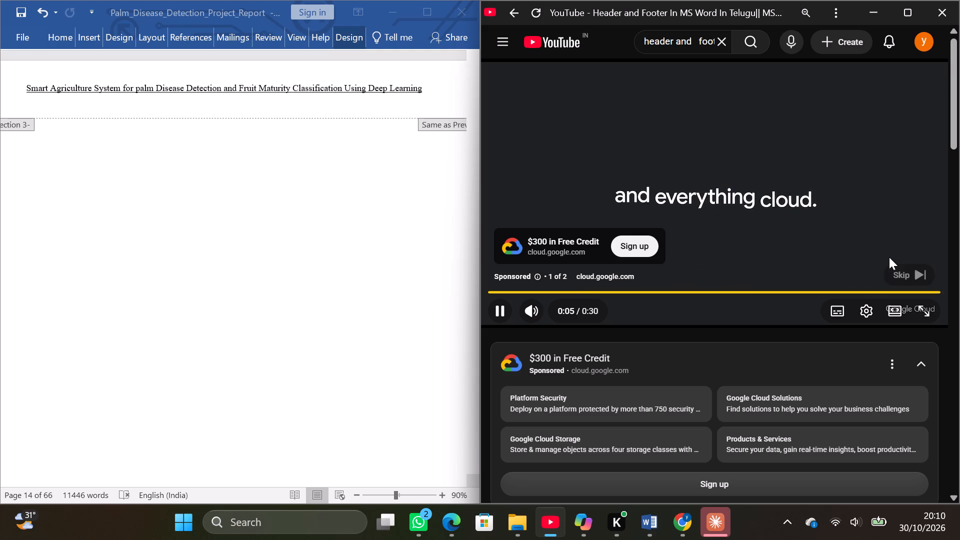
left_click(897, 269)
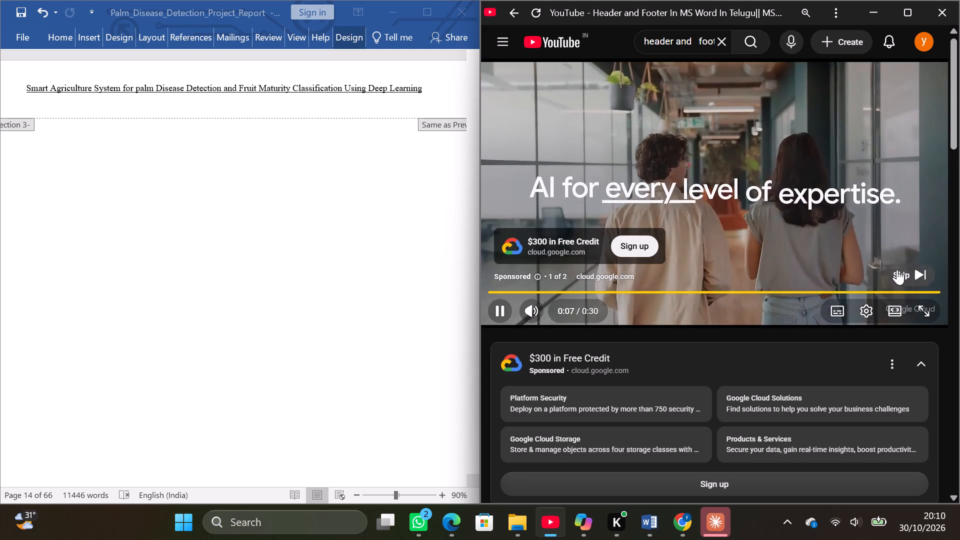
left_click(897, 269)
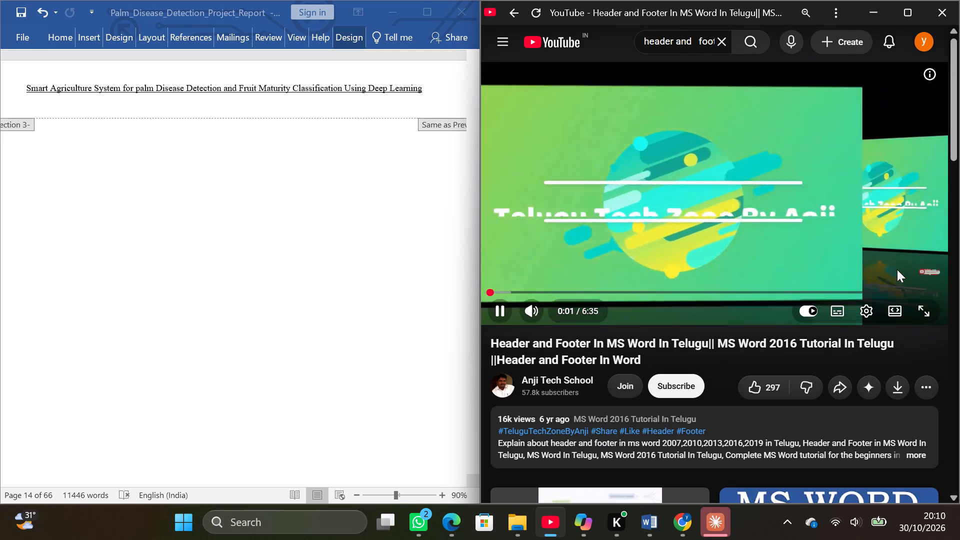
Skim forward through the Telugu header and footer tutorial to find the part on header settings.
left_click(897, 267)
type("ll")
type("ll")
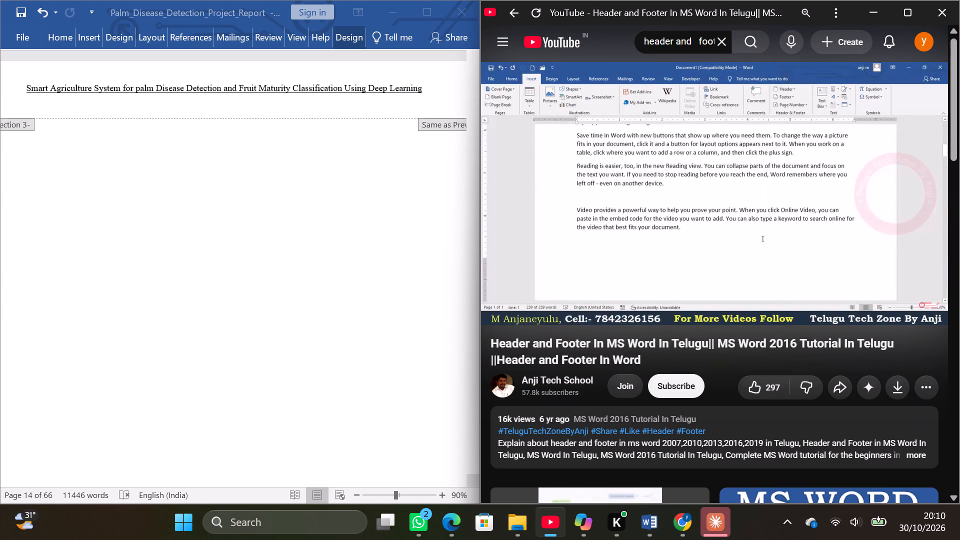
key("l")
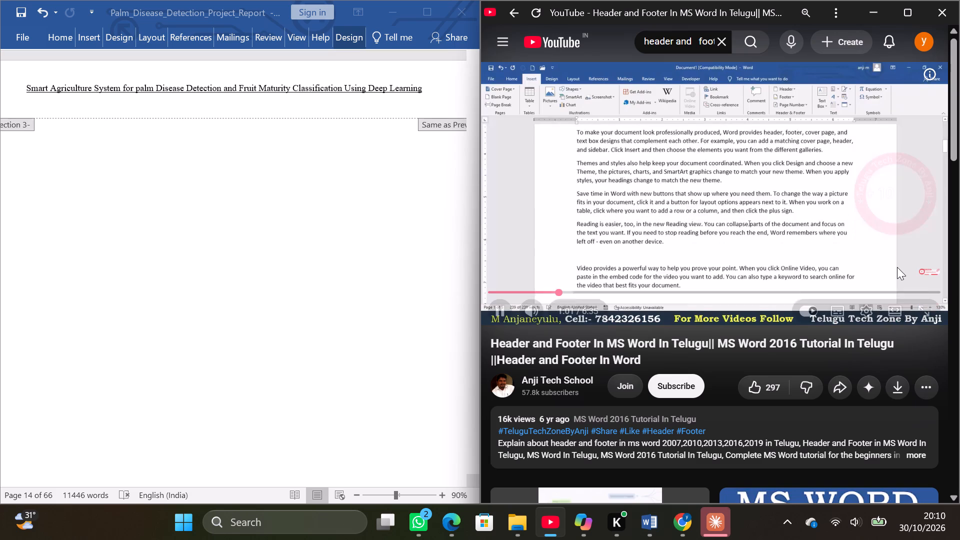
type("ll")
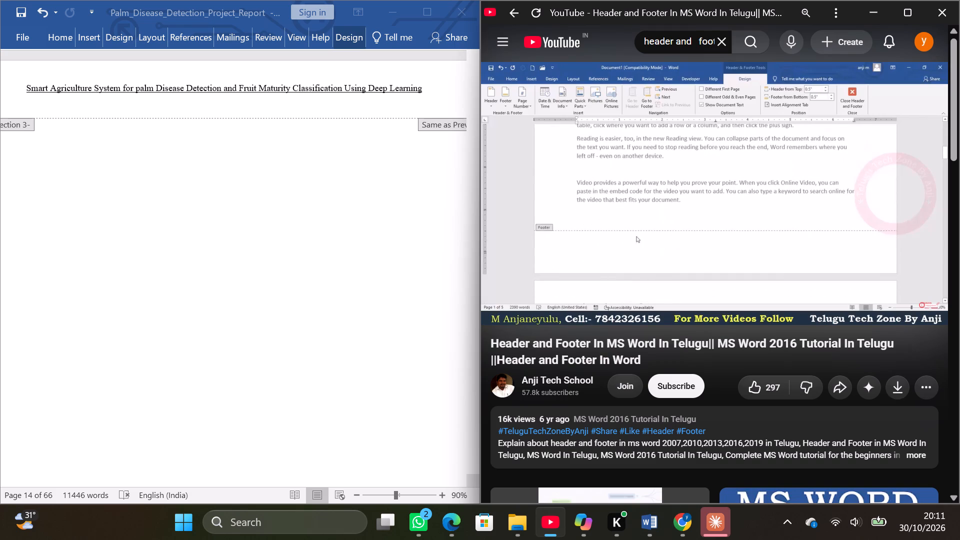
scroll(905, 252, "down", 2)
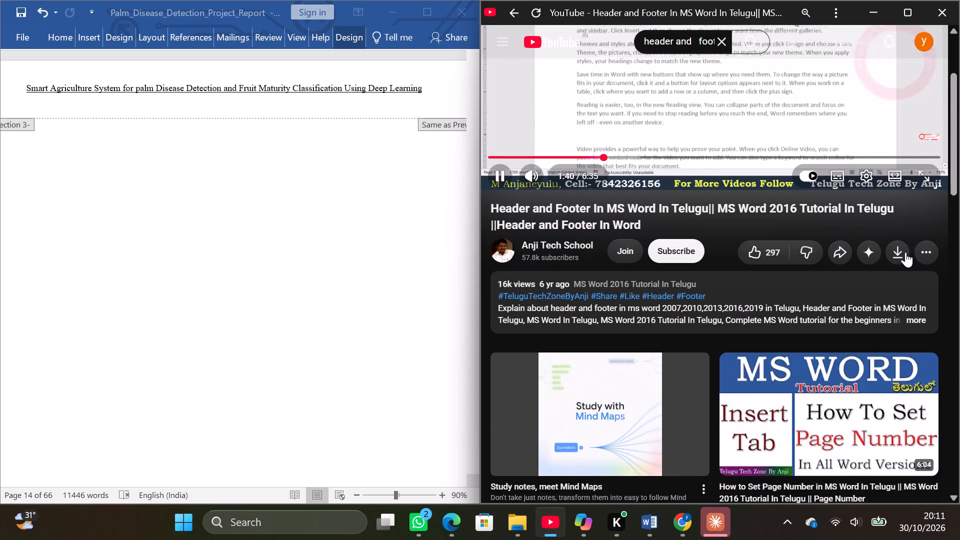
scroll(905, 252, "up", 8)
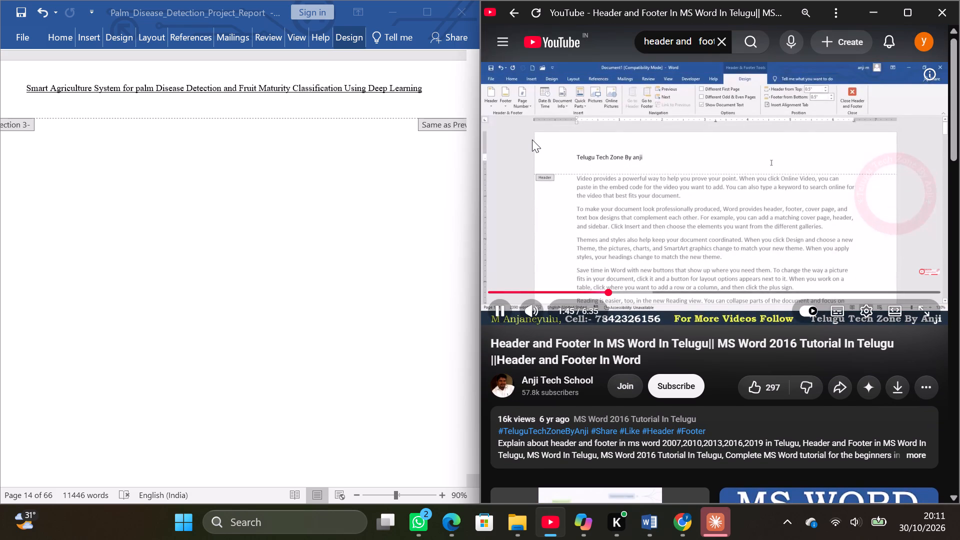
Switch to the Word report, review the headers before the Introduction, and undo the pasting of the project title.
scroll(334, 189, "up", 9)
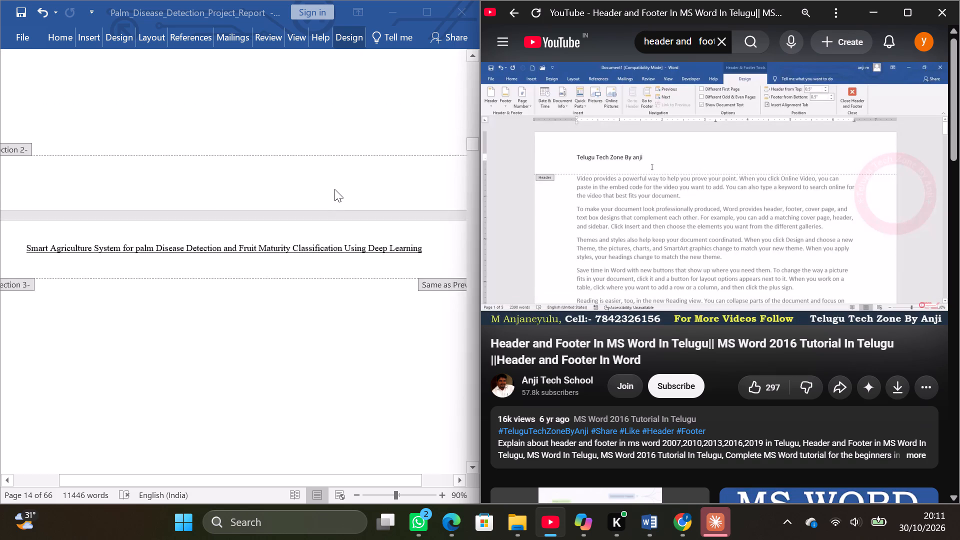
scroll(334, 189, "up", 20)
scroll(334, 189, "up", 5)
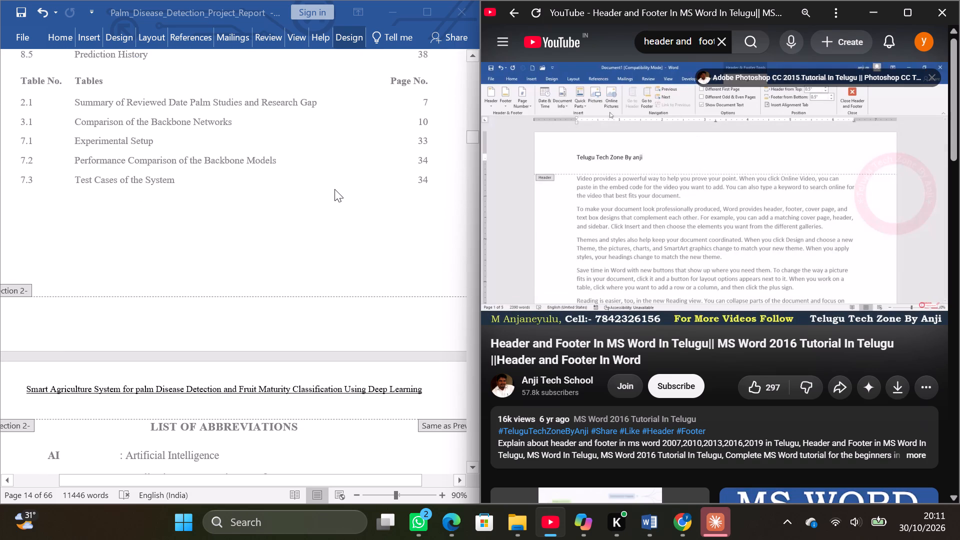
key("ctrl+z")
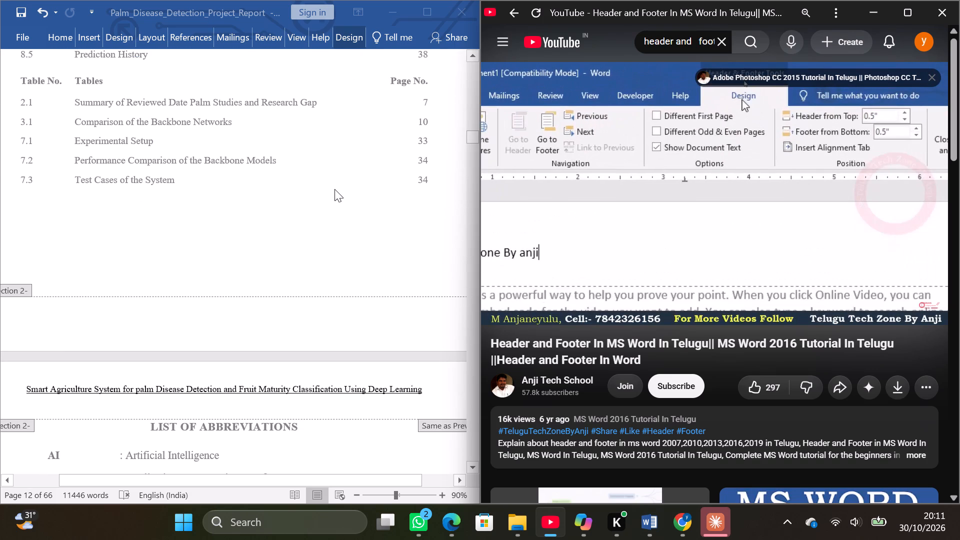
left_click(329, 205)
key("ctrl+z")
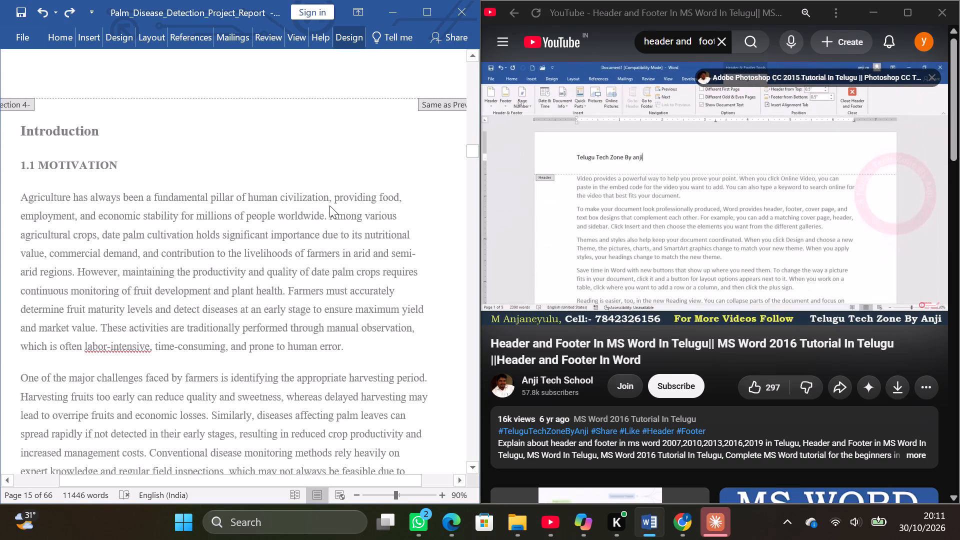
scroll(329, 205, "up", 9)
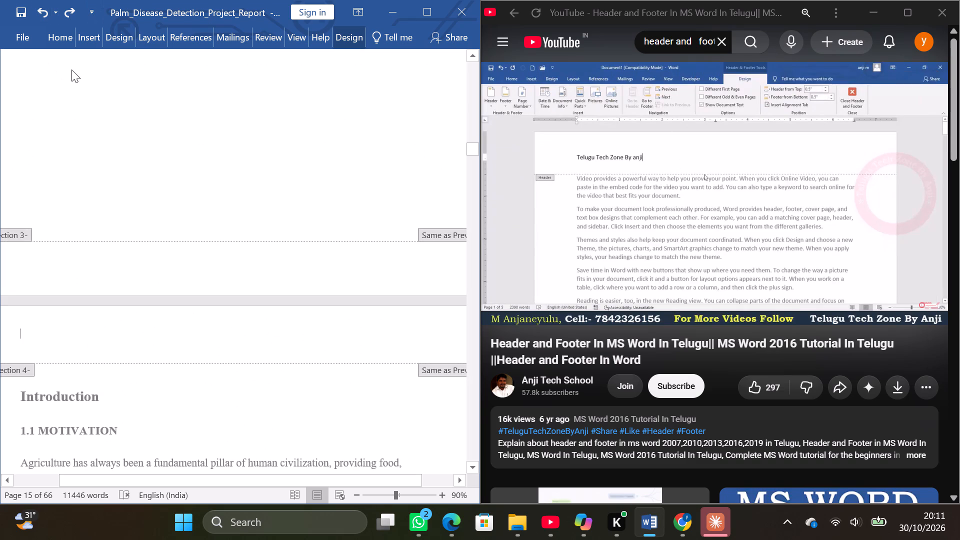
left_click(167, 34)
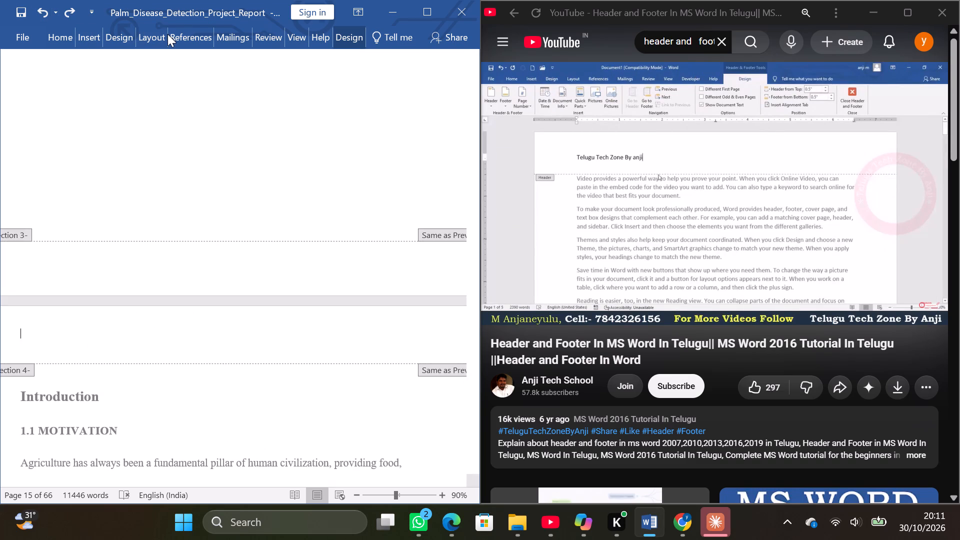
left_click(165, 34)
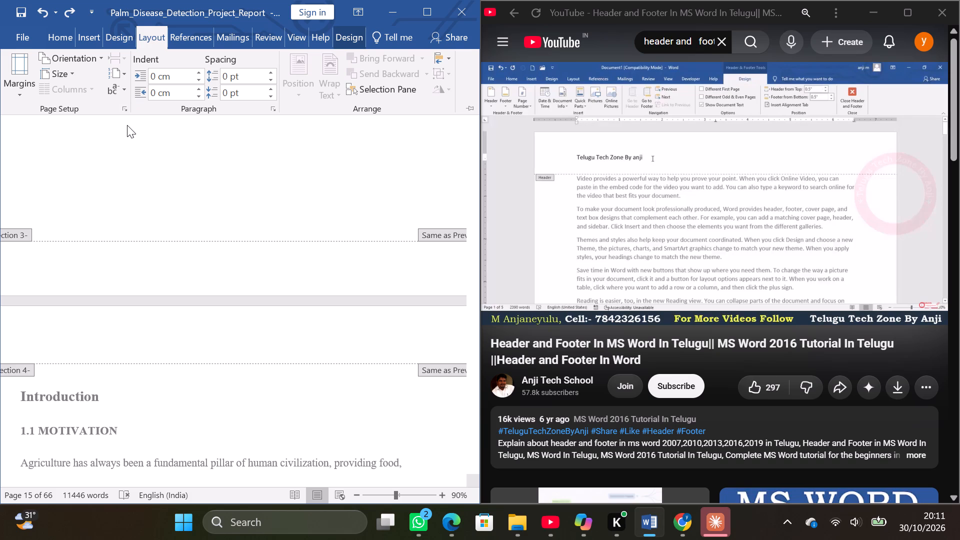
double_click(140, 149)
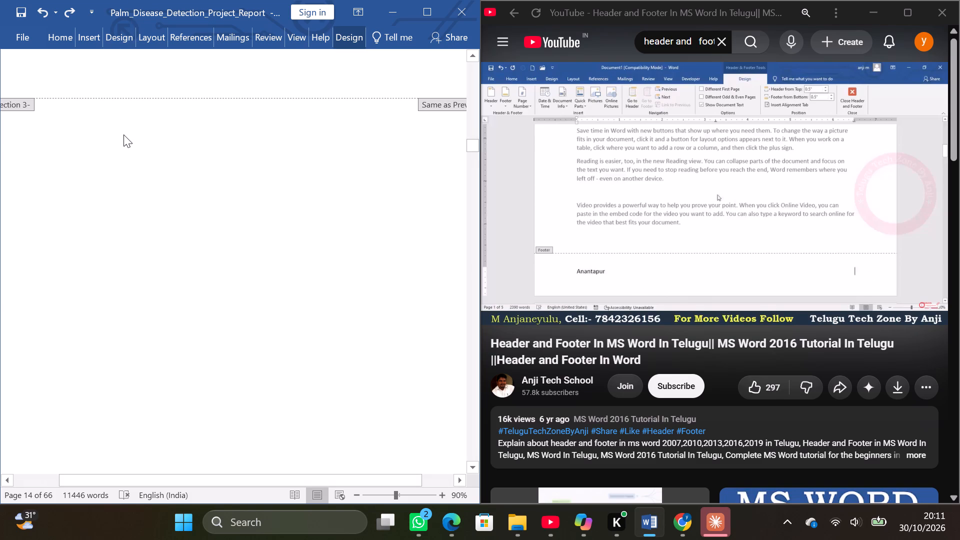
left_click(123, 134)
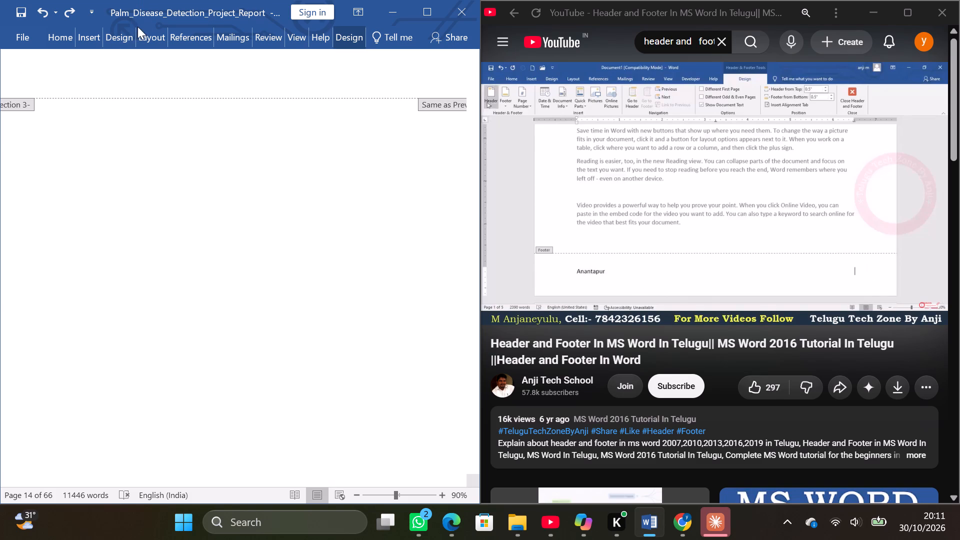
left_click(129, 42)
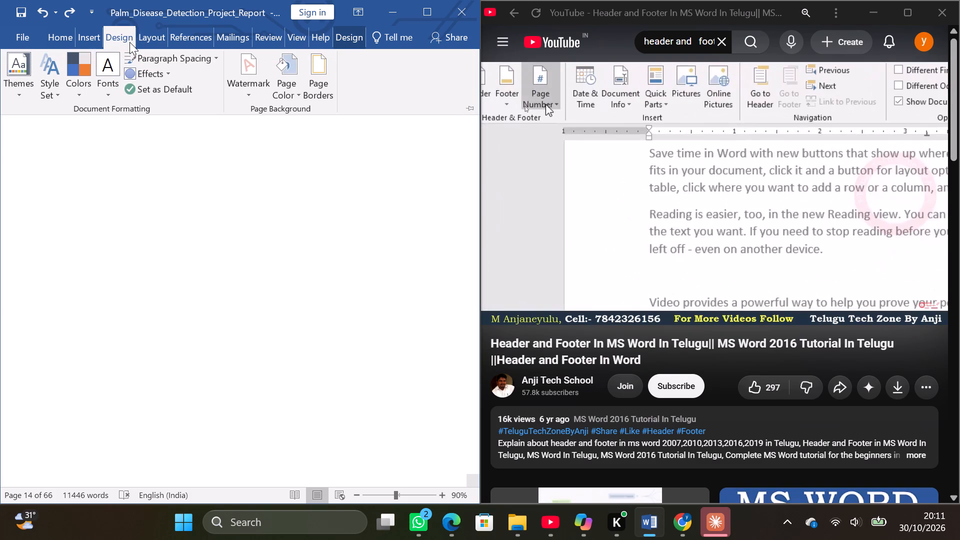
Leave header editing and return to the body of the blank page before the Introduction.
double_click(172, 240)
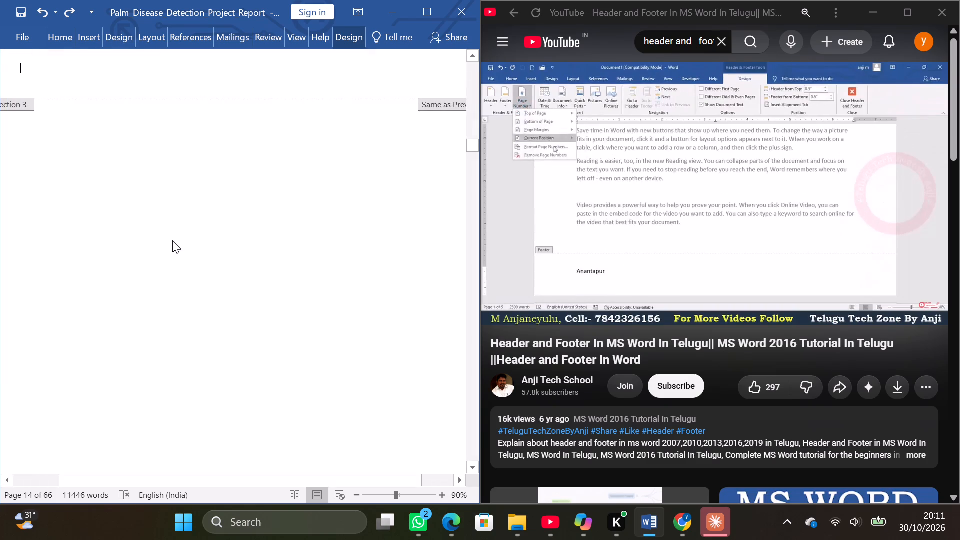
triple_click(172, 240)
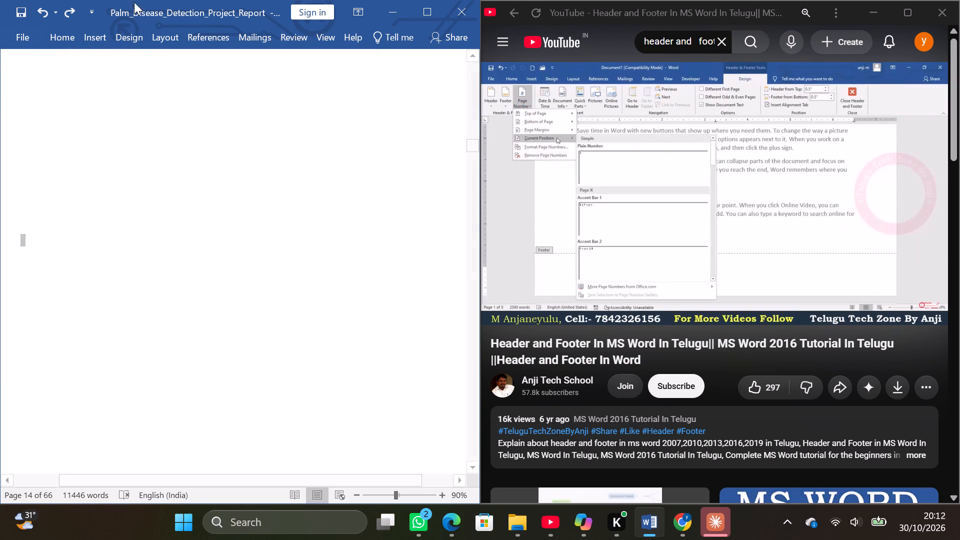
left_click(164, 39)
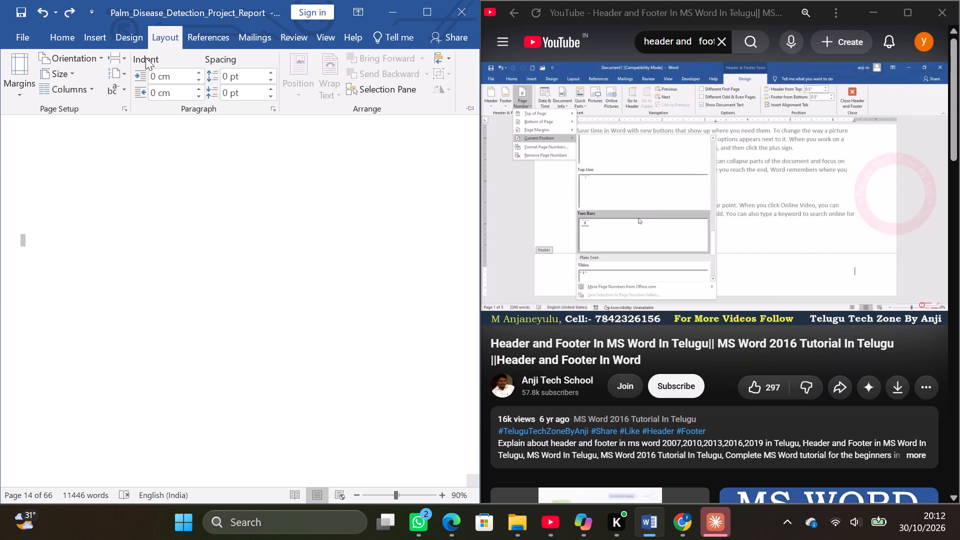
left_click(156, 167)
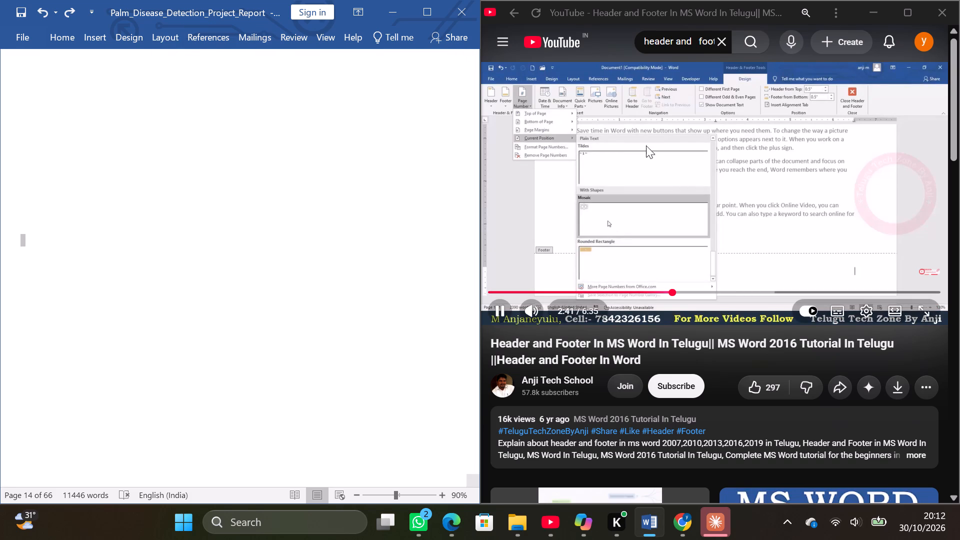
Switch to YouTube, insert "for some papers" before "in word" in the Telugu header and footer query, and run the search.
left_click(697, 37)
key("BackSpace")
key("Right")
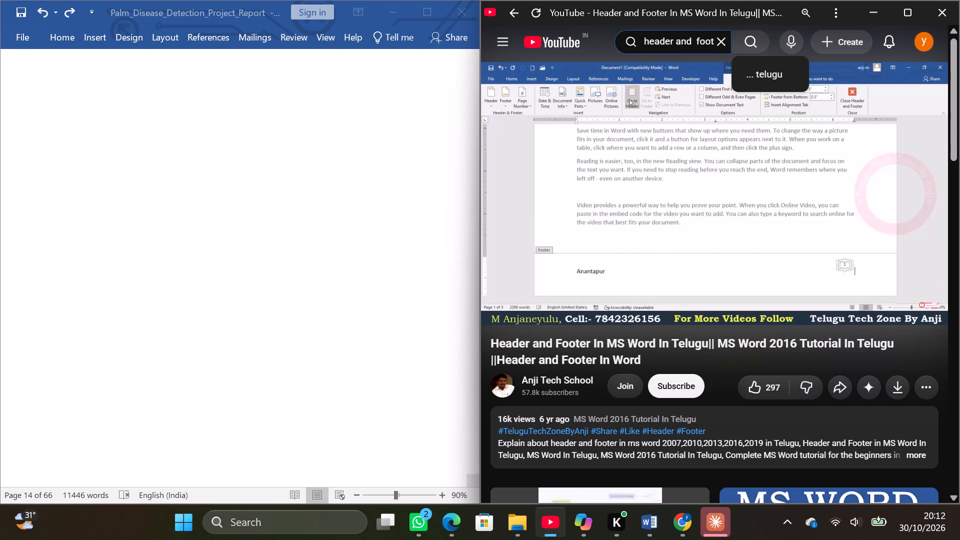
key("Right")
key("Right")
key("Right")
key("Right")
key("Right")
key("Right")
key("Right")
key("Right")
key("Right")
key("Right")
key("Right")
key("Right")
key("Right")
key("Right")
key("Right")
key("Right")
key("Right")
key("Right")
key("Right")
key("Right")
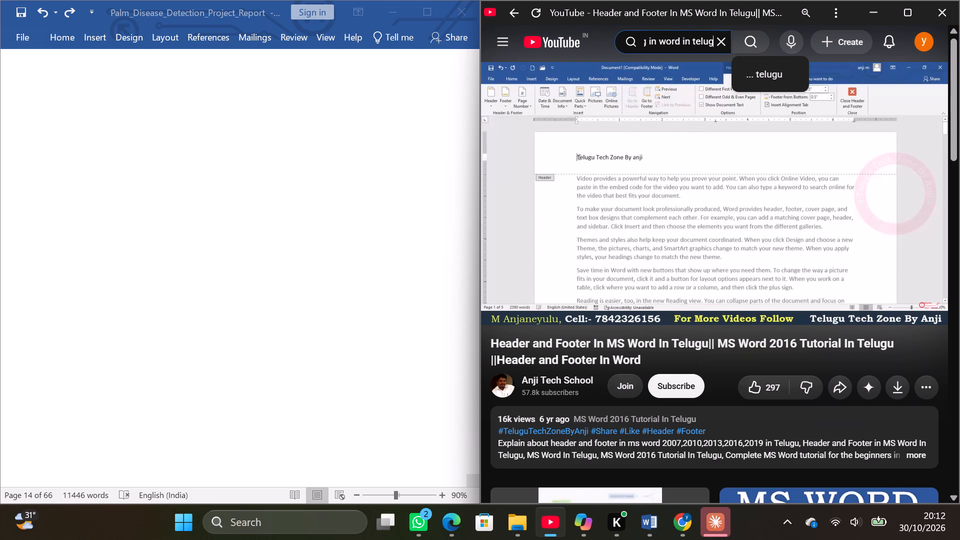
key("Left")
key("Left")
key("Left")
key("Left")
key("Left")
key("Left")
key("Left")
key("Left")
key("Left")
key("Left")
key("Left")
key("Left")
key("Left")
key("Left")
key("Left")
key("Left")
key("Left")
key("space")
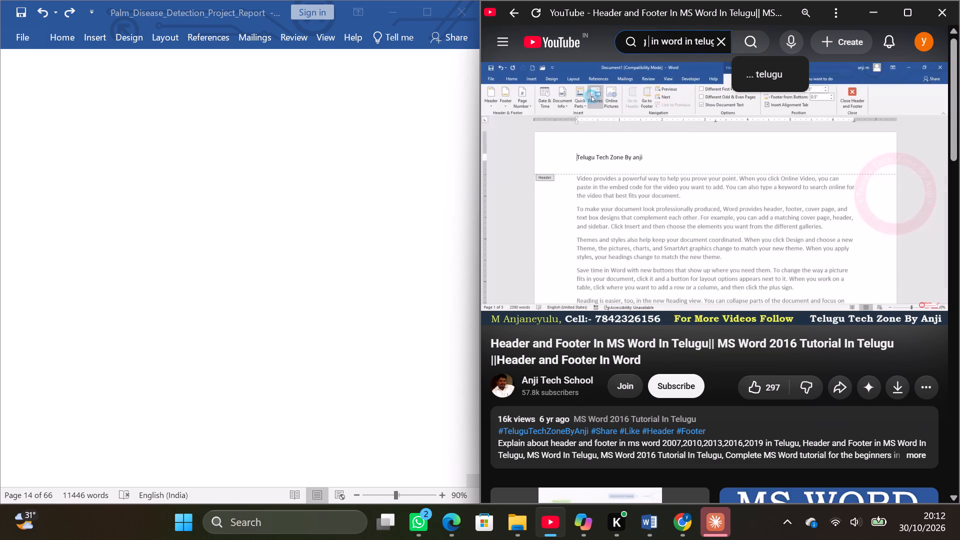
type("for")
key("space")
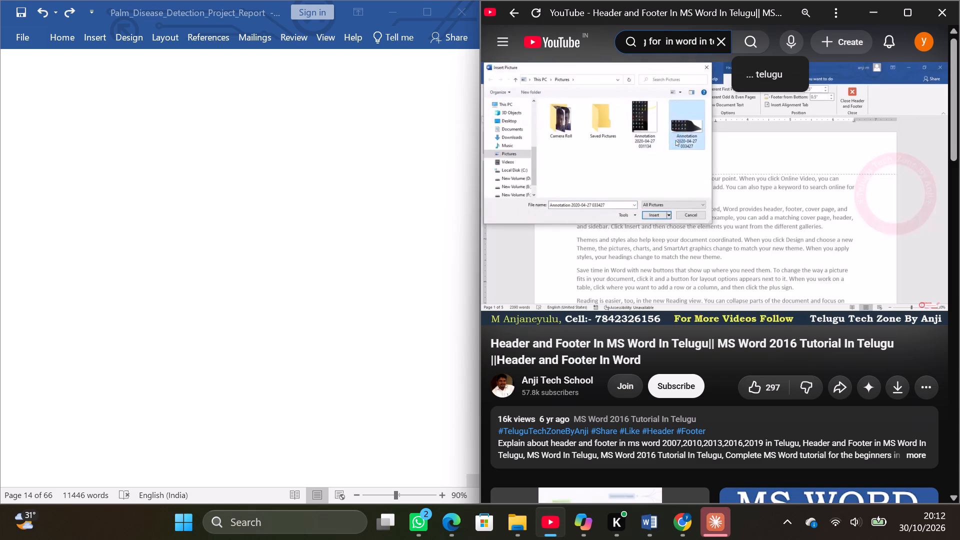
type("some")
key("space")
type("papers")
key("Return")
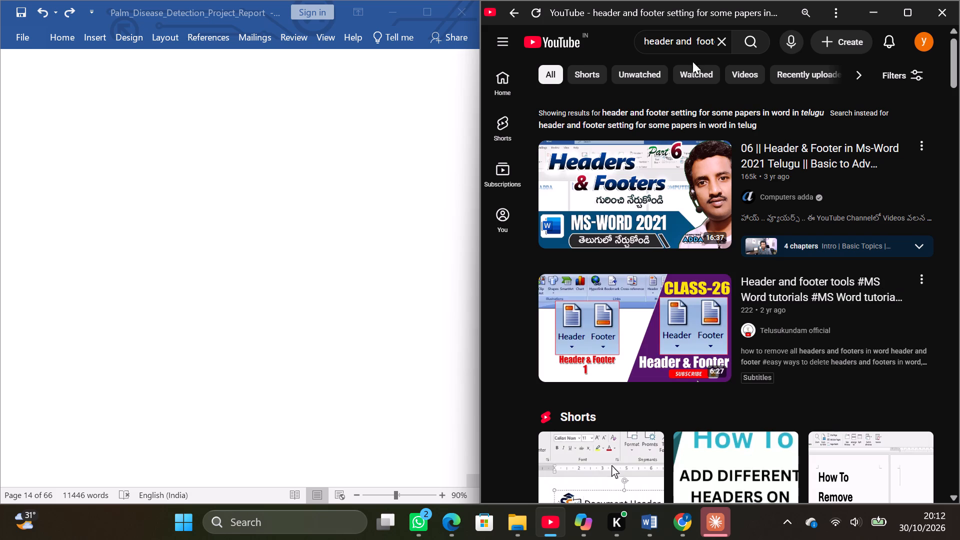
Open the Computers adda video "06 || Header & Footer in Ms-Word 2021 Telugu", check its chapters and play Basic Topics.
left_click(667, 182)
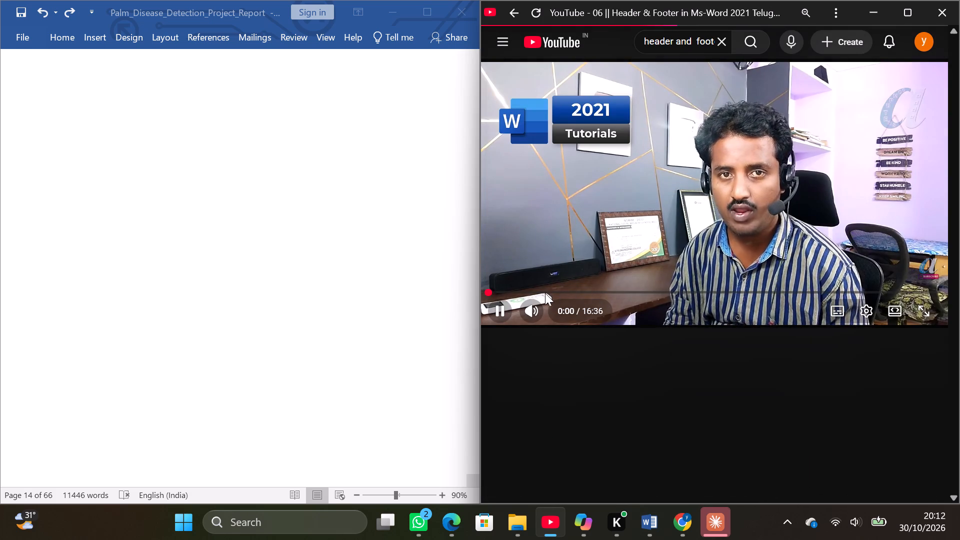
scroll(864, 436, "down", 3)
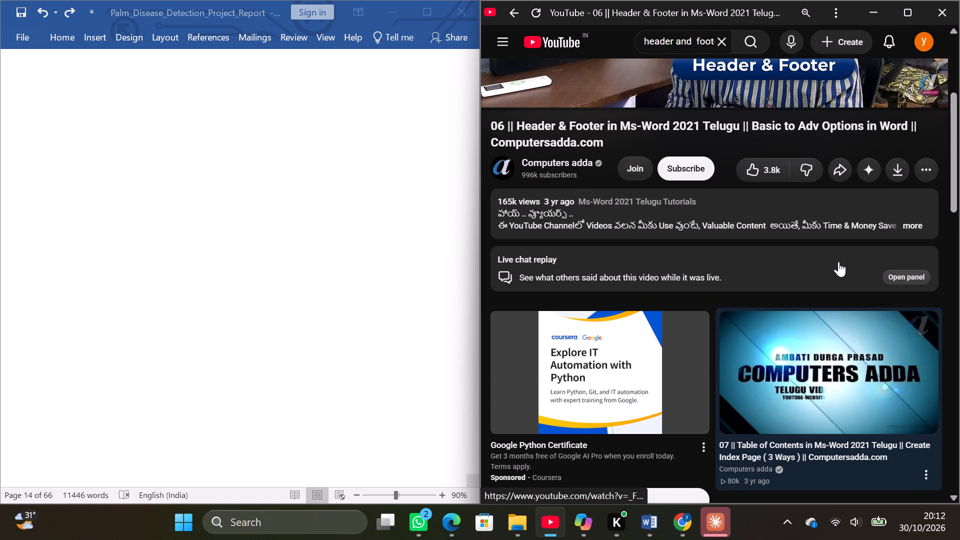
left_click(903, 227)
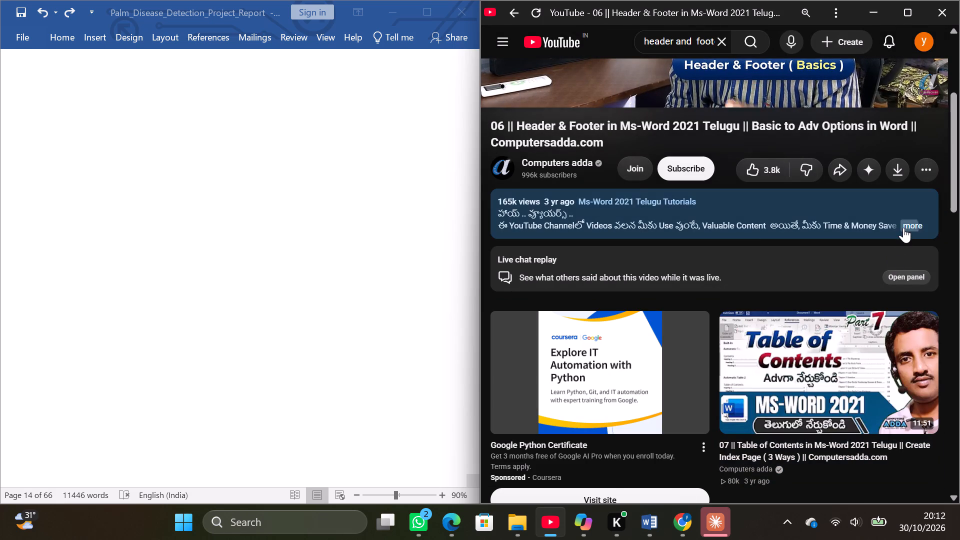
scroll(845, 292, "down", 1)
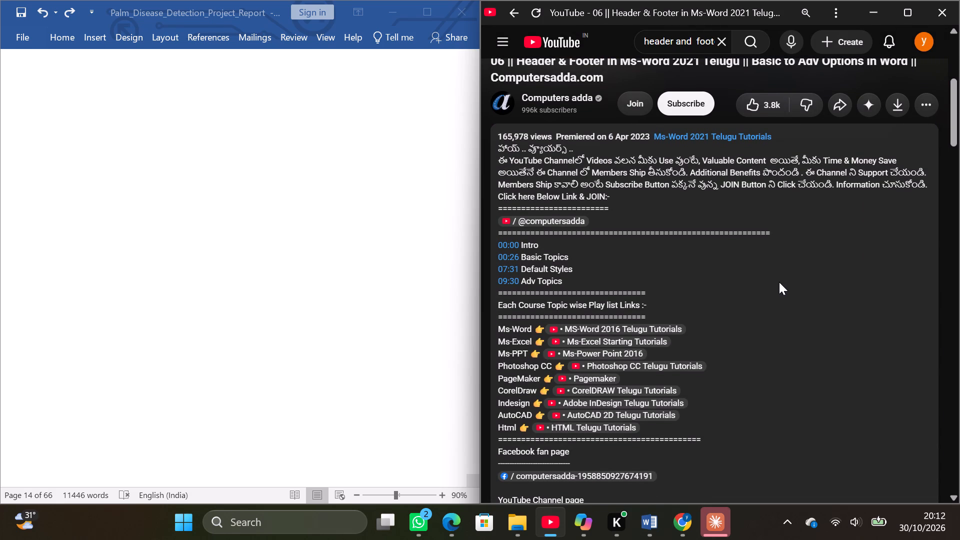
scroll(779, 282, "up", 7)
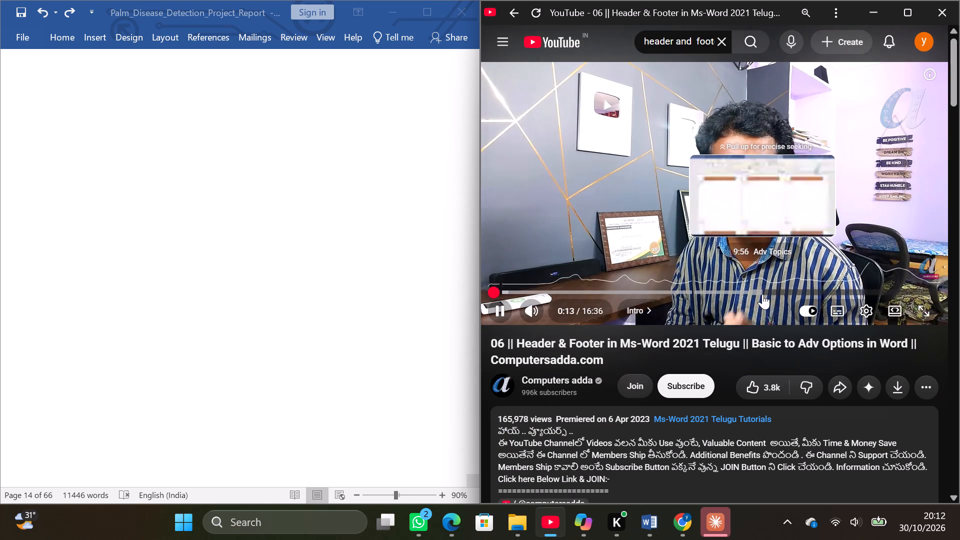
left_click(640, 310)
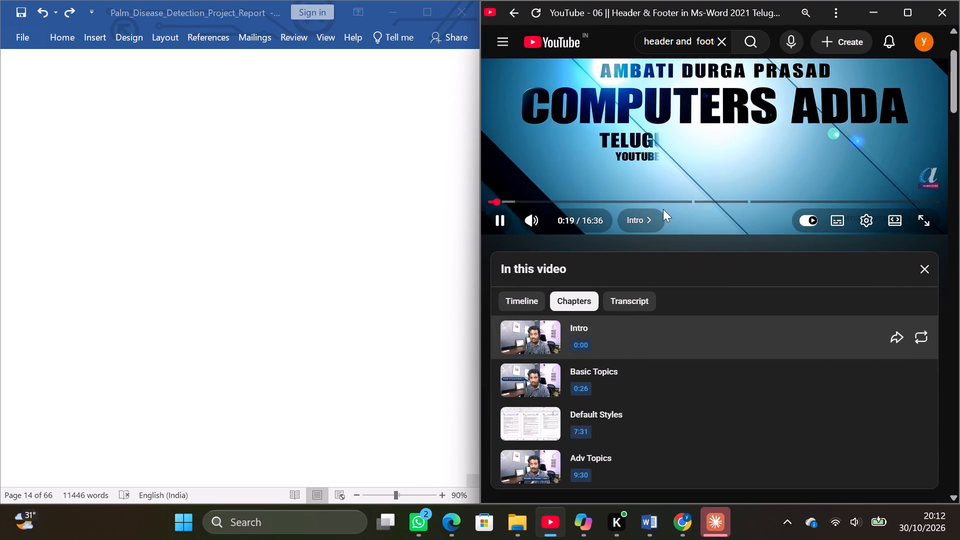
left_click(641, 221)
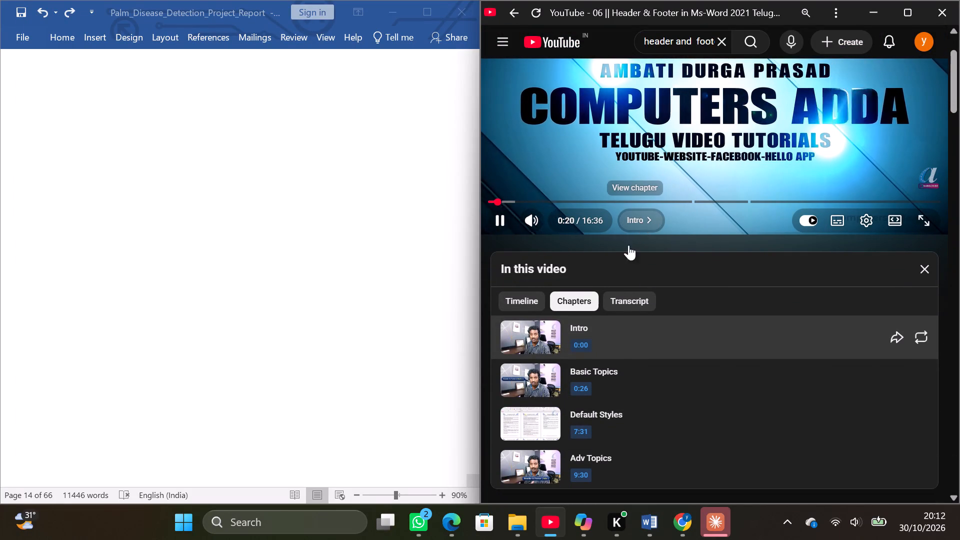
left_click(579, 379)
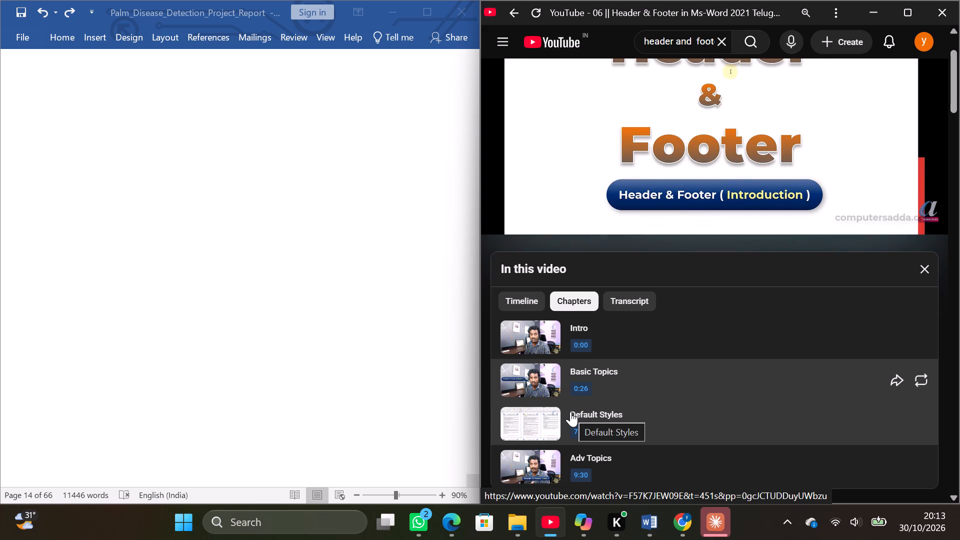
Look back through the Word report's front pages from the list of abbreviations to the Certificate page.
scroll(288, 274, "up", 20)
scroll(288, 274, "up", 7)
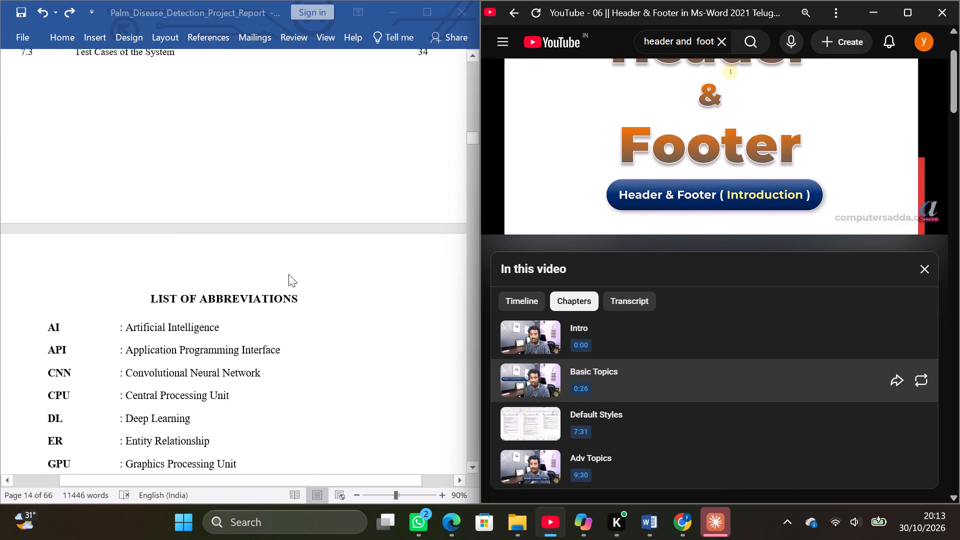
scroll(288, 274, "up", 15)
scroll(288, 274, "up", 20)
scroll(288, 274, "up", 20)
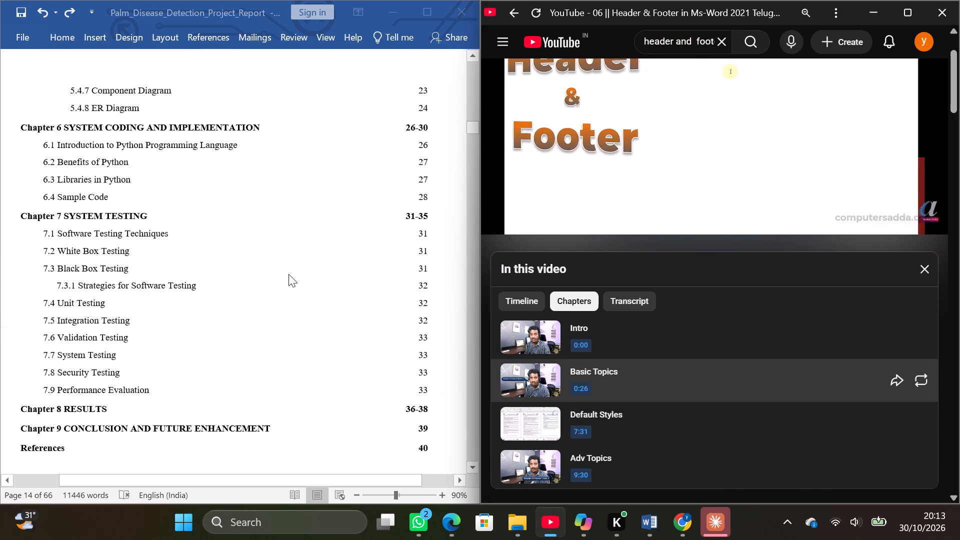
scroll(288, 274, "up", 7)
scroll(288, 274, "up", 20)
scroll(288, 274, "up", 16)
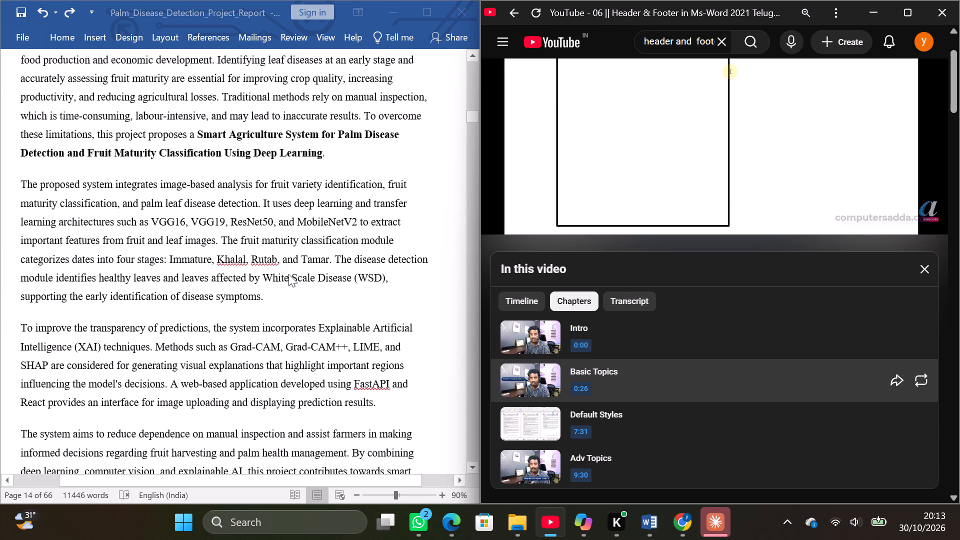
scroll(288, 274, "up", 8)
scroll(288, 274, "up", 20)
scroll(288, 274, "up", 4)
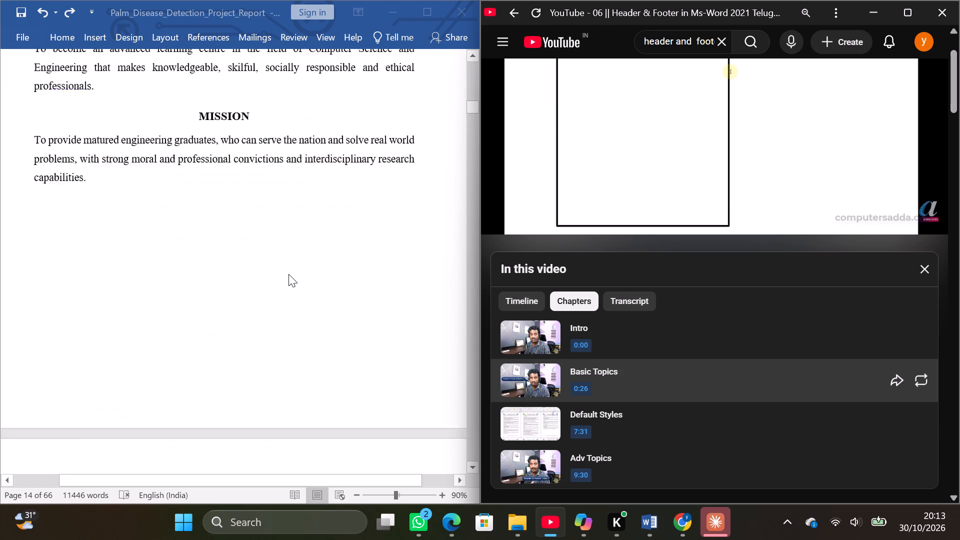
scroll(288, 274, "up", 20)
scroll(288, 274, "up", 15)
scroll(288, 274, "up", 9)
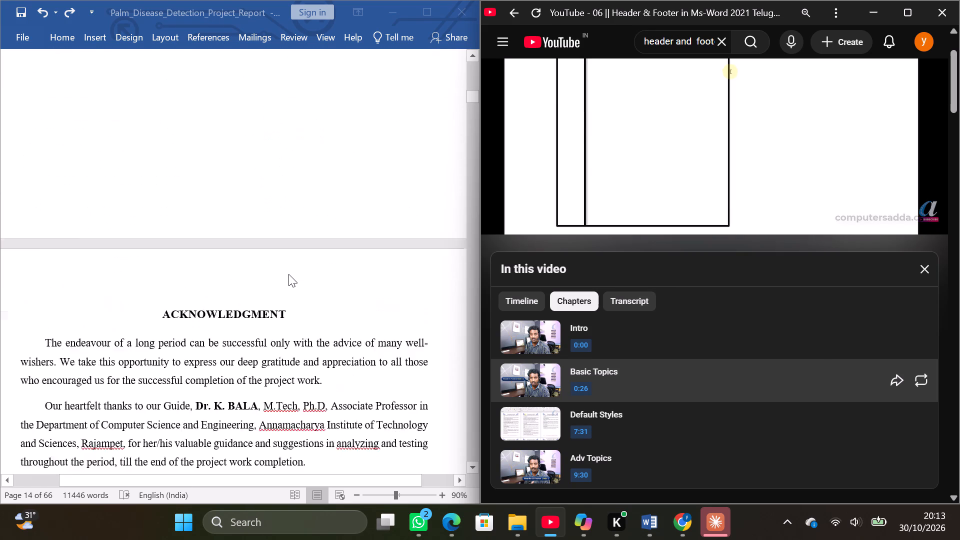
scroll(288, 274, "up", 20)
scroll(288, 274, "up", 20)
scroll(288, 274, "up", 8)
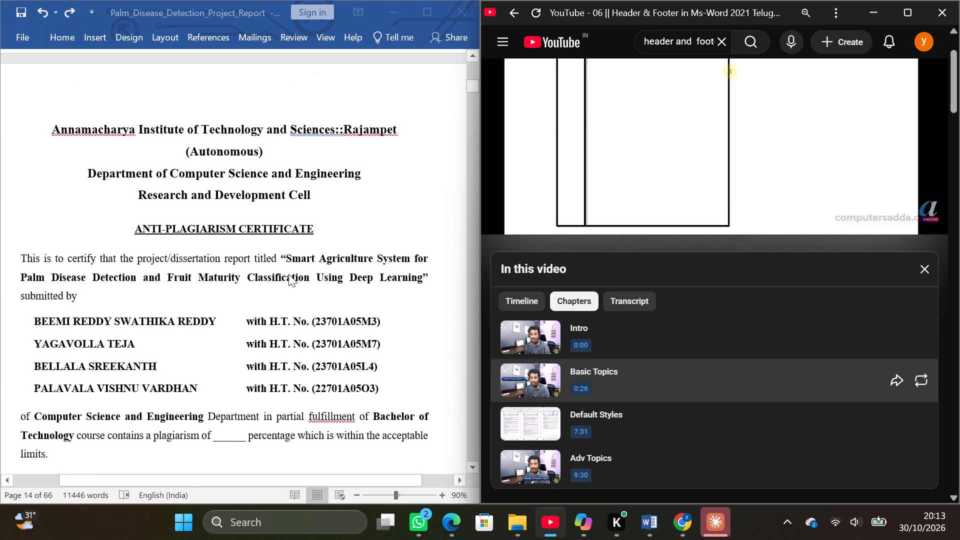
scroll(288, 274, "up", 20)
scroll(288, 274, "up", 4)
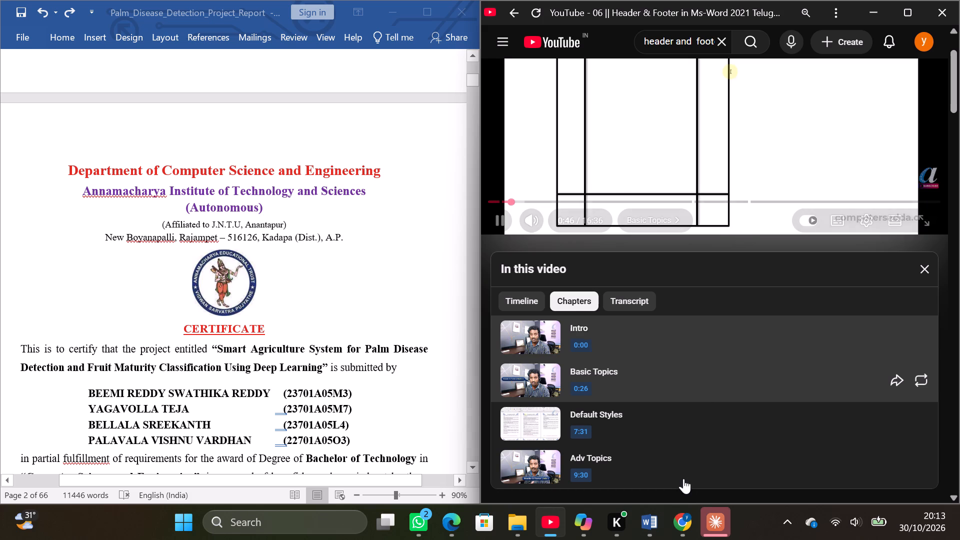
Skim forward through the video's Basic Topics chapter and look over the description and chapter list below it.
scroll(764, 162, "up", 7)
left_click(764, 162)
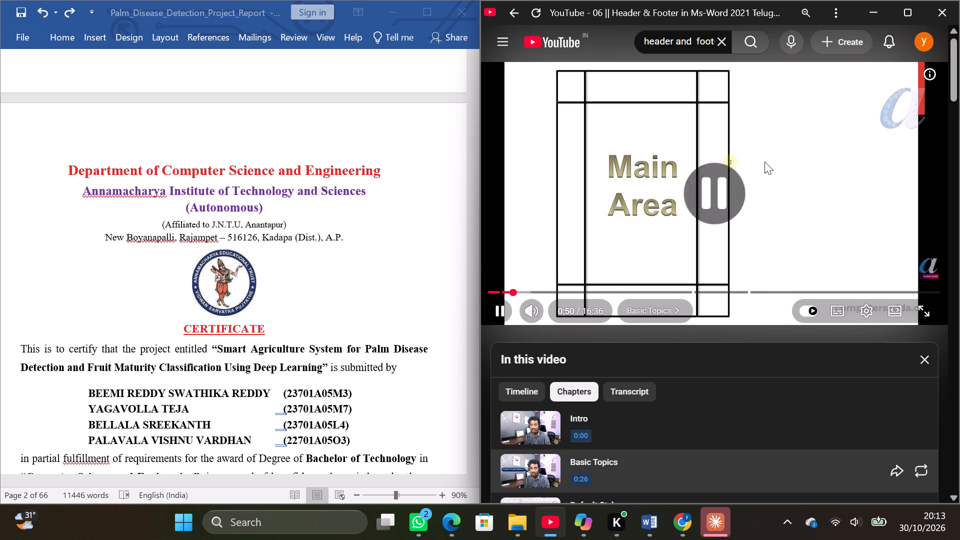
left_click(764, 161)
type("lllllllll")
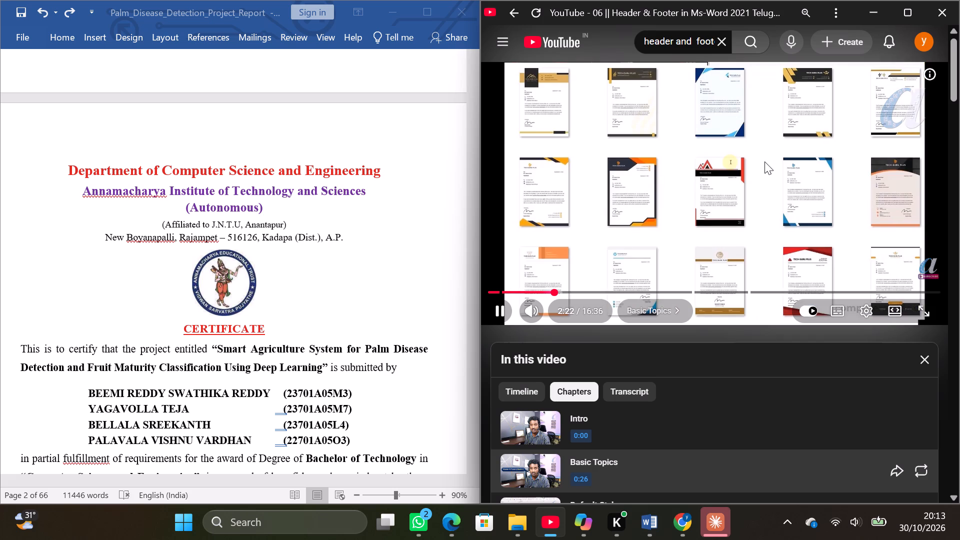
type("lll")
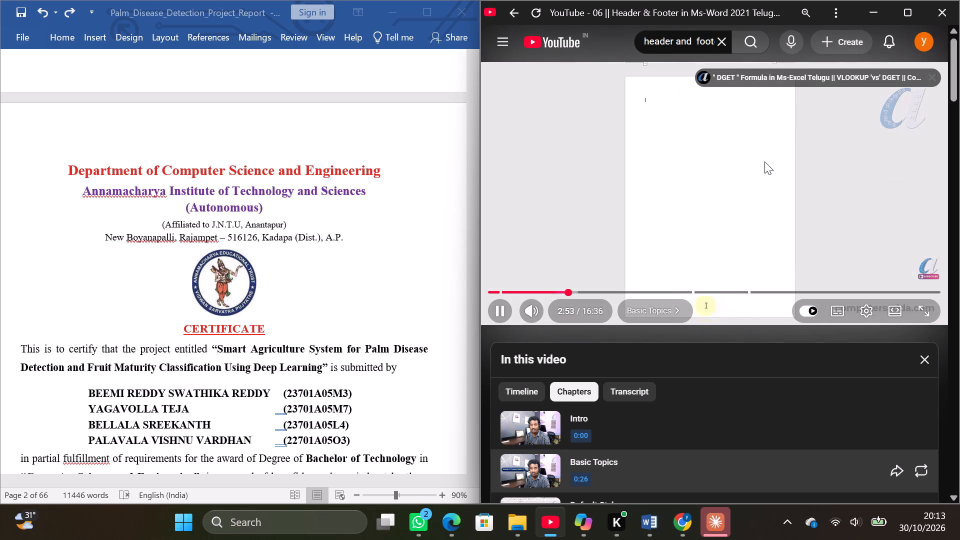
type("ll")
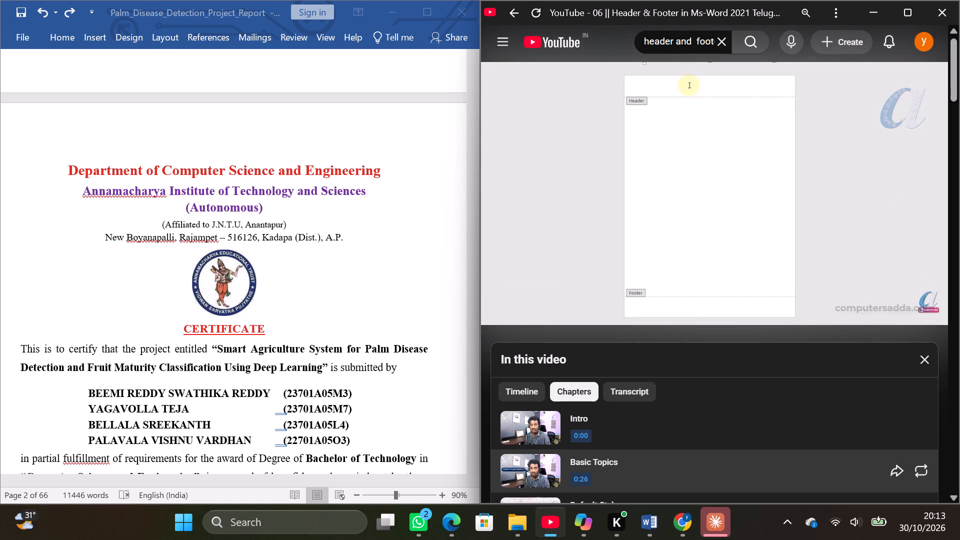
scroll(764, 161, "down", 14)
scroll(761, 175, "up", 1)
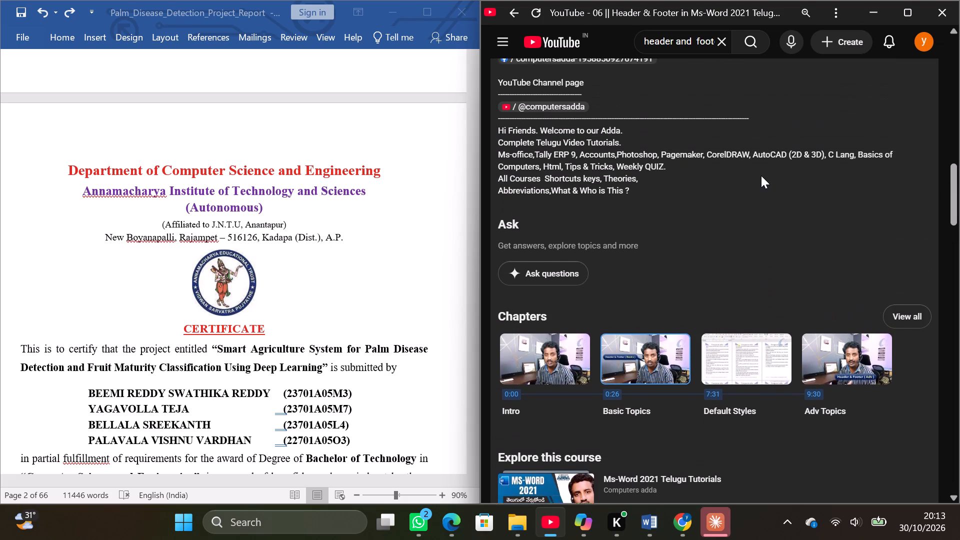
scroll(761, 175, "up", 1)
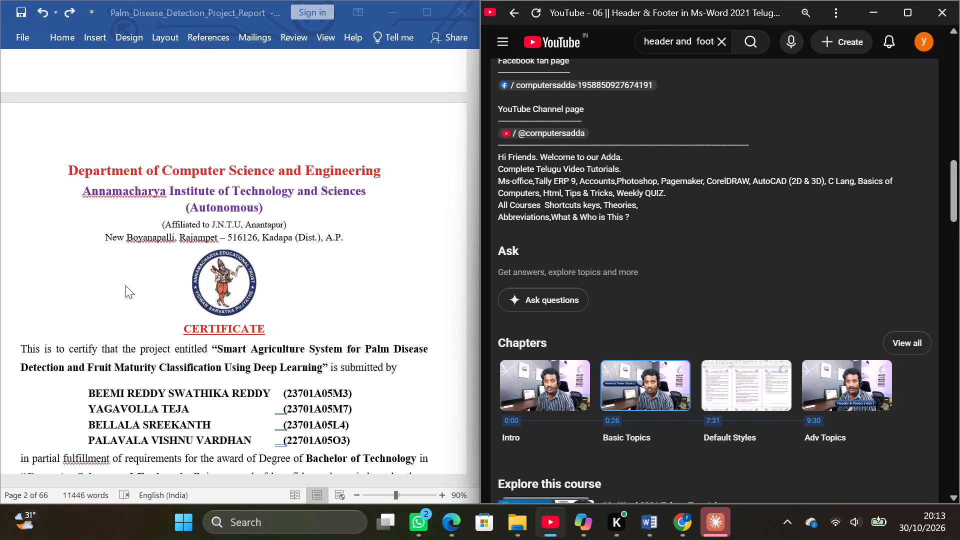
Examine the Word report's front pages between the Certificate and the table of contents for where the headers should change.
scroll(125, 285, "down", 10)
scroll(125, 285, "down", 20)
scroll(125, 285, "down", 20)
scroll(125, 285, "down", 10)
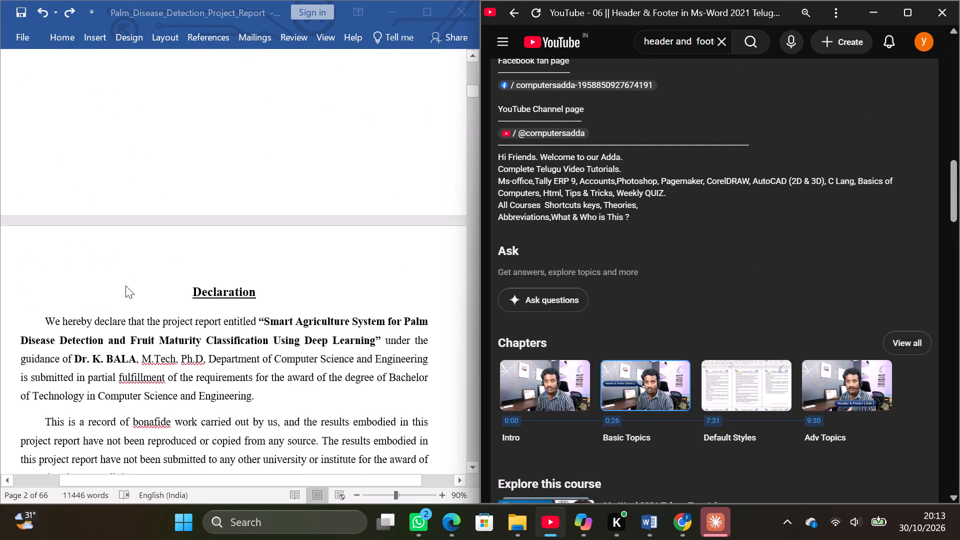
scroll(125, 285, "down", 20)
scroll(125, 285, "down", 12)
scroll(125, 285, "down", 20)
scroll(125, 285, "down", 14)
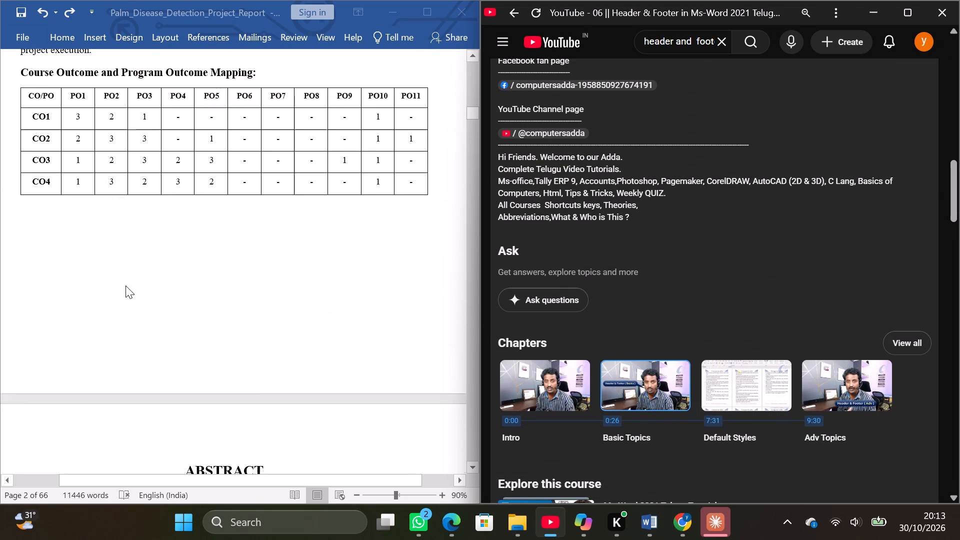
scroll(125, 285, "down", 20)
scroll(125, 285, "down", 20)
scroll(125, 285, "down", 20)
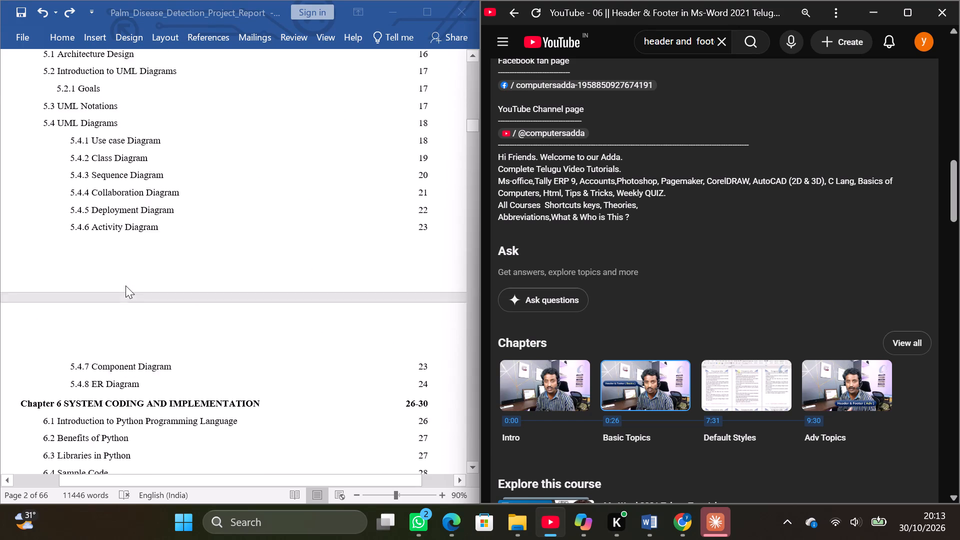
scroll(125, 285, "down", 11)
scroll(125, 285, "up", 17)
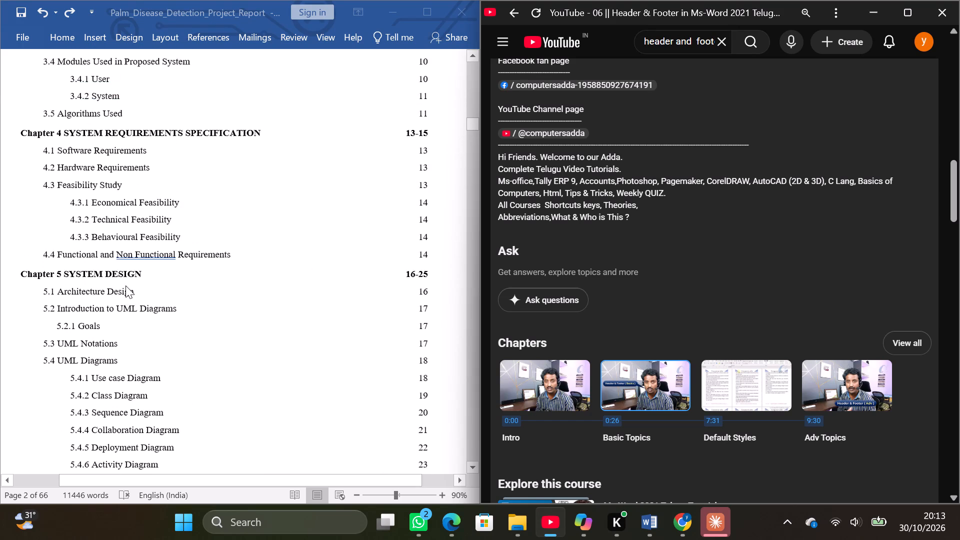
scroll(125, 285, "up", 20)
scroll(125, 285, "up", 13)
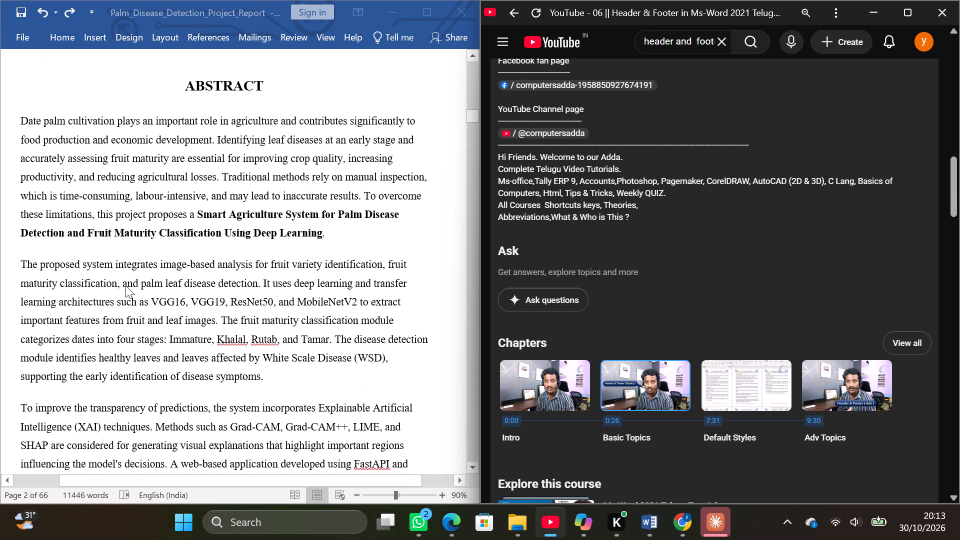
scroll(125, 285, "up", 1)
scroll(125, 285, "down", 15)
Enter "Department of CSE,AITS,Rajampet" in the page footer below the Abstract's keywords.
left_click(125, 285)
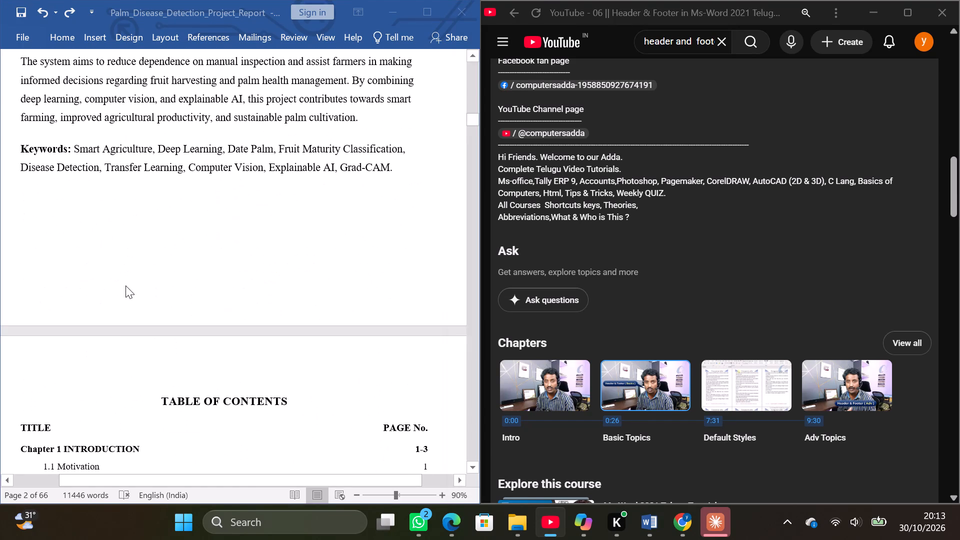
left_click(91, 31)
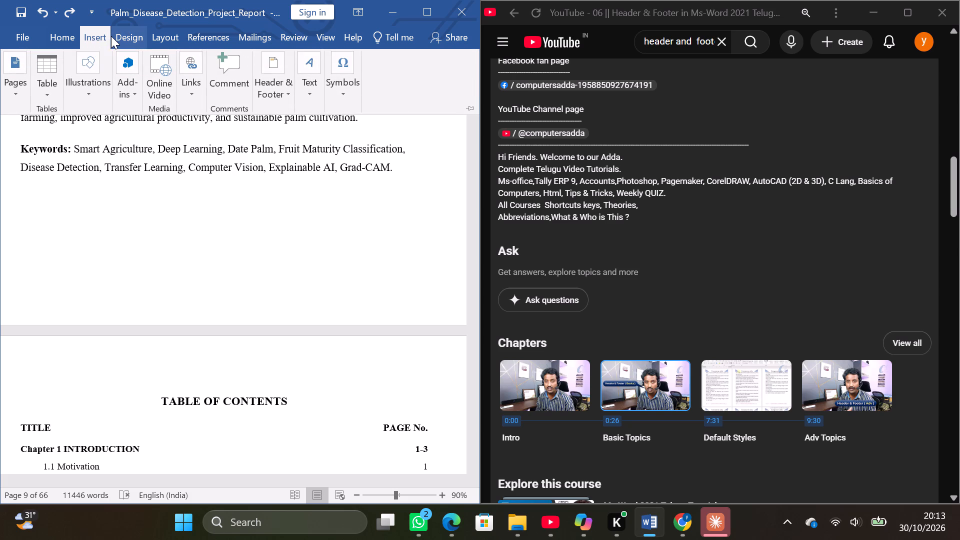
left_click(178, 33)
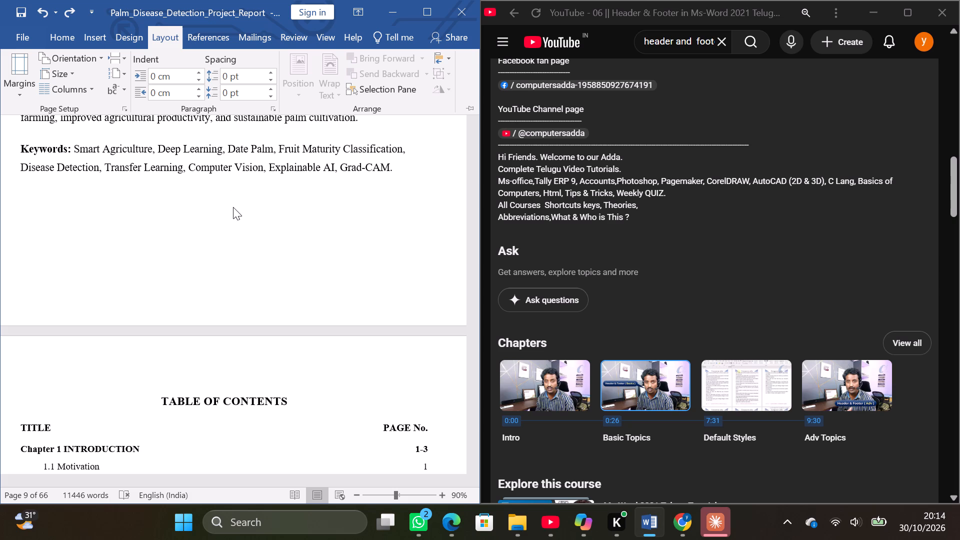
double_click(244, 282)
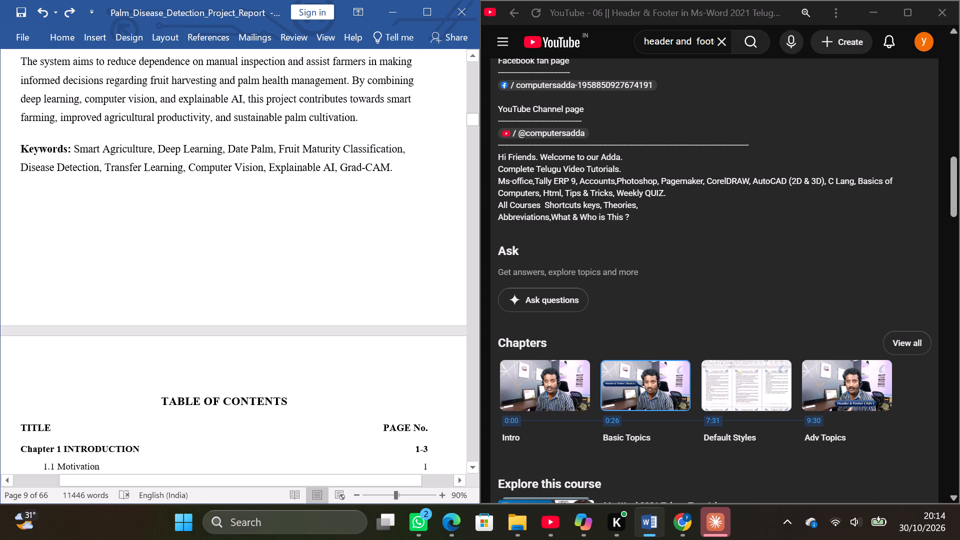
double_click(242, 298)
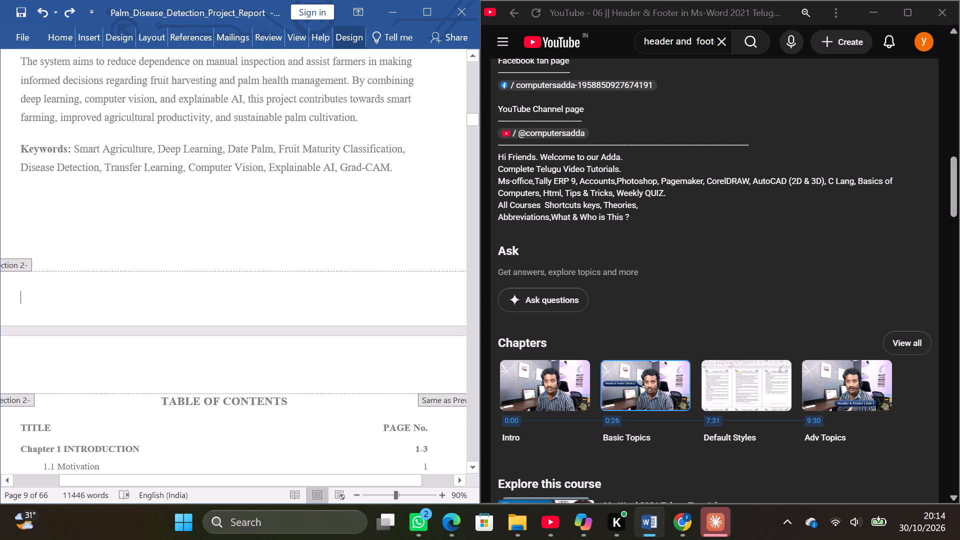
type("Depart")
type("mwnt")
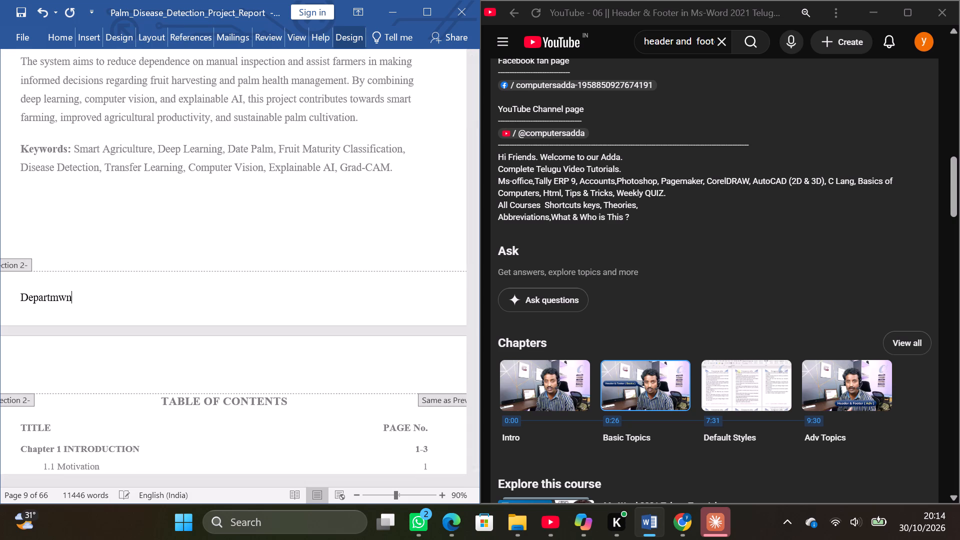
key("space")
key("BackSpace")
key("BackSpace")
key("BackSpace")
key("BackSpace")
type("ent of C")
type("SE")
type(",A")
key("shift+i")
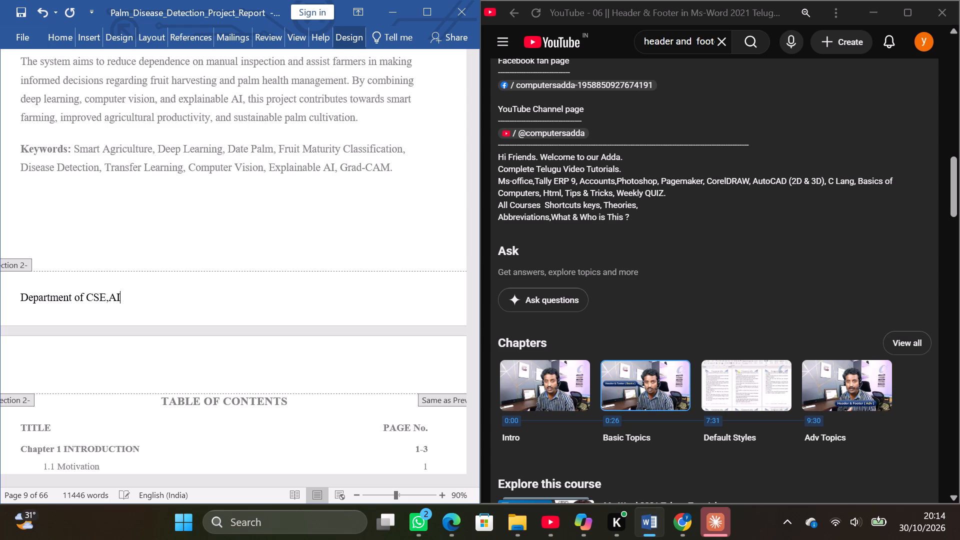
type("TS")
key("shift+less")
key("equal")
key("BackSpace")
key("BackSpace")
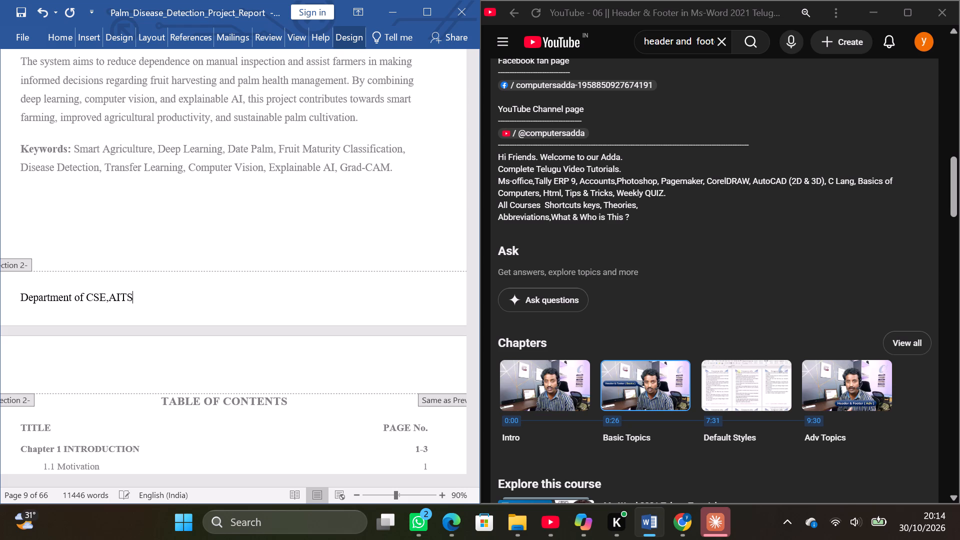
type(",Rw")
key("BackSpace")
type("ajampet")
Add the lowercase numeral "i" near the right margin of the same footer line, spaced away from the department text.
key("space")
key("space")
key("space")
key("space")
key("space")
key("space")
key("space")
key("space")
key("space")
key("space")
key("space")
key("space")
key("space")
key("space")
key("space")
key("space")
key("space")
key("space")
key("space")
key("space")
key("space")
key("space")
key("space")
key("space")
key("space")
key("space")
key("space")
key("space")
key("space")
key("space")
key("space")
key("space")
type("i")
key("space")
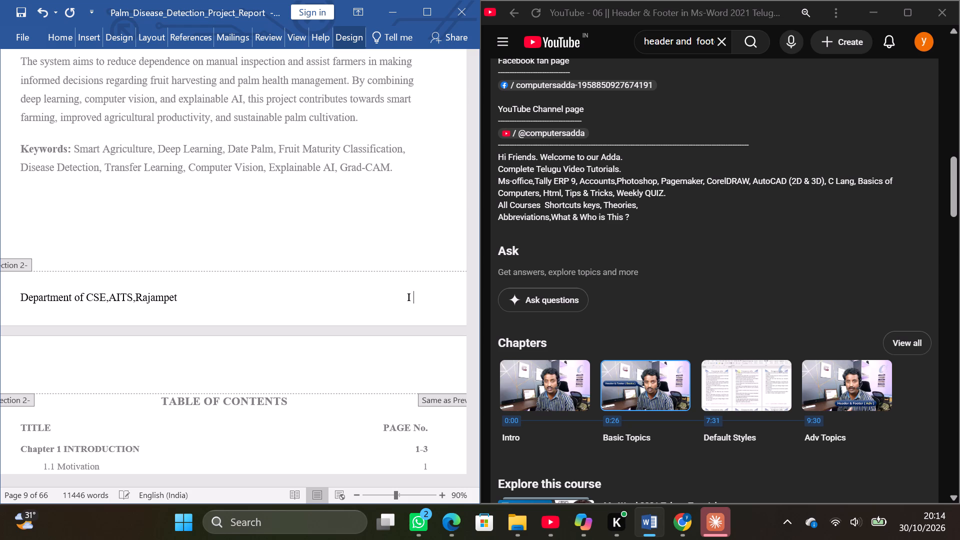
key("space")
key("space")
key("BackSpace")
key("BackSpace")
key("BackSpace")
key("BackSpace")
key("BackSpace")
key("space")
key("space")
key("space")
key("space")
key("space")
key("space")
key("space")
key("space")
key("space")
key("space")
key("space")
key("space")
key("space")
key("space")
key("space")
key("space")
key("space")
key("space")
key("space")
type("i")
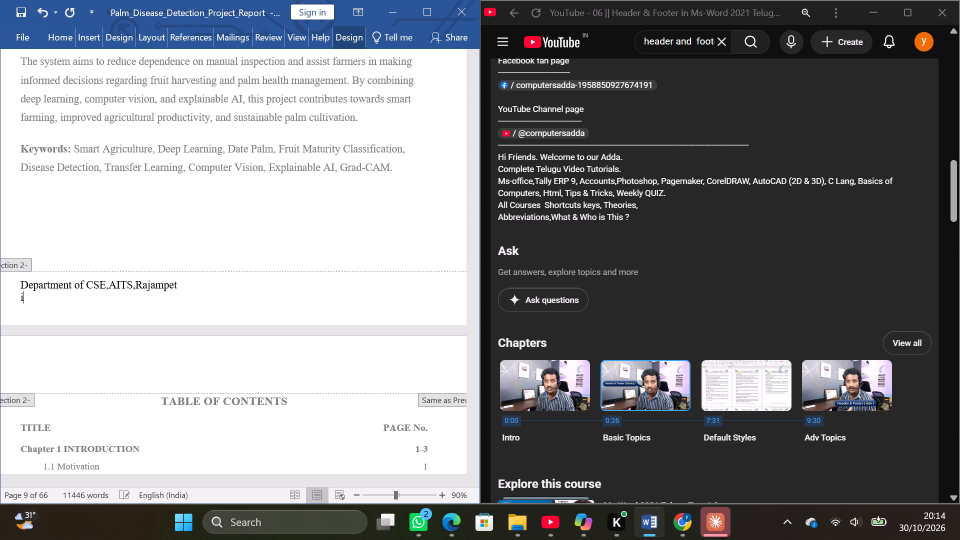
key("BackSpace")
key("BackSpace")
key("i")
key("BackSpace")
key("BackSpace")
key("i")
key("BackSpace")
key("BackSpace")
key("i")
key("BackSpace")
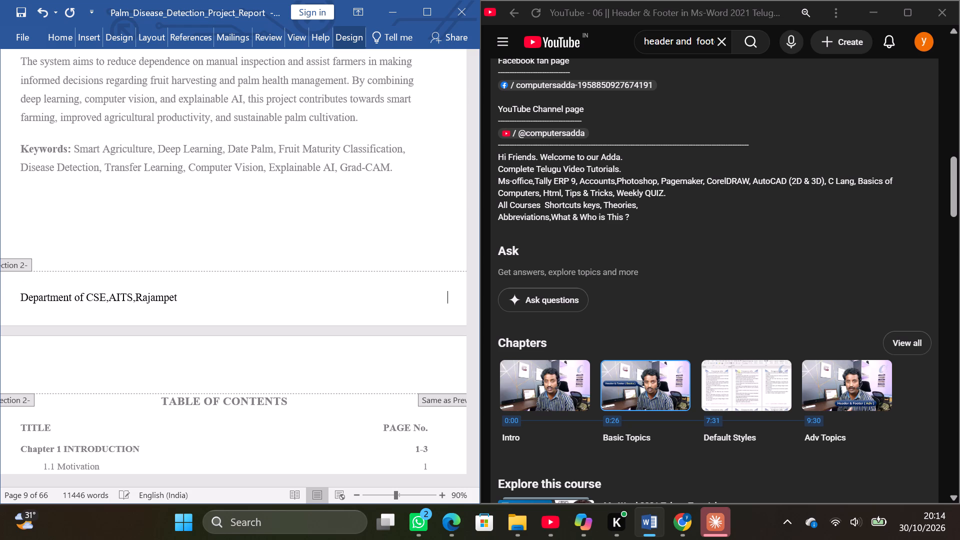
key("BackSpace")
key("BackSpace")
key("i")
key("BackSpace")
key("BackSpace")
key("i")
key("BackSpace")
key("BackSpace")
key("i")
key("BackSpace")
key("BackSpace")
key("BackSpace")
key("BackSpace")
key("BackSpace")
key("i")
key("BackSpace")
key("BackSpace")
key("BackSpace")
key("BackSpace")
key("BackSpace")
key("BackSpace")
key("i")
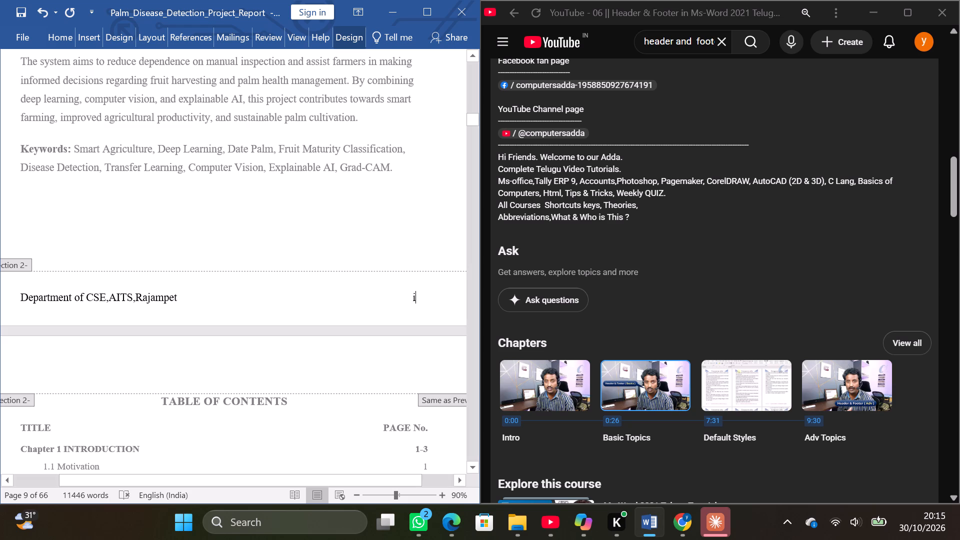
Change the numeral to "ii" in the footer of the first table of contents page.
scroll(242, 367, "down", 20)
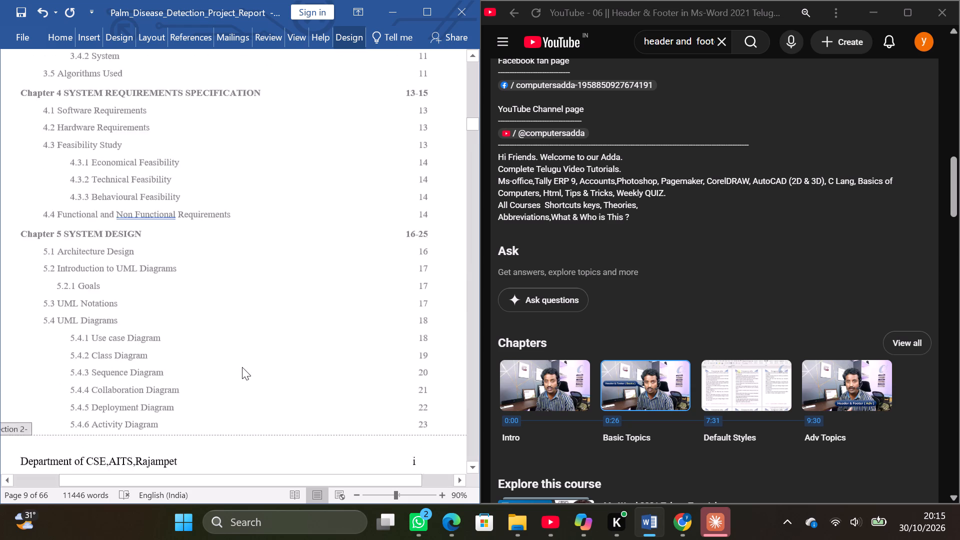
scroll(242, 367, "down", 6)
left_click(411, 270)
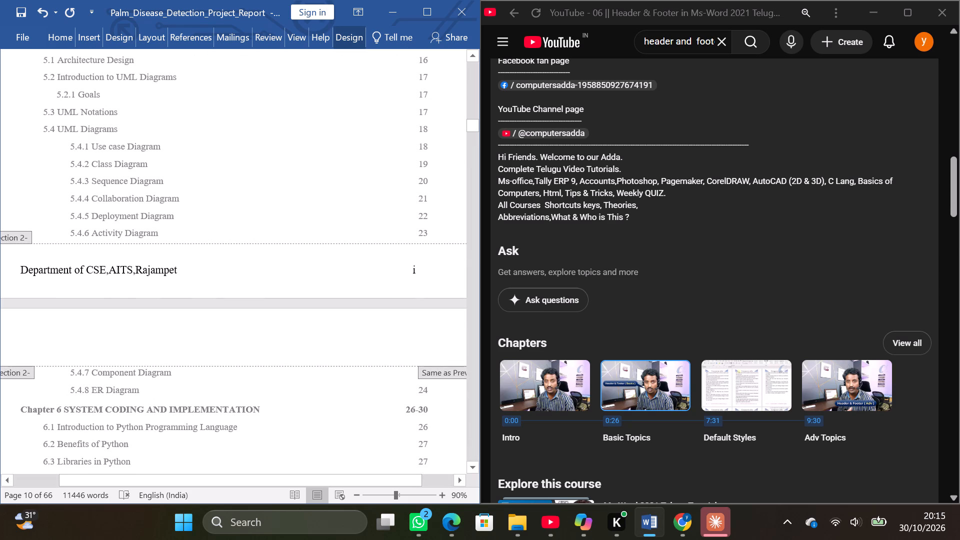
key("i")
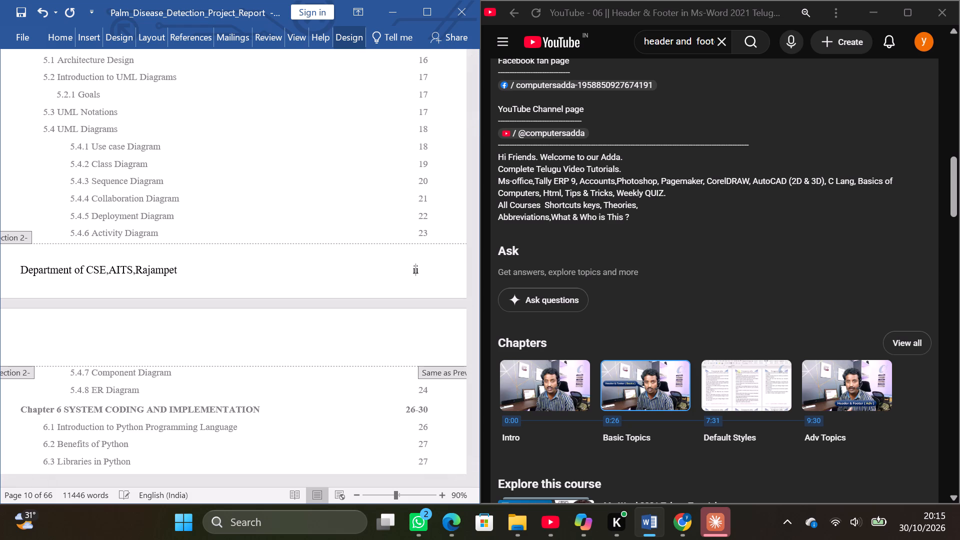
Change the numeral to "iii" in the footer of the page just before the List of Figures & Tables.
scroll(411, 270, "down", 20)
scroll(411, 270, "down", 4)
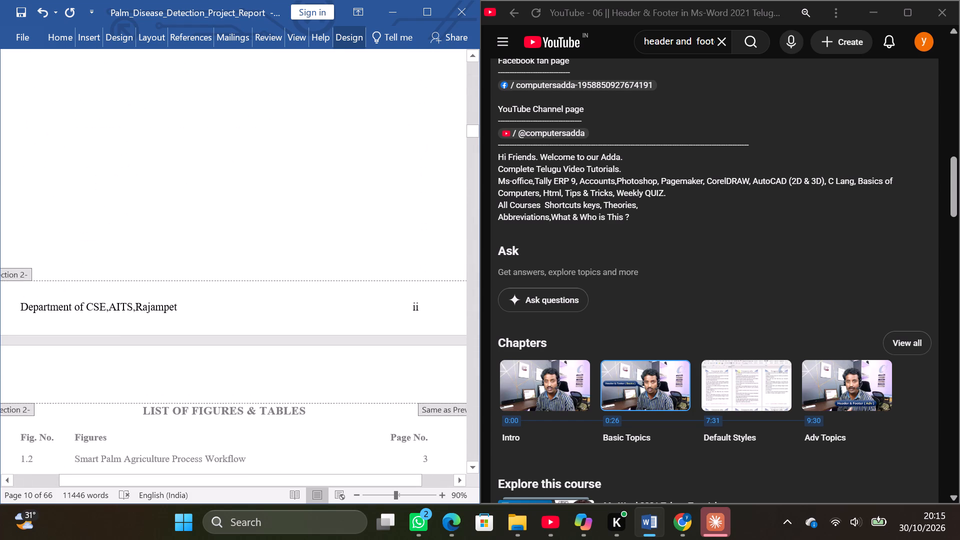
left_click(413, 308)
key("i")
Shorten the numeral back to "i" in the footer of the Abstract page, just before the Table of Contents.
scroll(413, 308, "up", 13)
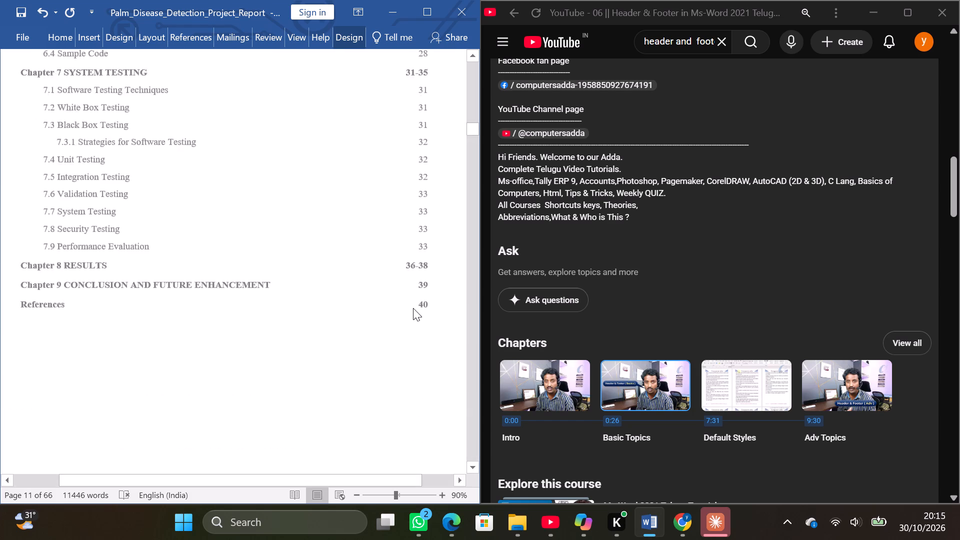
scroll(413, 308, "up", 5)
scroll(413, 308, "down", 1)
scroll(413, 308, "up", 17)
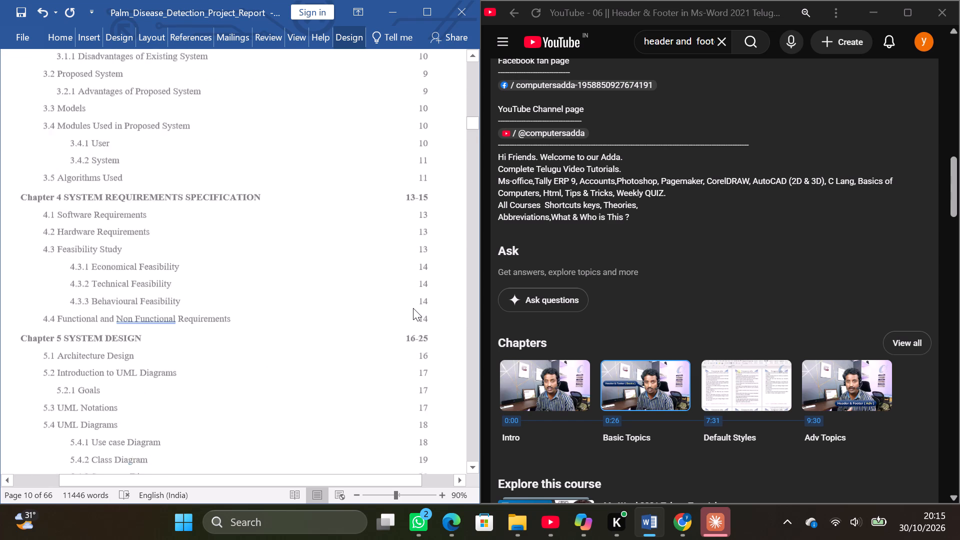
scroll(413, 308, "up", 15)
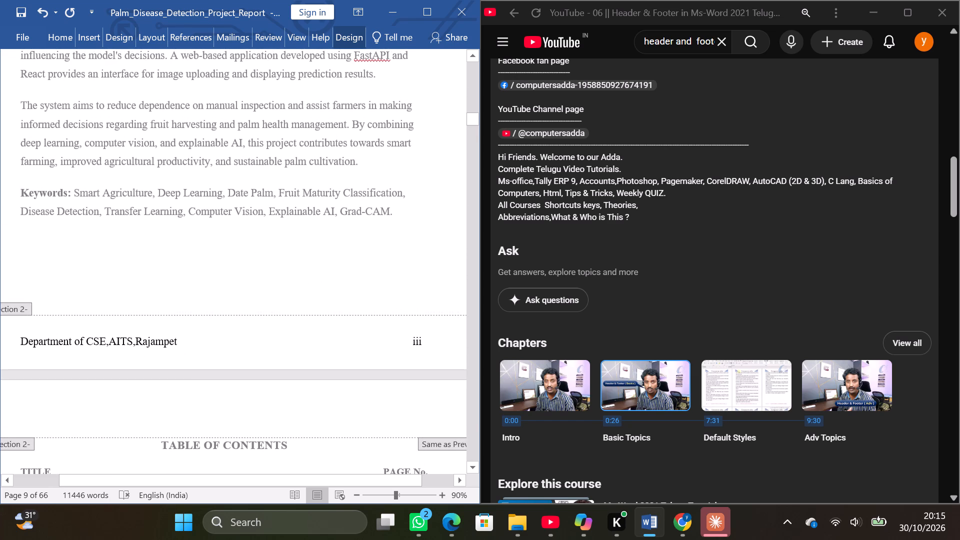
scroll(419, 343, "up", 10)
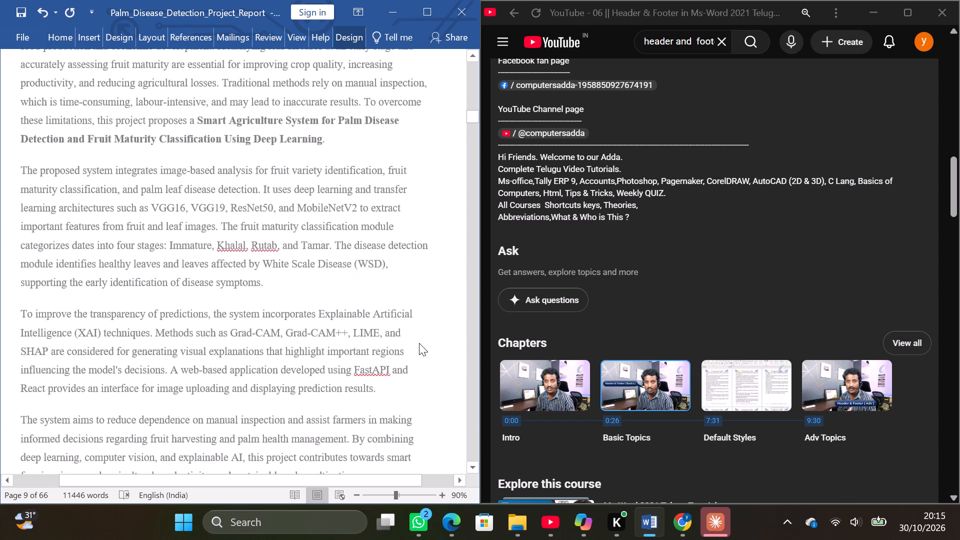
scroll(419, 343, "up", 17)
scroll(419, 343, "down", 19)
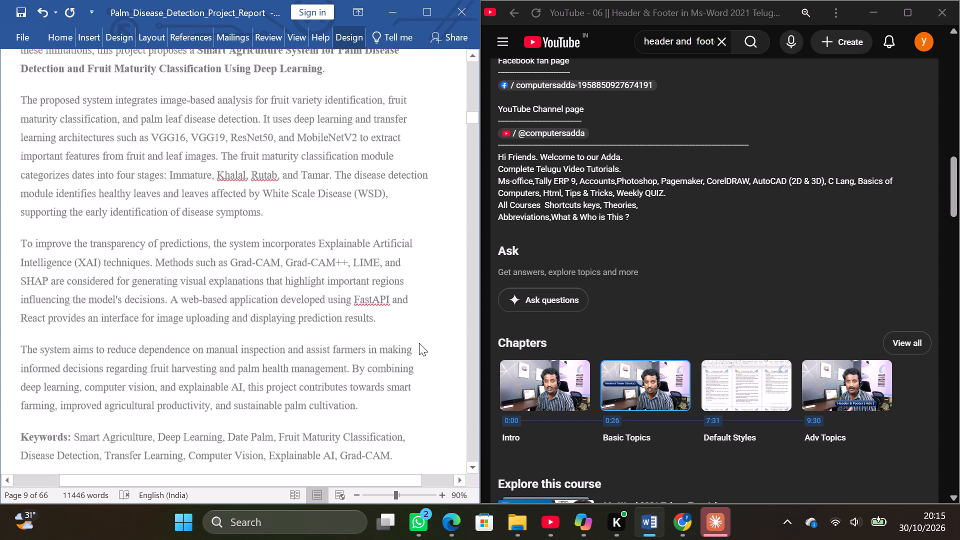
scroll(419, 343, "down", 13)
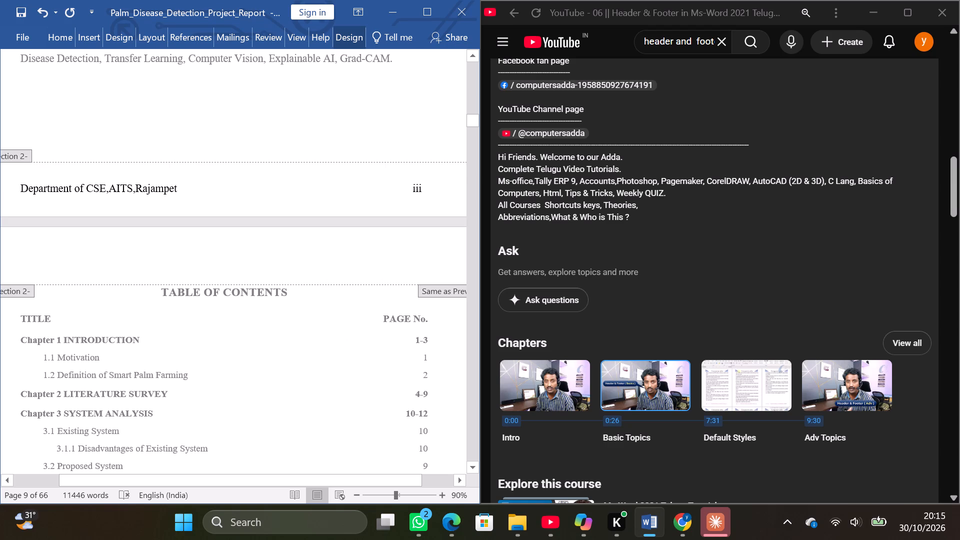
left_click(421, 190)
key("BackSpace")
key("BackSpace")
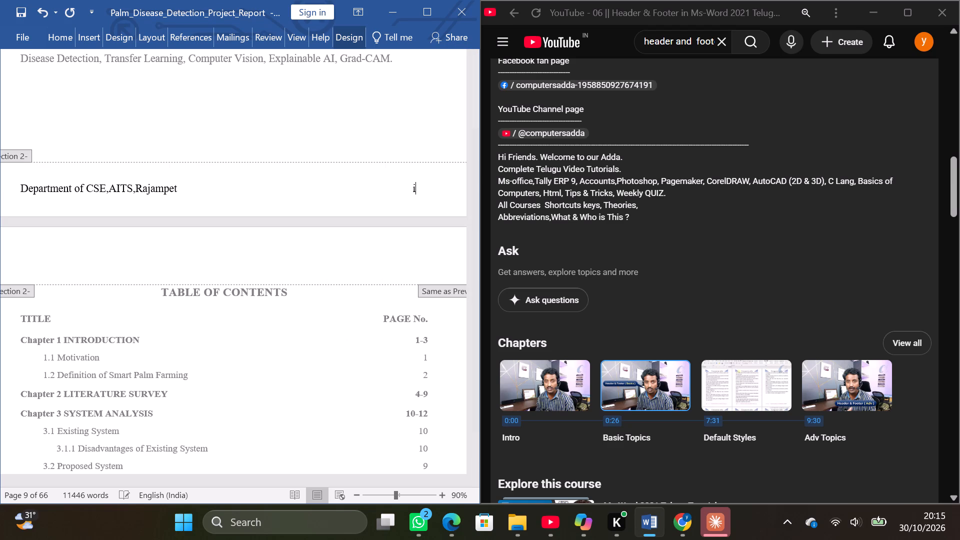
Switch to the YouTube header and footer tutorial, return to its video player and resume playback.
scroll(643, 149, "up", 4)
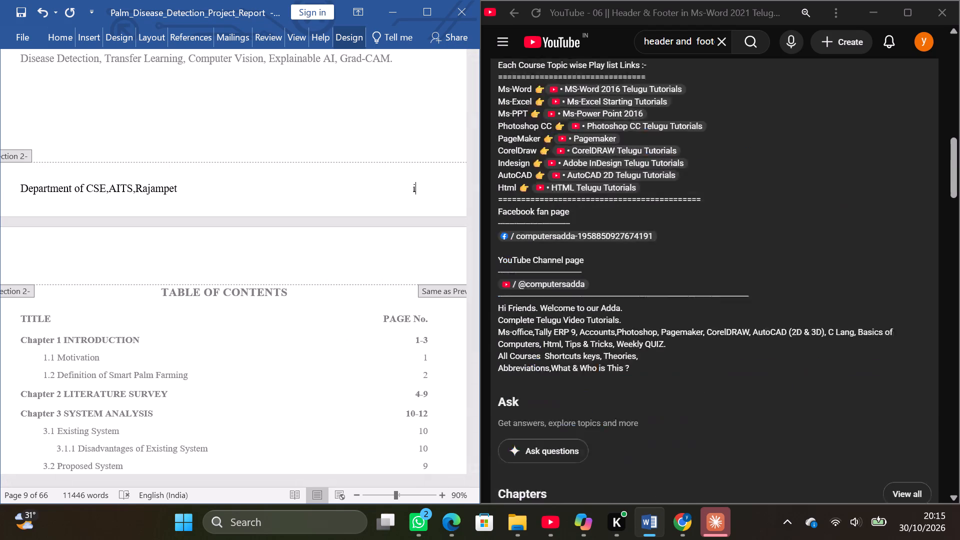
scroll(643, 149, "up", 12)
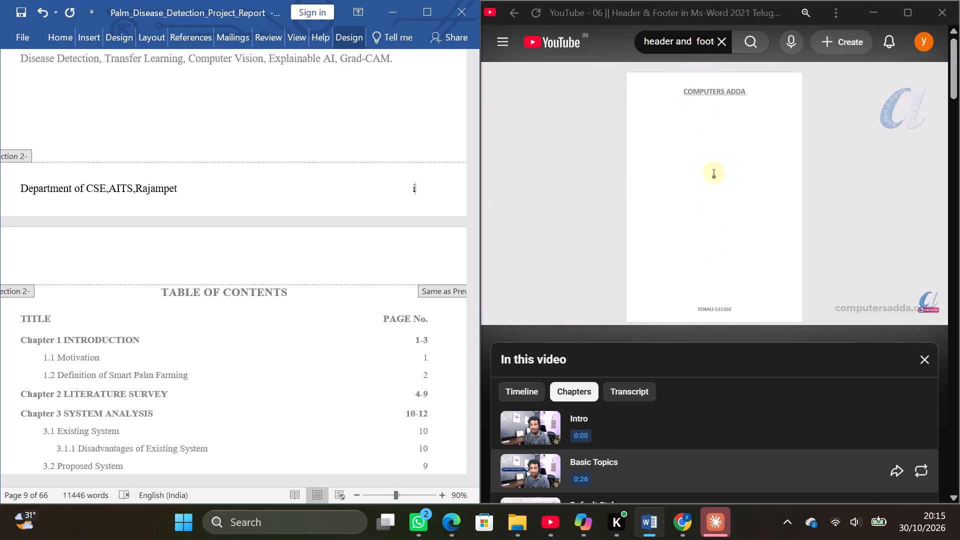
triple_click(891, 221)
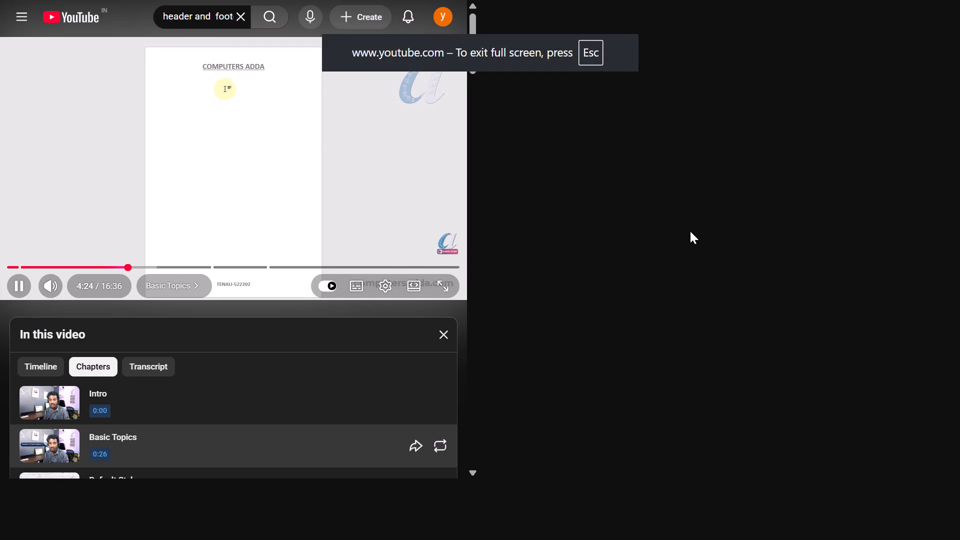
key("ctrl+z")
double_click(737, 175)
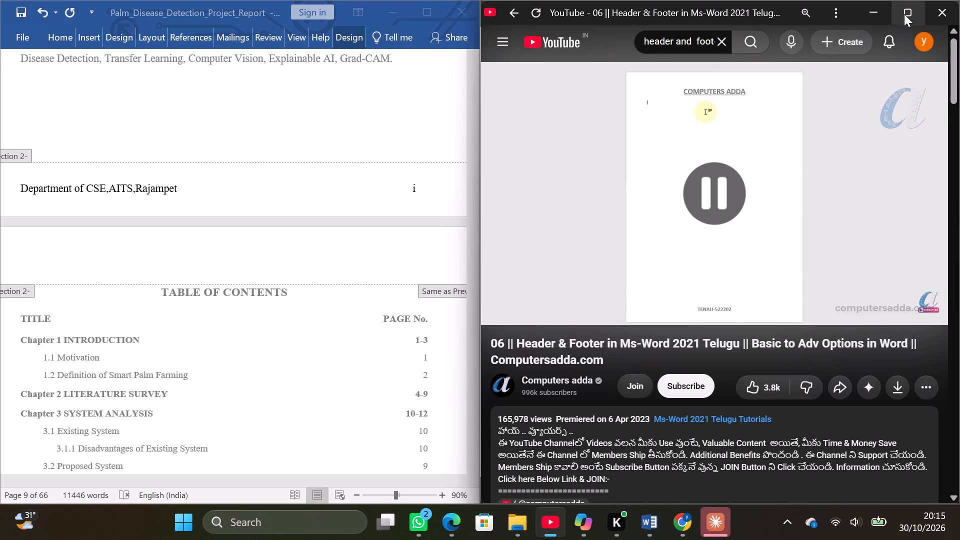
left_click(733, 243)
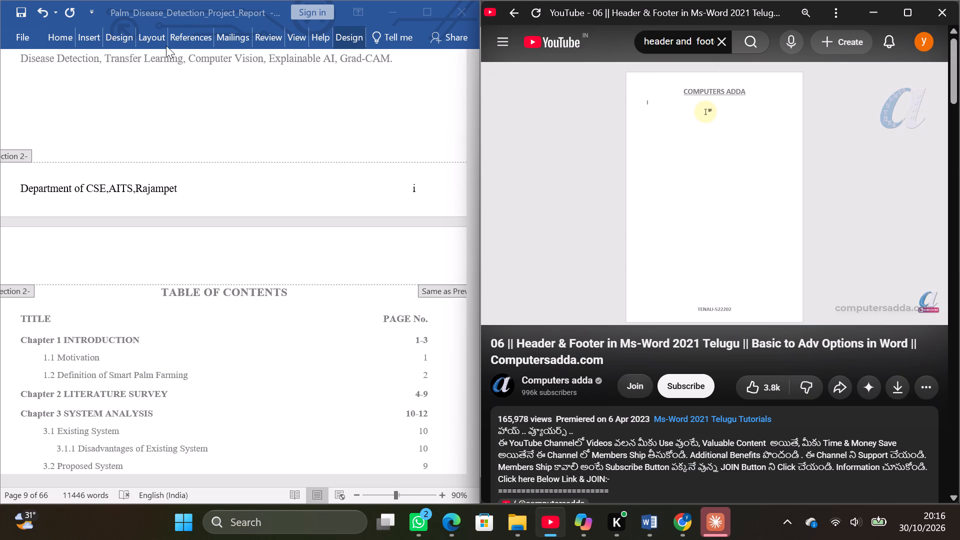
Back in Word, examine the preset page number designs offered for the current position in the footer.
left_click(337, 35)
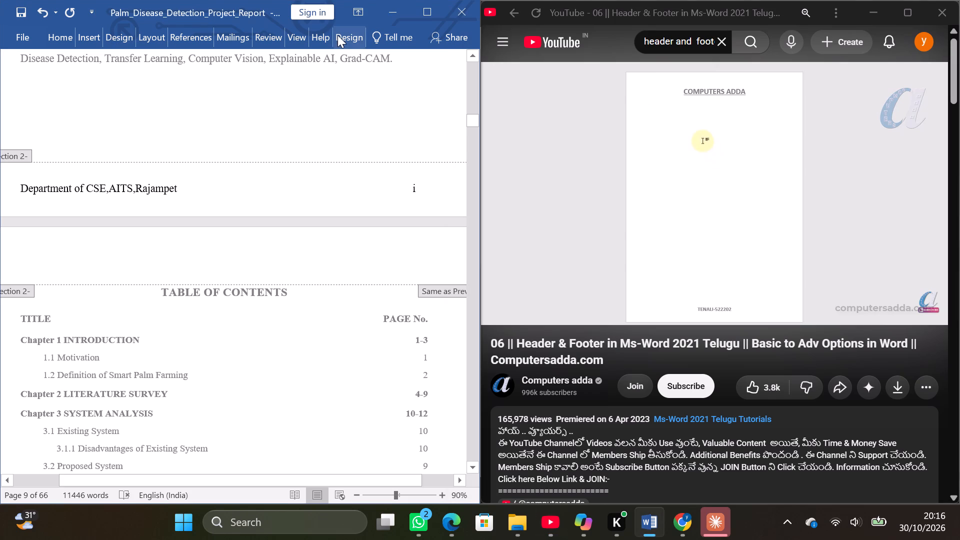
left_click(337, 35)
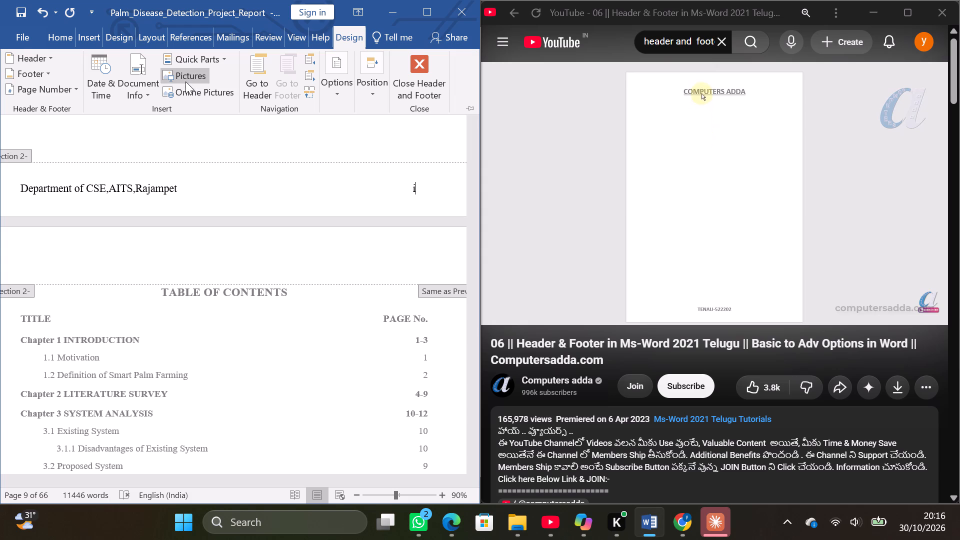
left_click(81, 85)
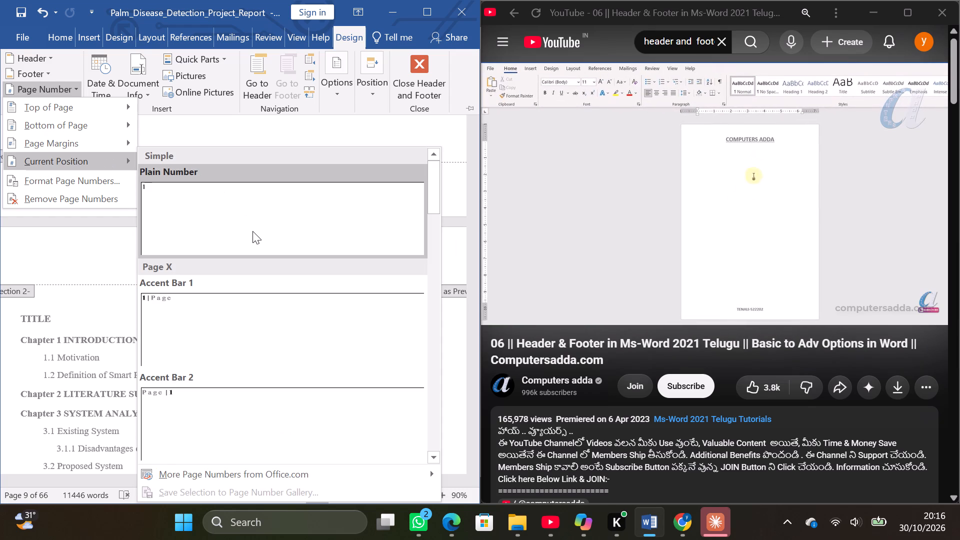
scroll(252, 231, "down", 16)
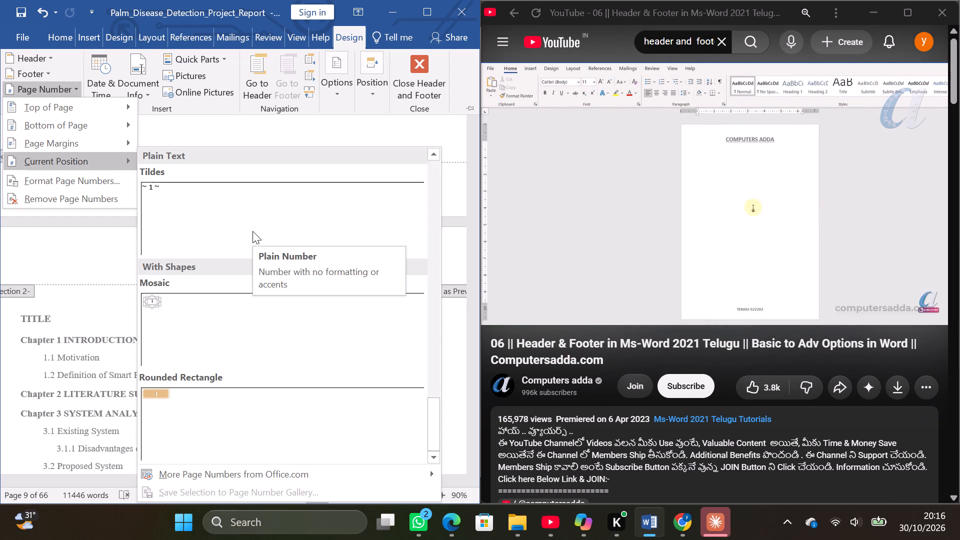
scroll(252, 231, "down", 20)
scroll(252, 231, "down", 2)
scroll(252, 231, "up", 10)
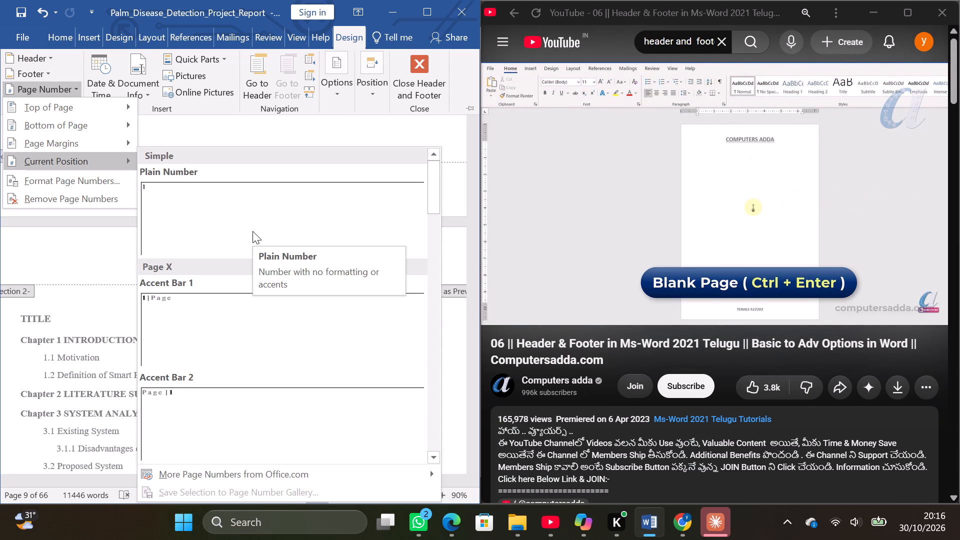
scroll(252, 231, "down", 20)
scroll(252, 231, "down", 12)
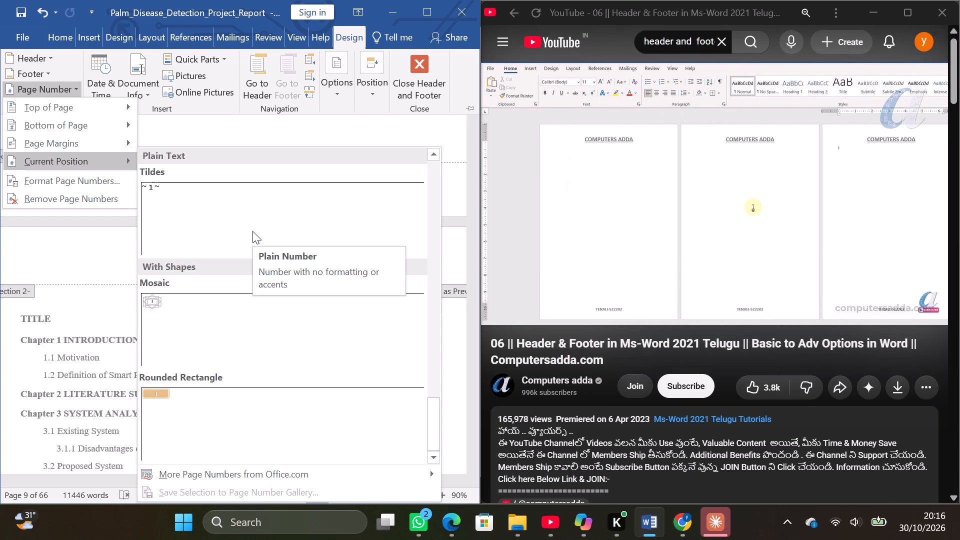
scroll(252, 231, "down", 14)
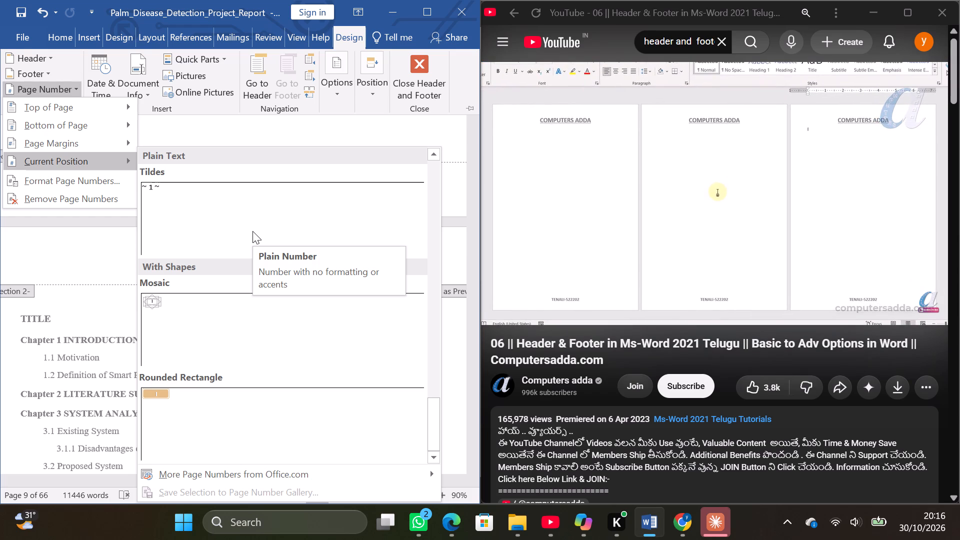
scroll(258, 290, "down", 4)
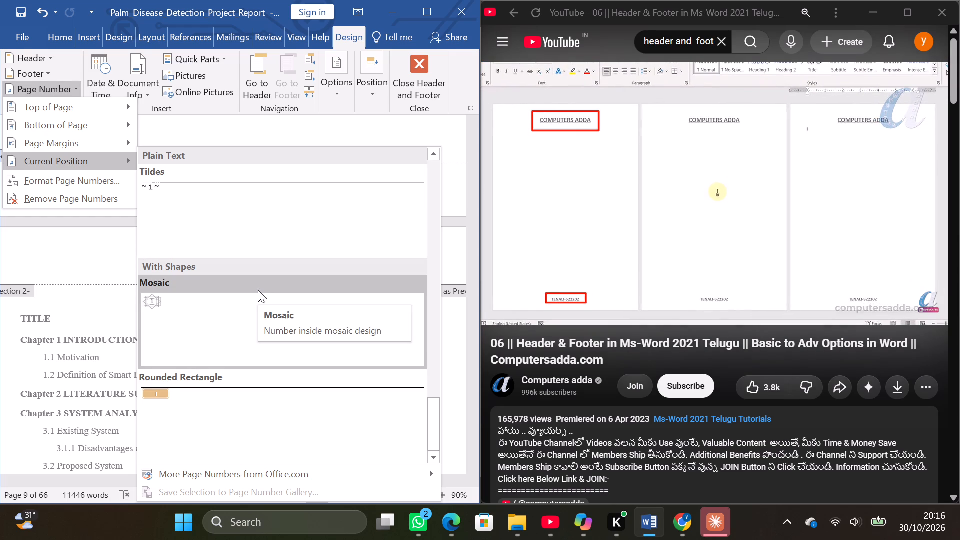
scroll(258, 290, "down", 2)
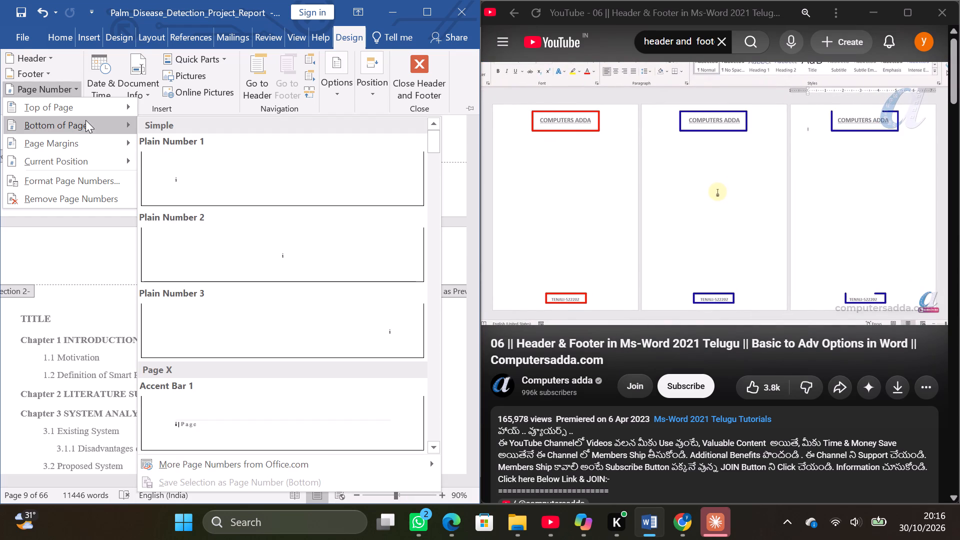
Examine the preset page number designs offered for the bottom of the page.
scroll(326, 264, "down", 4)
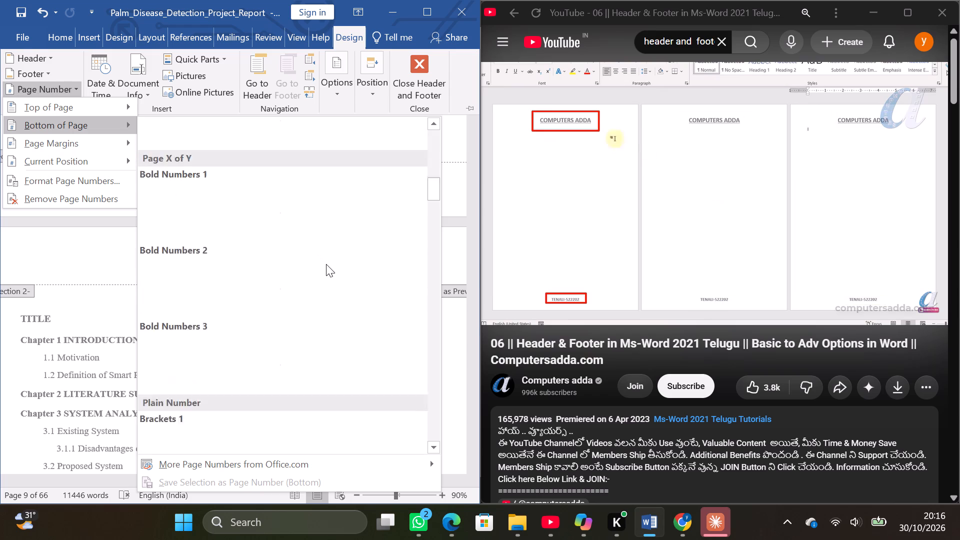
scroll(326, 264, "down", 6)
scroll(326, 264, "up", 4)
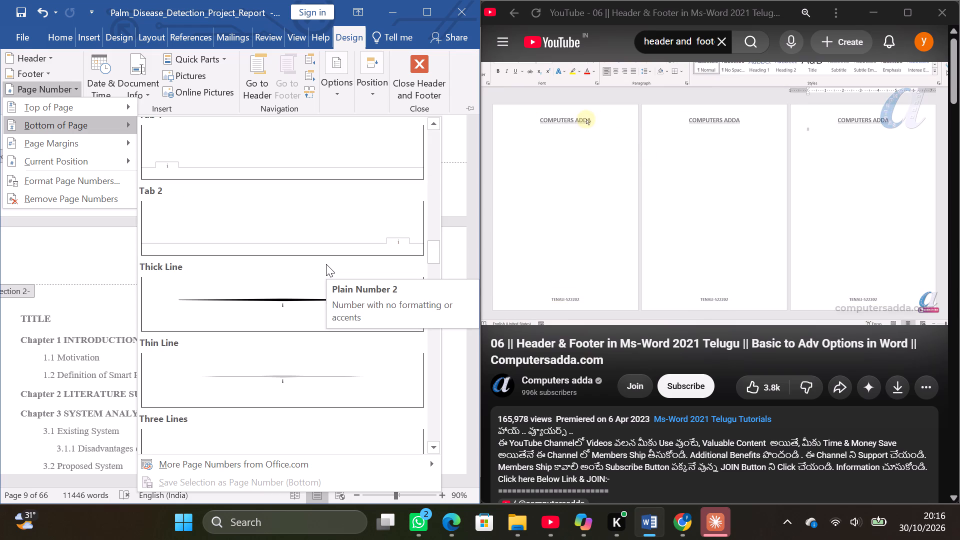
scroll(326, 264, "up", 2)
scroll(326, 264, "down", 1)
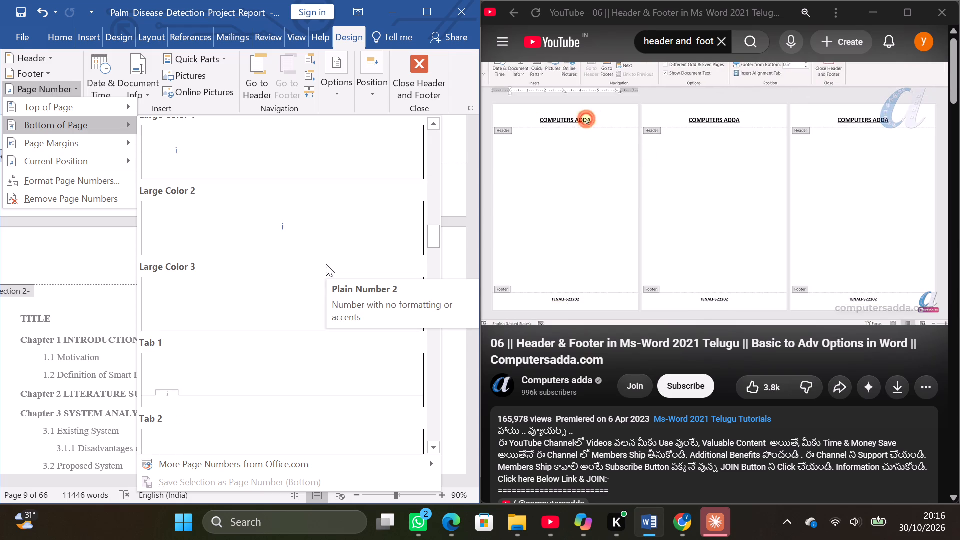
scroll(326, 264, "down", 20)
scroll(326, 264, "down", 3)
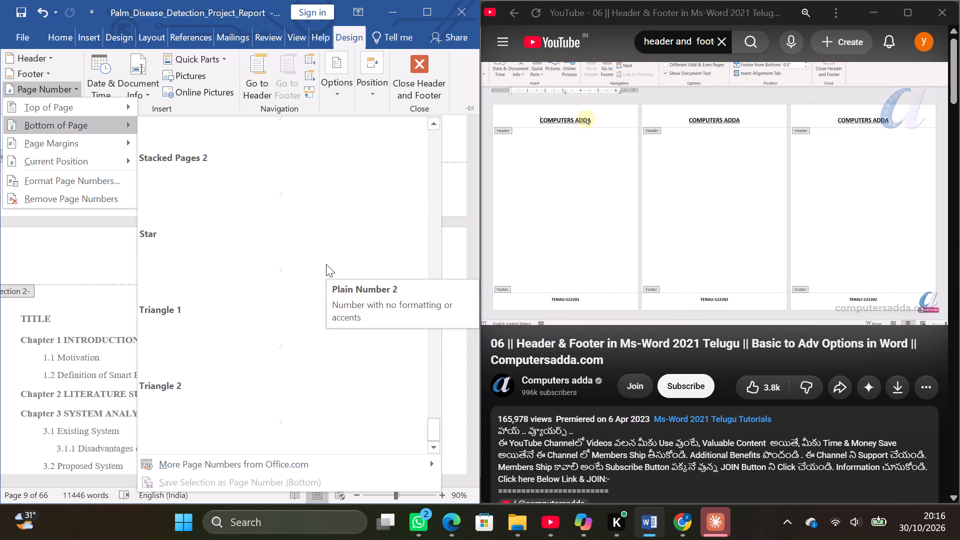
scroll(326, 264, "down", 14)
scroll(326, 264, "up", 5)
scroll(326, 264, "down", 1)
scroll(326, 264, "up", 2)
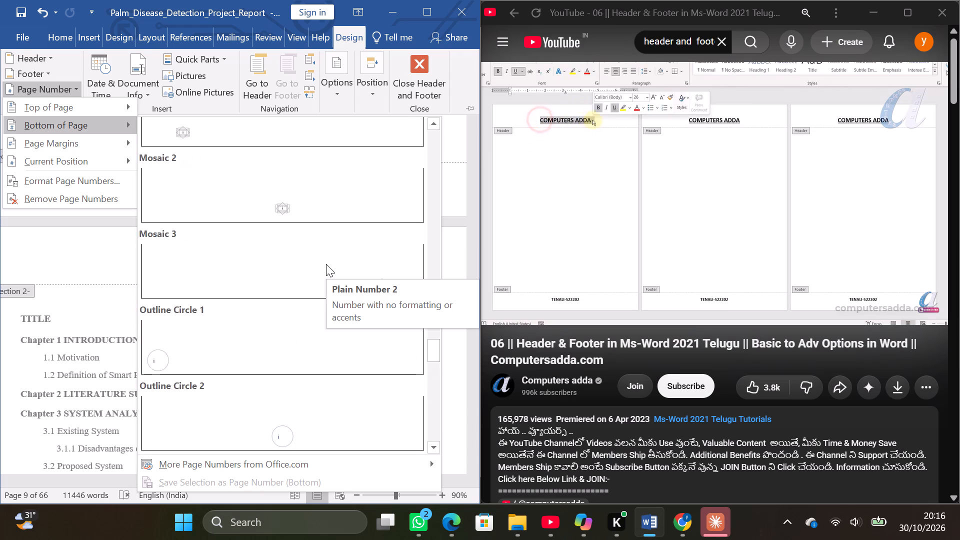
scroll(326, 264, "up", 3)
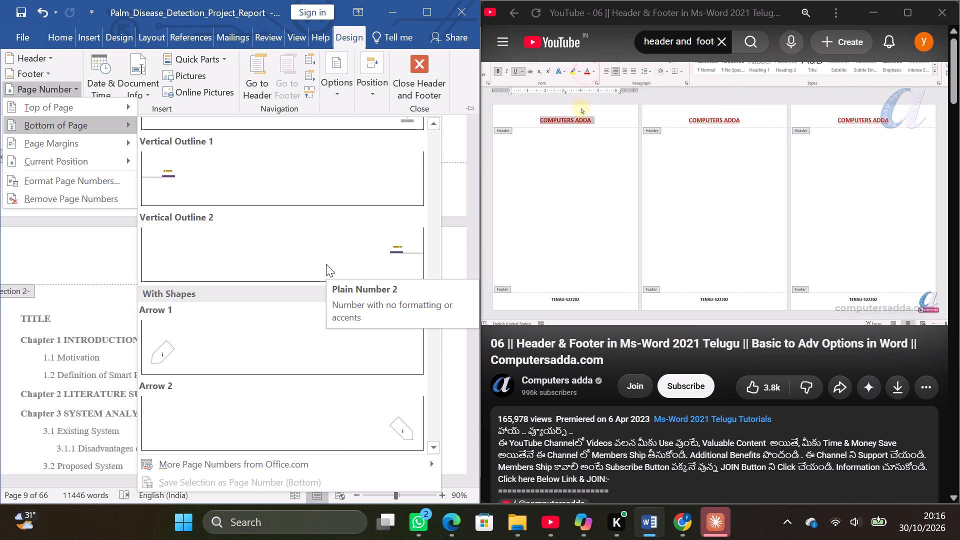
scroll(326, 264, "up", 2)
scroll(326, 264, "up", 20)
scroll(326, 264, "up", 1)
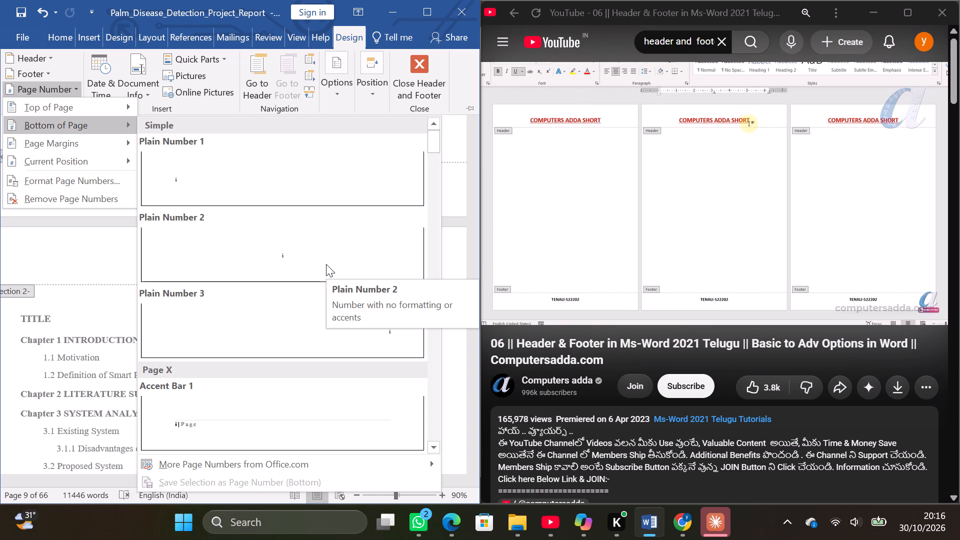
Examine the header and footer options and position settings and the footers from the Table of Contents back to the Abstract page.
left_click(340, 86)
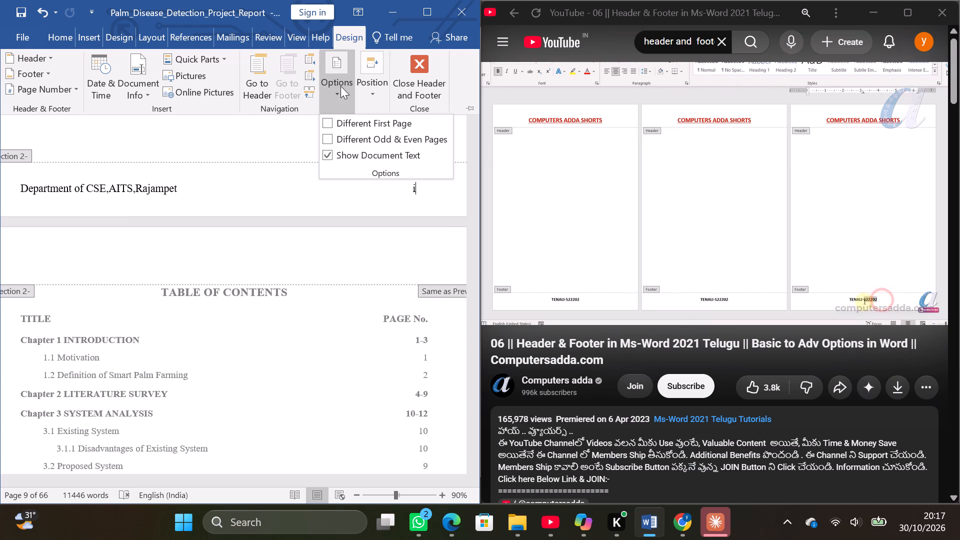
left_click(340, 86)
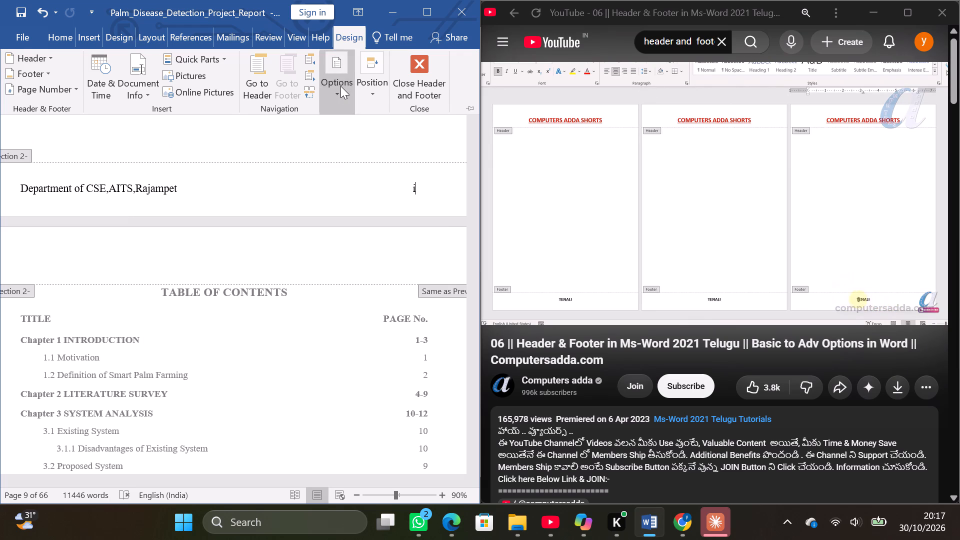
scroll(385, 192, "down", 20)
scroll(385, 192, "down", 9)
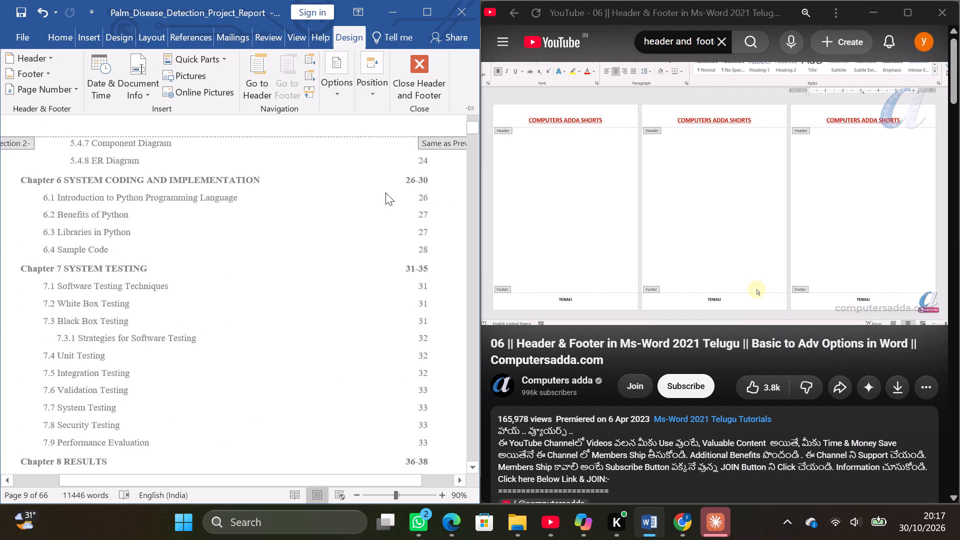
scroll(385, 192, "up", 6)
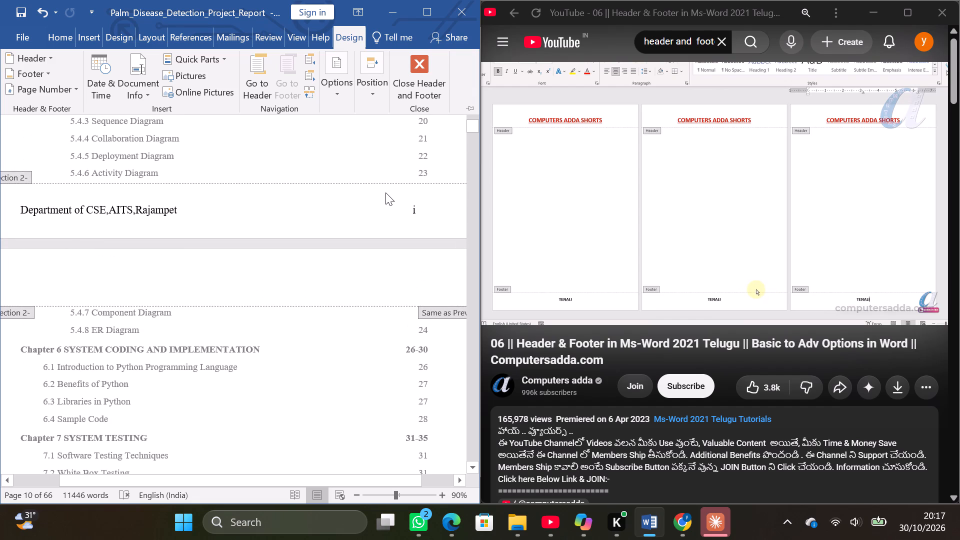
left_click(365, 92)
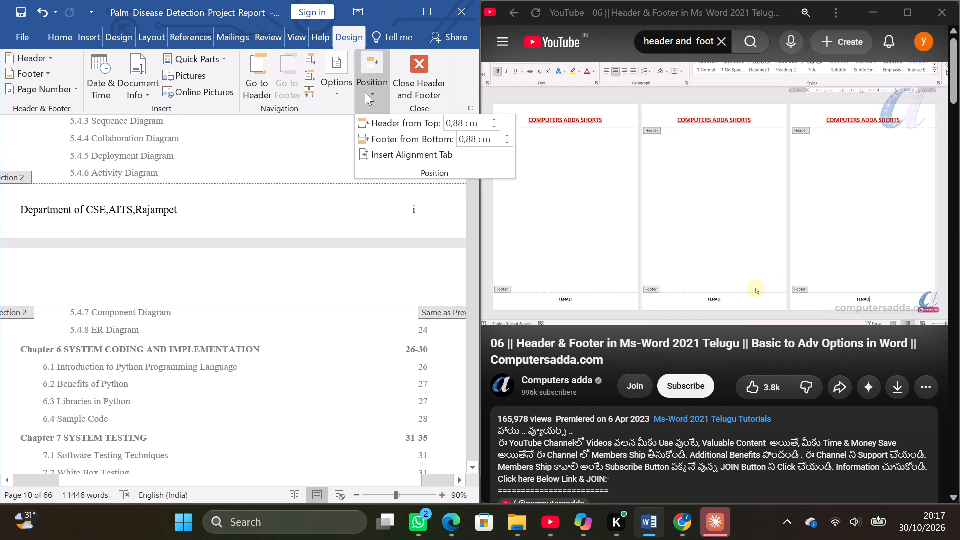
left_click(335, 92)
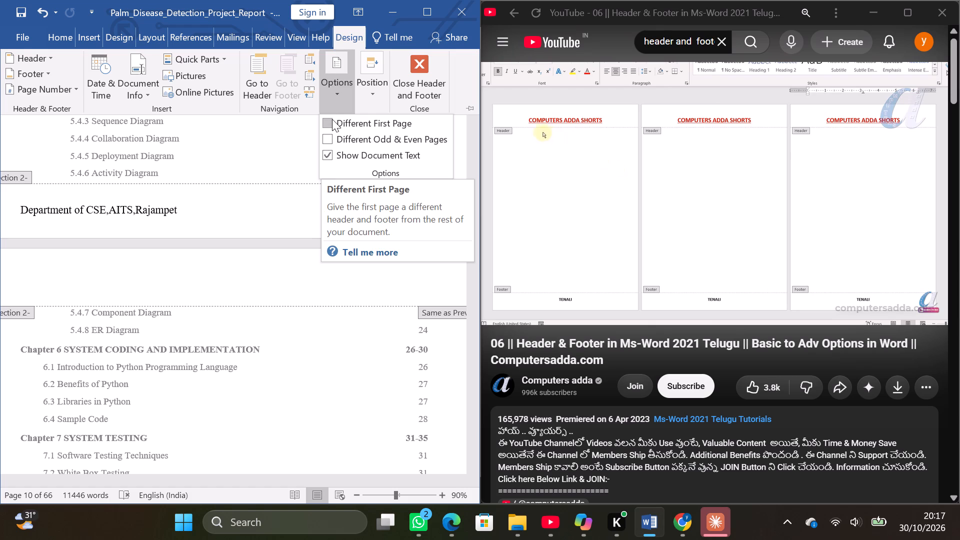
scroll(262, 223, "up", 1)
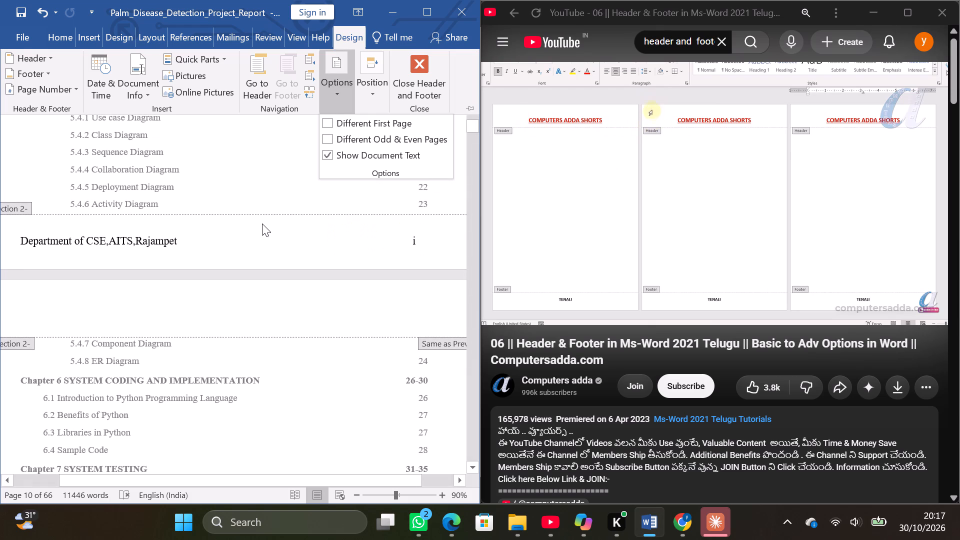
scroll(262, 223, "up", 20)
scroll(262, 223, "up", 5)
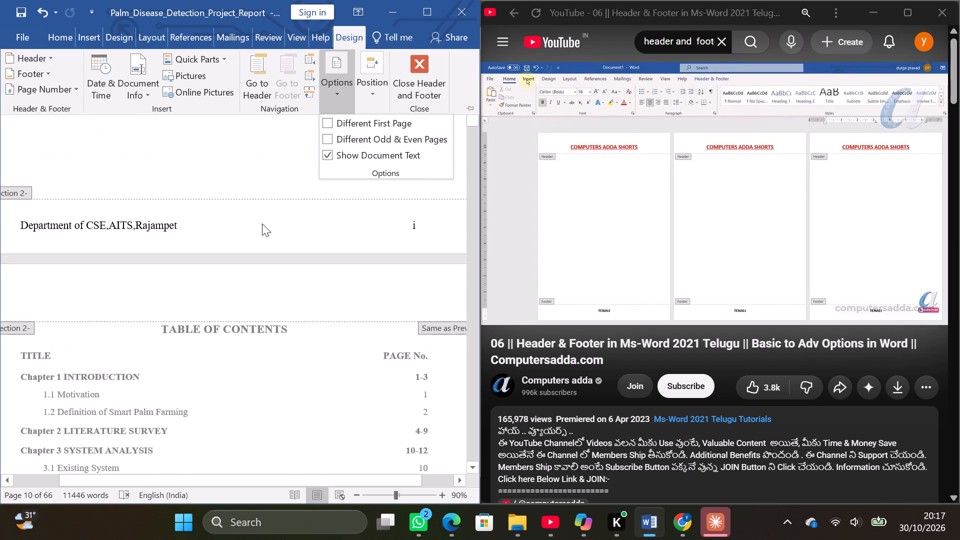
scroll(261, 262, "up", 5)
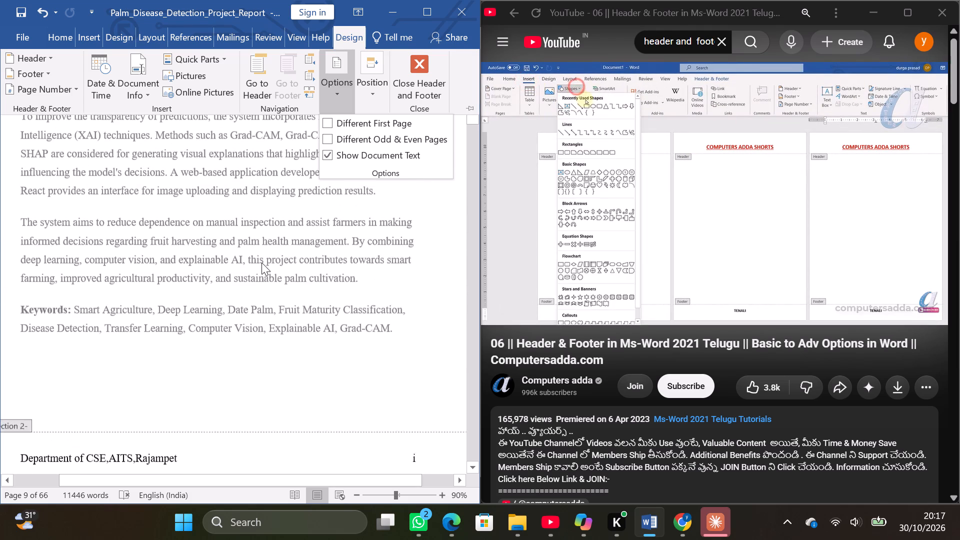
scroll(261, 262, "up", 20)
scroll(261, 262, "up", 1)
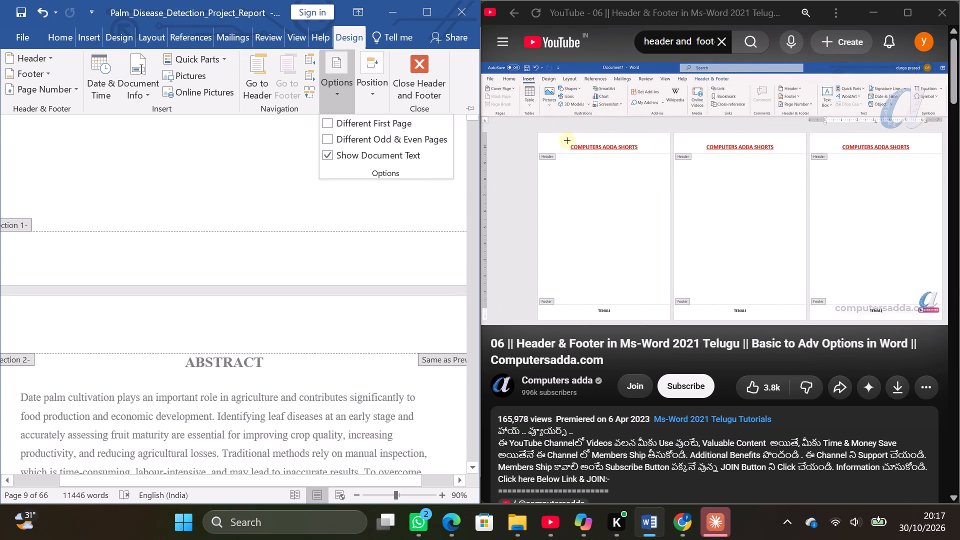
left_click(262, 313)
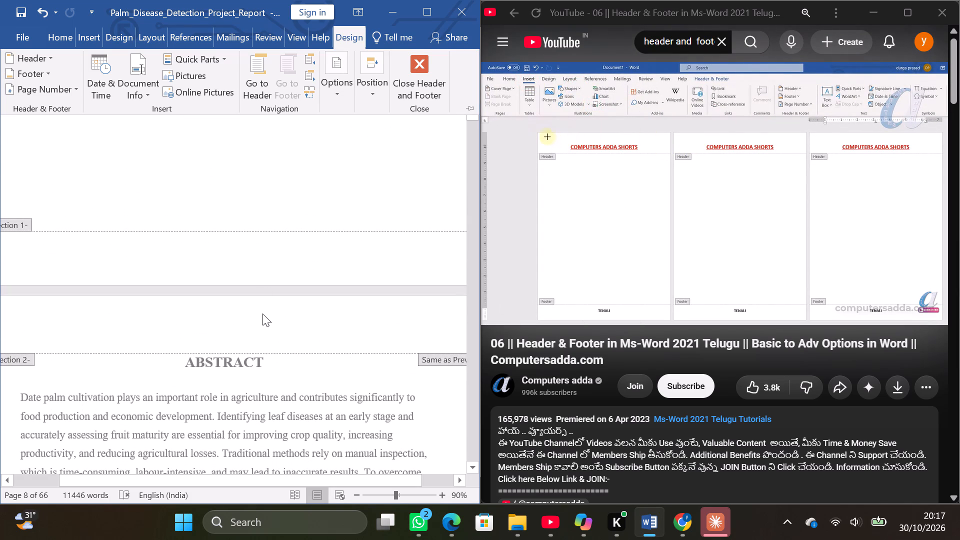
Paste the project title "Smart Agriculture System for palm Disease Detection and Fruit Maturity Classification Using Deep Learning" into the Introduction page's header.
scroll(262, 313, "down", 13)
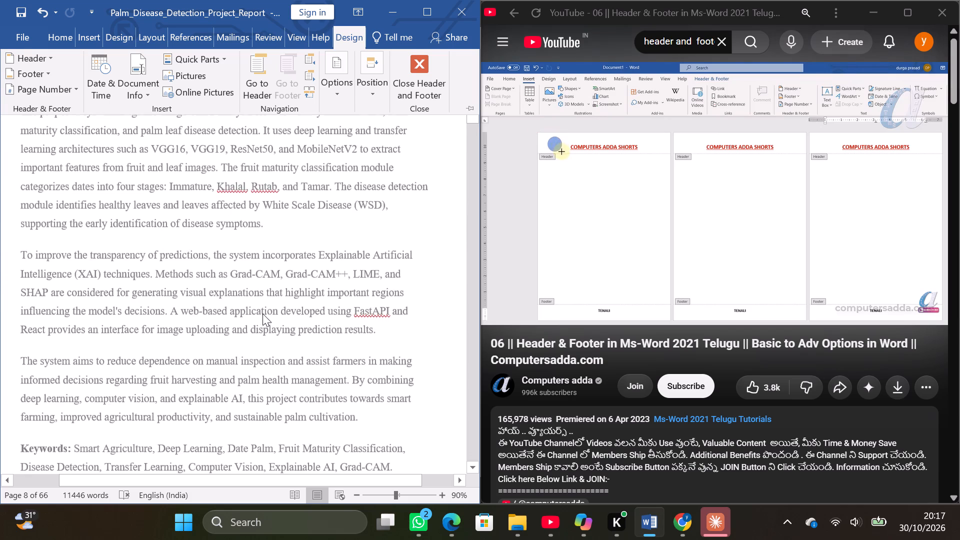
scroll(262, 313, "down", 20)
scroll(262, 313, "down", 20)
scroll(262, 313, "down", 4)
scroll(262, 313, "down", 17)
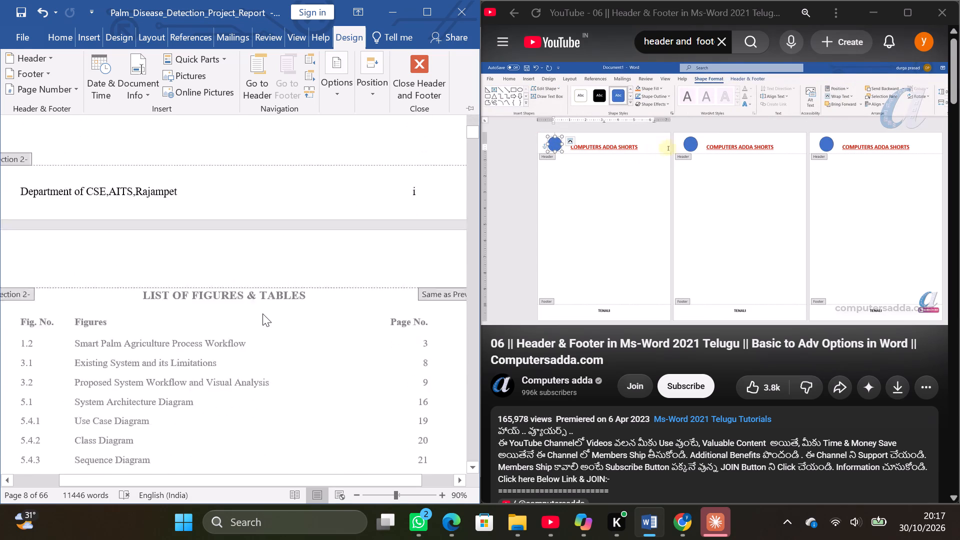
scroll(262, 313, "down", 9)
scroll(262, 313, "down", 20)
scroll(262, 313, "down", 1)
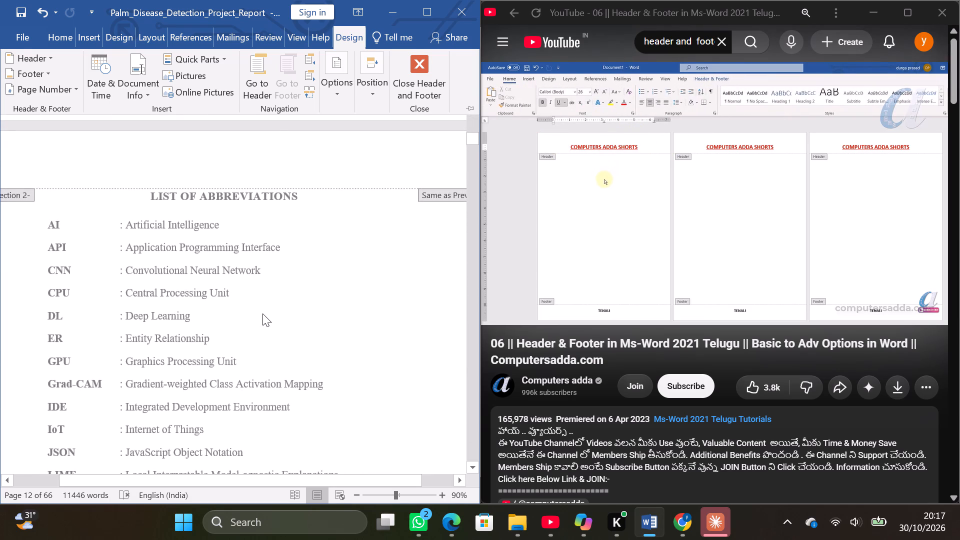
scroll(262, 313, "down", 20)
scroll(262, 313, "down", 17)
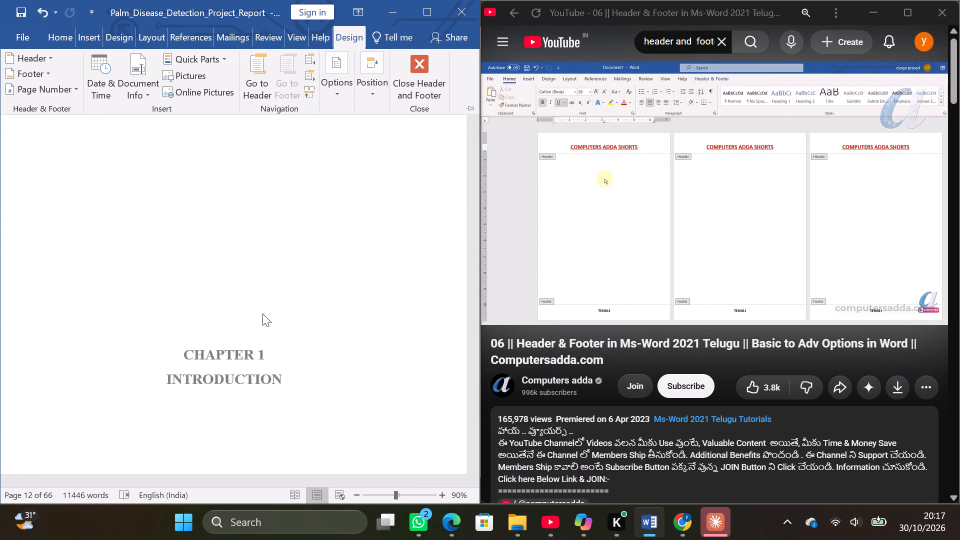
scroll(262, 313, "up", 5)
scroll(262, 313, "down", 16)
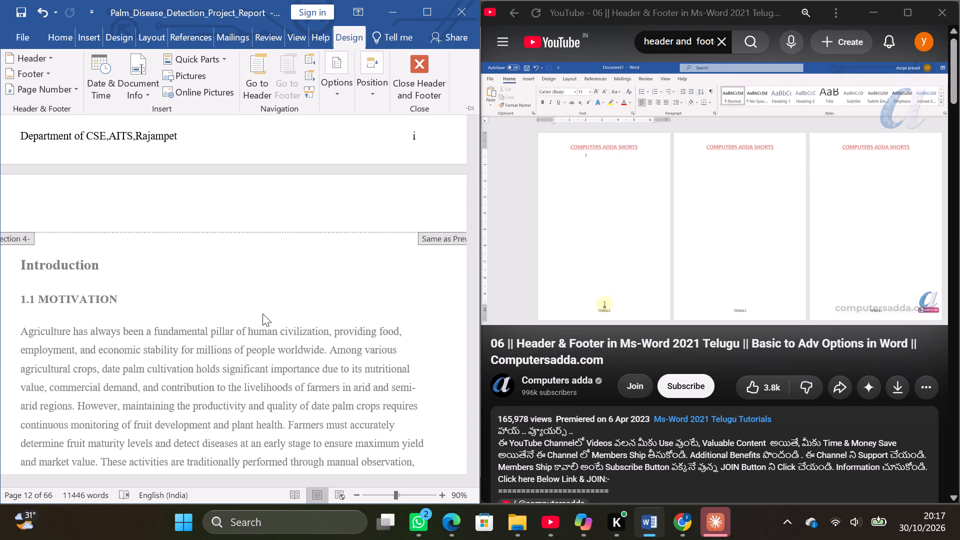
left_click(290, 219)
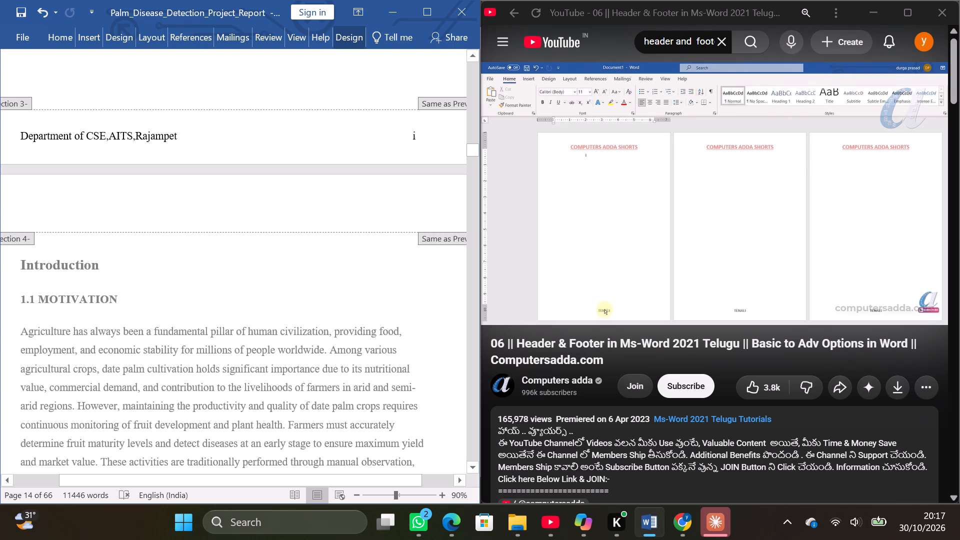
left_click(290, 219)
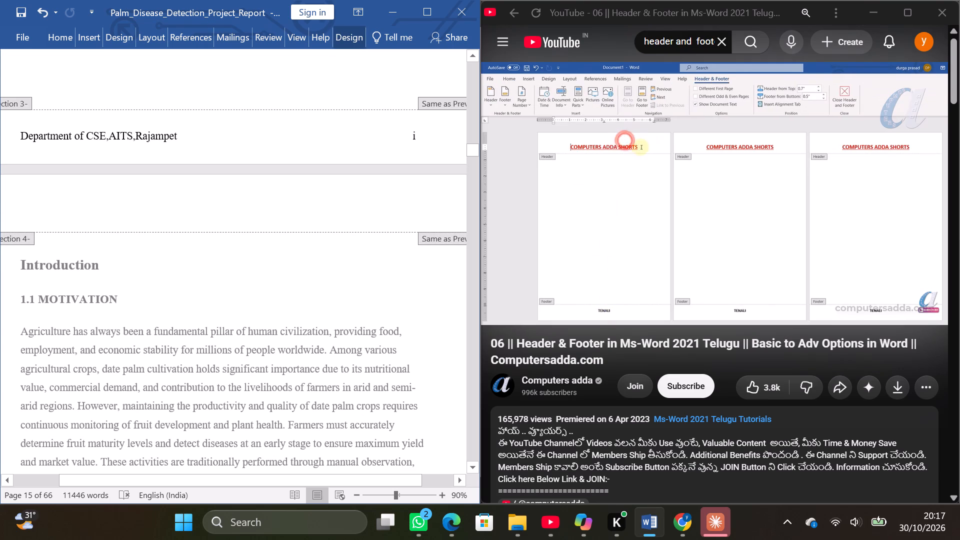
key("ctrl+v")
Turn on Different First Page for the section containing the Chapter 1 title page.
scroll(290, 219, "up", 11)
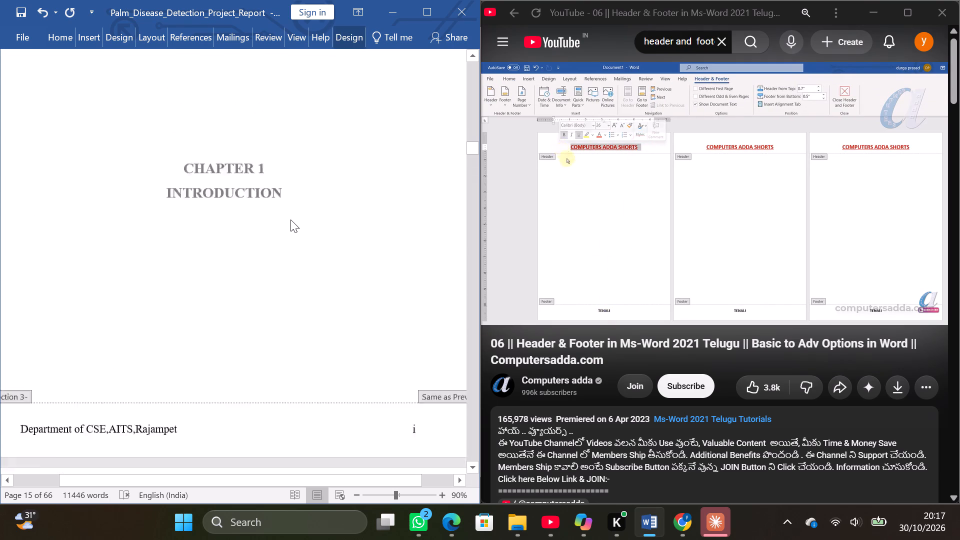
scroll(290, 219, "up", 20)
scroll(290, 219, "up", 1)
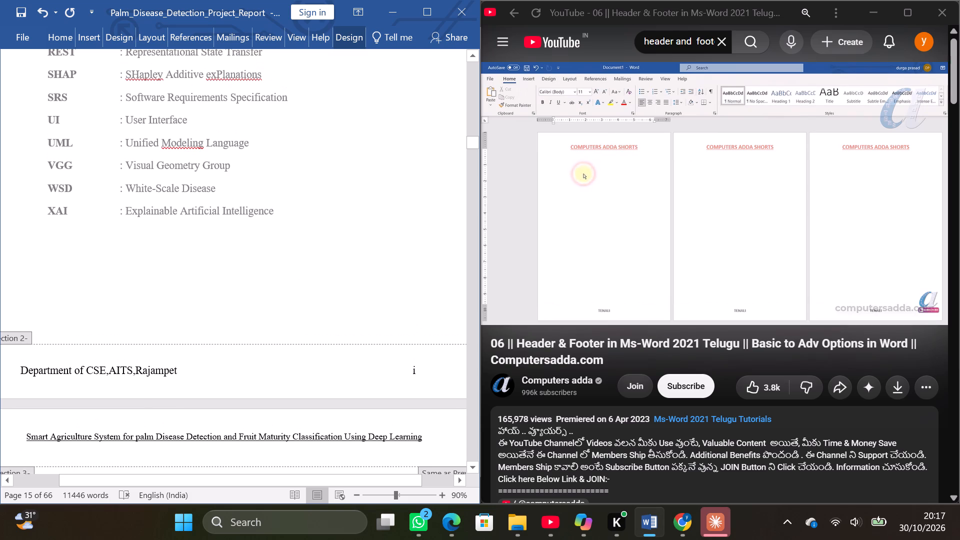
left_click(338, 438)
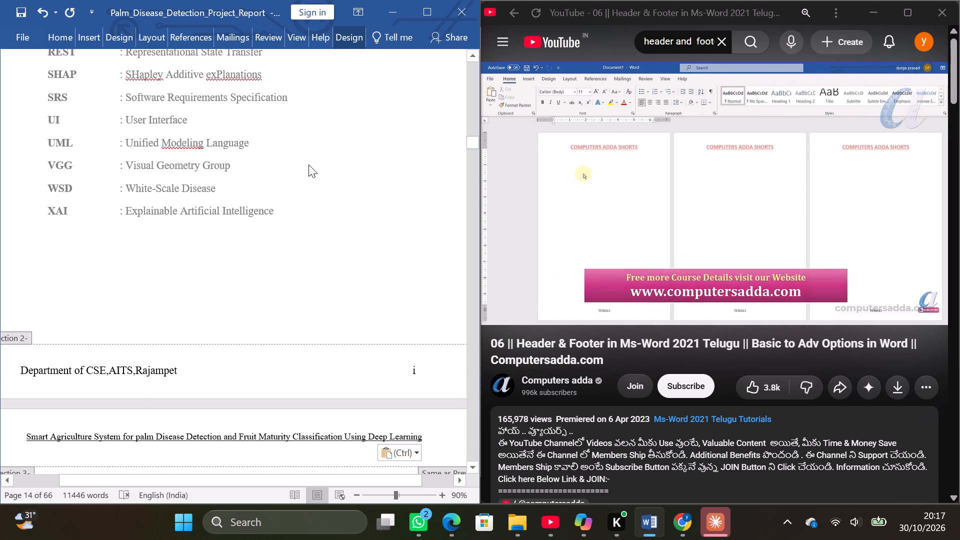
left_click(347, 37)
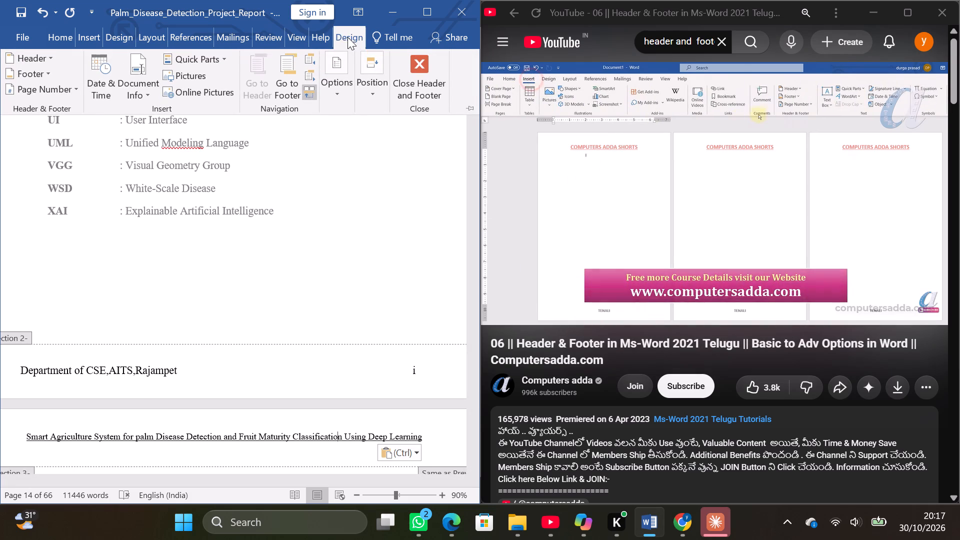
left_click(339, 93)
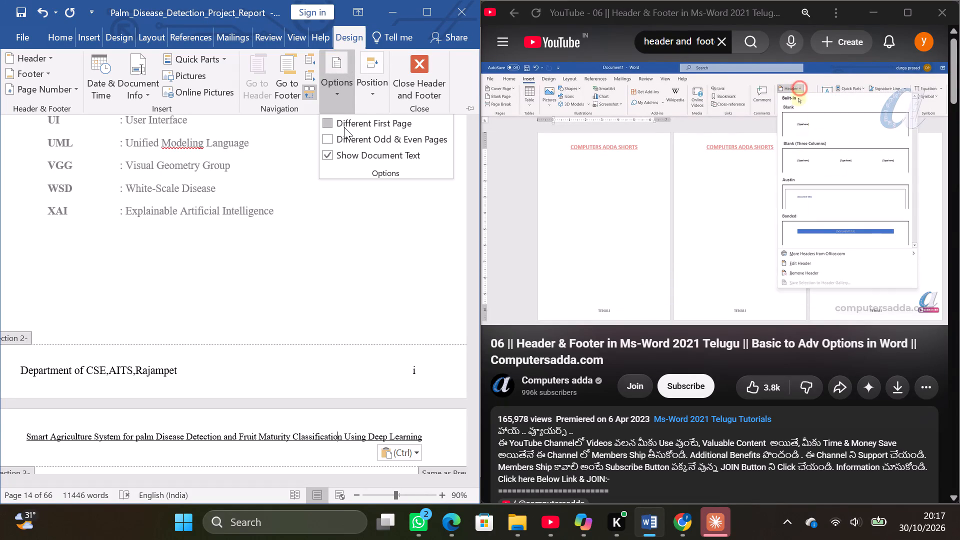
left_click(344, 127)
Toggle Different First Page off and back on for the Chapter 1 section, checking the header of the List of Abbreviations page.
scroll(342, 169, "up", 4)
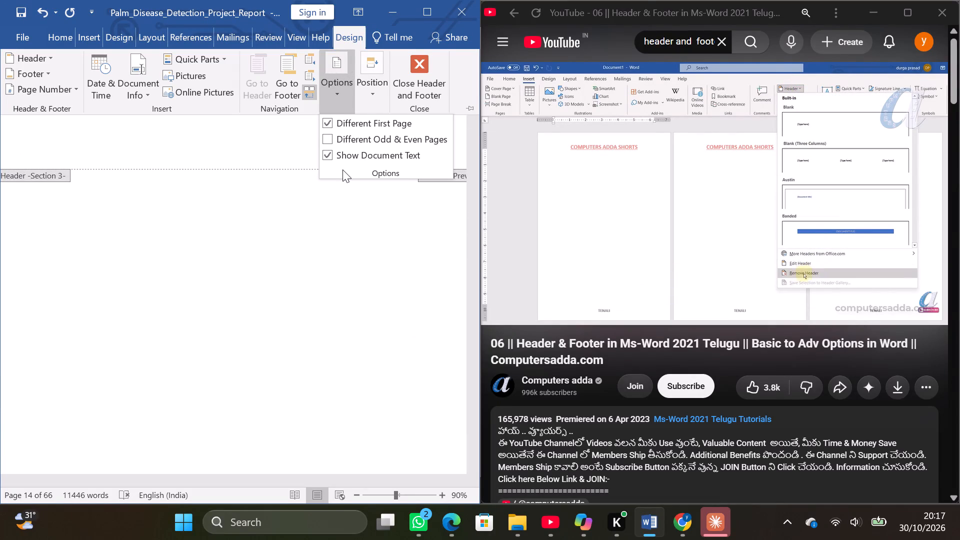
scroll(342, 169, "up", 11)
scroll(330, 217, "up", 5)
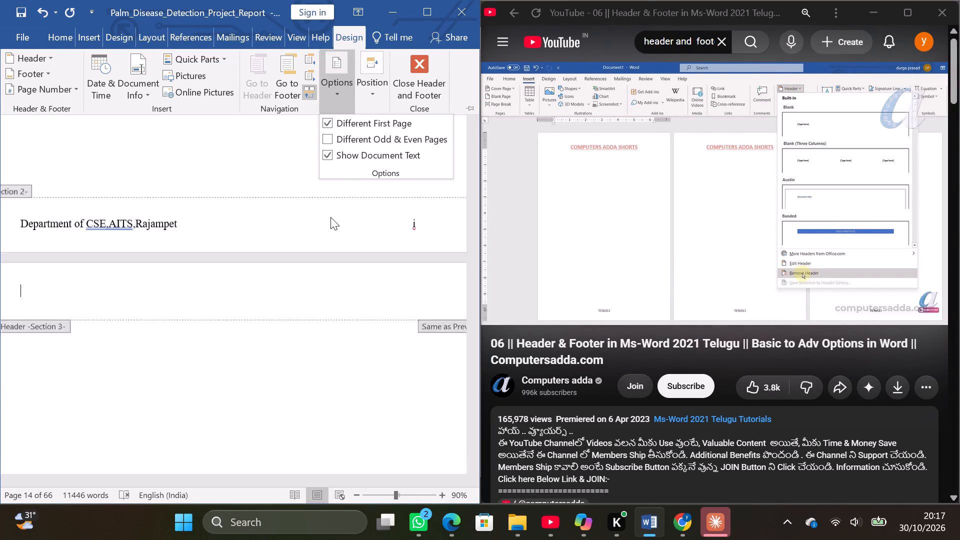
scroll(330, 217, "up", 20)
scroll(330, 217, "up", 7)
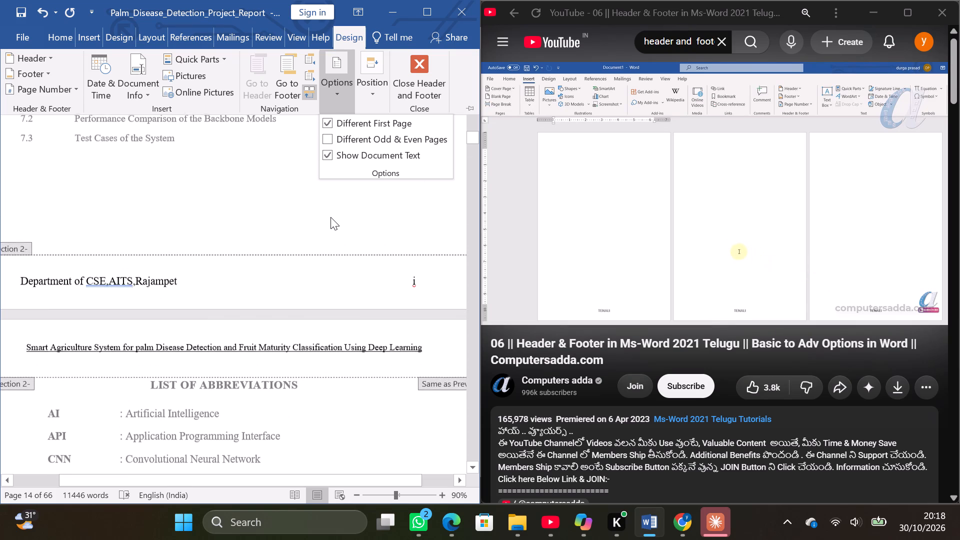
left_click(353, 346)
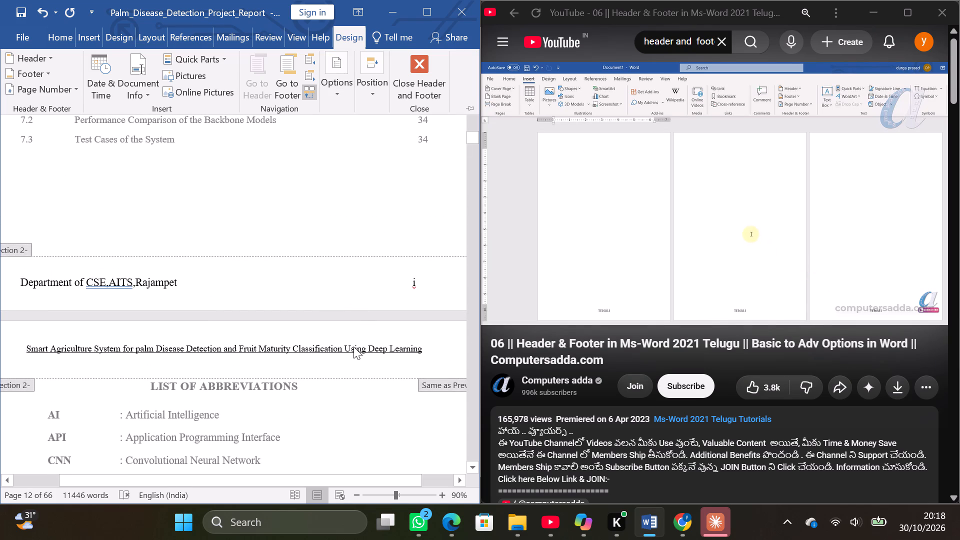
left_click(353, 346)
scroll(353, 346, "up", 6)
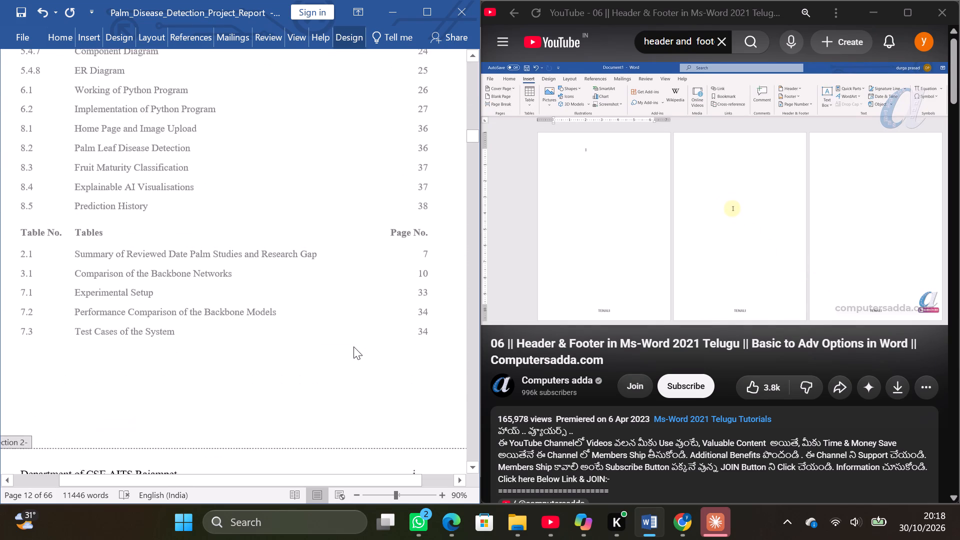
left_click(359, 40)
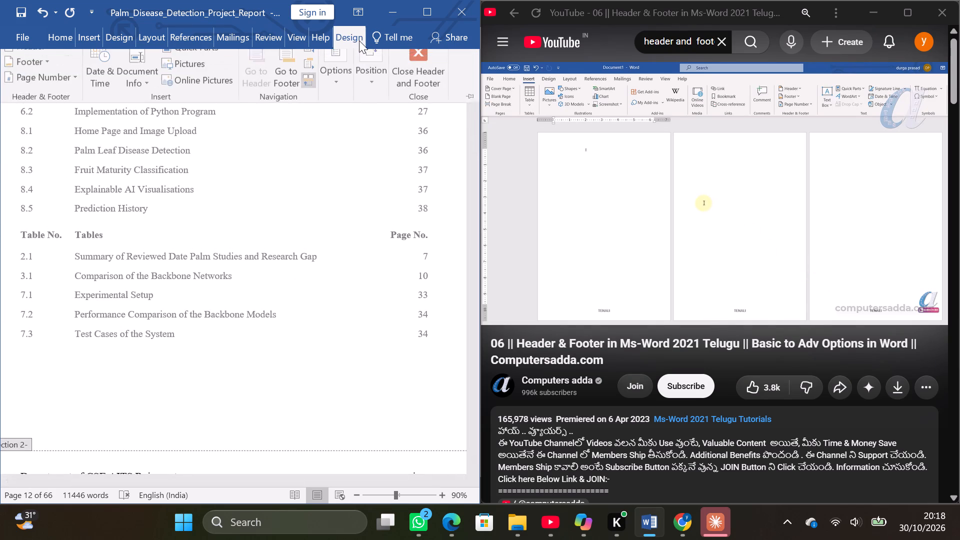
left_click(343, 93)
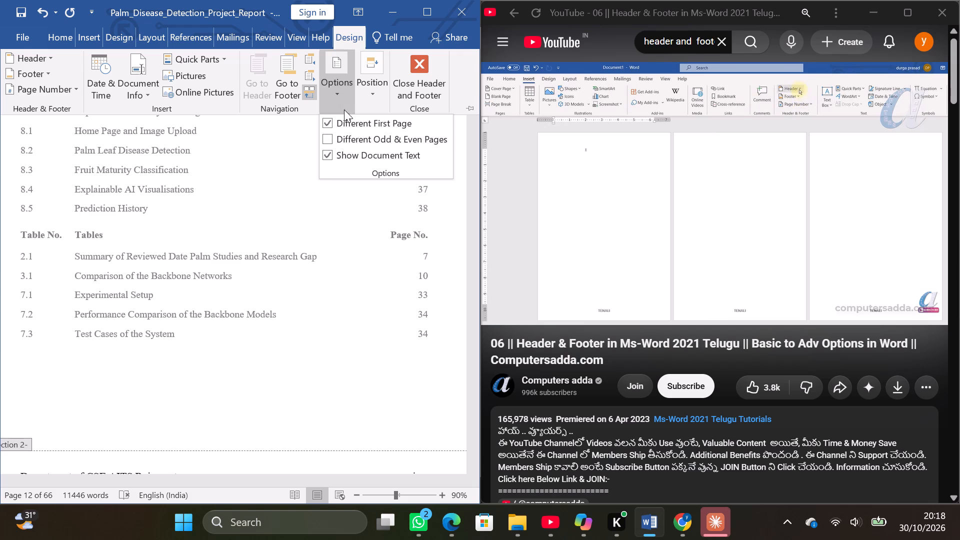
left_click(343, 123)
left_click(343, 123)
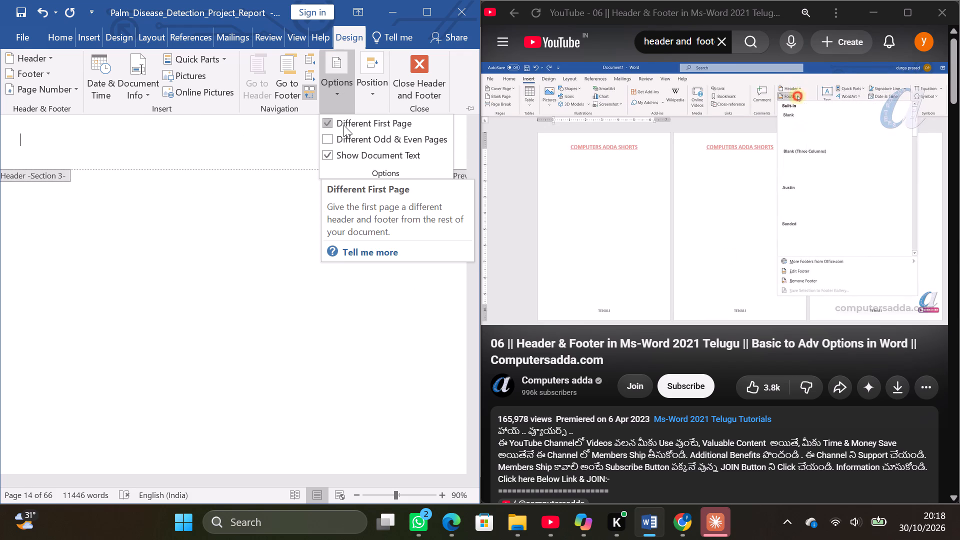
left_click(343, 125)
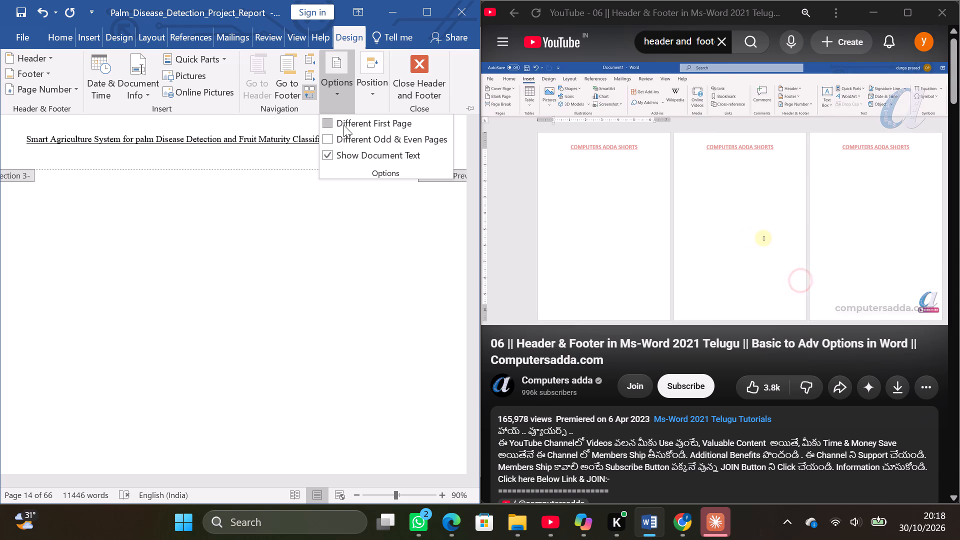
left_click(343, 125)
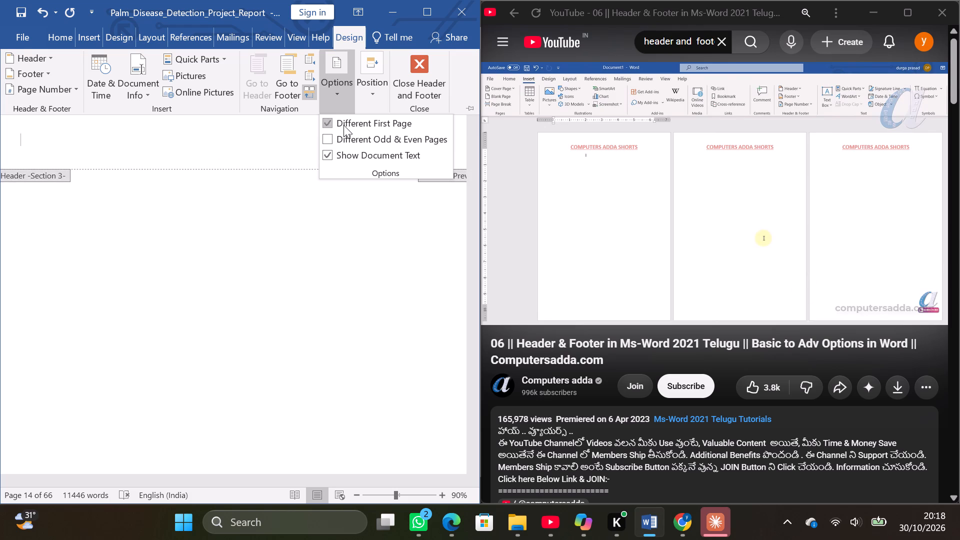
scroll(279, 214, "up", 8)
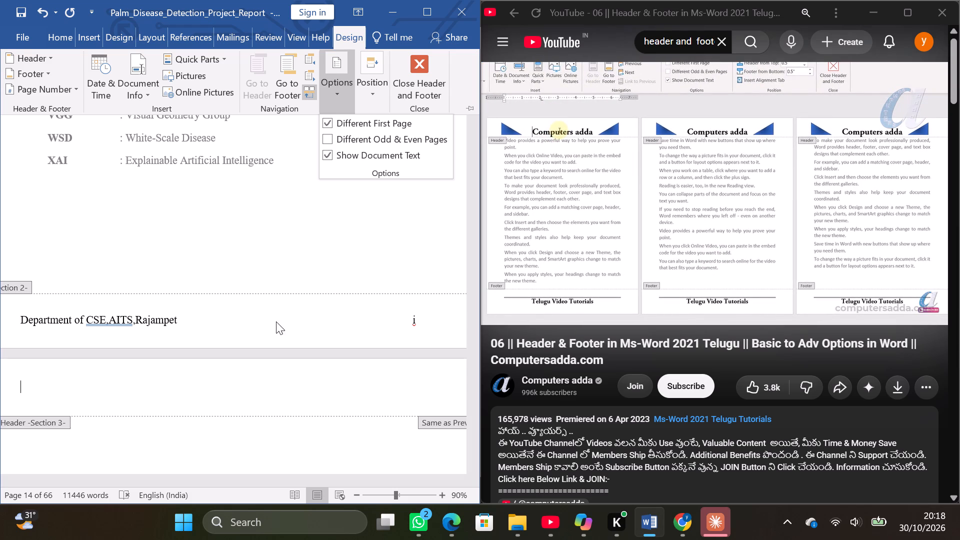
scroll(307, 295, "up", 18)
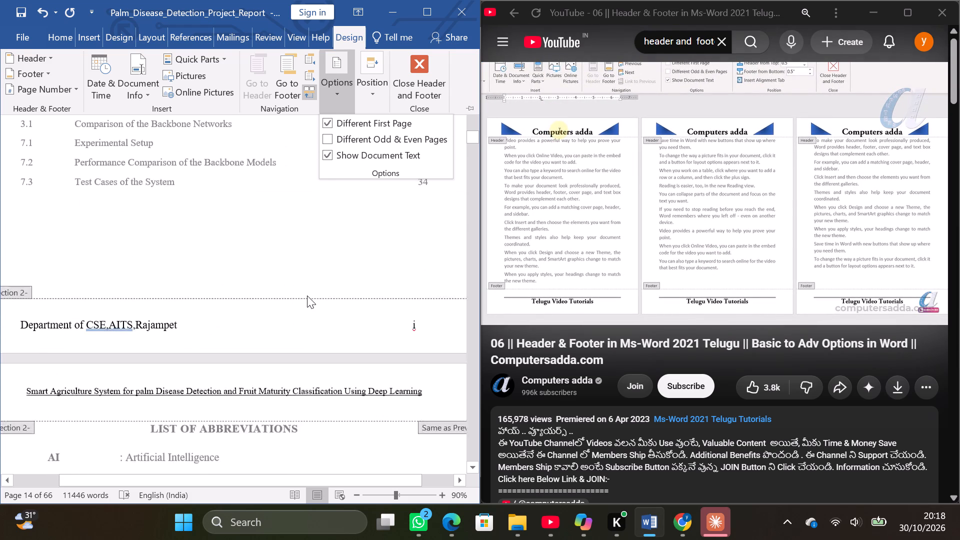
Examine the headers and footers from the list of tables back to the Table of Contents' end, and forward to the Introduction page.
scroll(307, 295, "up", 8)
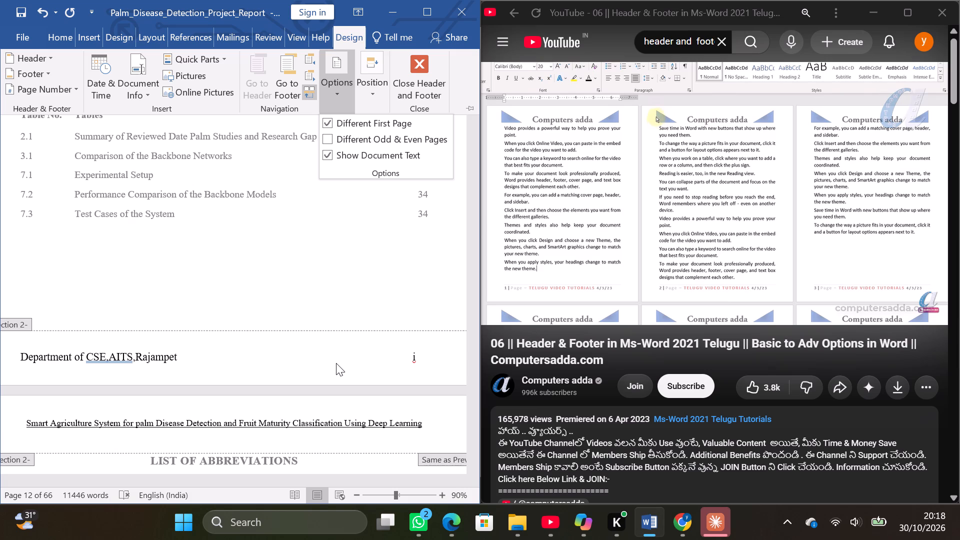
scroll(341, 385, "up", 6)
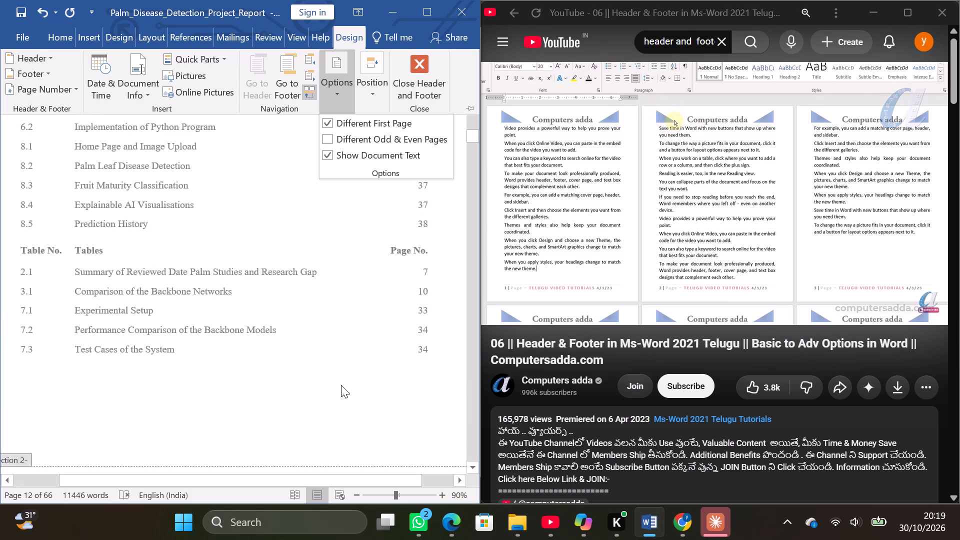
scroll(341, 385, "up", 15)
scroll(341, 385, "up", 6)
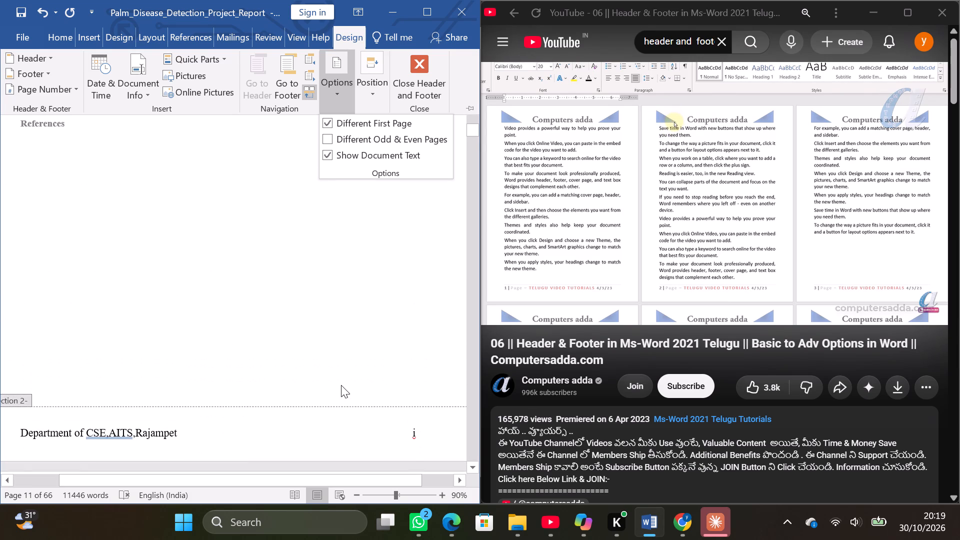
scroll(341, 385, "up", 2)
left_click(341, 385)
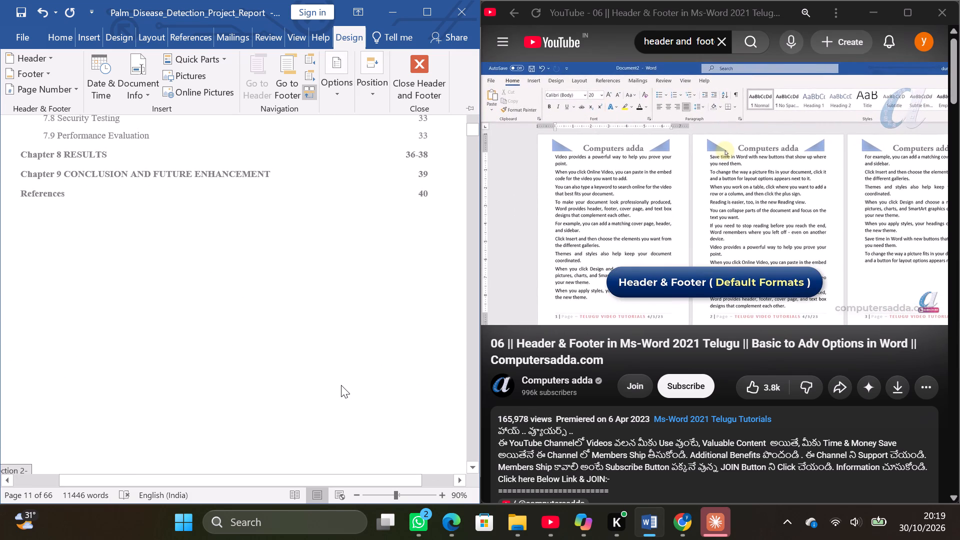
double_click(341, 385)
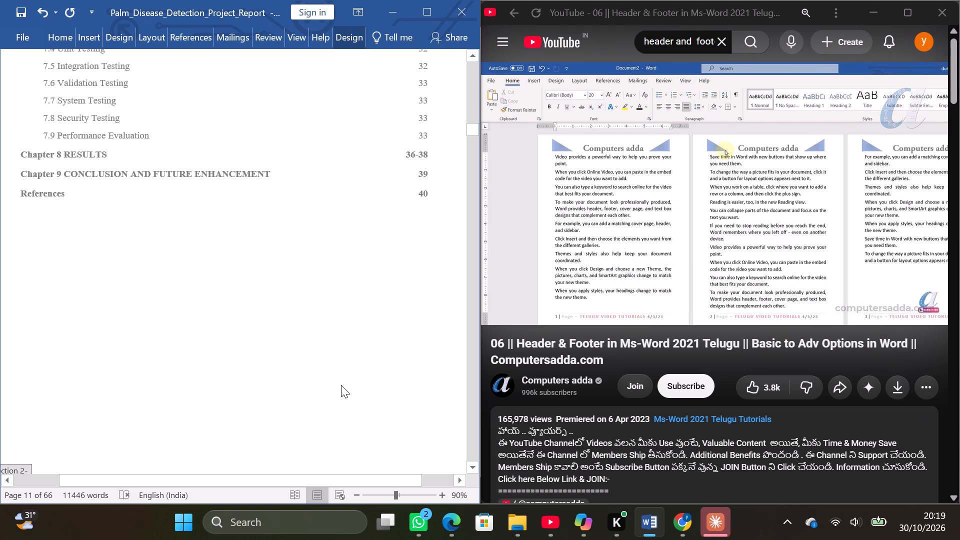
scroll(341, 385, "down", 20)
scroll(341, 385, "down", 14)
scroll(341, 385, "down", 8)
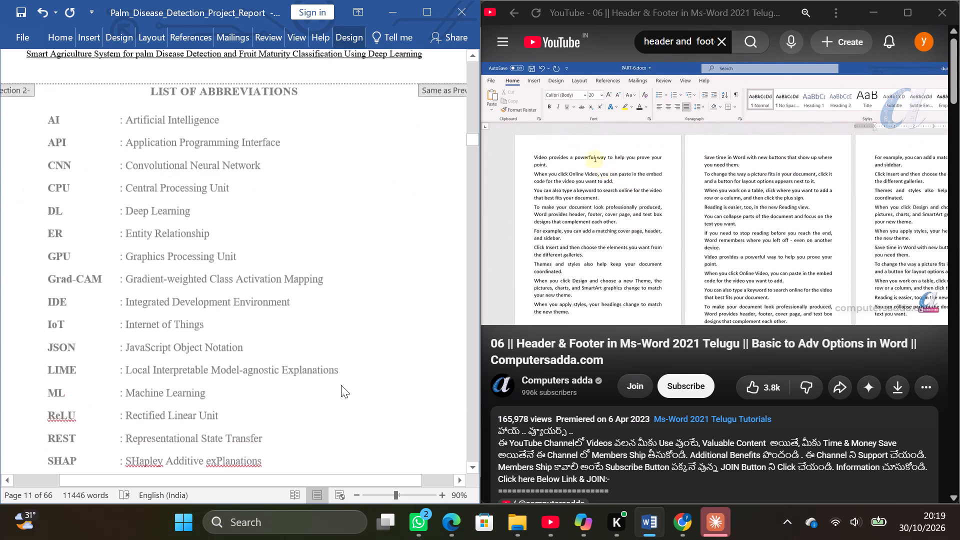
scroll(341, 385, "down", 14)
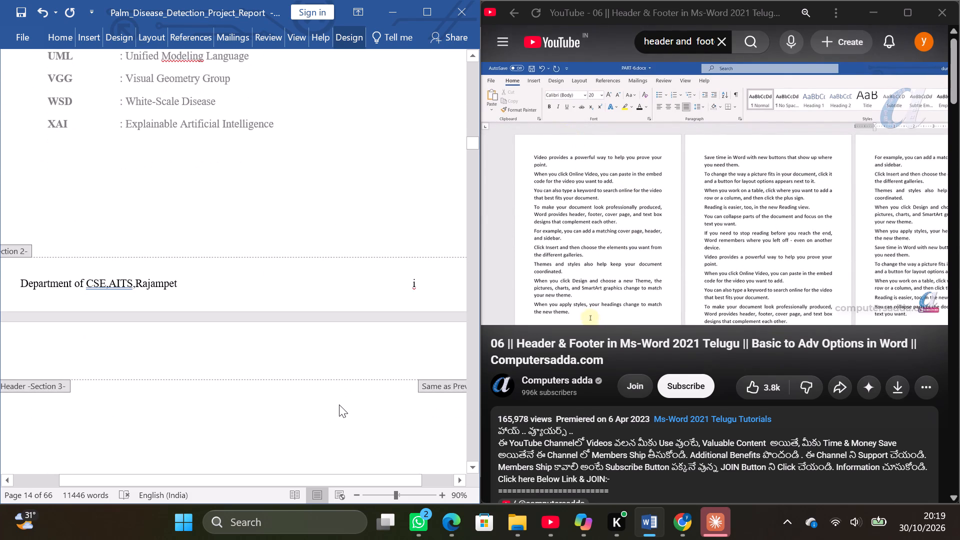
double_click(339, 404)
scroll(339, 404, "down", 16)
scroll(339, 404, "down", 5)
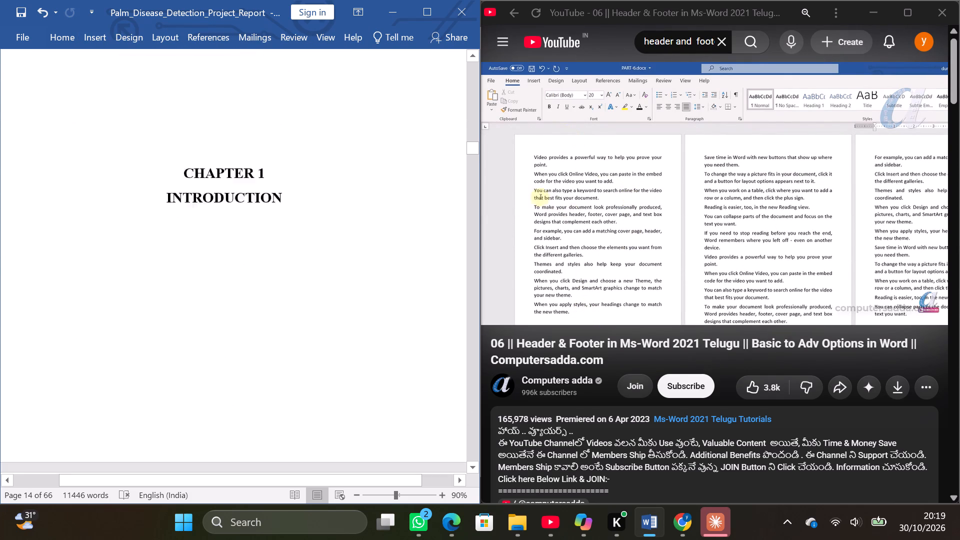
scroll(339, 404, "down", 8)
scroll(339, 404, "up", 1)
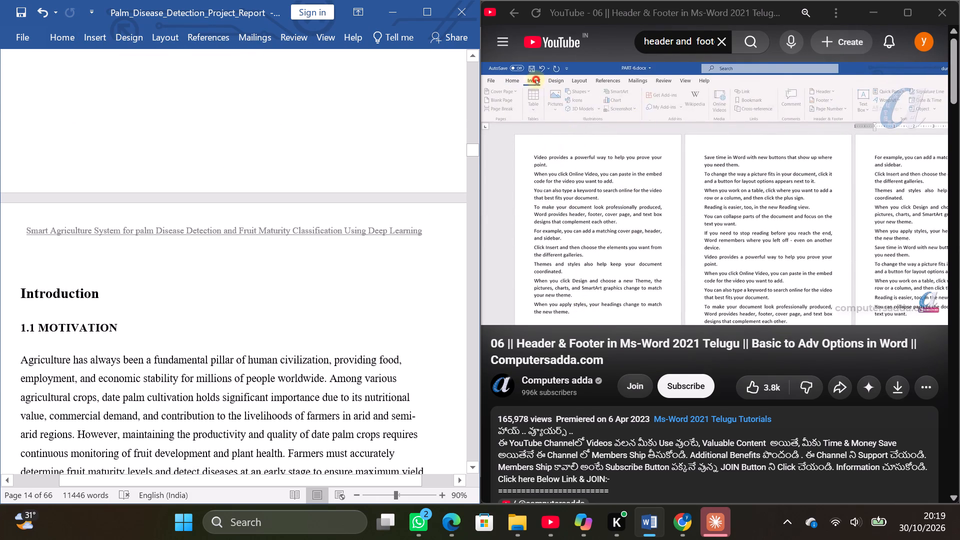
scroll(339, 404, "up", 1)
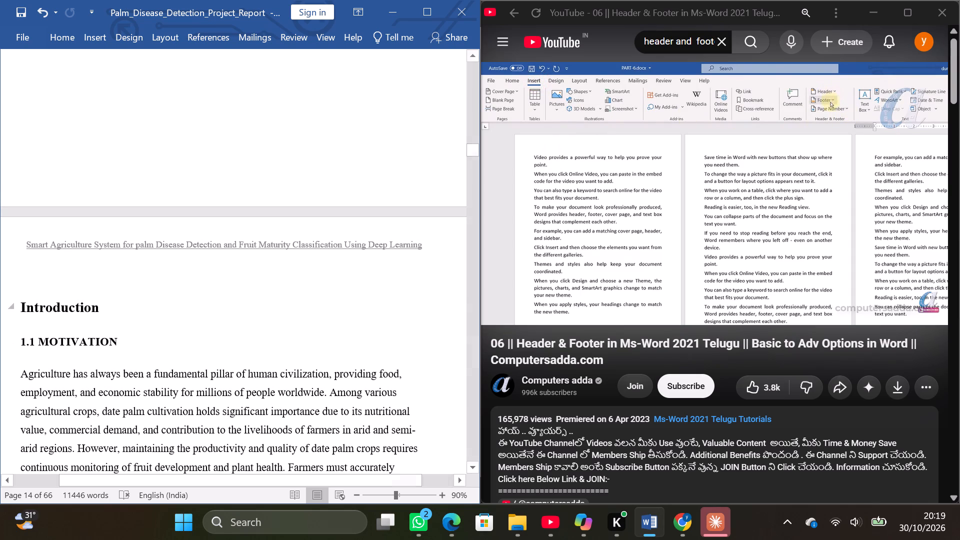
Remove the extra space above the Introduction heading on the first page of Chapter 1's text.
left_click(15, 302)
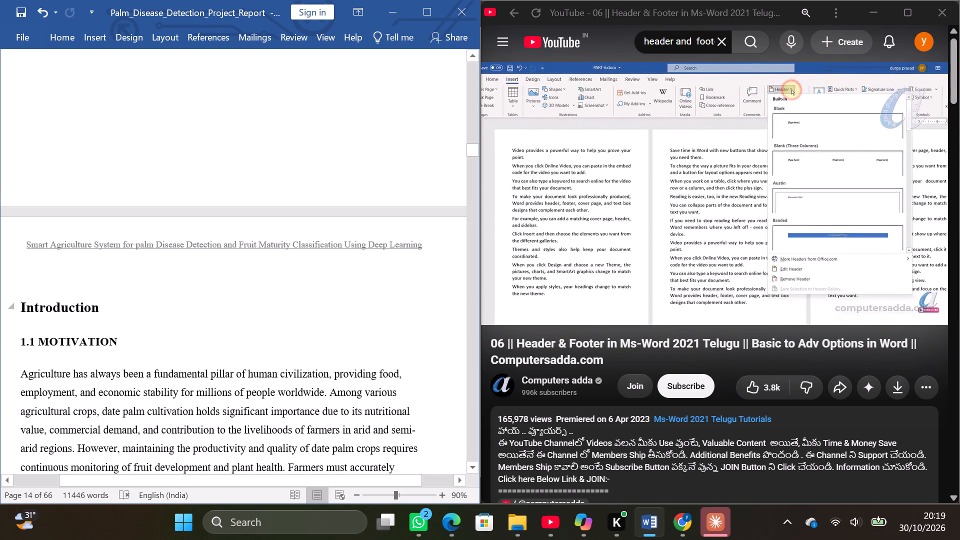
left_click(23, 304)
key("BackSpace")
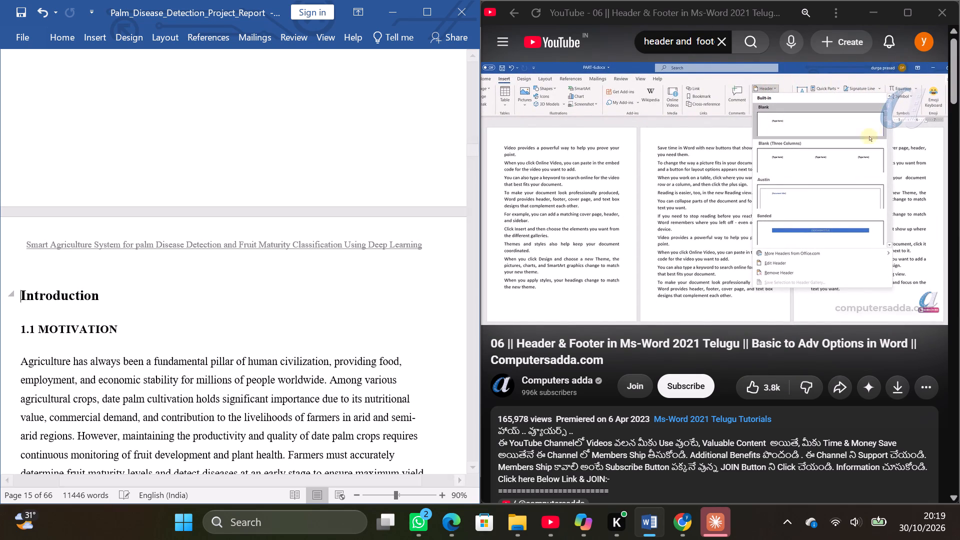
key("BackSpace")
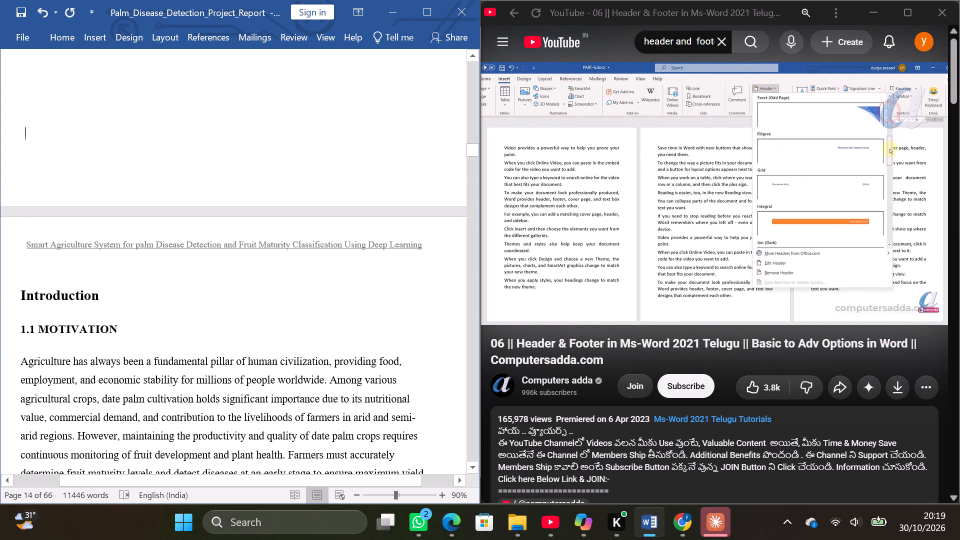
Insert a blank line above the project title in the Introduction page's header.
double_click(22, 243)
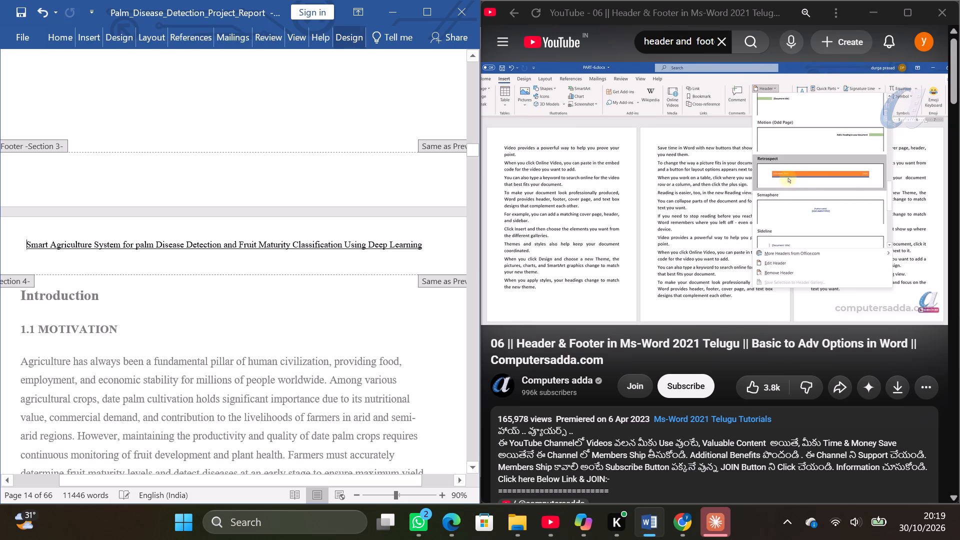
key("Return")
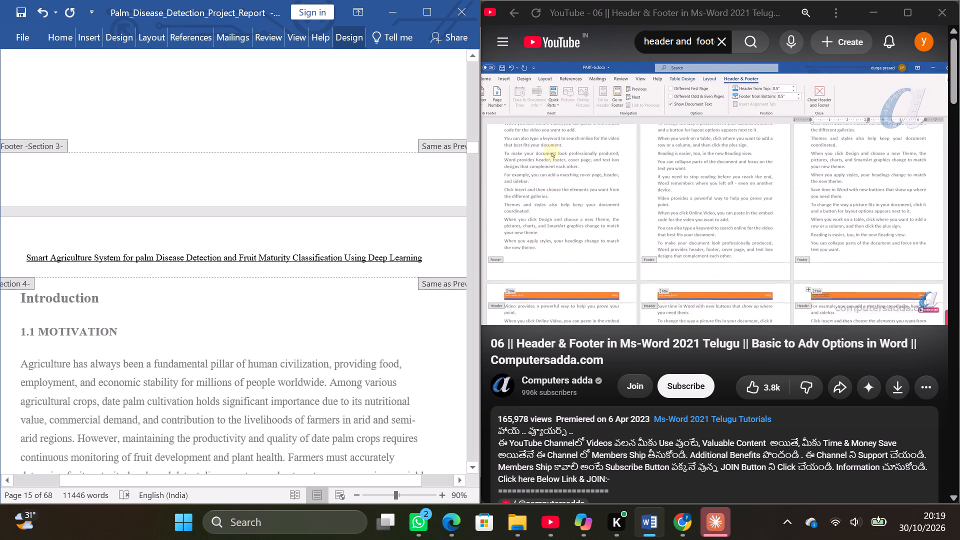
Examine the headers and footers from the Chapter 1 title page back to the Abstract page.
scroll(22, 243, "up", 8)
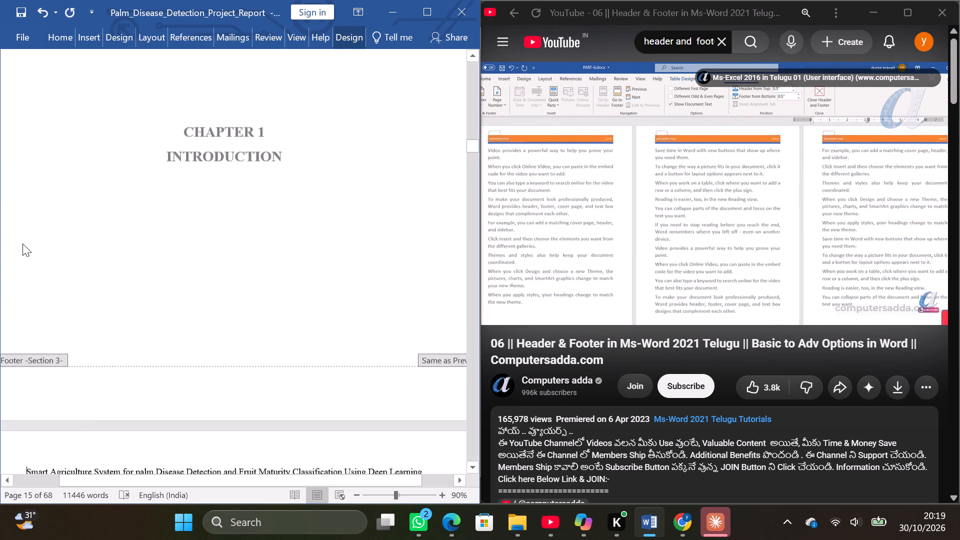
scroll(22, 243, "up", 13)
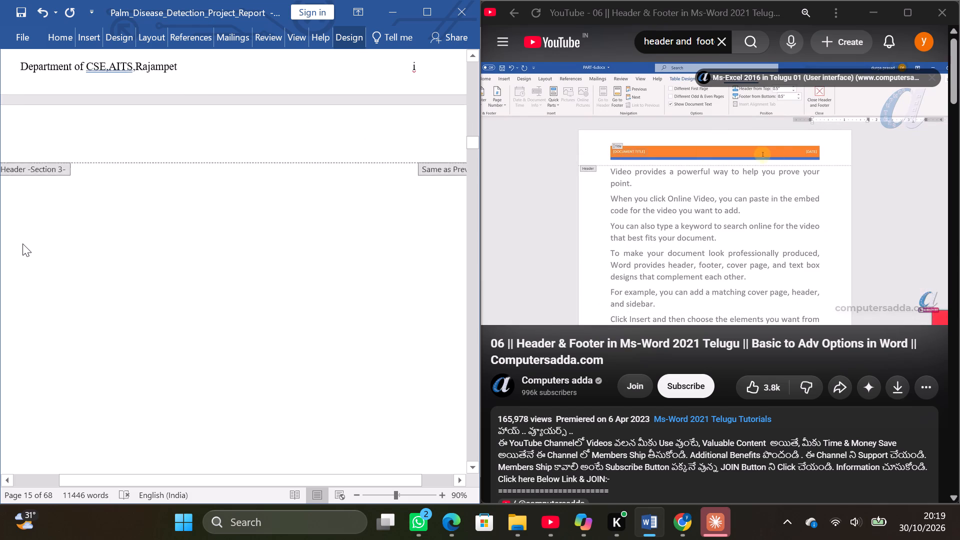
scroll(22, 243, "up", 1)
left_click(81, 267)
scroll(81, 267, "up", 10)
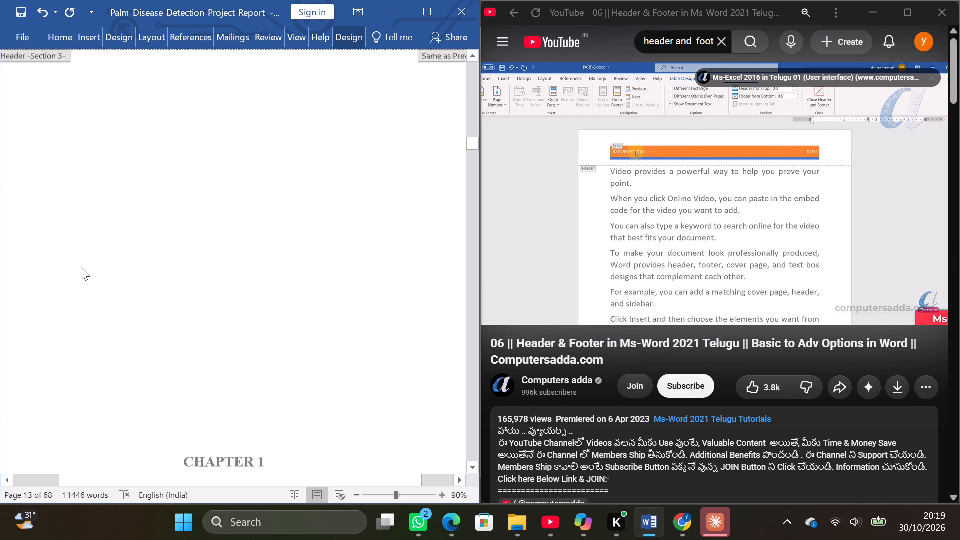
scroll(81, 267, "up", 20)
scroll(81, 267, "up", 20)
scroll(81, 267, "up", 4)
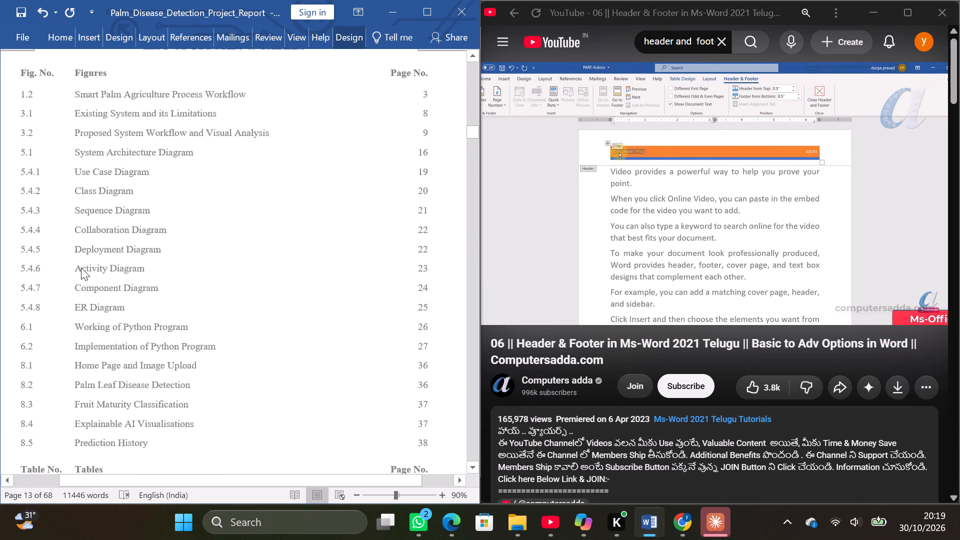
scroll(81, 267, "up", 20)
scroll(81, 267, "up", 20)
scroll(81, 267, "up", 4)
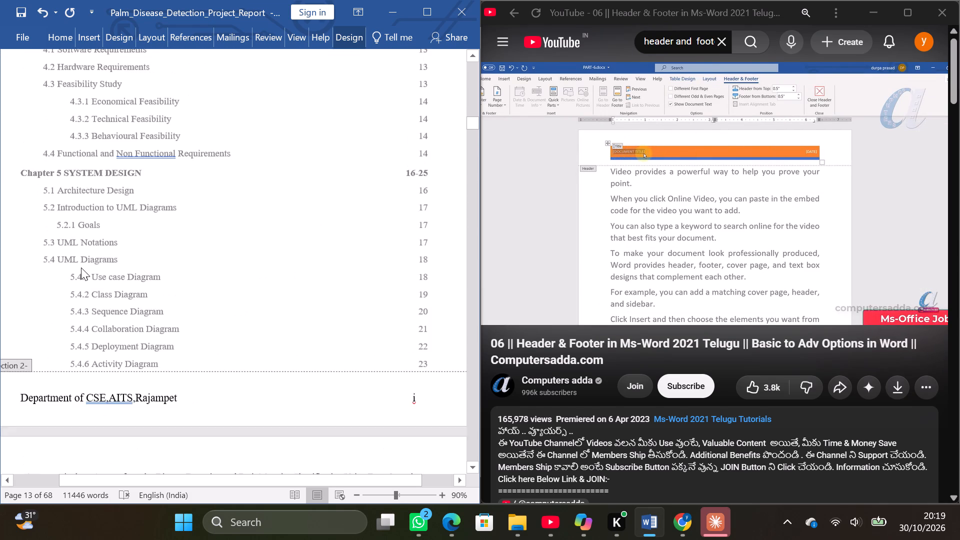
scroll(81, 267, "up", 17)
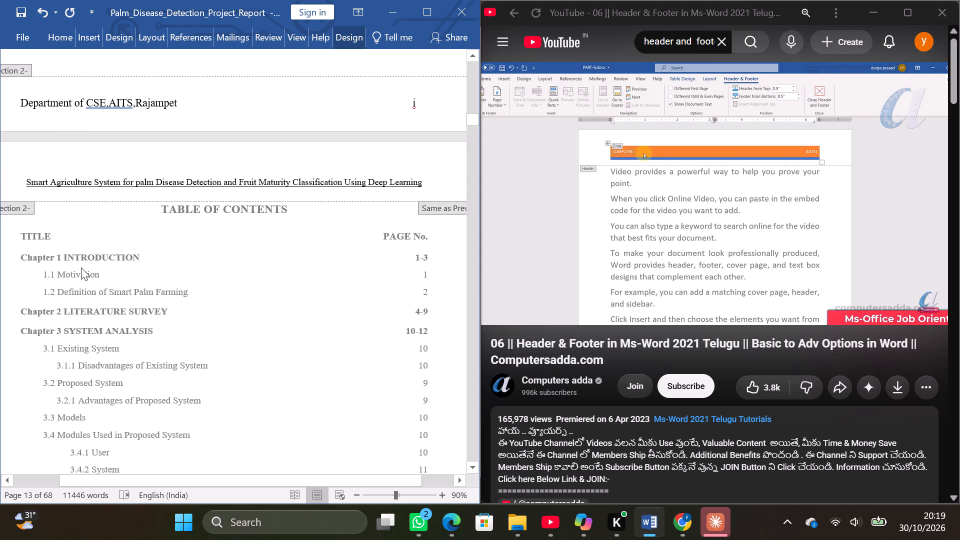
scroll(81, 267, "up", 14)
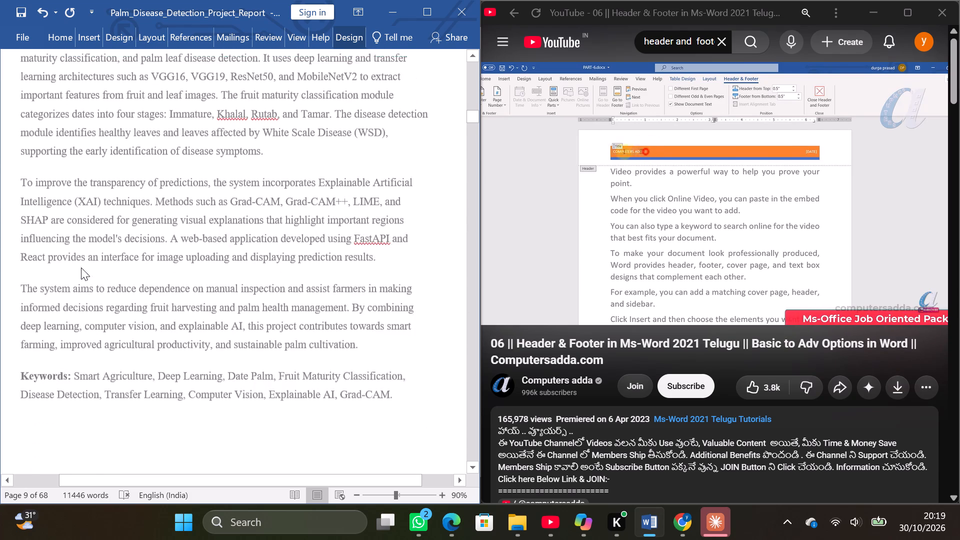
scroll(81, 267, "up", 17)
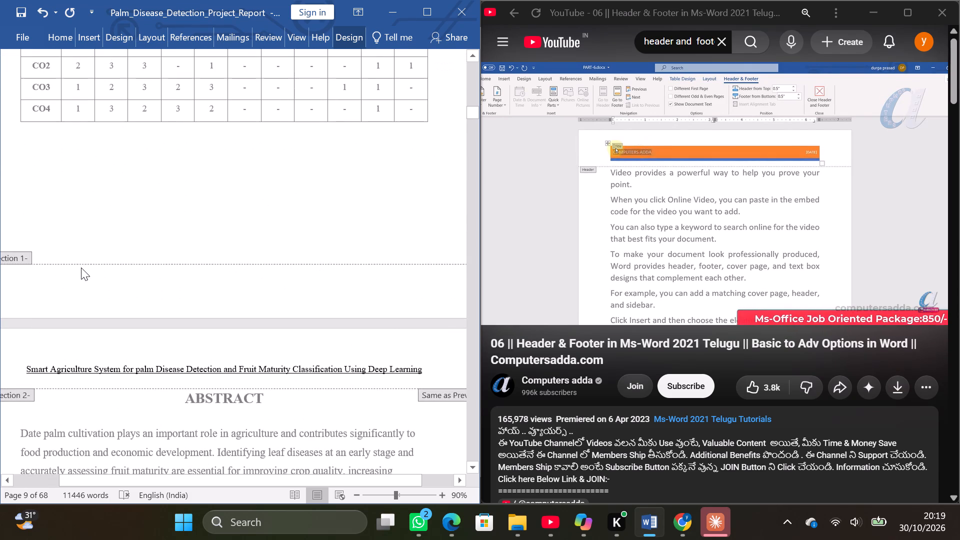
Turn on Different First Page for the section that starts with the Abstract page, and return to the body text.
left_click(174, 366)
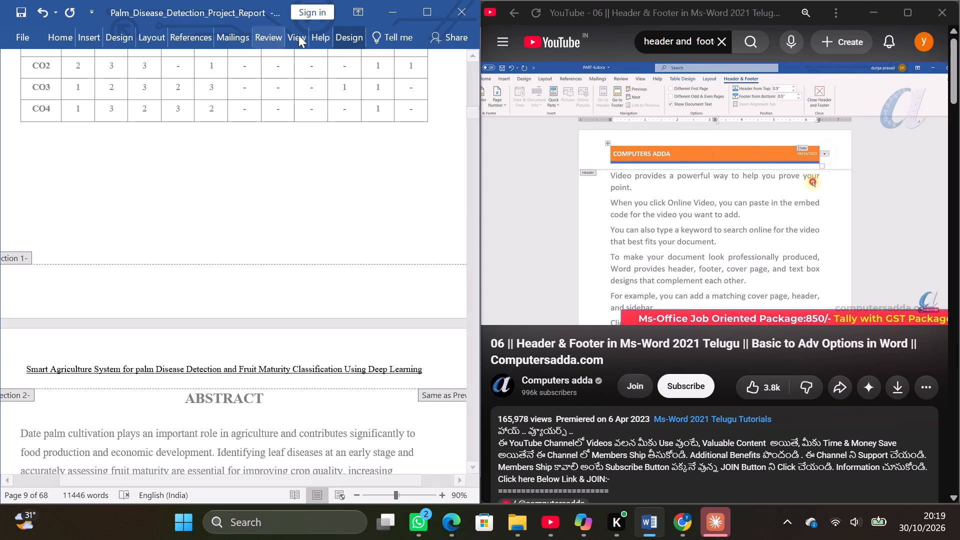
left_click(337, 44)
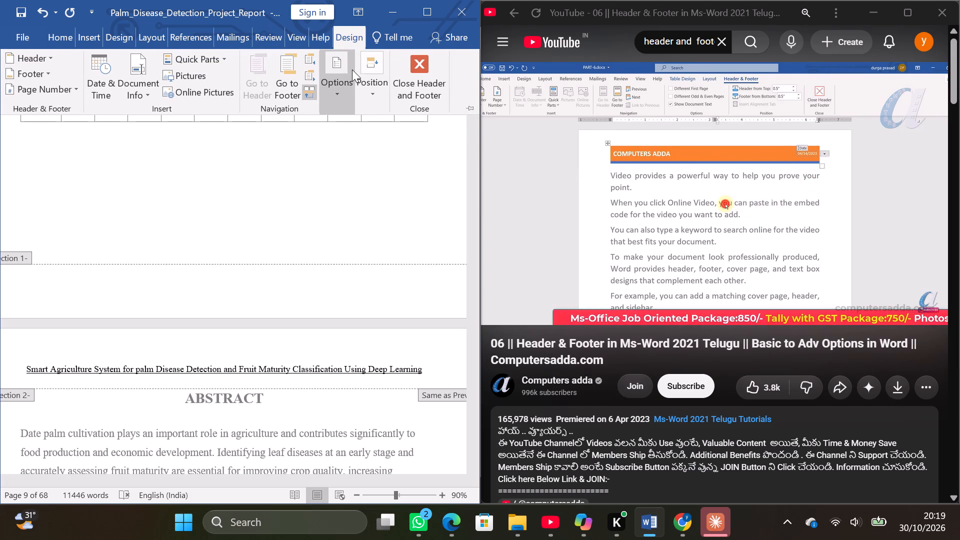
left_click(338, 85)
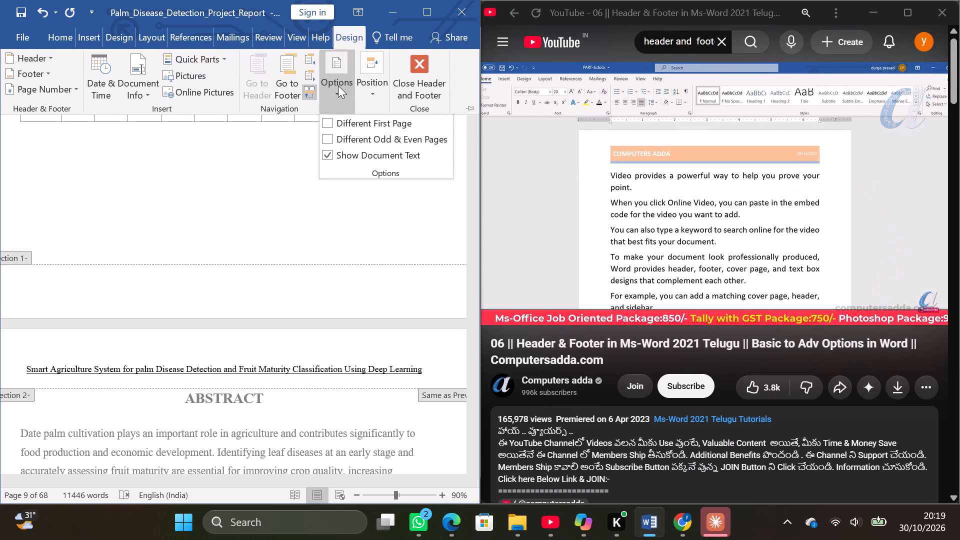
left_click(344, 117)
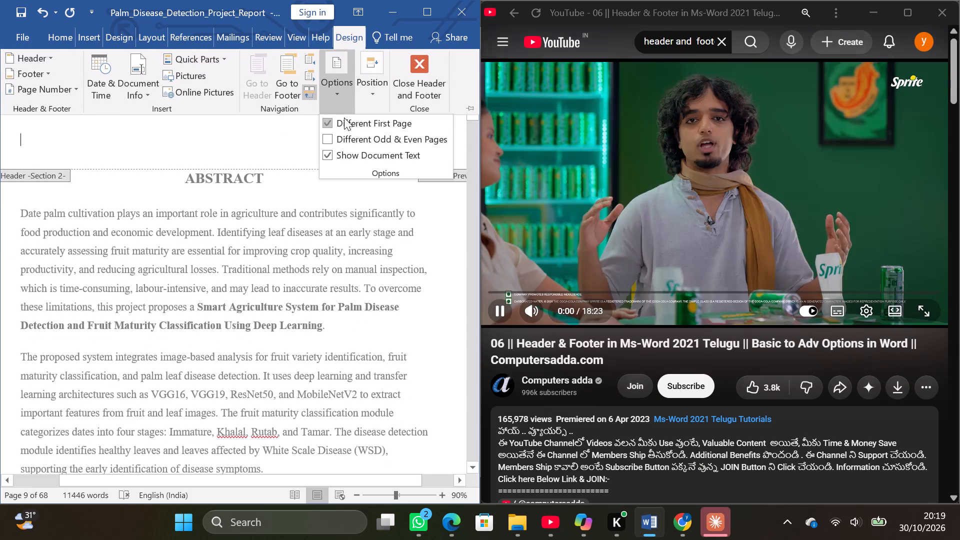
scroll(327, 240, "down", 1)
left_click(327, 240)
double_click(327, 240)
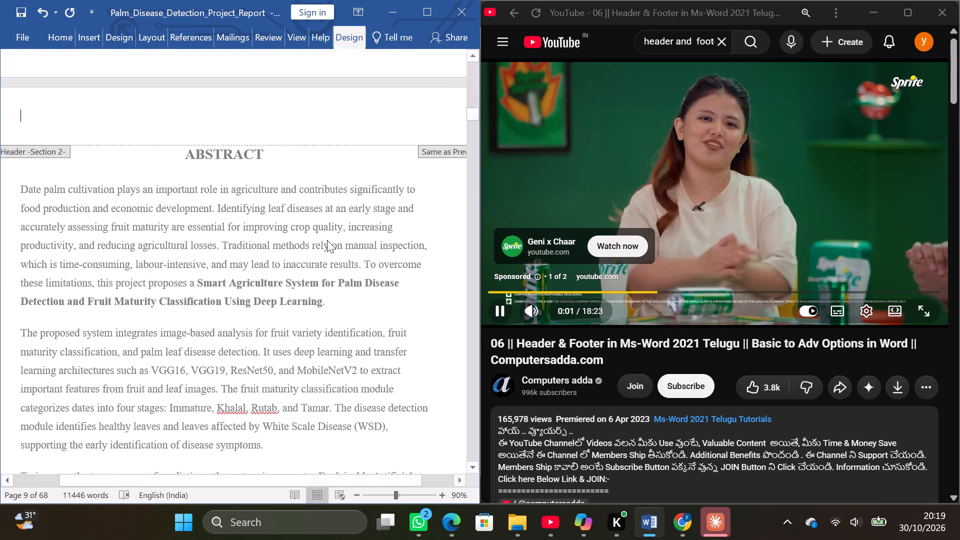
double_click(347, 274)
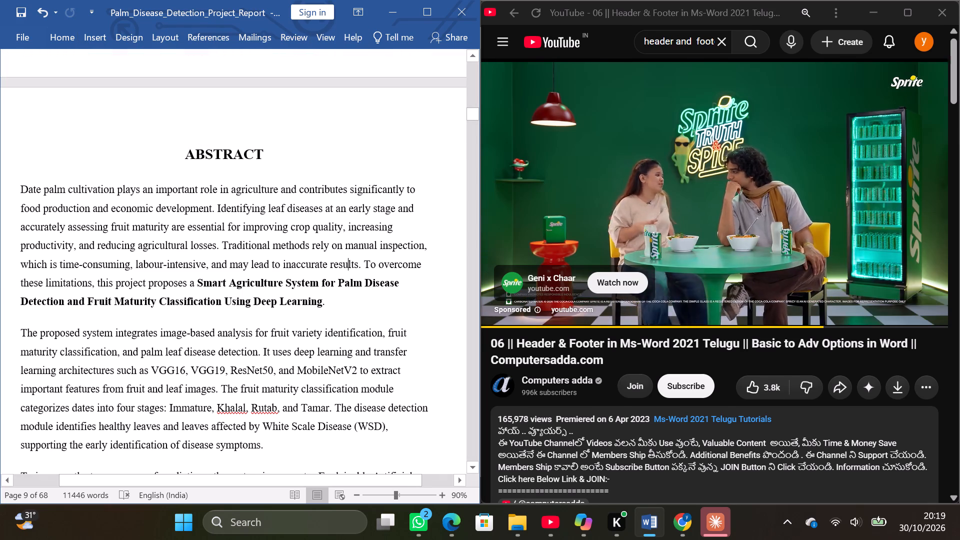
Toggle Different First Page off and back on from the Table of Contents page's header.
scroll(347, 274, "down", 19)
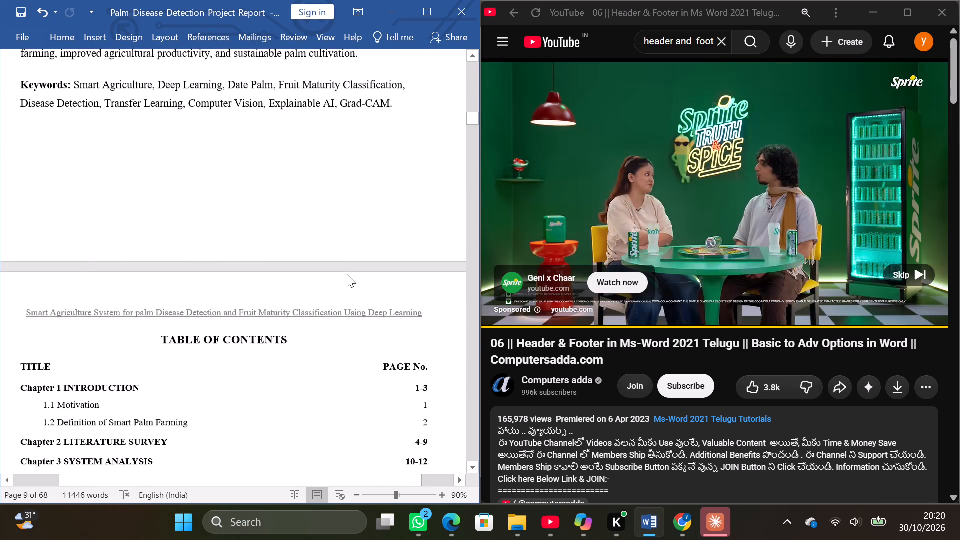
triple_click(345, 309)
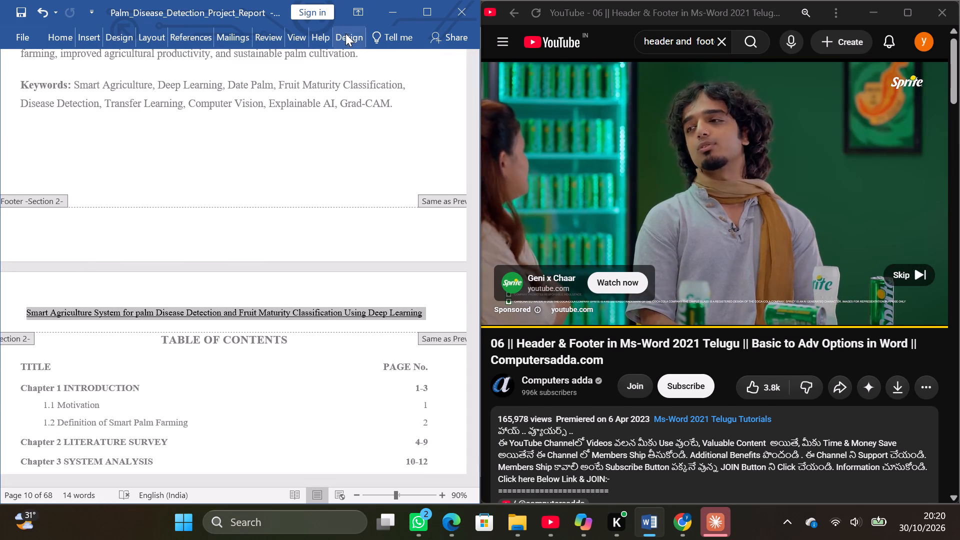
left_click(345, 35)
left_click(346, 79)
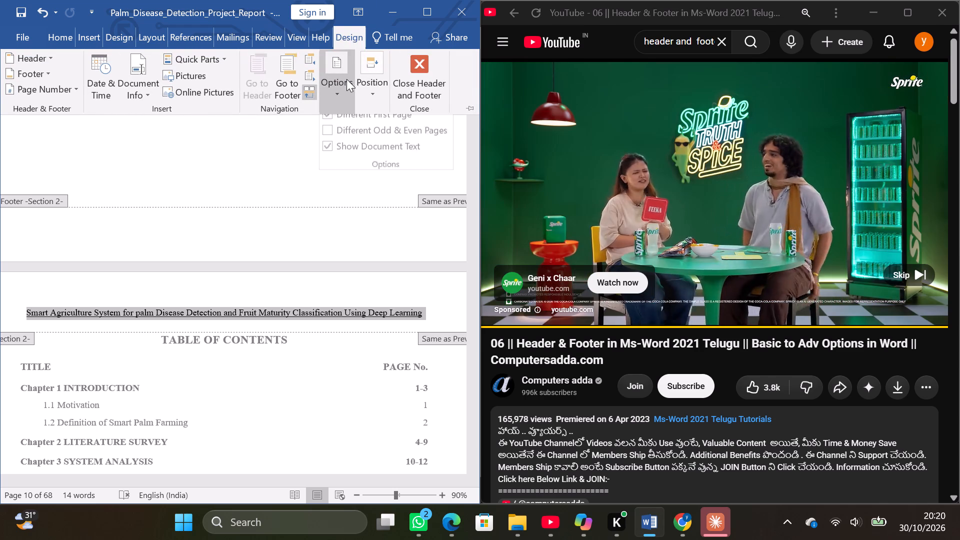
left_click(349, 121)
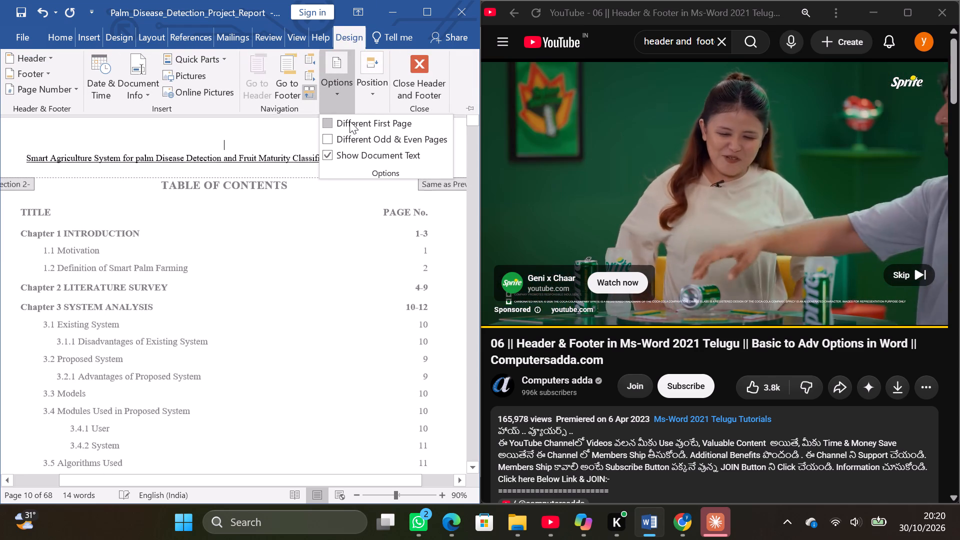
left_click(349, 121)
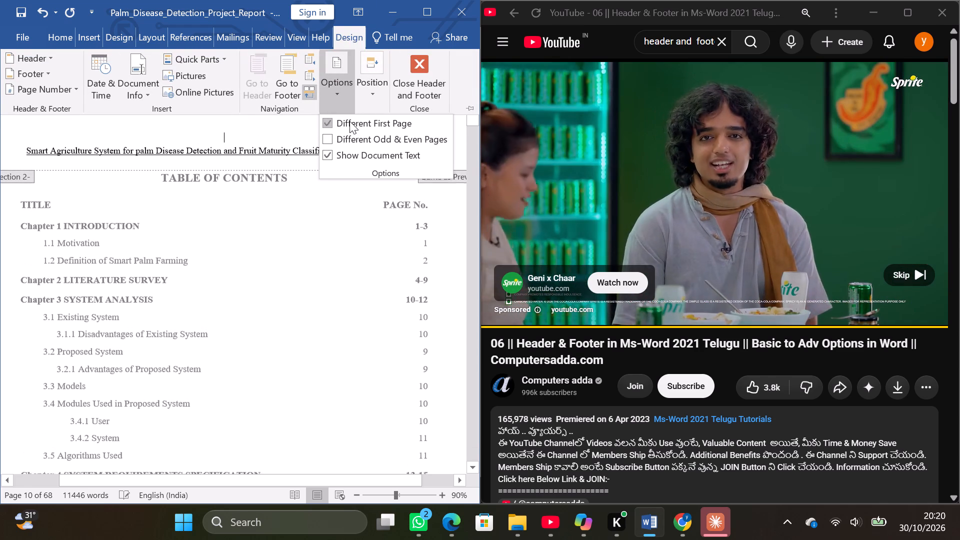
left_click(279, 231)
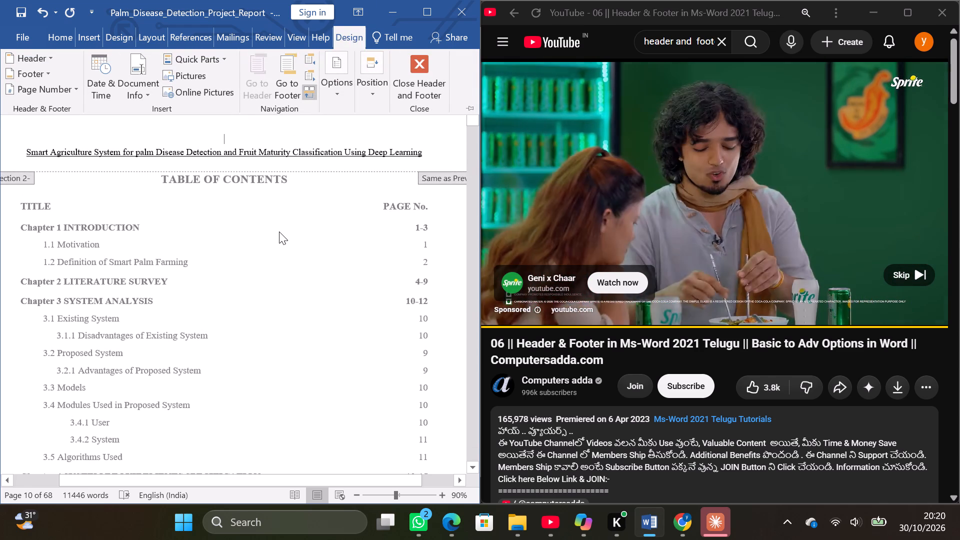
Examine the headers and footers from the Abstract page to the Table of Contents, leaving header editing along the way.
scroll(279, 231, "up", 20)
scroll(279, 231, "up", 15)
scroll(279, 231, "down", 3)
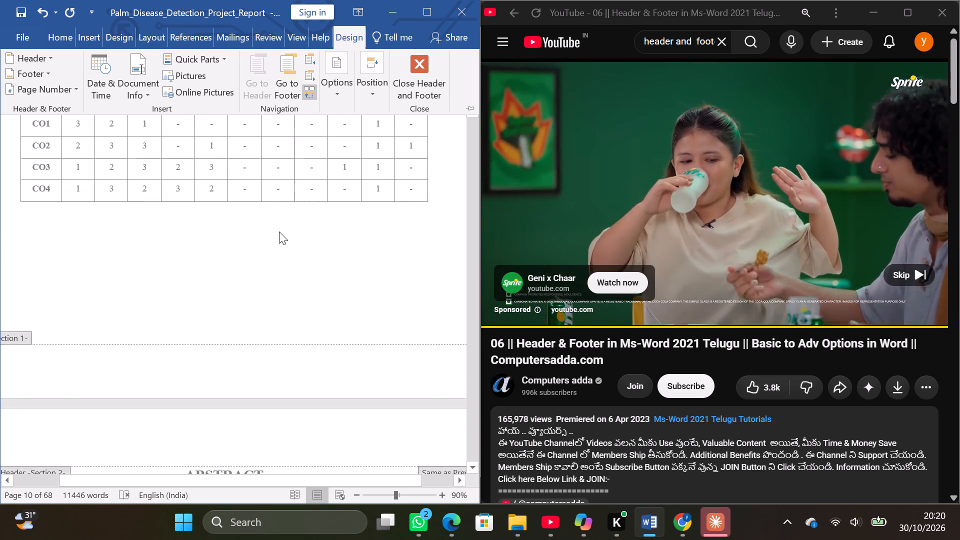
scroll(279, 231, "down", 20)
scroll(279, 231, "down", 5)
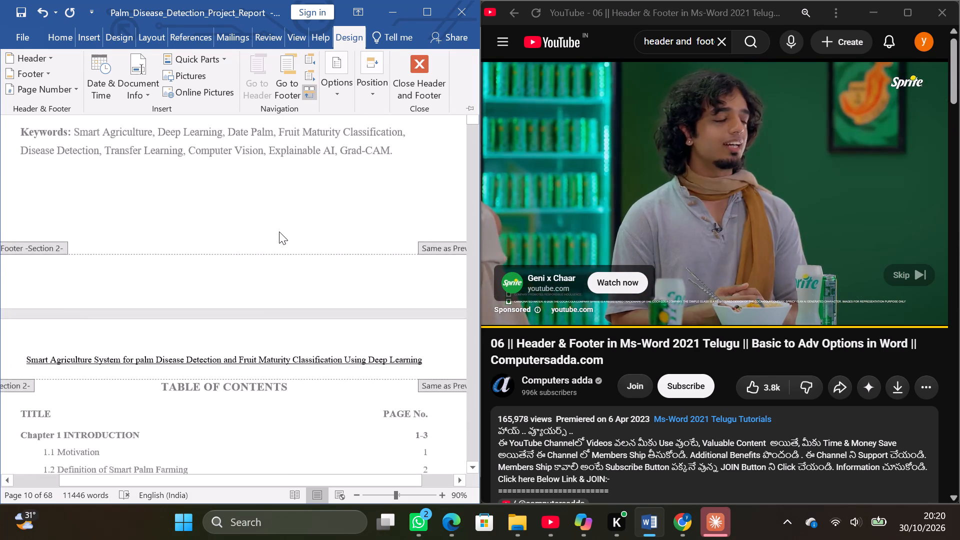
scroll(279, 231, "down", 5)
double_click(283, 277)
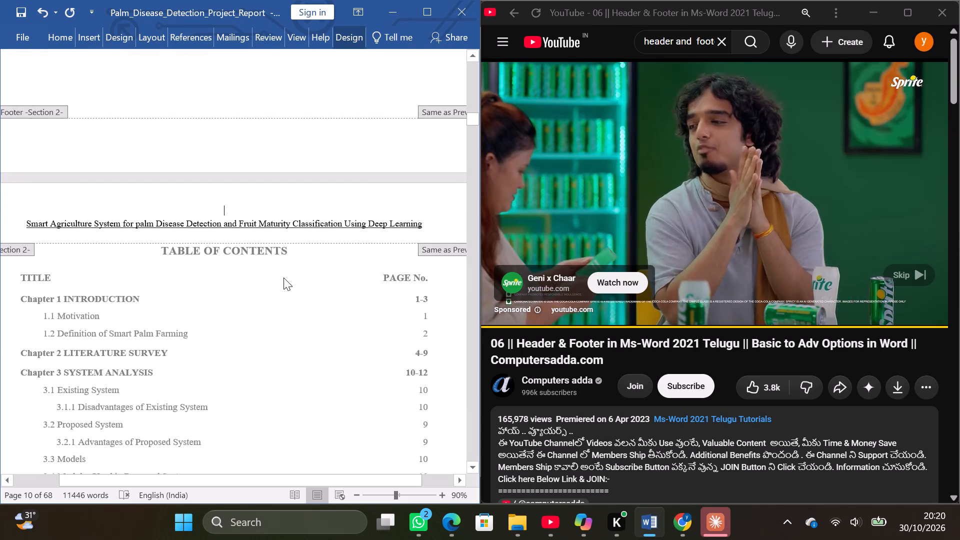
double_click(283, 277)
scroll(288, 300, "up", 8)
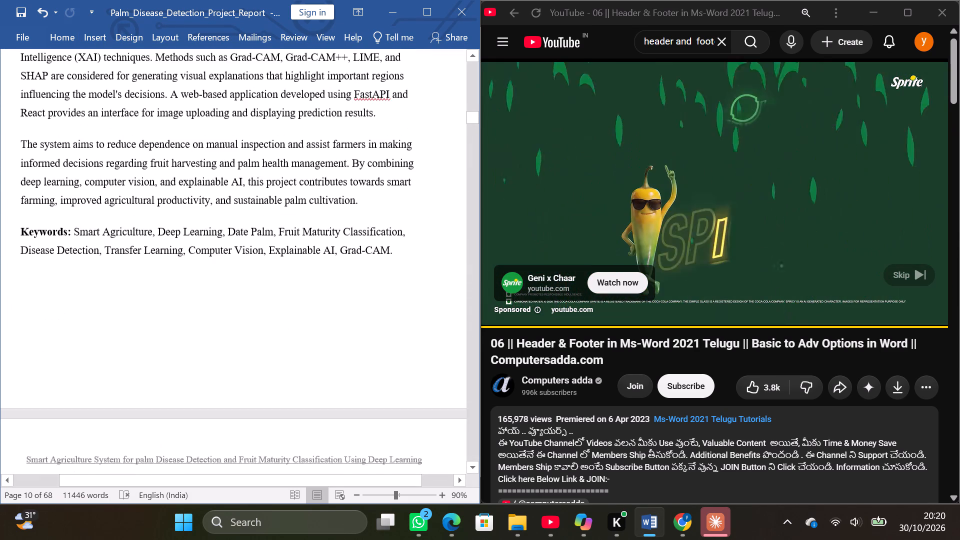
scroll(288, 300, "down", 6)
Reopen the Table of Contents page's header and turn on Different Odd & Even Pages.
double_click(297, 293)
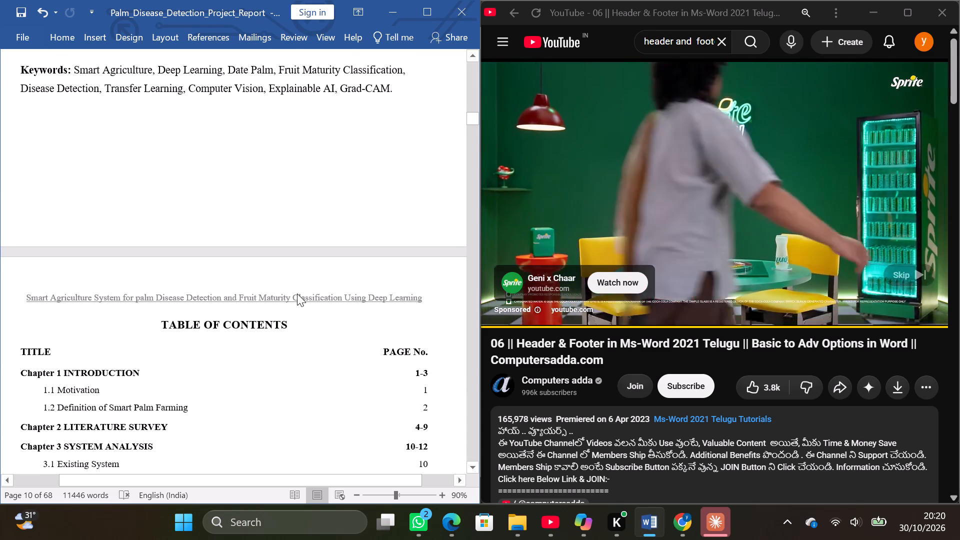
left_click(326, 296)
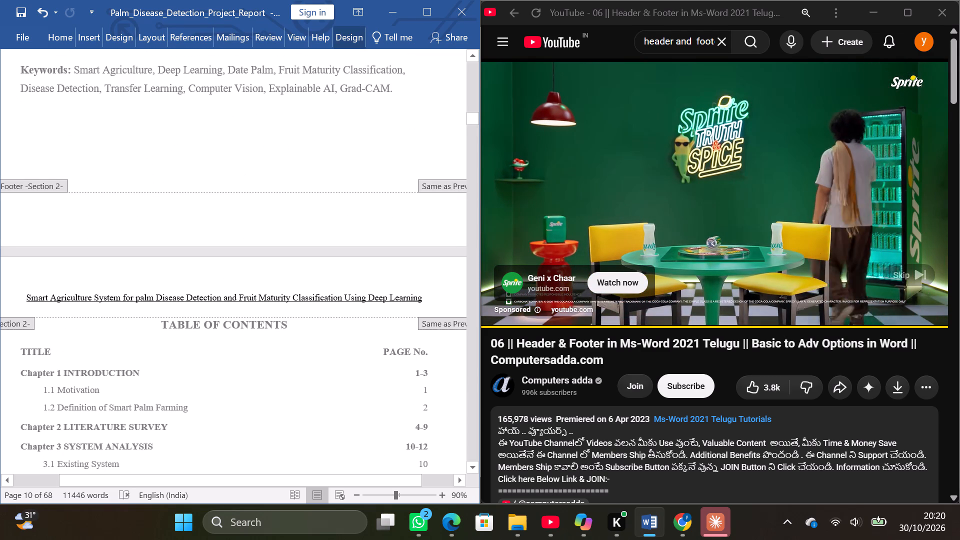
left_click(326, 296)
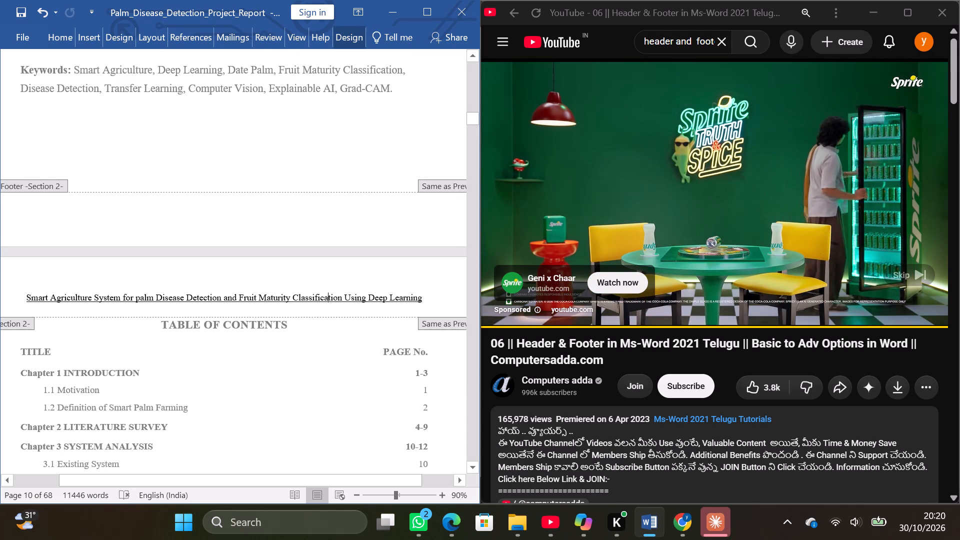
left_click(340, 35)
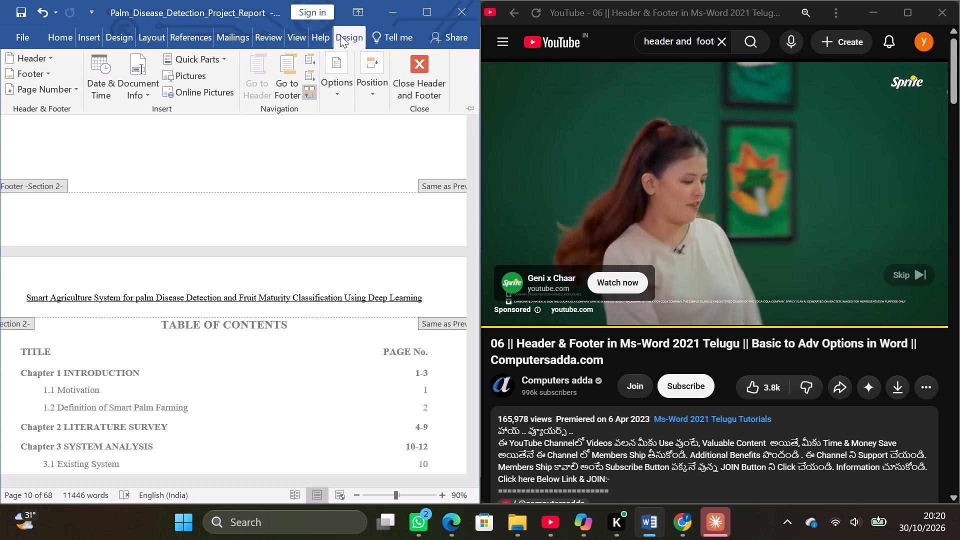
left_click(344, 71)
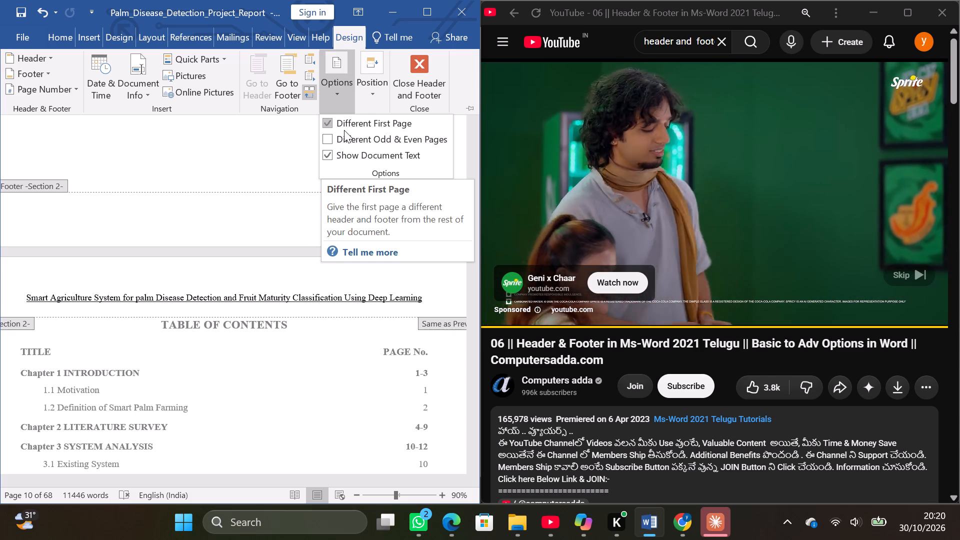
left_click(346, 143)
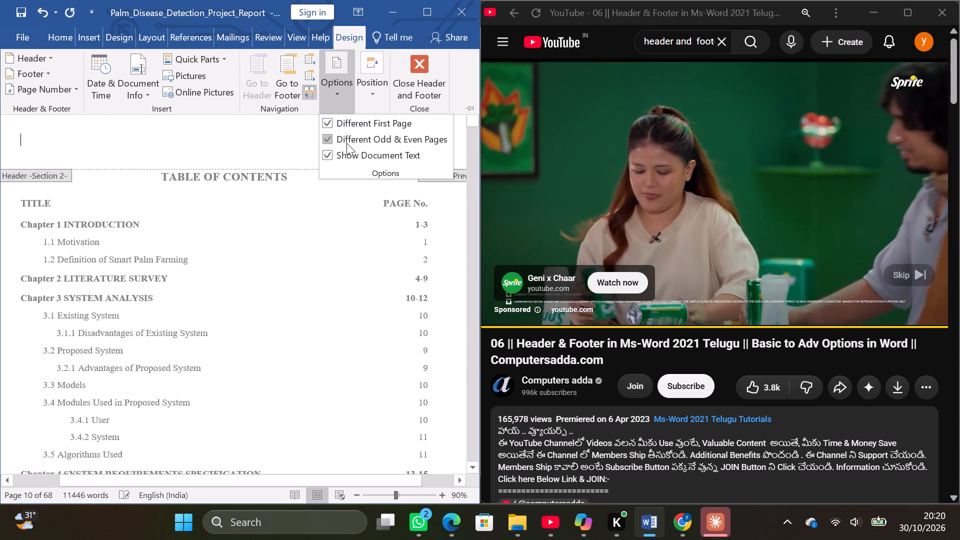
Examine the headers and footers from the Abstract page through the Table of Contents to the List of Abbreviations.
left_click(326, 210)
scroll(326, 210, "up", 10)
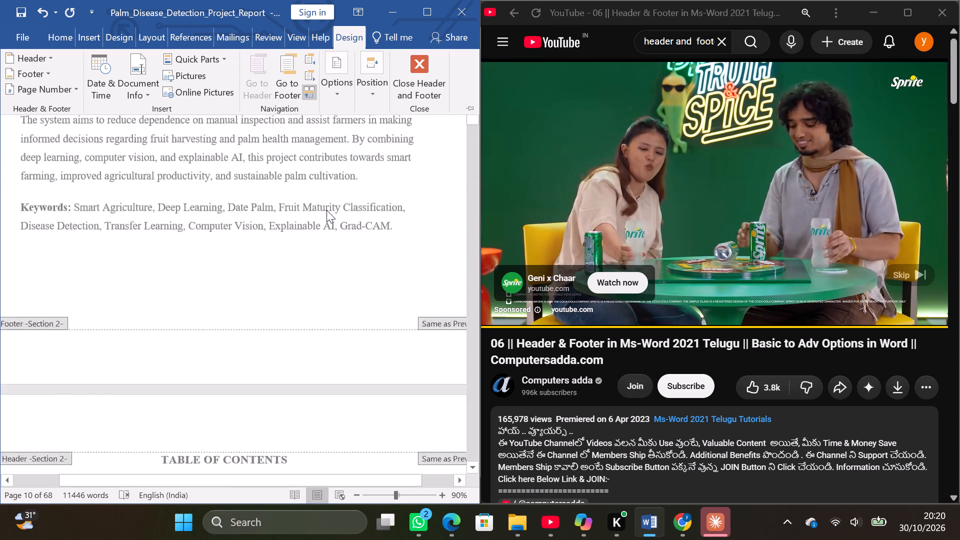
scroll(326, 210, "up", 20)
scroll(326, 210, "up", 9)
scroll(326, 210, "down", 9)
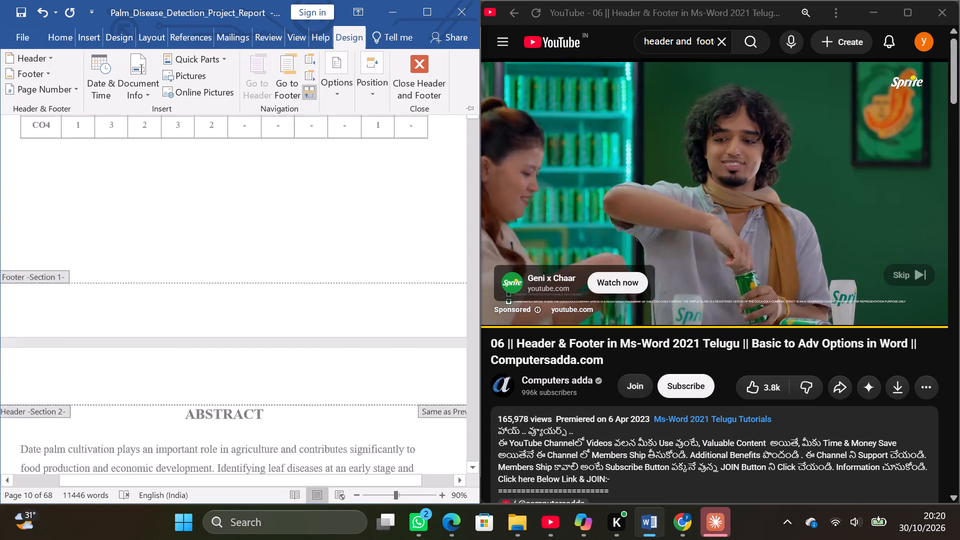
scroll(326, 210, "down", 5)
scroll(326, 210, "down", 20)
scroll(326, 210, "down", 11)
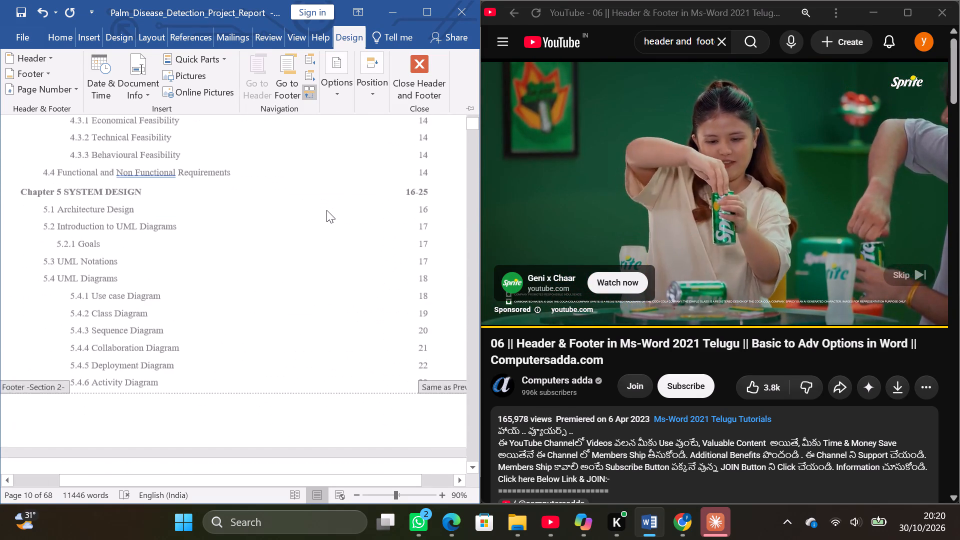
scroll(326, 210, "down", 20)
scroll(326, 210, "down", 20)
scroll(326, 210, "down", 4)
scroll(326, 210, "up", 4)
scroll(326, 210, "down", 16)
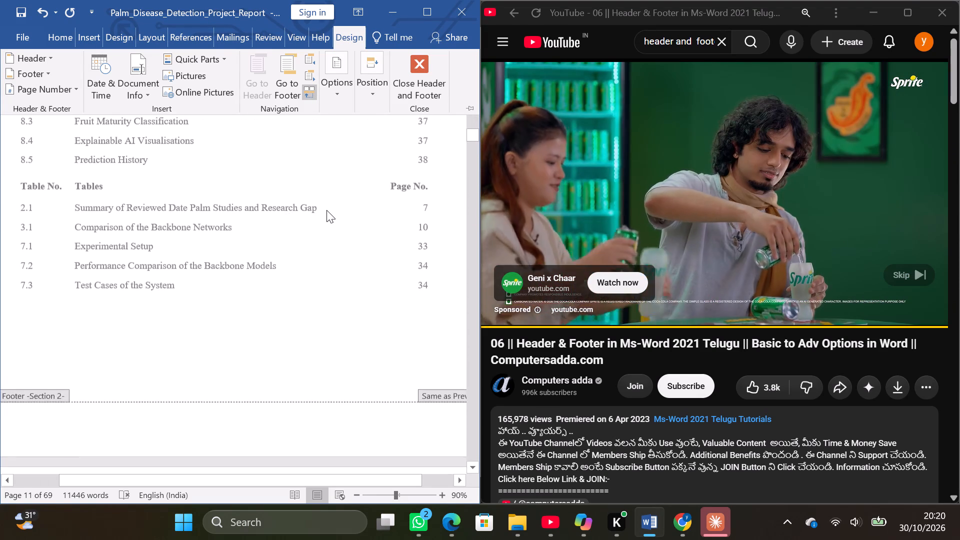
scroll(326, 210, "down", 10)
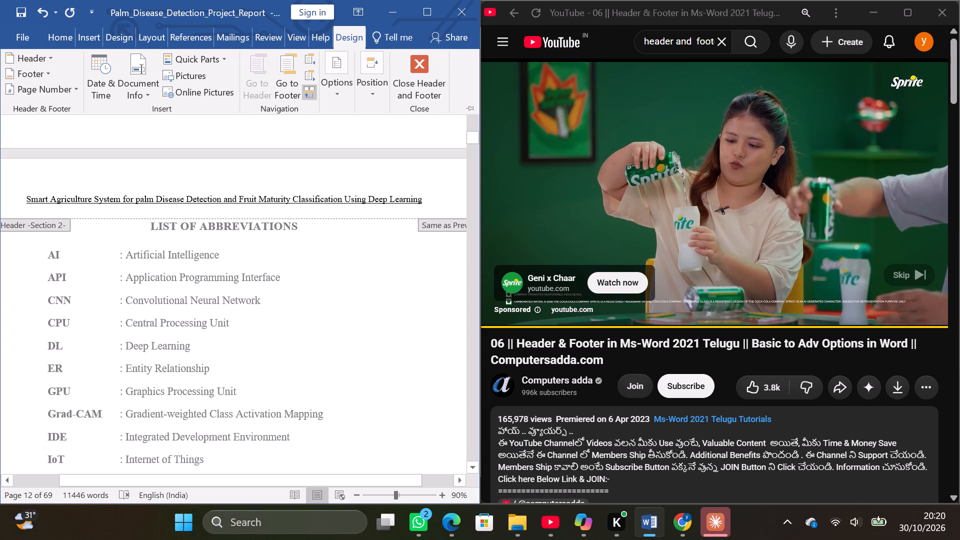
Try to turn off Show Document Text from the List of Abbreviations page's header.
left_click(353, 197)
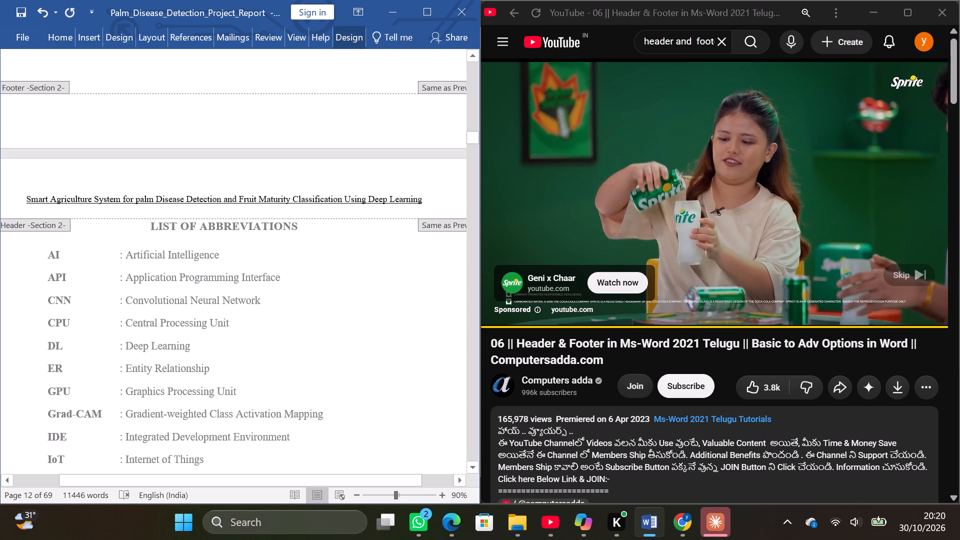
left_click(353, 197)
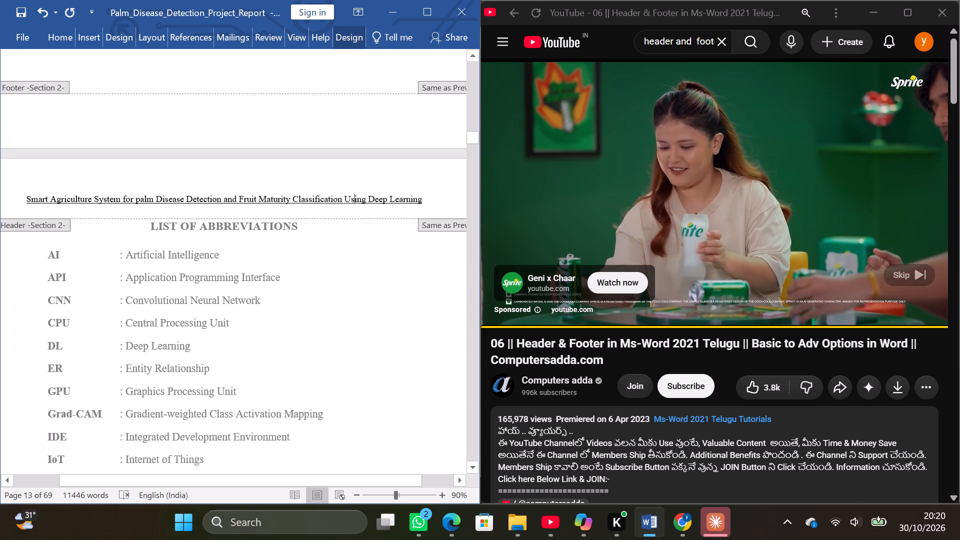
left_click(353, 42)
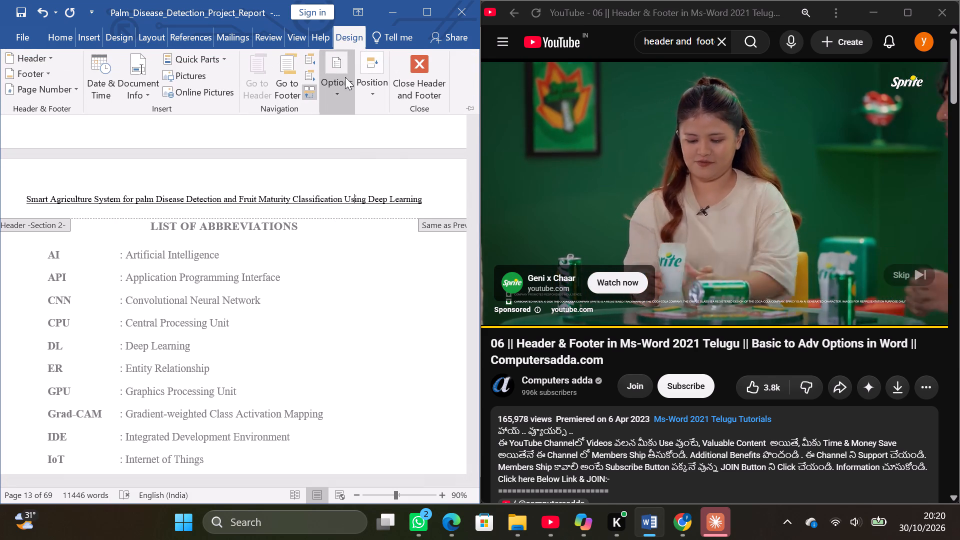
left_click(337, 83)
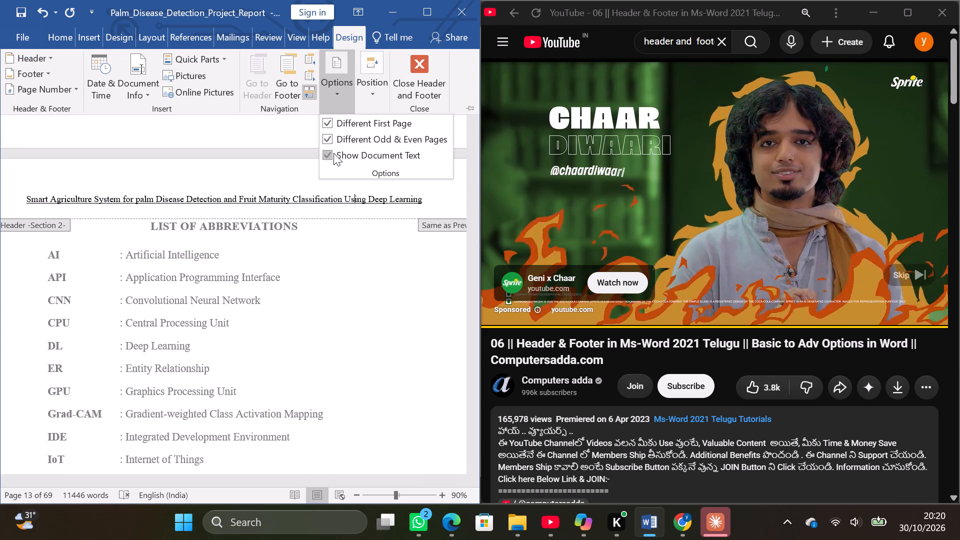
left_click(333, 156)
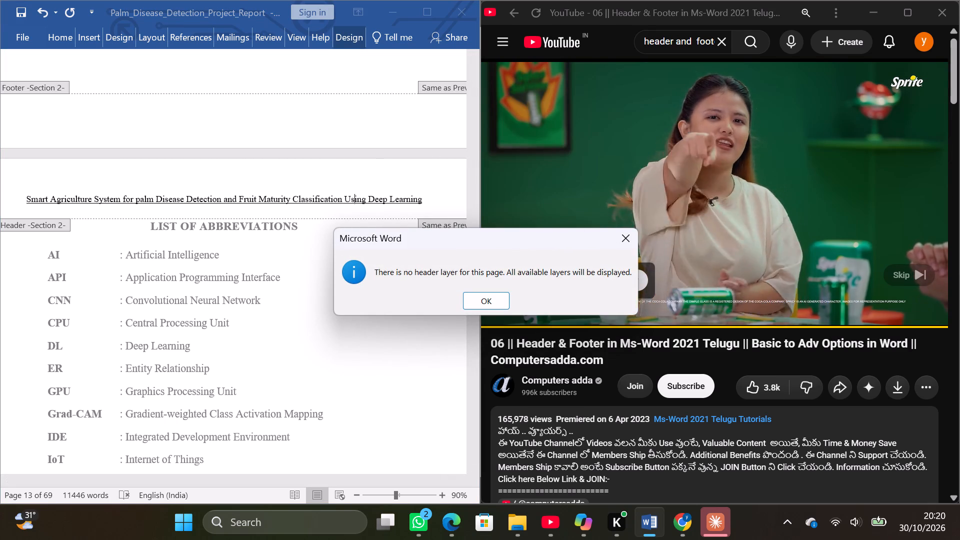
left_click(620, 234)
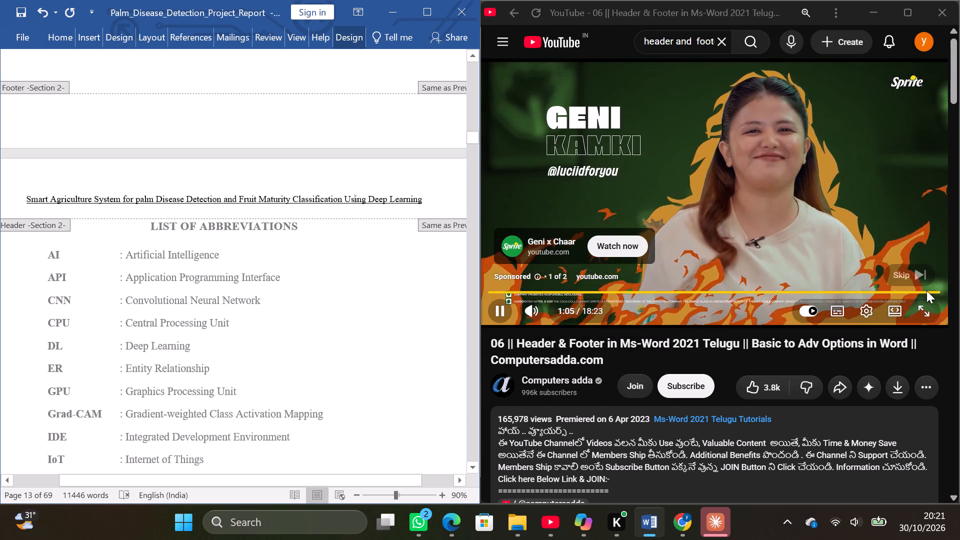
Switch to the YouTube header and footer tutorial and skip the advertisement.
left_click(914, 272)
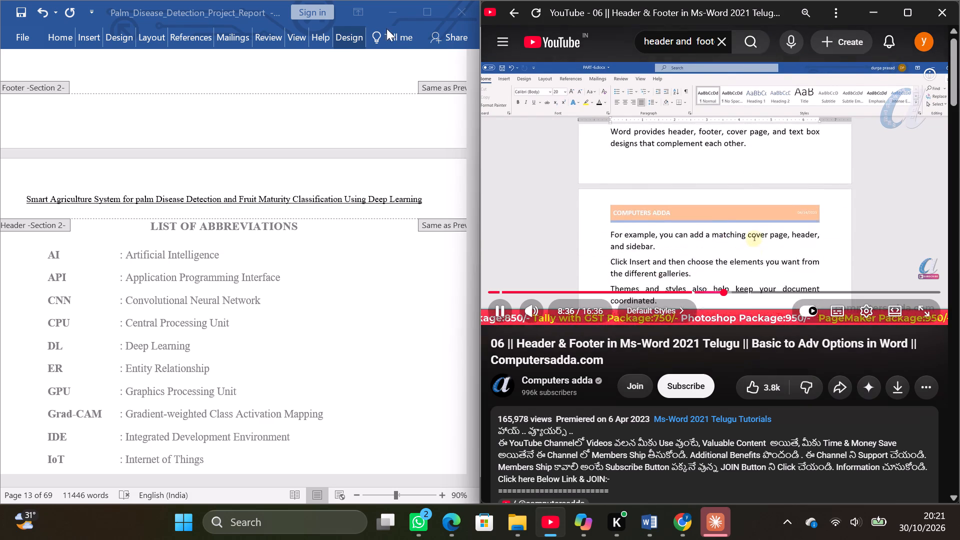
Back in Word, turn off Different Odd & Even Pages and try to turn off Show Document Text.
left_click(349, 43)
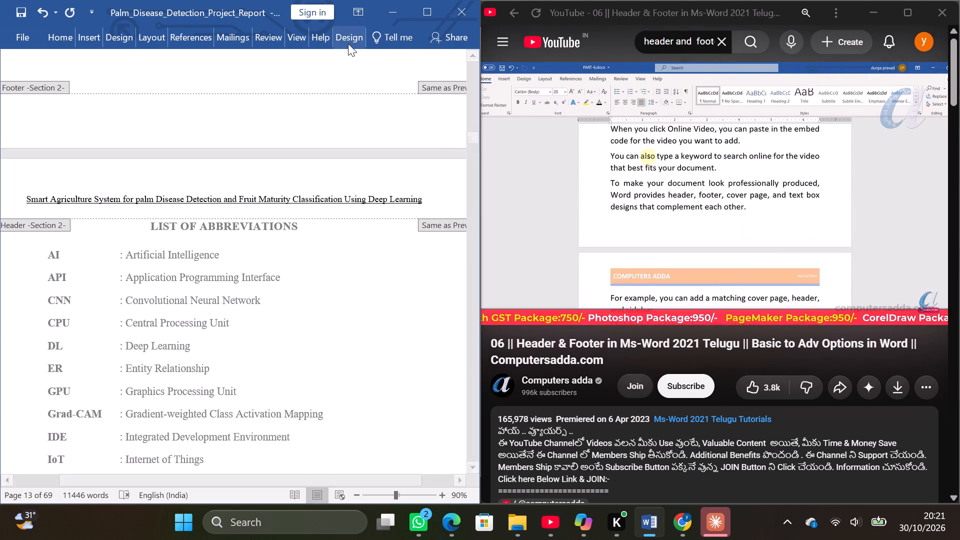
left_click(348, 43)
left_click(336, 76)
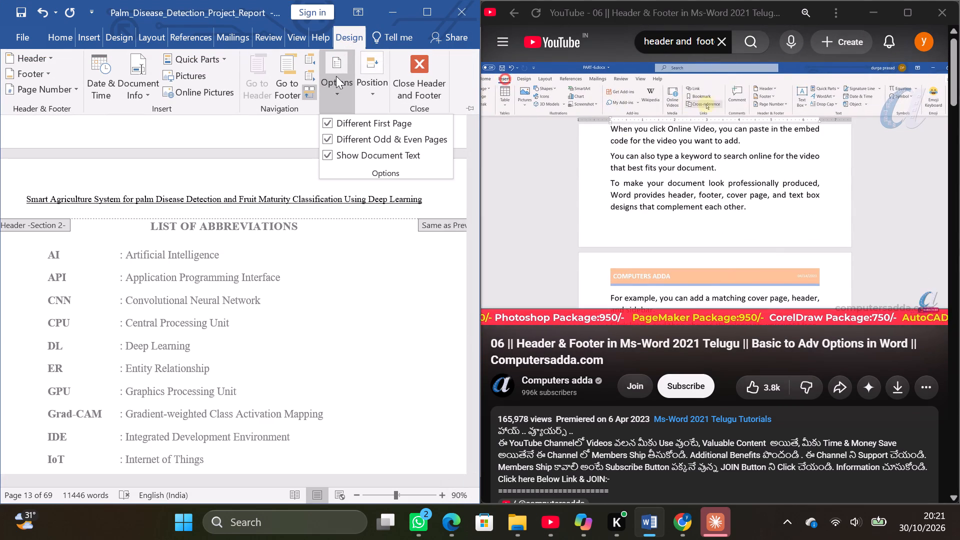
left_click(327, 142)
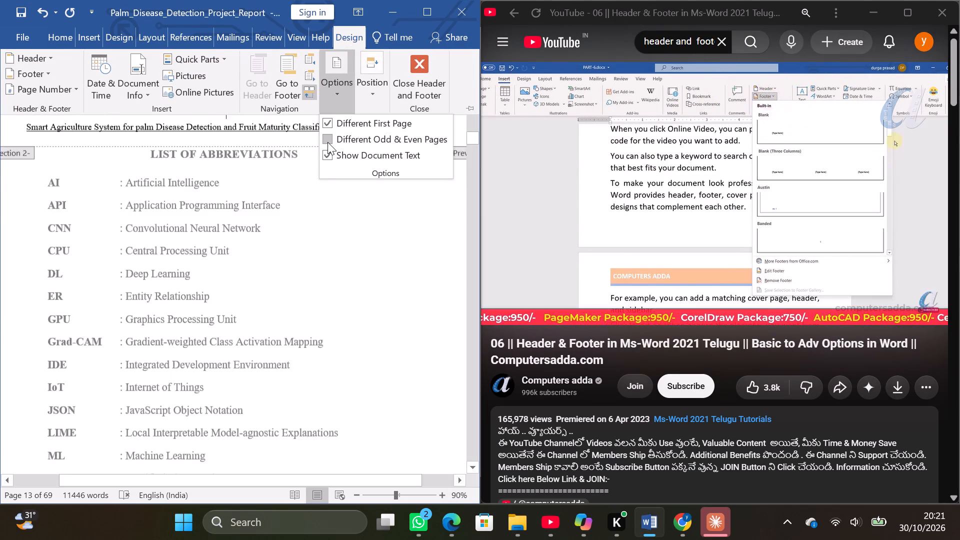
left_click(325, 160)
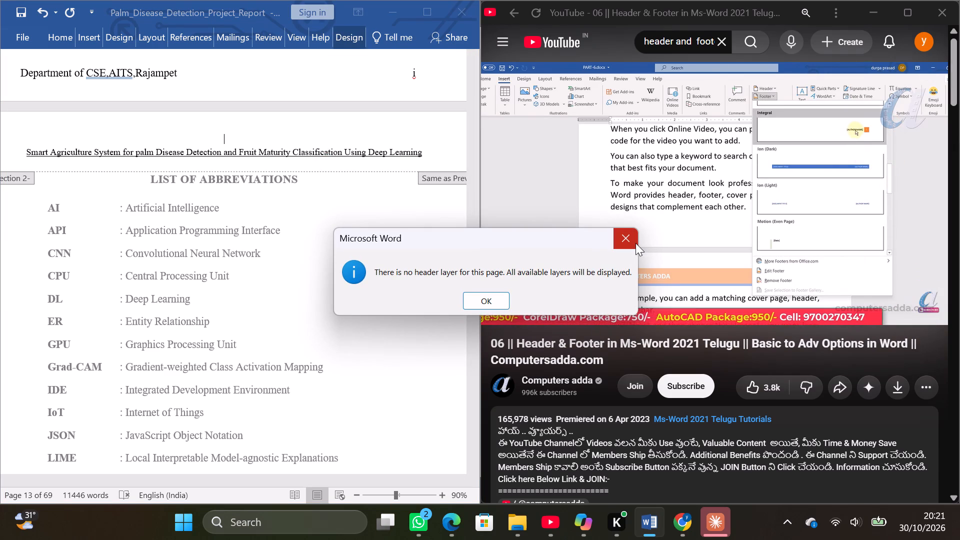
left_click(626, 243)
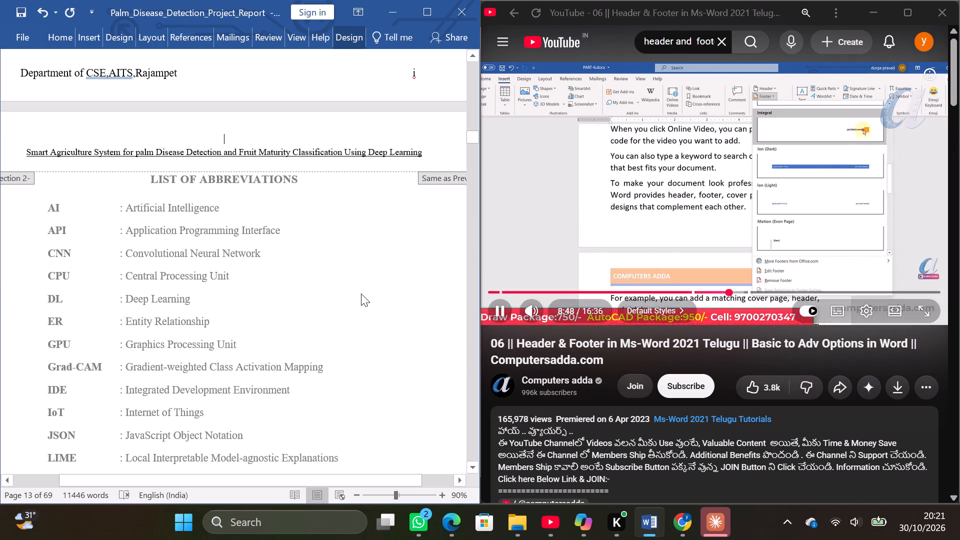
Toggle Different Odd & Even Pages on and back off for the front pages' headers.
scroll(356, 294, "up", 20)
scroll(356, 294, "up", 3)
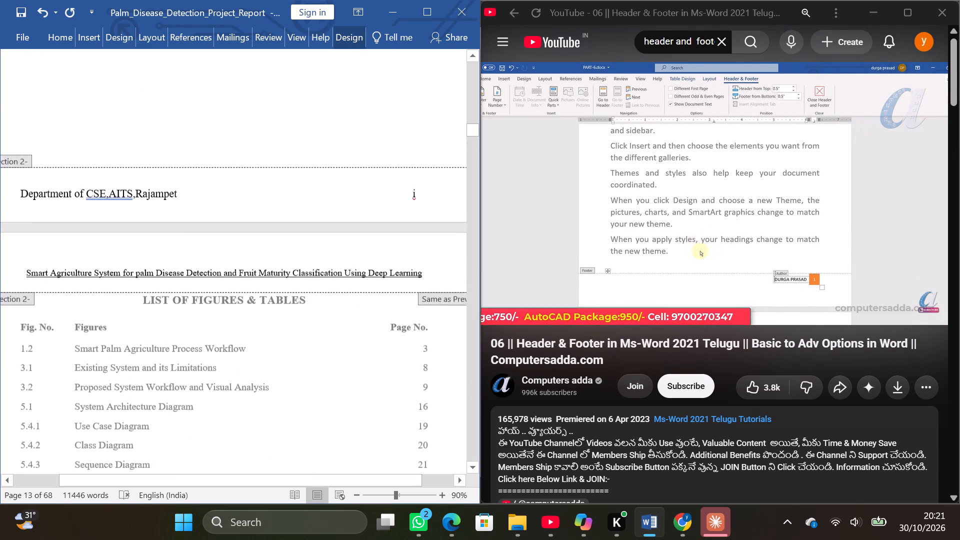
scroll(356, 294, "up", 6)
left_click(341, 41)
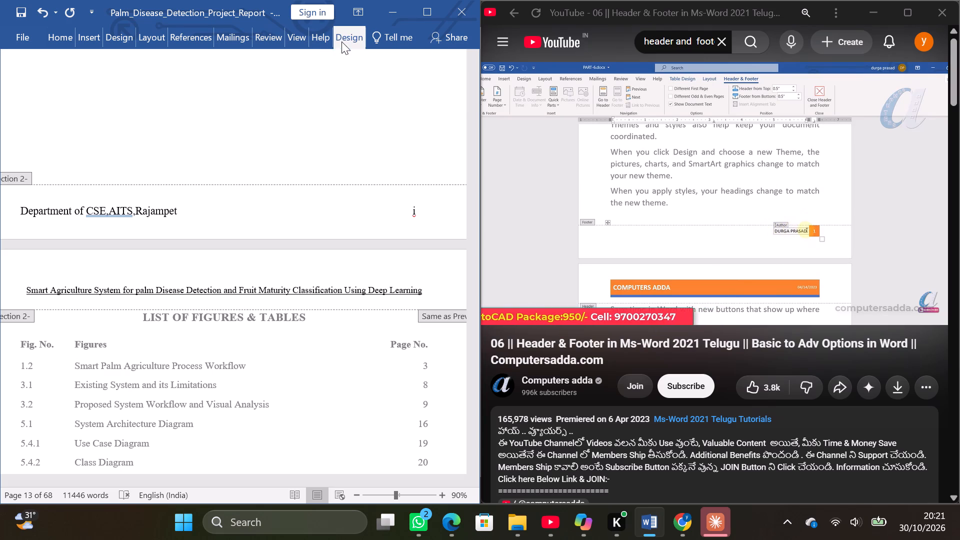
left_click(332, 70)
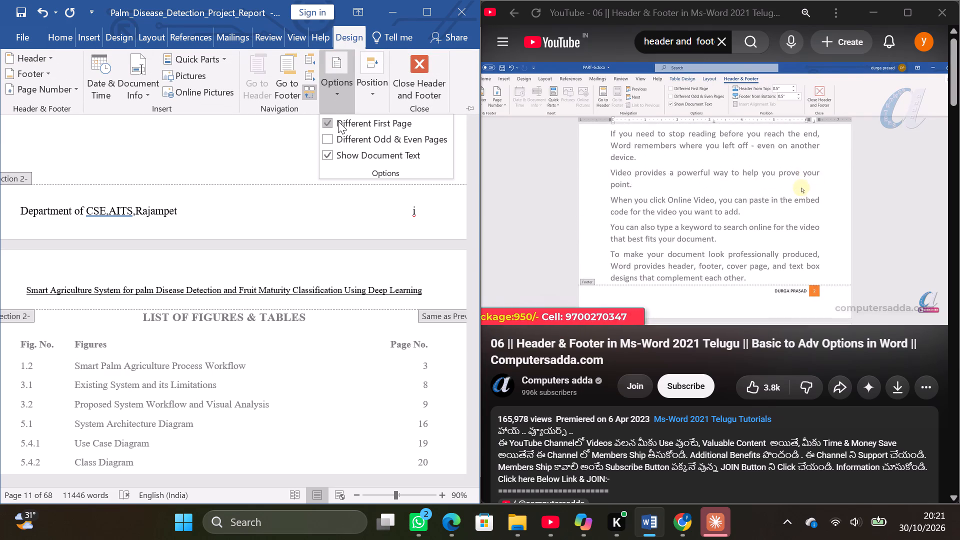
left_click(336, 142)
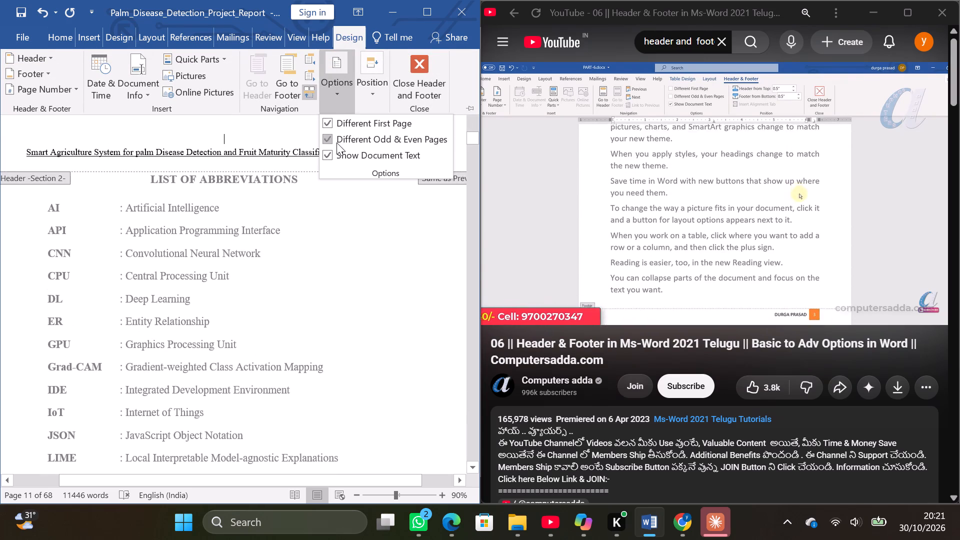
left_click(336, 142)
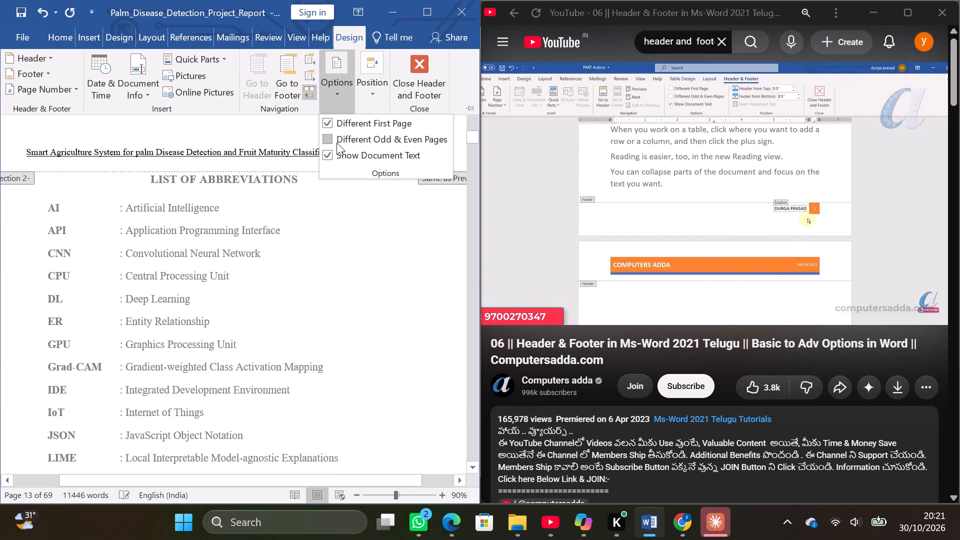
Turn off Different First Page and turn on Different Odd & Even Pages for the section containing the List of Abbreviations.
left_click(328, 118)
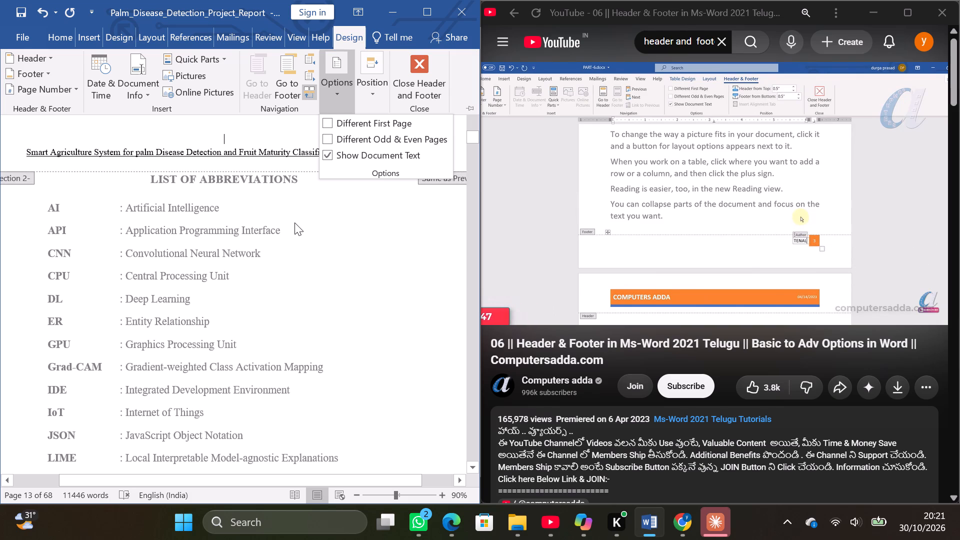
scroll(294, 222, "up", 20)
scroll(294, 222, "up", 20)
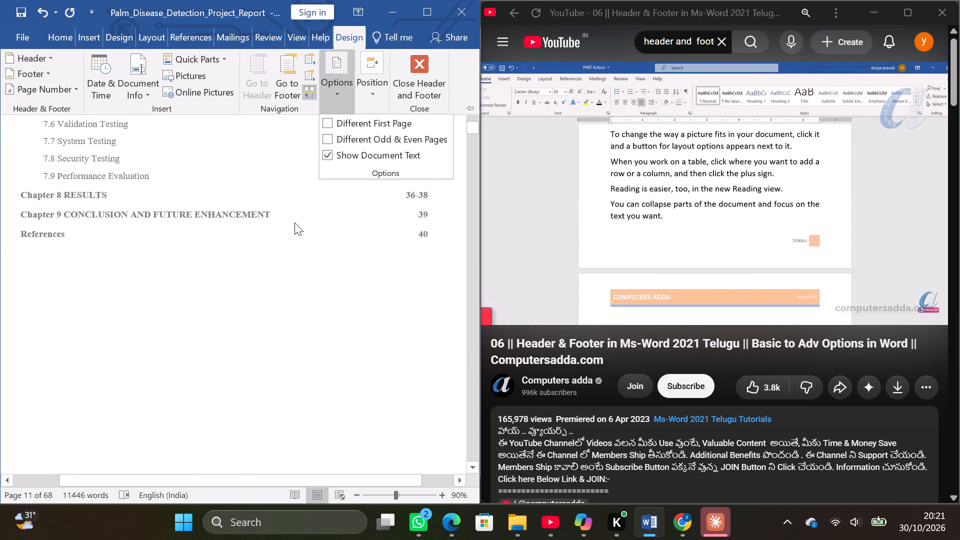
left_click(326, 139)
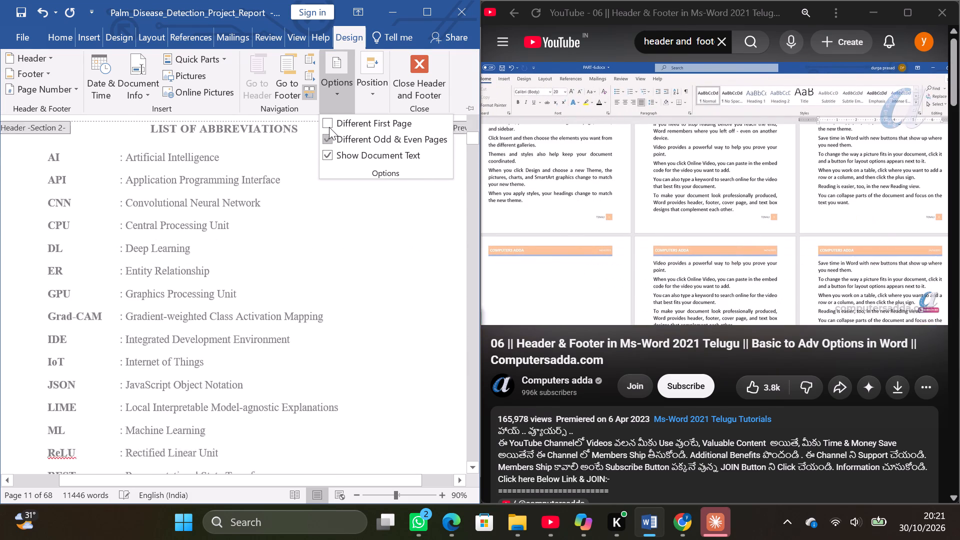
Turn on Different First Page for the header and footer of the section containing the List of Abbreviations.
left_click(333, 120)
left_click(317, 240)
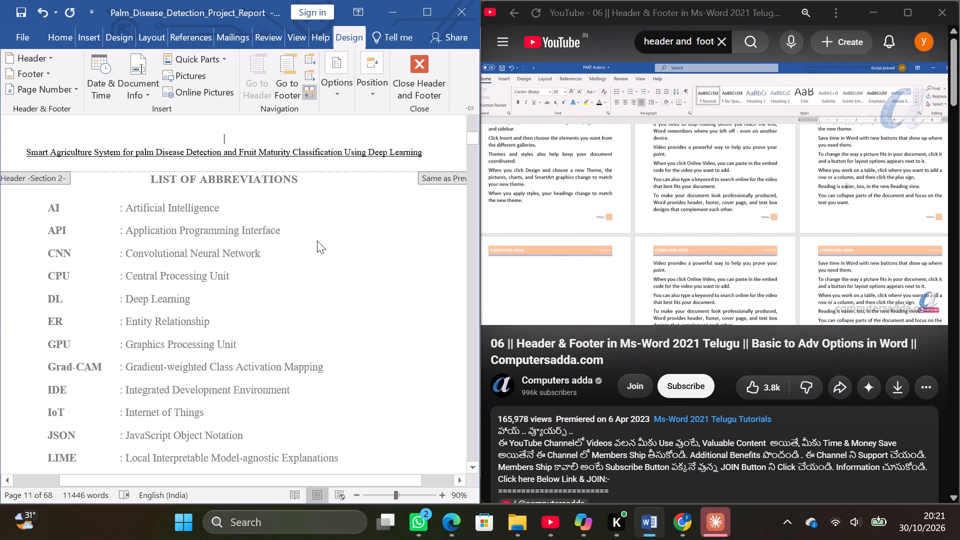
Examine the headers and footers from the Introduction back through the List of Abbreviations, List of Figures & Tables, Table of Contents and abstract pages.
scroll(317, 240, "down", 20)
scroll(317, 240, "down", 4)
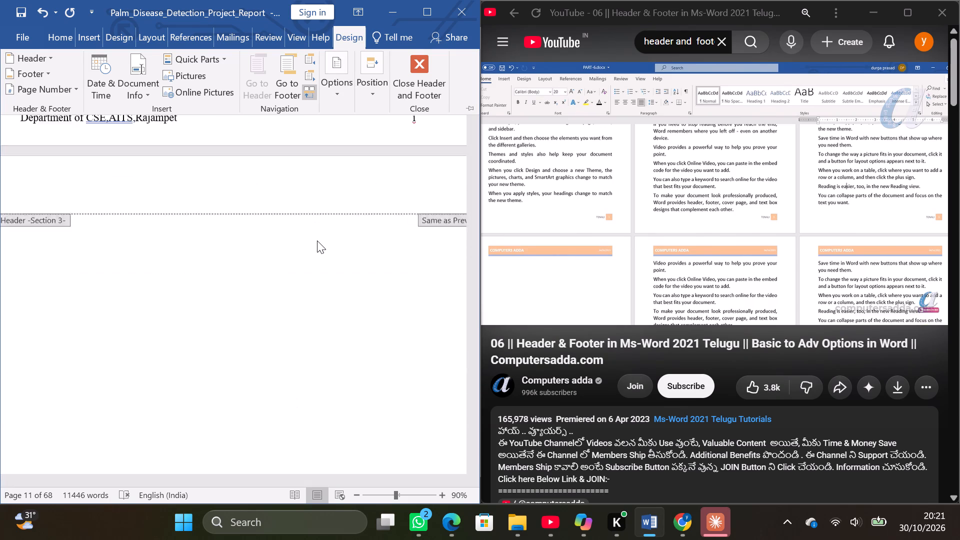
scroll(317, 240, "down", 20)
scroll(317, 240, "down", 6)
scroll(317, 240, "up", 1)
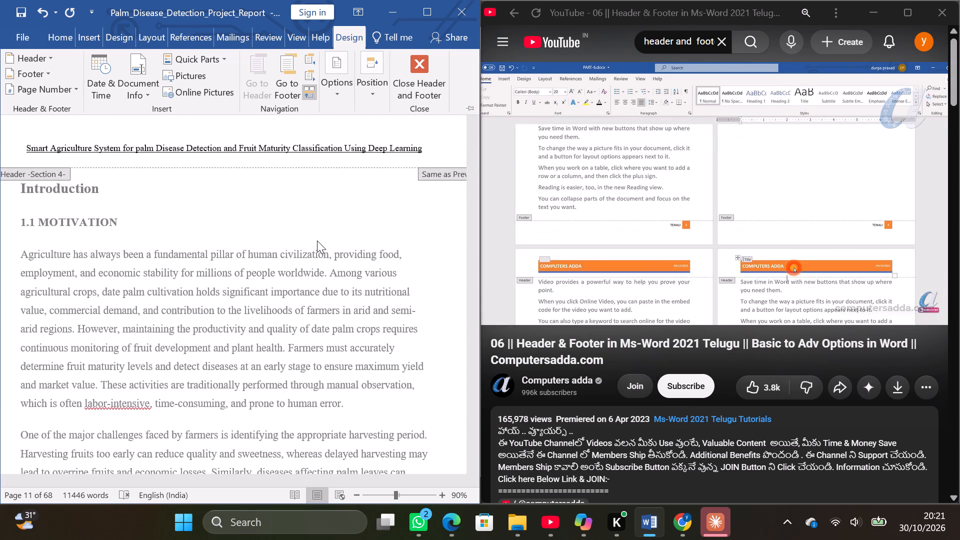
left_click(338, 232)
scroll(338, 232, "up", 6)
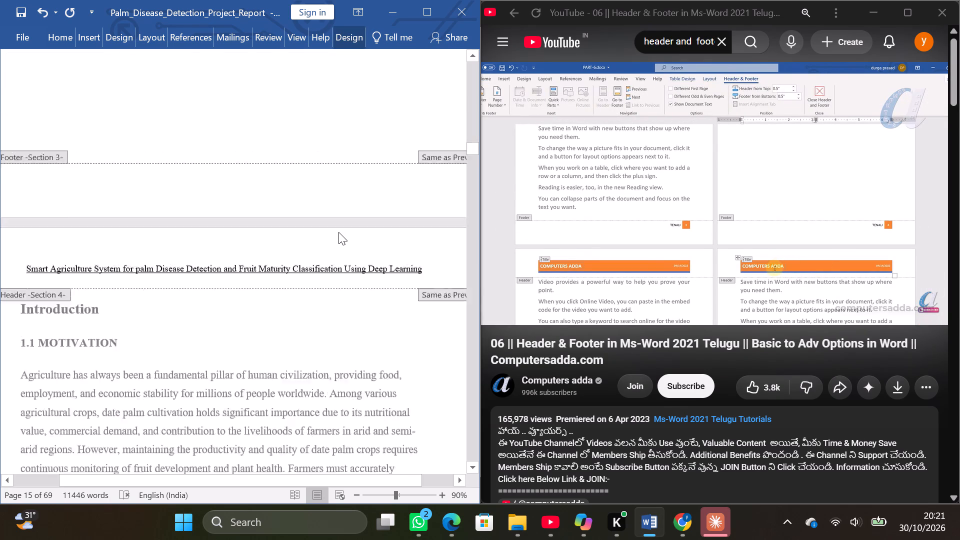
scroll(338, 232, "up", 20)
scroll(338, 232, "up", 7)
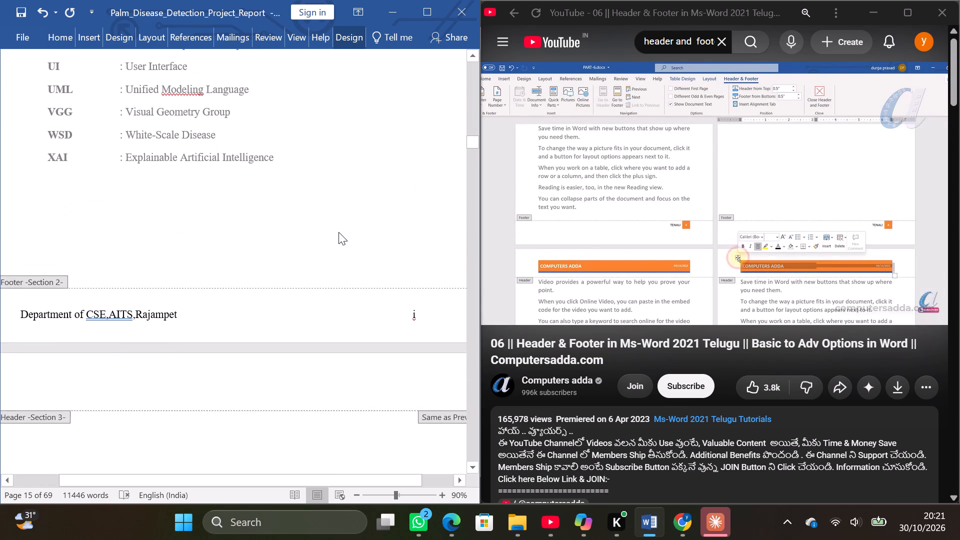
double_click(343, 433)
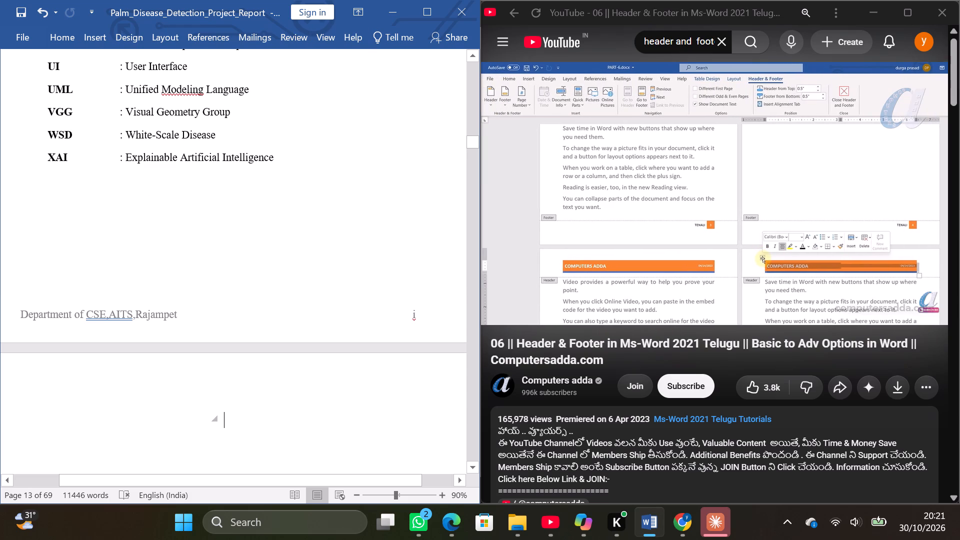
scroll(343, 433, "up", 20)
scroll(343, 433, "up", 12)
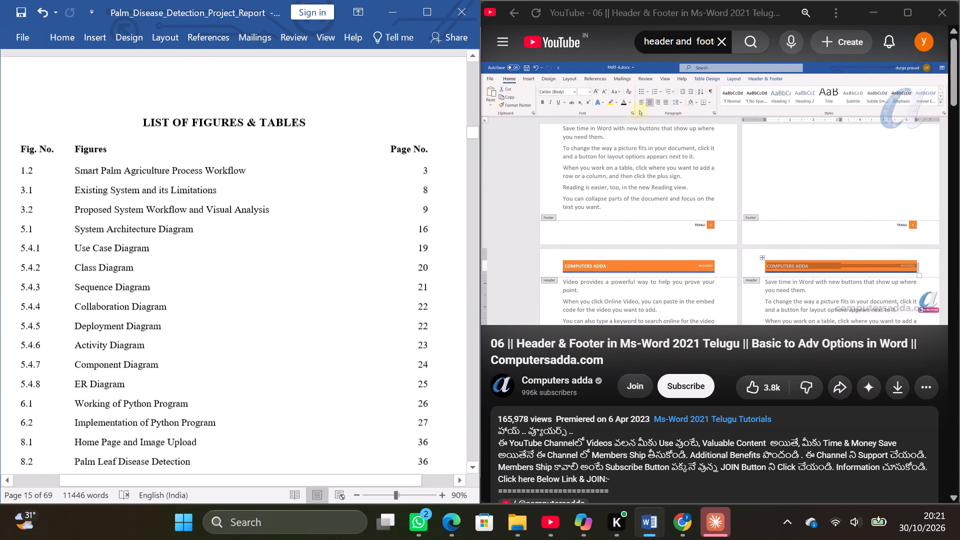
scroll(343, 433, "up", 20)
scroll(343, 433, "up", 16)
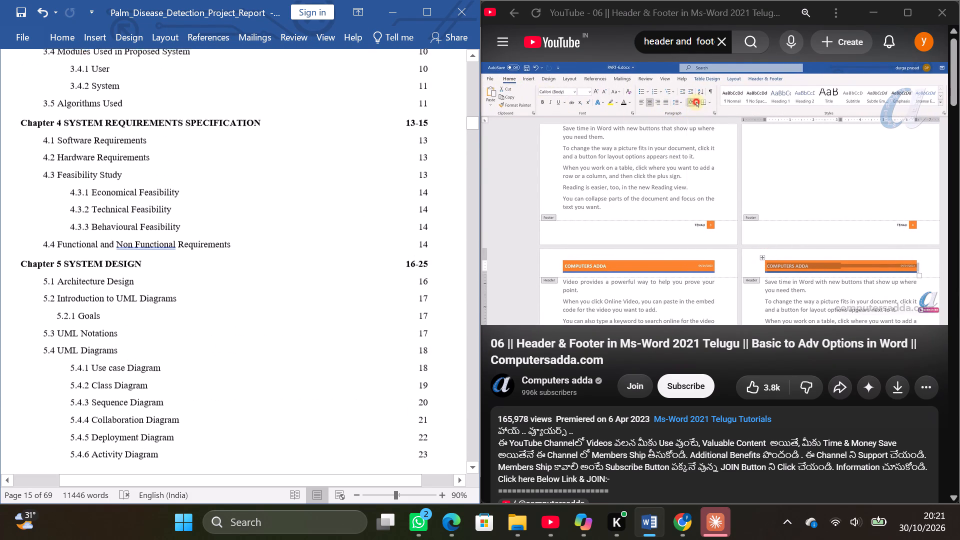
scroll(343, 433, "up", 20)
scroll(343, 433, "up", 16)
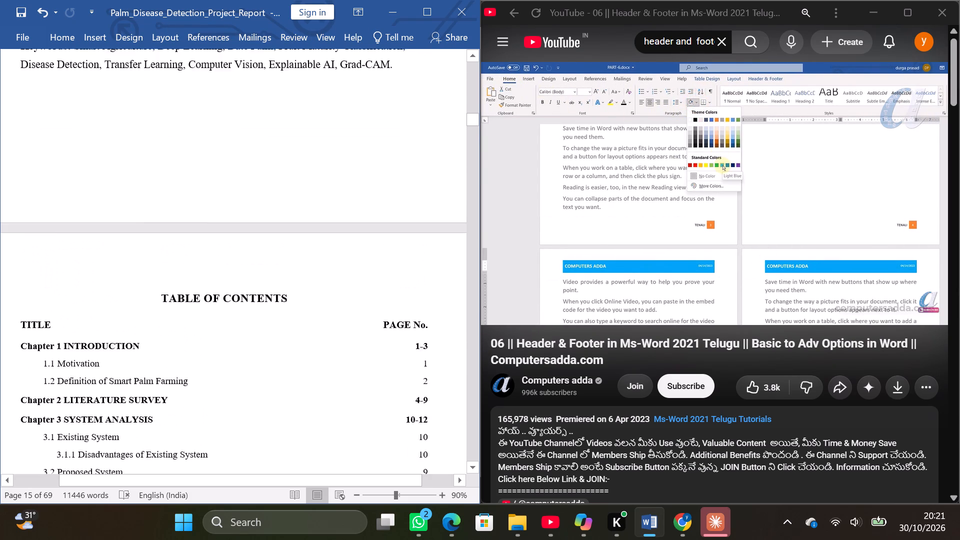
scroll(343, 433, "up", 16)
scroll(343, 433, "down", 14)
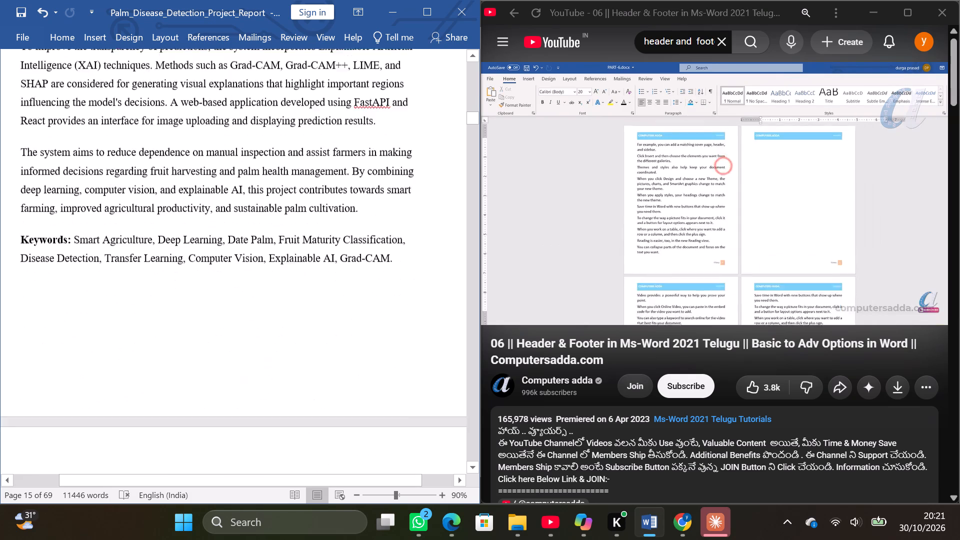
scroll(343, 433, "down", 14)
scroll(343, 433, "down", 7)
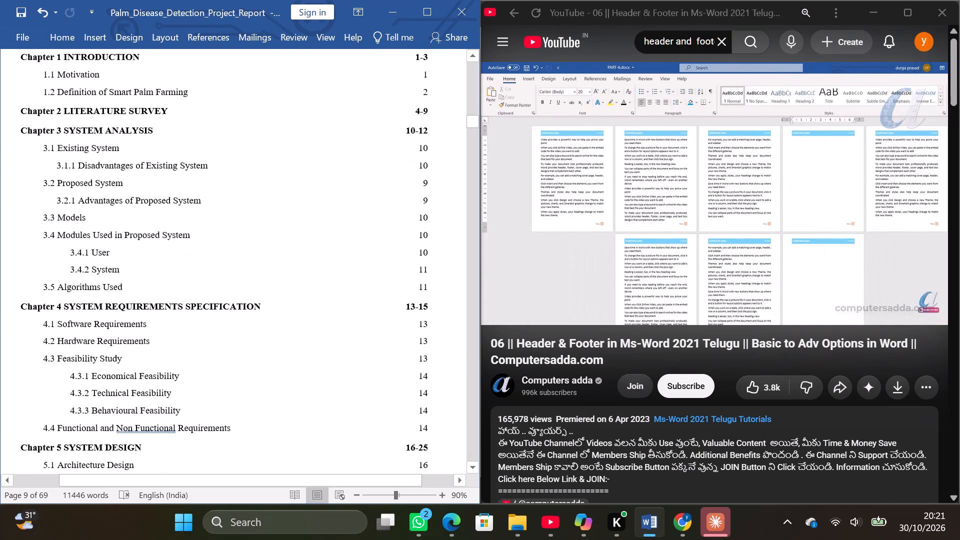
scroll(348, 408, "down", 10)
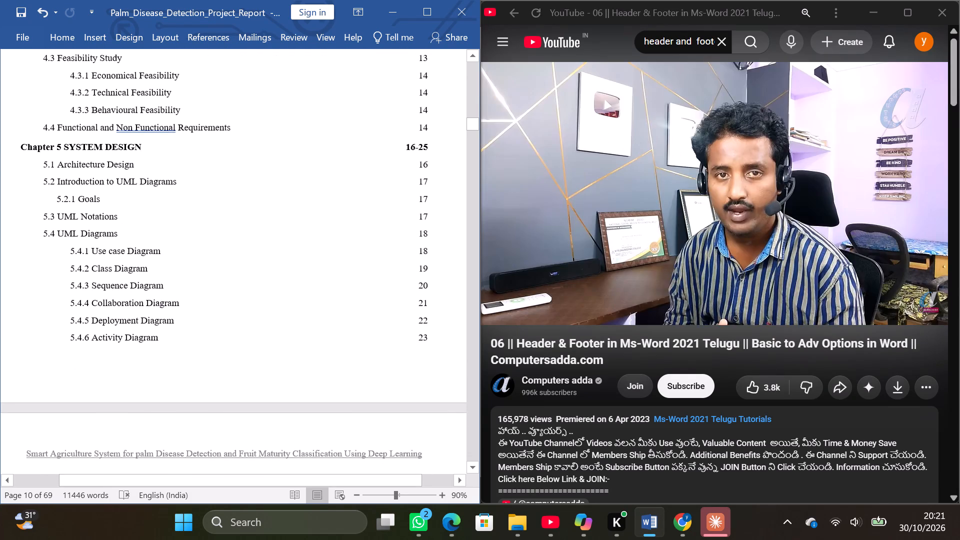
scroll(348, 408, "down", 2)
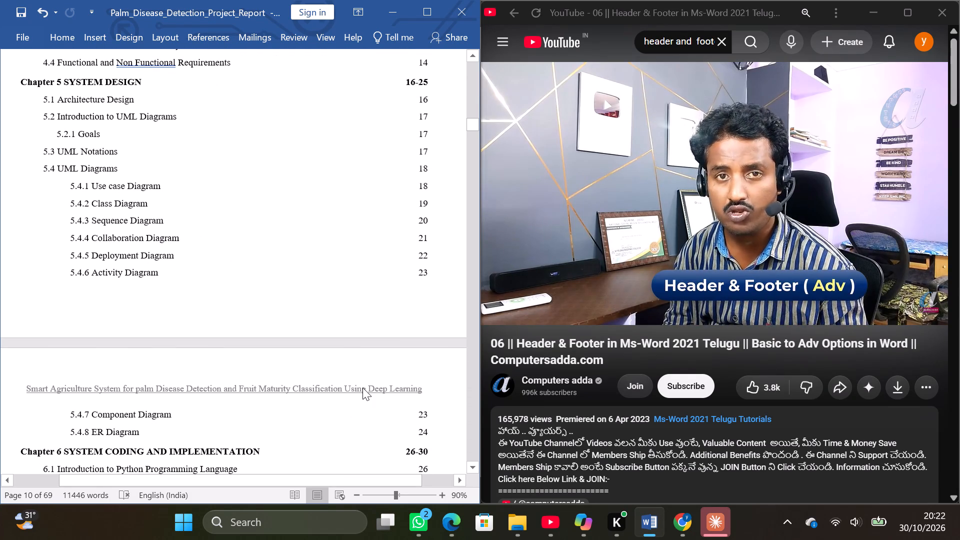
Open the Section 2 header on the second Table of Contents page and turn off Different Odd & Even Pages.
double_click(363, 387)
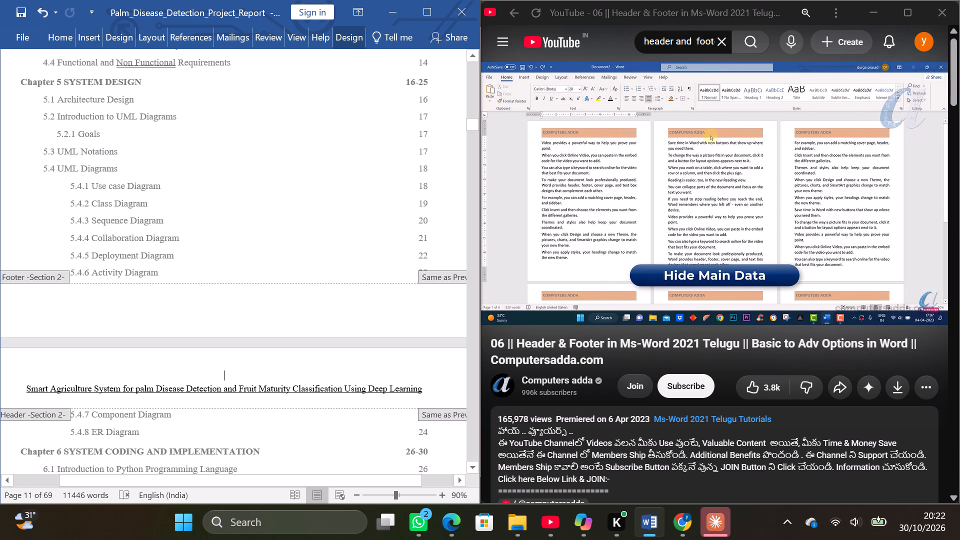
left_click(375, 384)
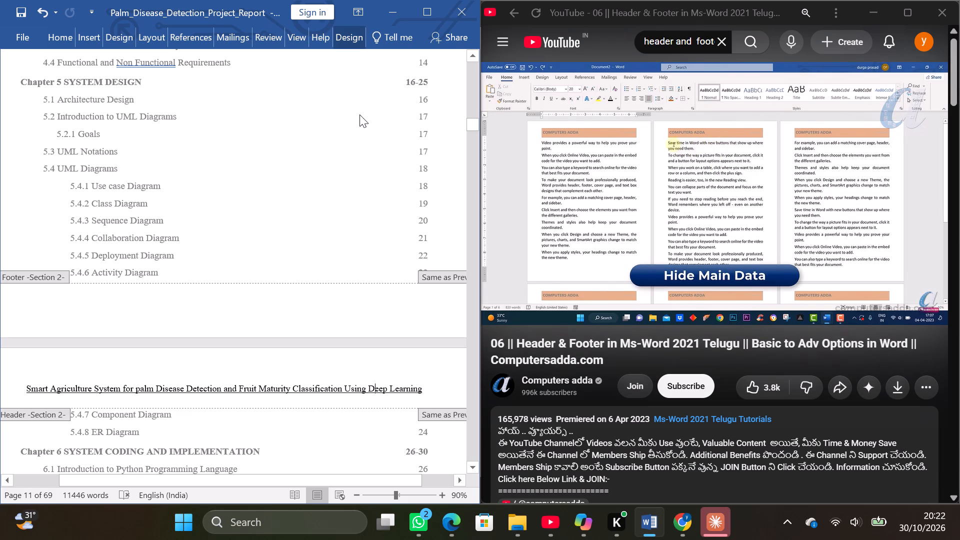
left_click(354, 45)
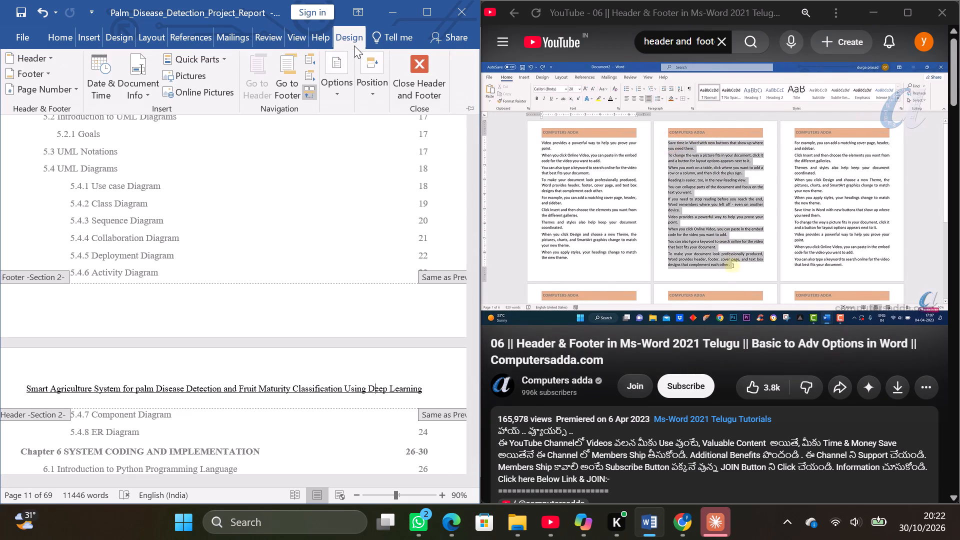
left_click(345, 83)
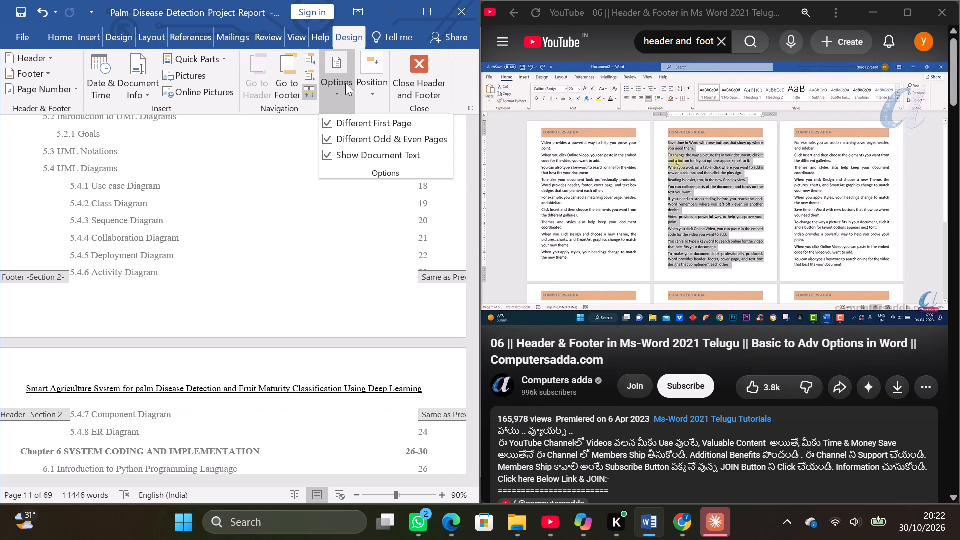
left_click(327, 131)
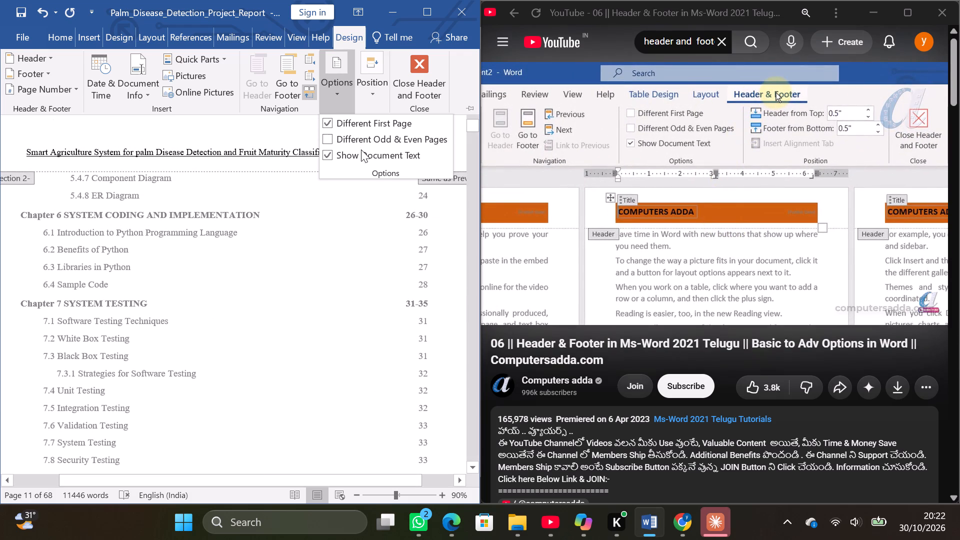
left_click(381, 171)
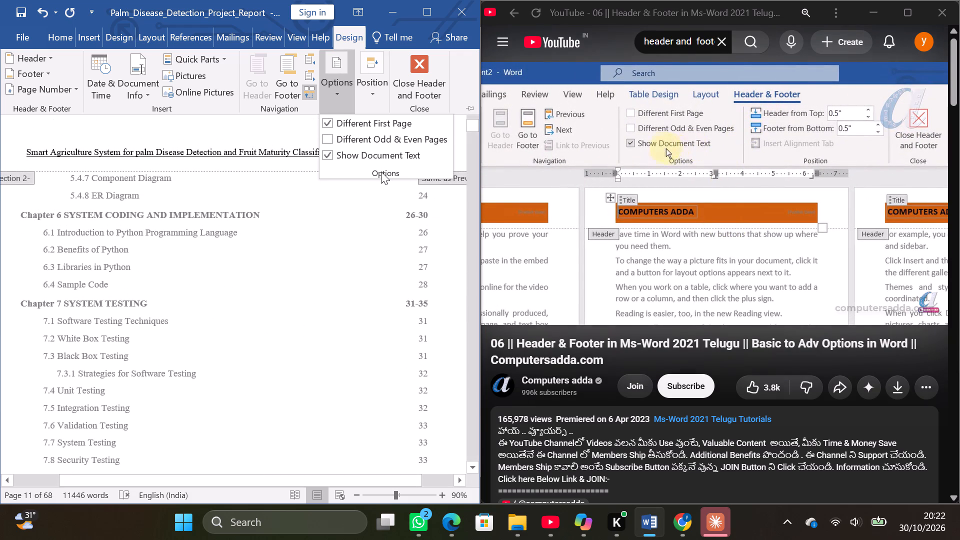
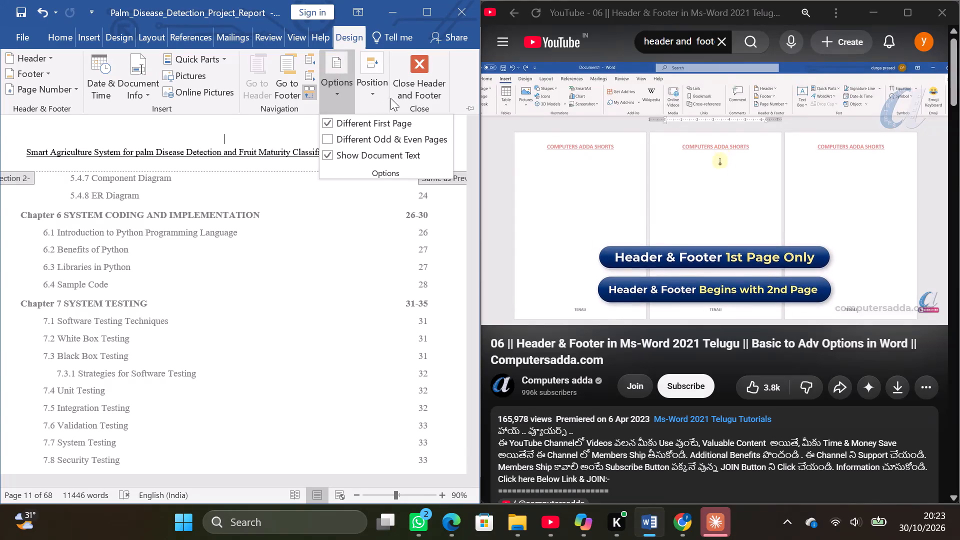
Remove the project-title header from Section 2, starting at the second Table of Contents page.
left_click(419, 87)
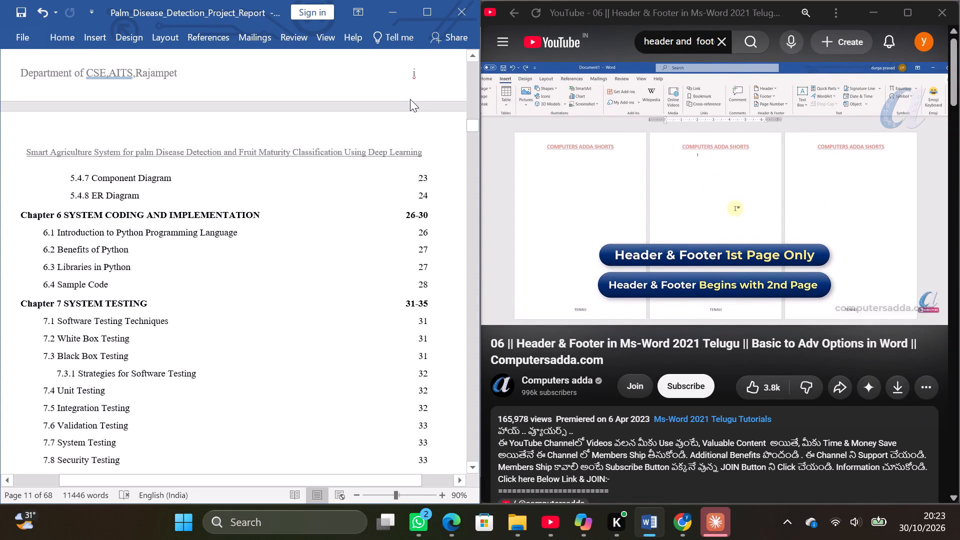
double_click(385, 148)
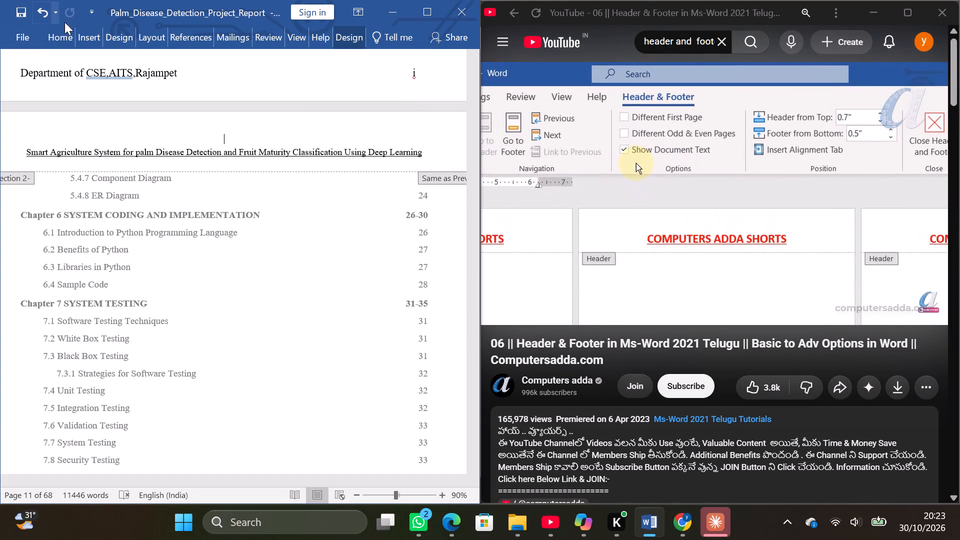
left_click(342, 40)
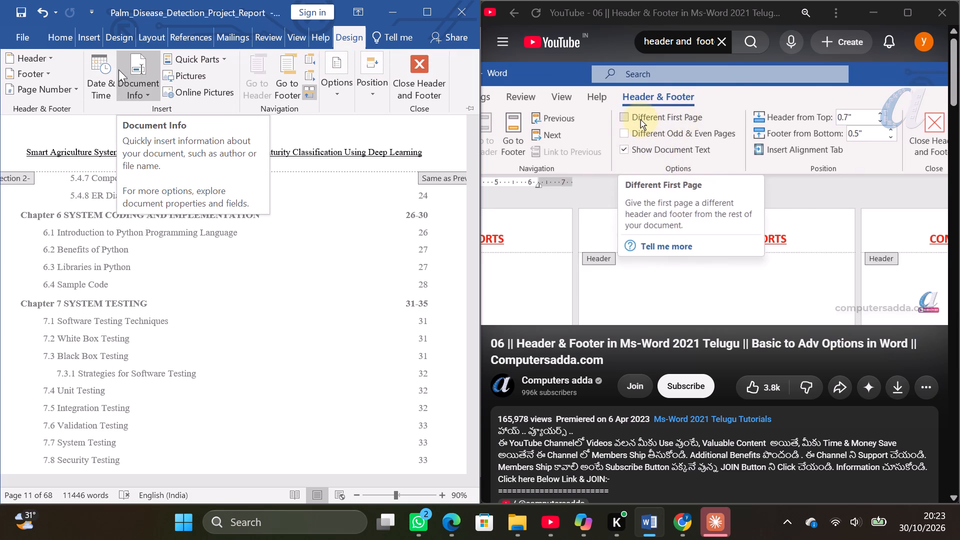
left_click(63, 106)
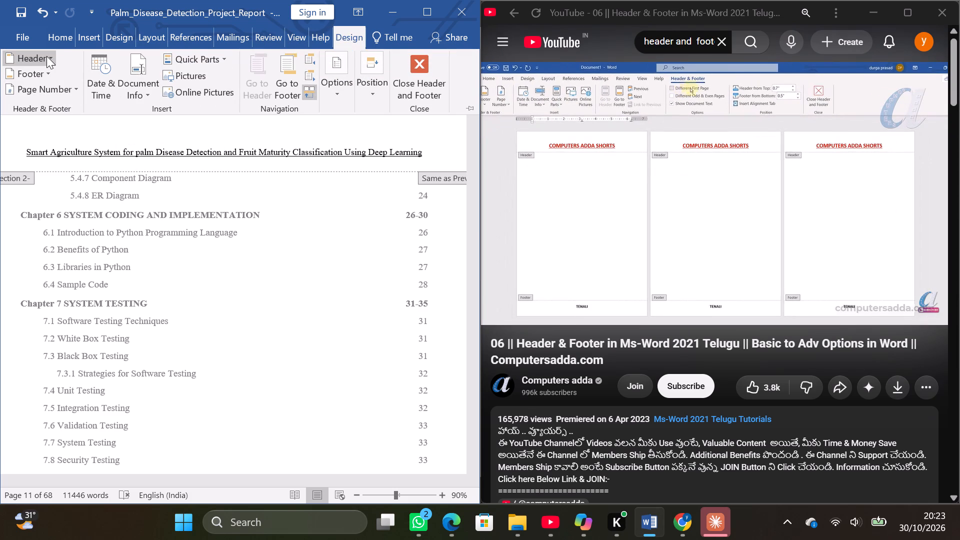
left_click(46, 56)
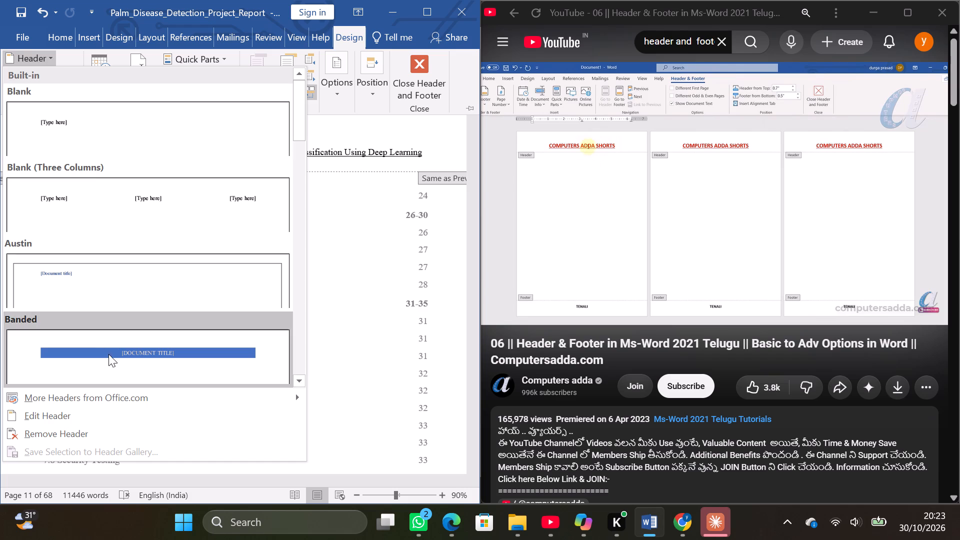
left_click(71, 425)
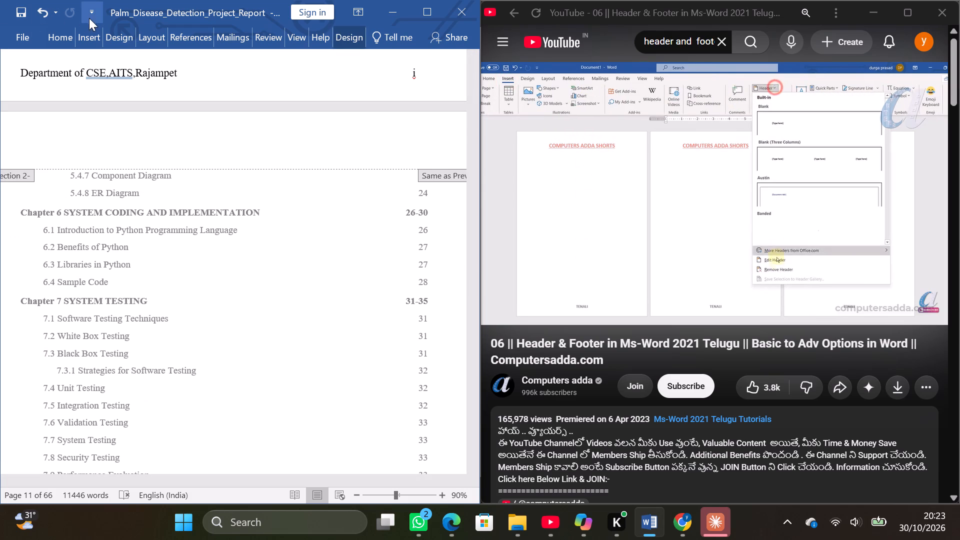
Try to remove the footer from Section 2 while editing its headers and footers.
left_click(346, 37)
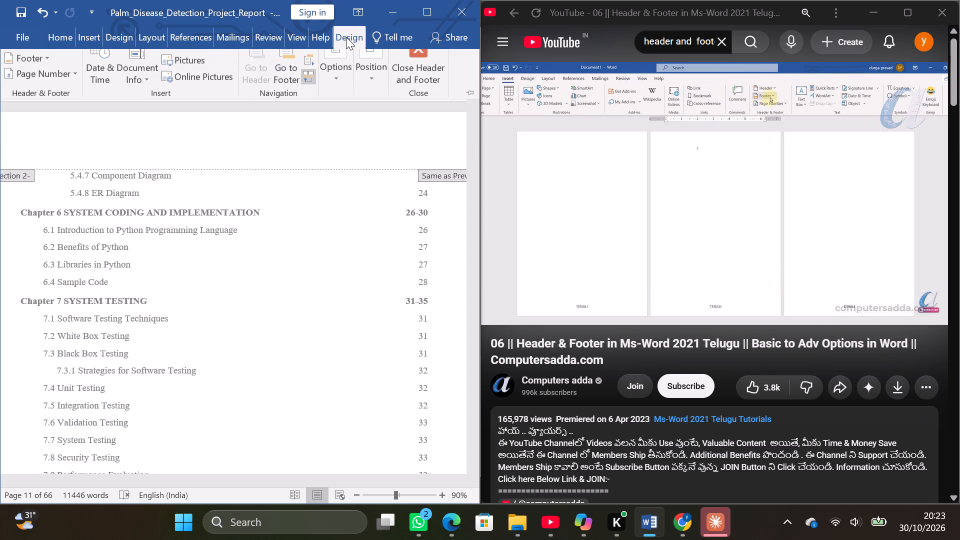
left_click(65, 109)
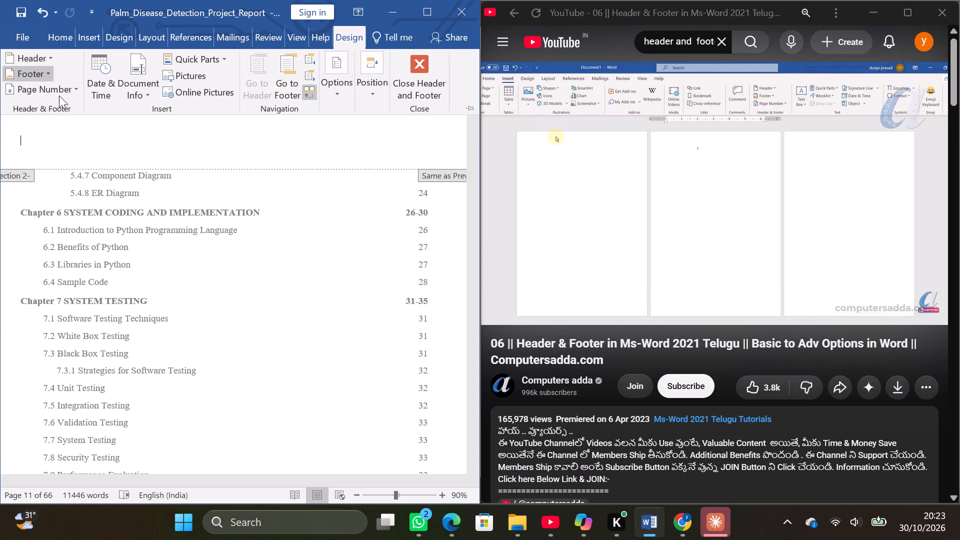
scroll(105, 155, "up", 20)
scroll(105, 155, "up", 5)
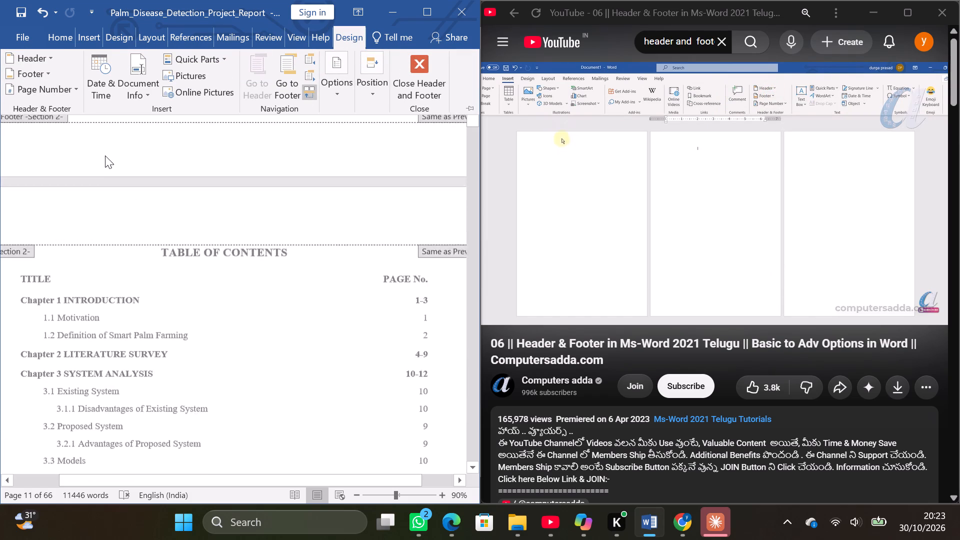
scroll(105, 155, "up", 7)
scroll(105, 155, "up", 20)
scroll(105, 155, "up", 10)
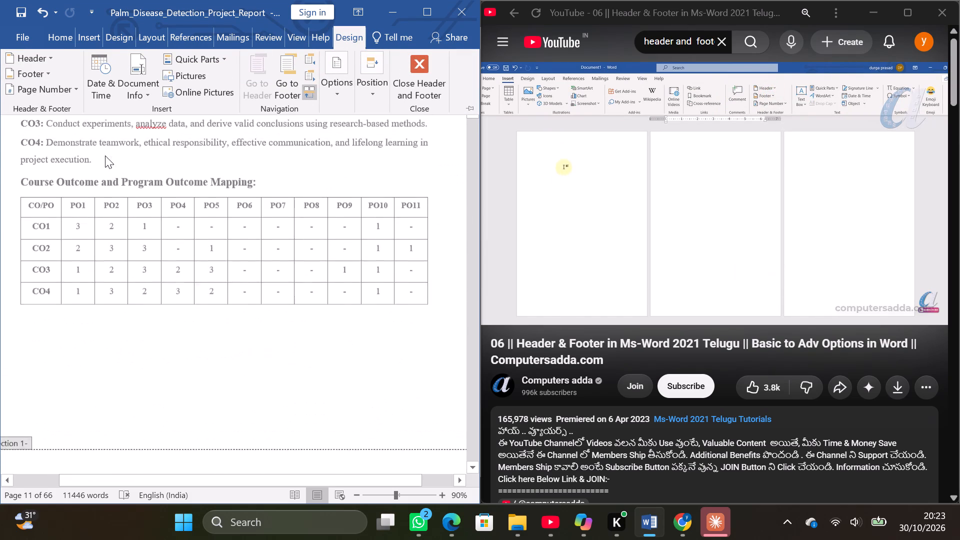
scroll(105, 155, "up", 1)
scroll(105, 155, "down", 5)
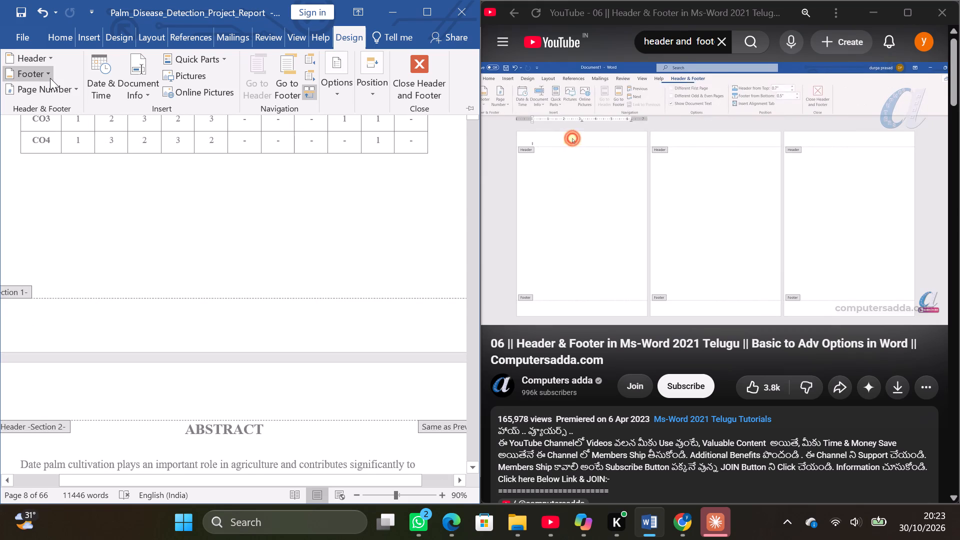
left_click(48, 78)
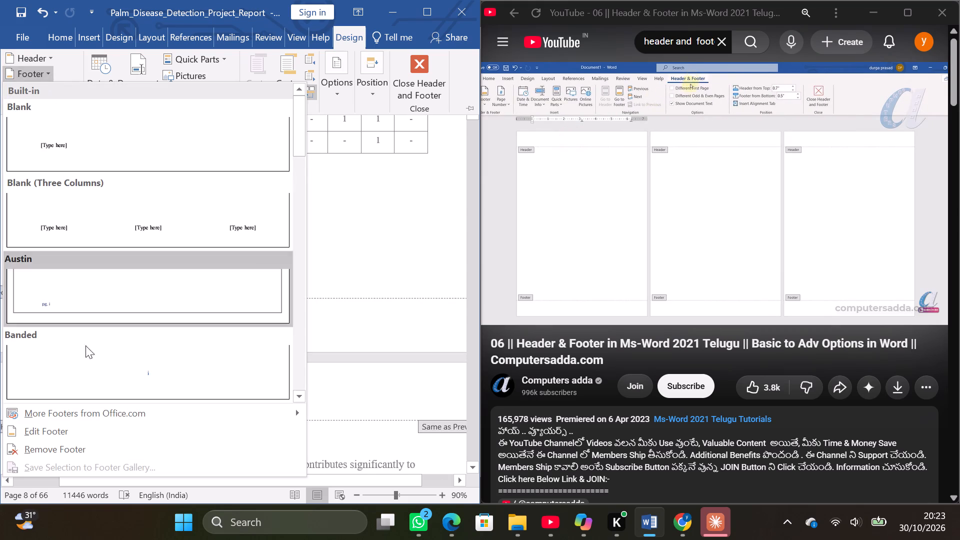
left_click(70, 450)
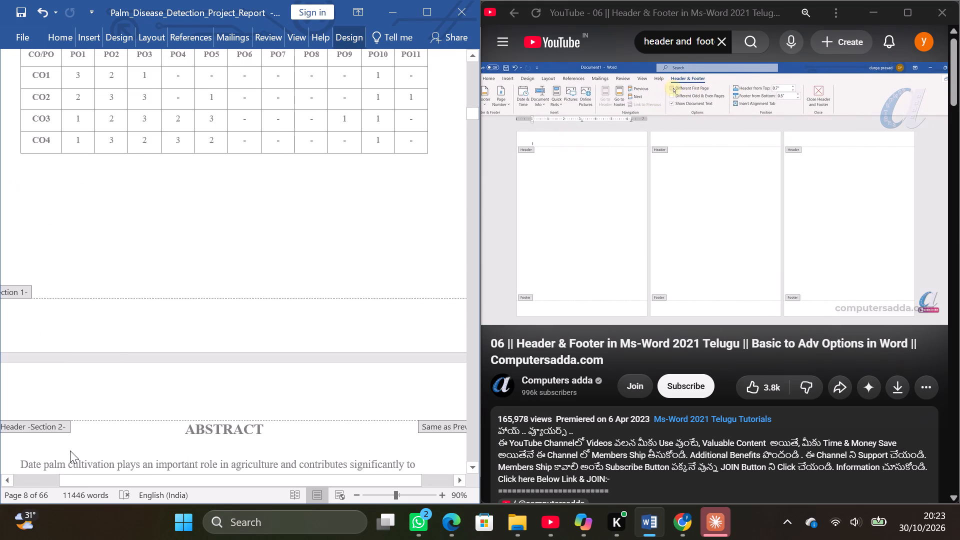
Insert a built-in Blank header on the Introduction page in Section 4.
scroll(201, 407, "down", 20)
scroll(201, 407, "down", 16)
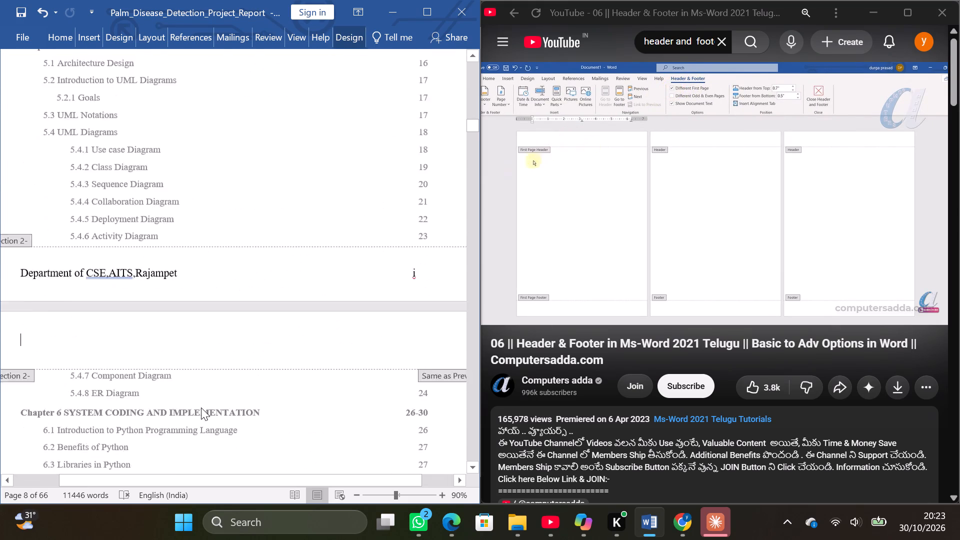
scroll(201, 407, "down", 20)
scroll(201, 407, "down", 20)
scroll(201, 407, "down", 20)
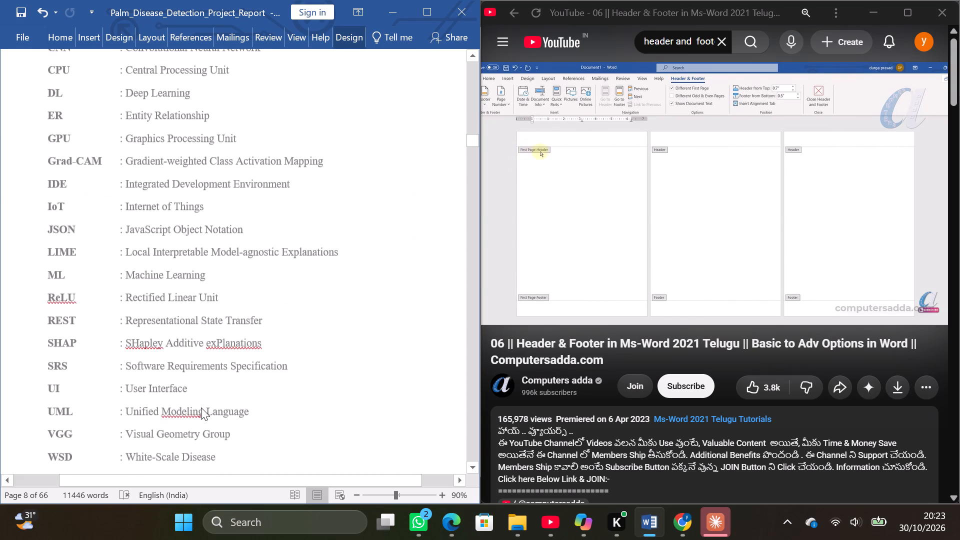
scroll(201, 407, "down", 16)
scroll(201, 407, "down", 9)
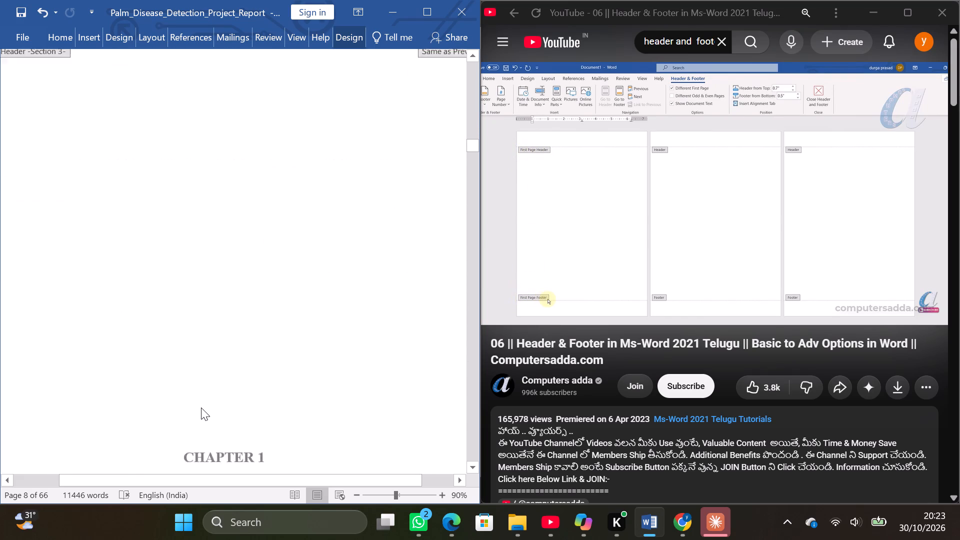
scroll(201, 407, "down", 14)
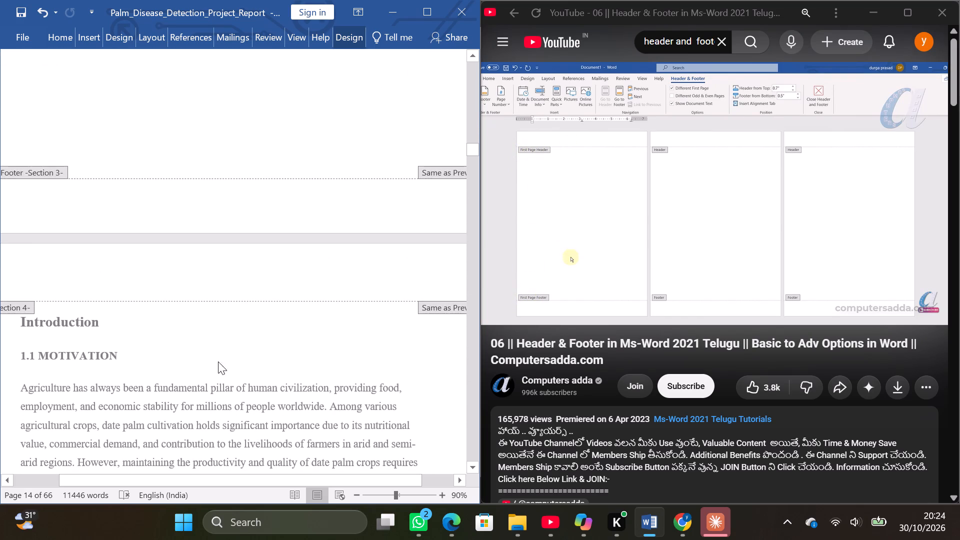
double_click(235, 355)
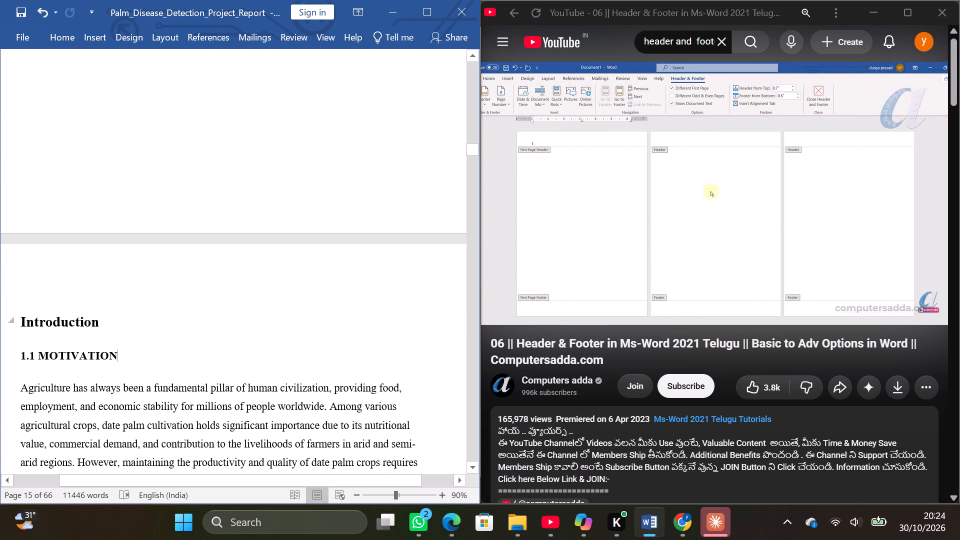
double_click(175, 303)
triple_click(203, 290)
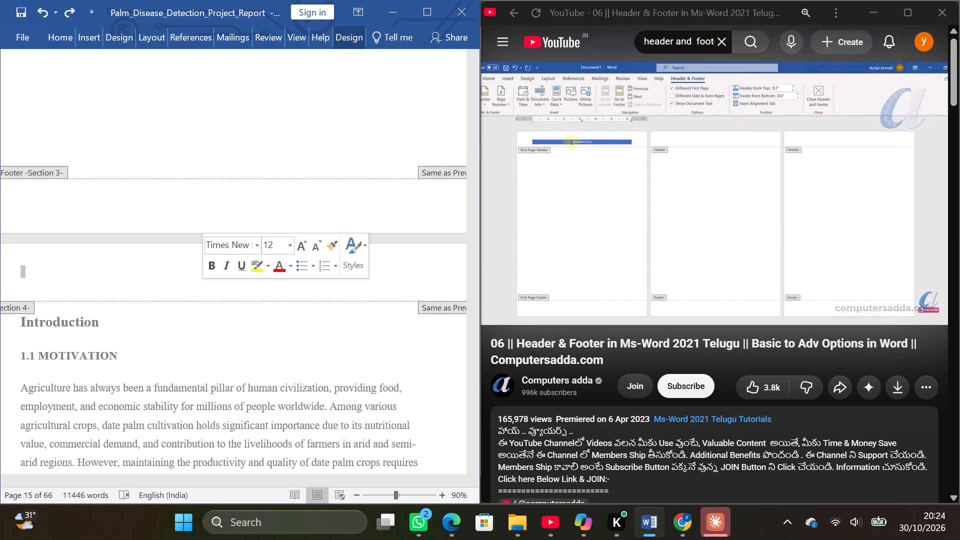
left_click(212, 327)
double_click(212, 327)
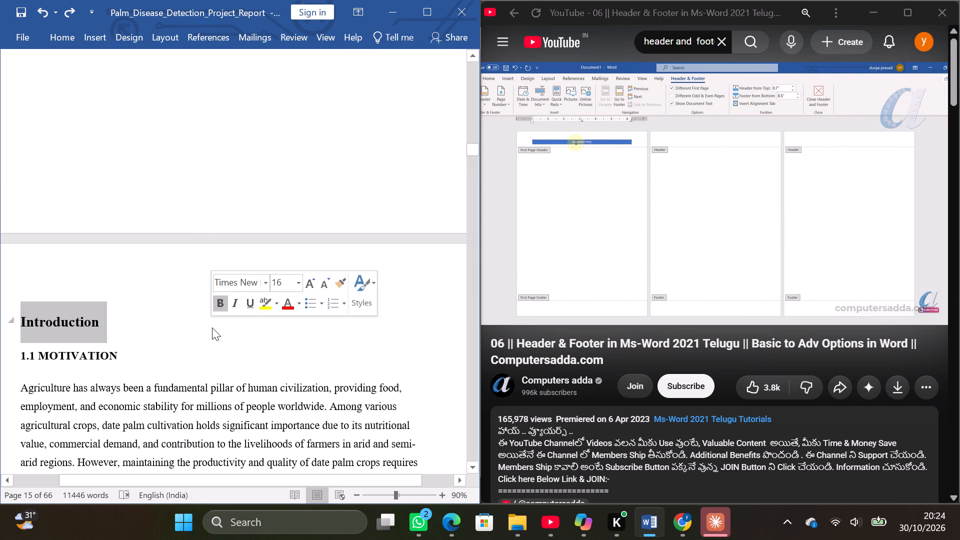
left_click(94, 35)
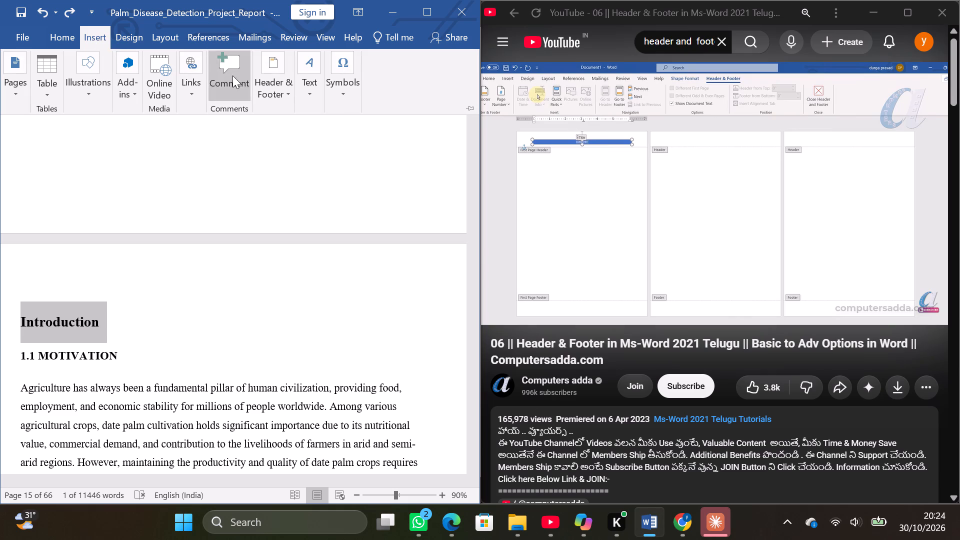
left_click(262, 84)
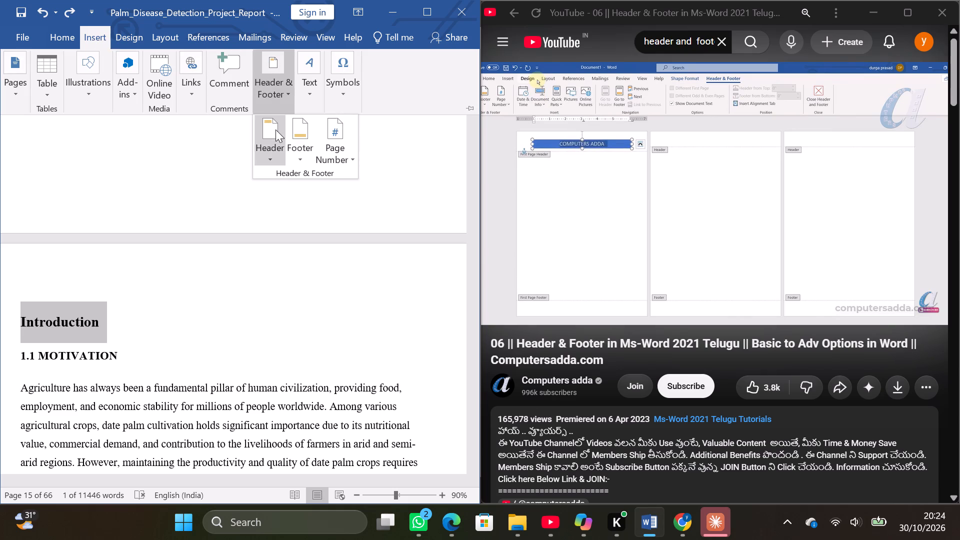
left_click(275, 133)
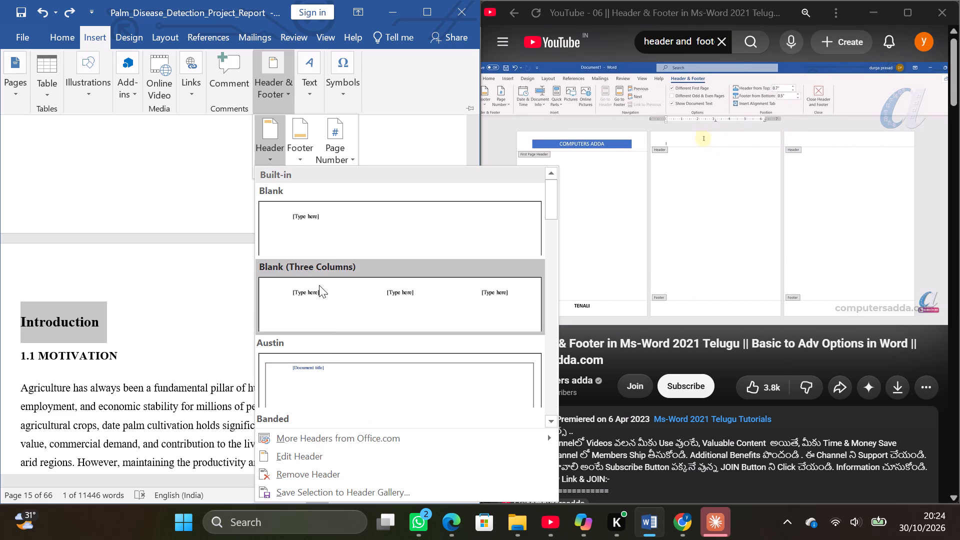
left_click(331, 256)
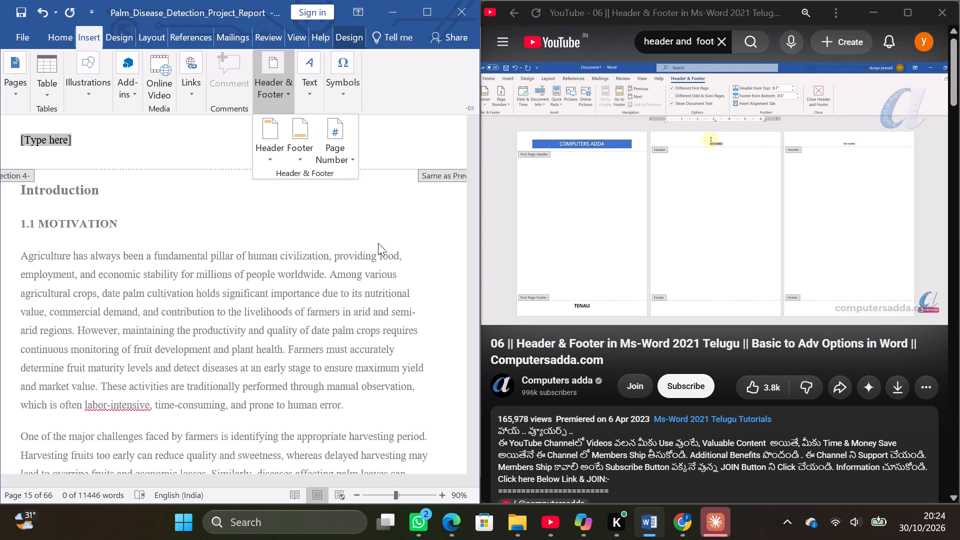
double_click(408, 241)
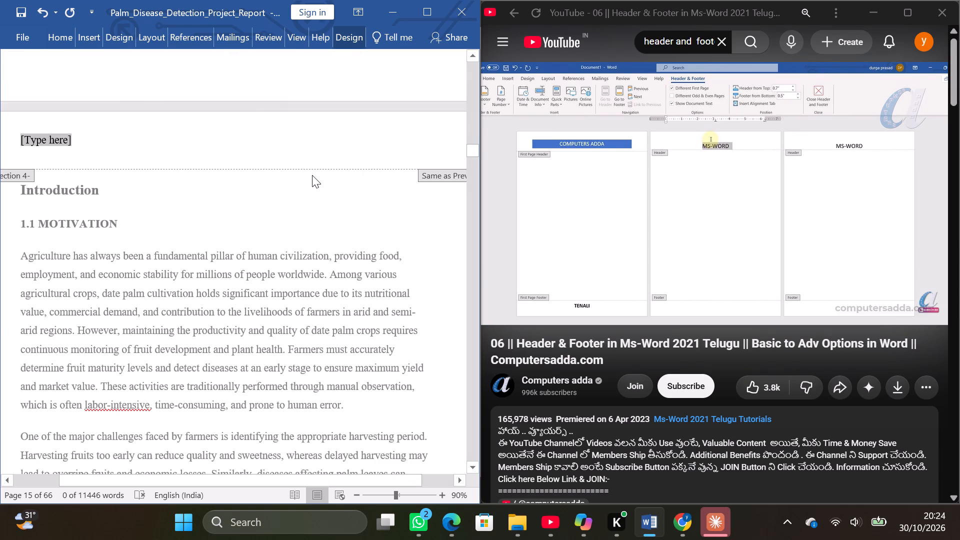
Replace the Introduction header's placeholder with the copied title "Smart Agriculture System for palm Disease Detection and Fruit Maturity Classification Using Deep Learning".
scroll(312, 175, "up", 20)
scroll(312, 175, "up", 4)
scroll(312, 175, "down", 1)
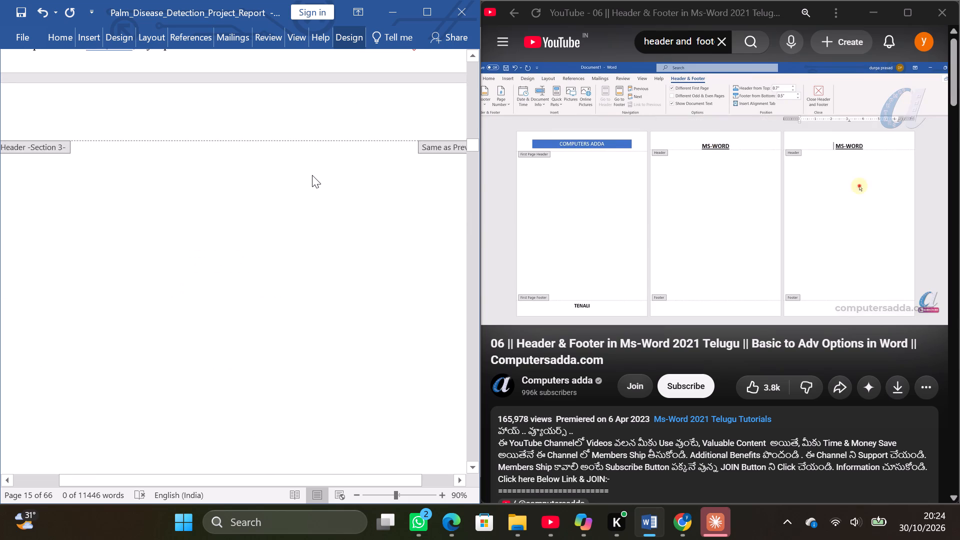
scroll(312, 175, "up", 7)
scroll(312, 175, "down", 12)
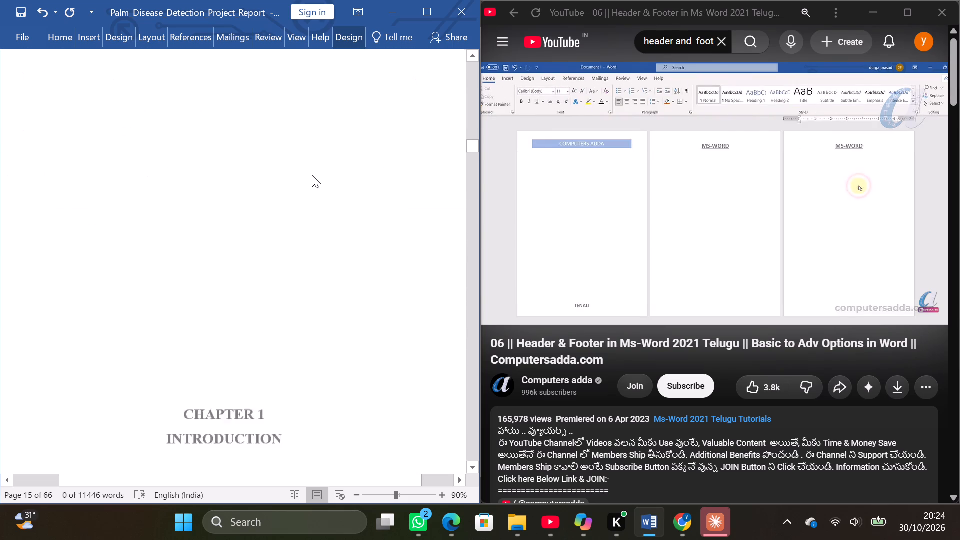
scroll(312, 175, "down", 13)
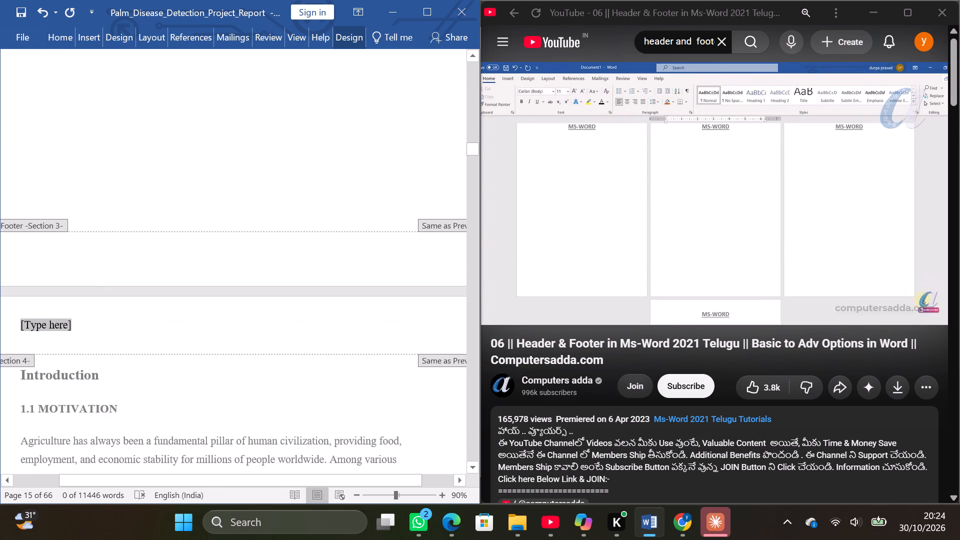
left_click(201, 308)
double_click(107, 322)
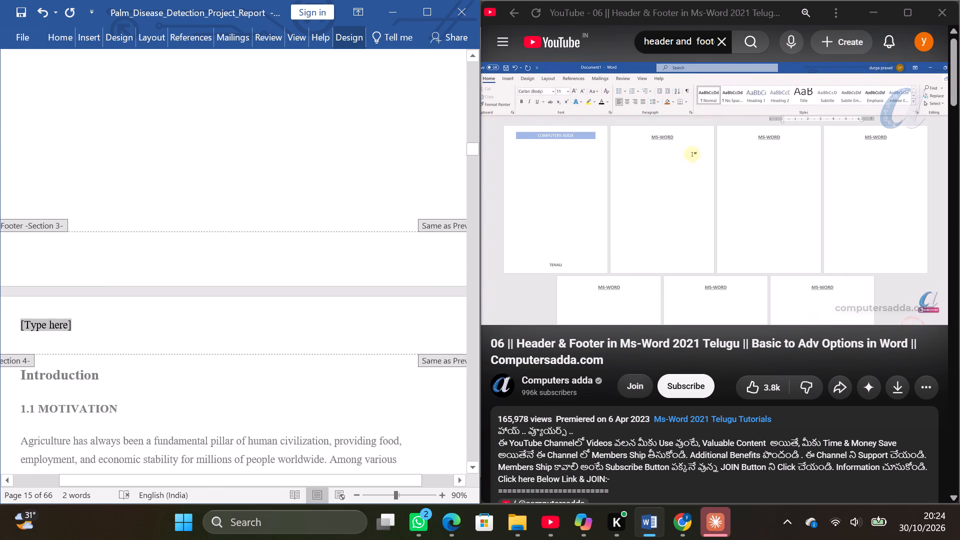
double_click(107, 322)
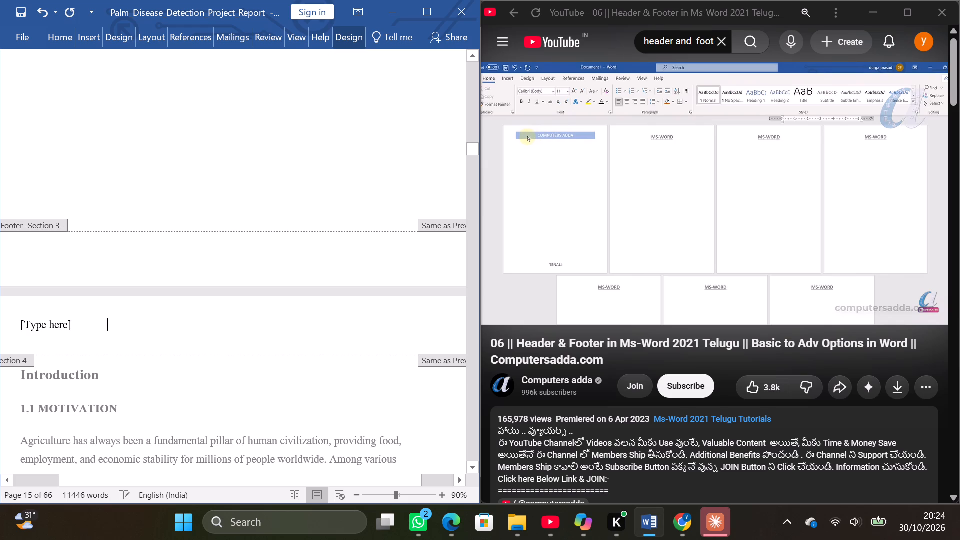
triple_click(70, 327)
key("BackSpace")
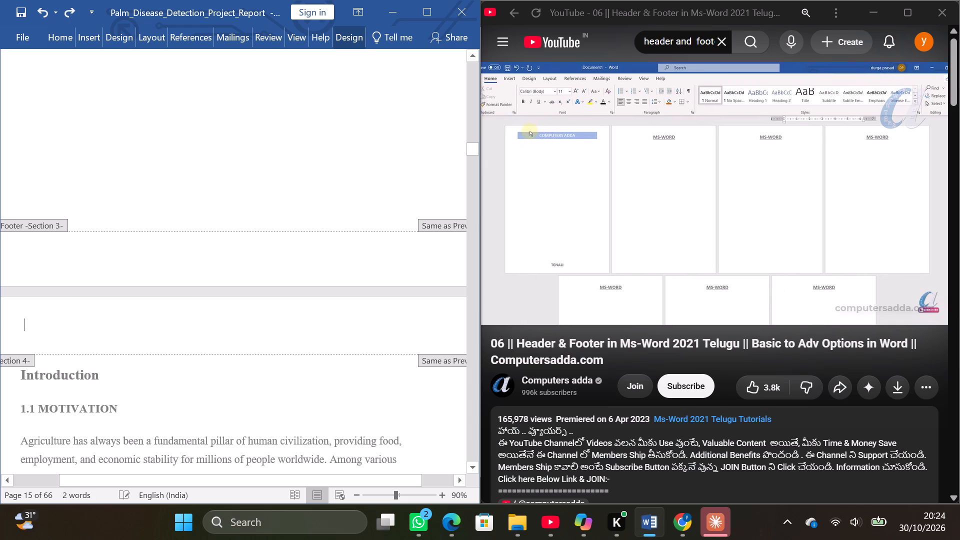
key("ctrl+v")
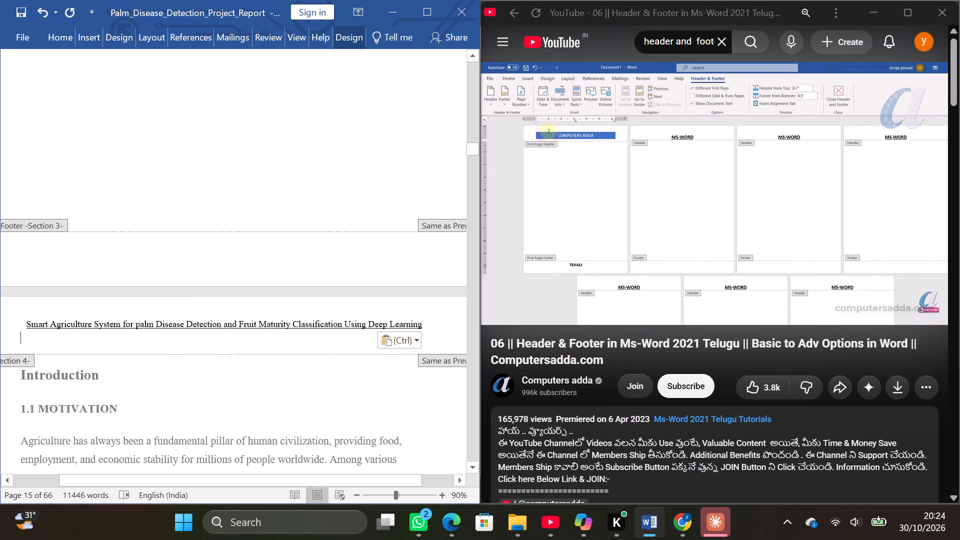
Add an empty line above the project title in the Introduction header and return to the document body.
left_click(28, 326)
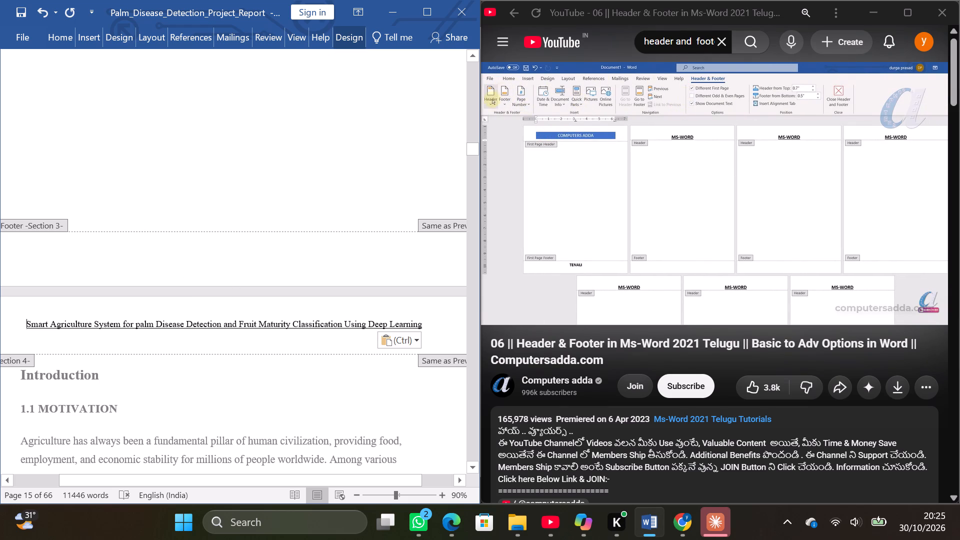
key("Return")
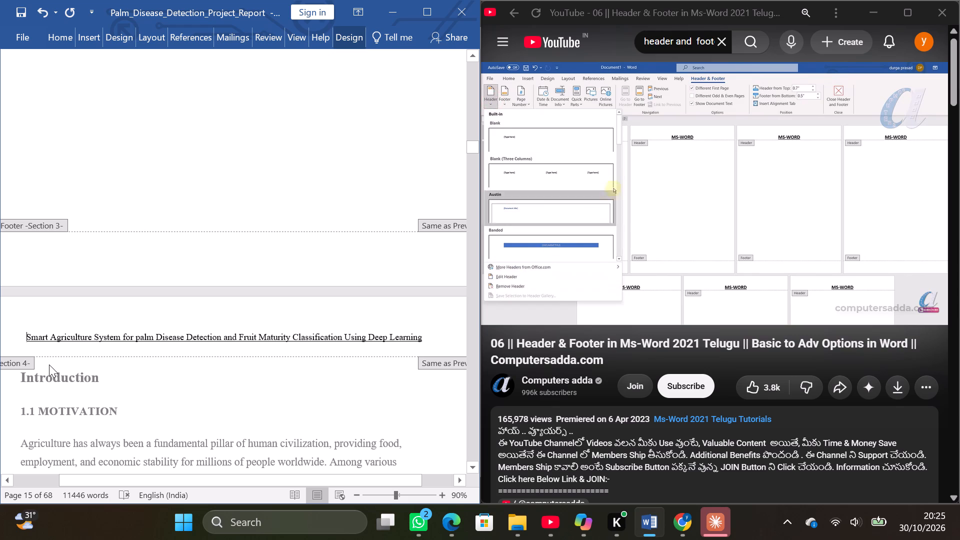
double_click(164, 405)
scroll(164, 405, "up", 15)
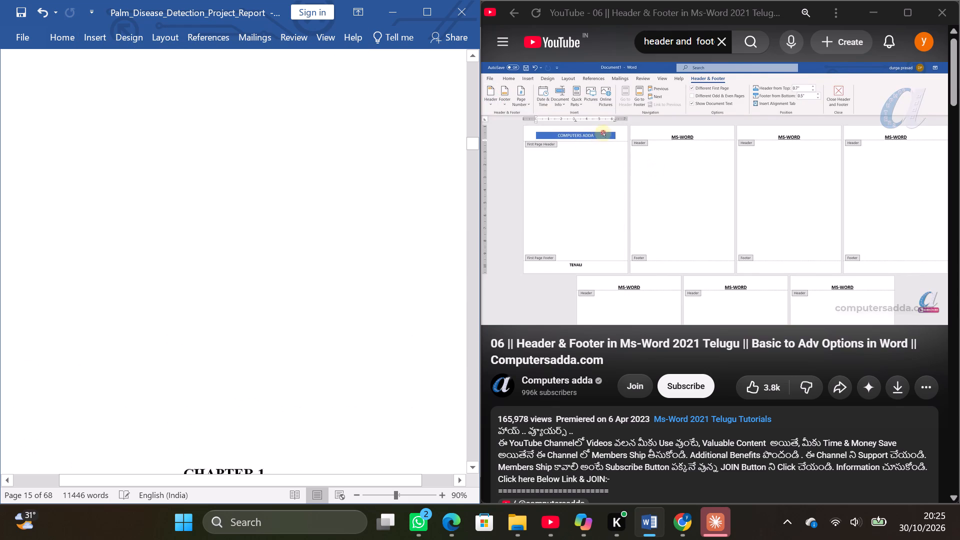
Examine the headers and footers on the front pages, from the Chapter 1 title page back to the Abstract.
scroll(164, 405, "up", 20)
scroll(164, 405, "up", 20)
scroll(164, 405, "up", 1)
scroll(164, 405, "down", 7)
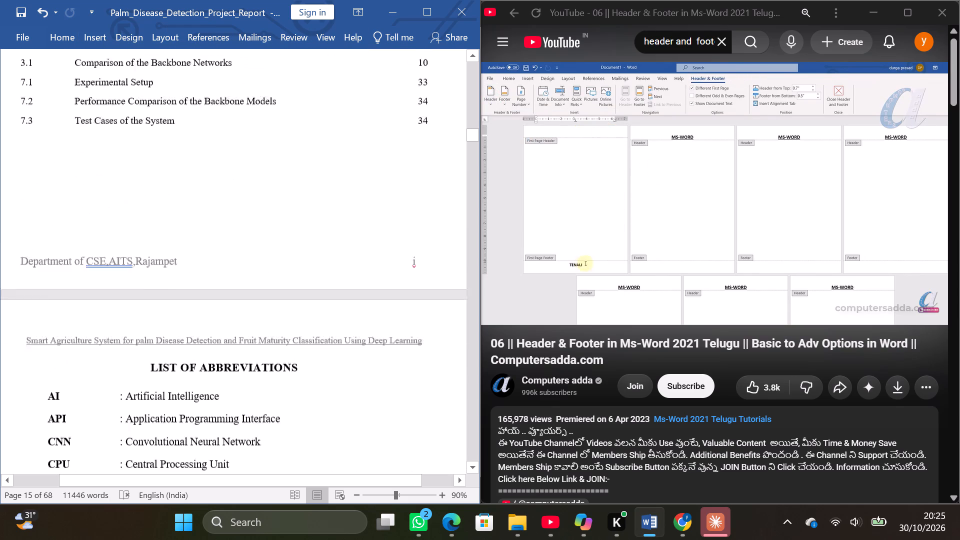
scroll(164, 405, "down", 3)
scroll(164, 405, "up", 20)
scroll(164, 405, "up", 4)
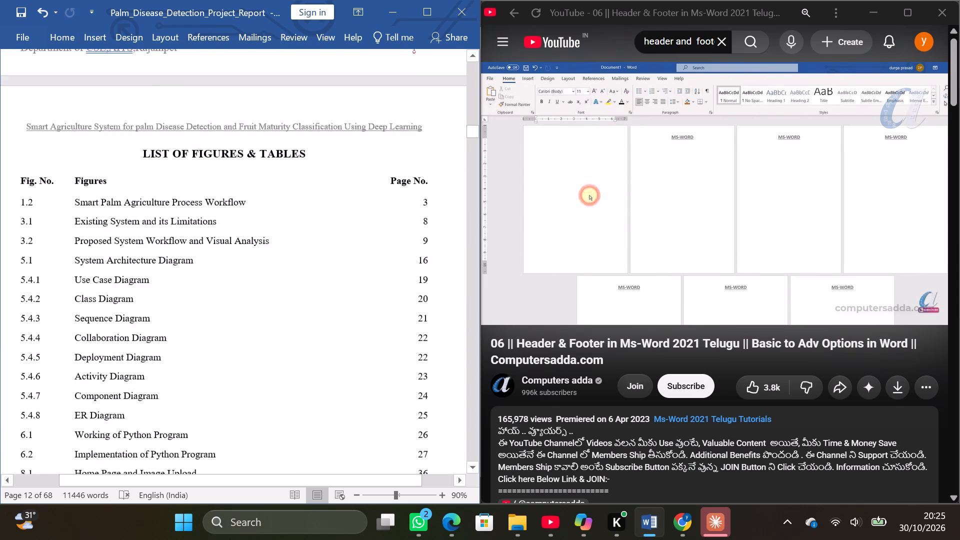
scroll(164, 405, "up", 2)
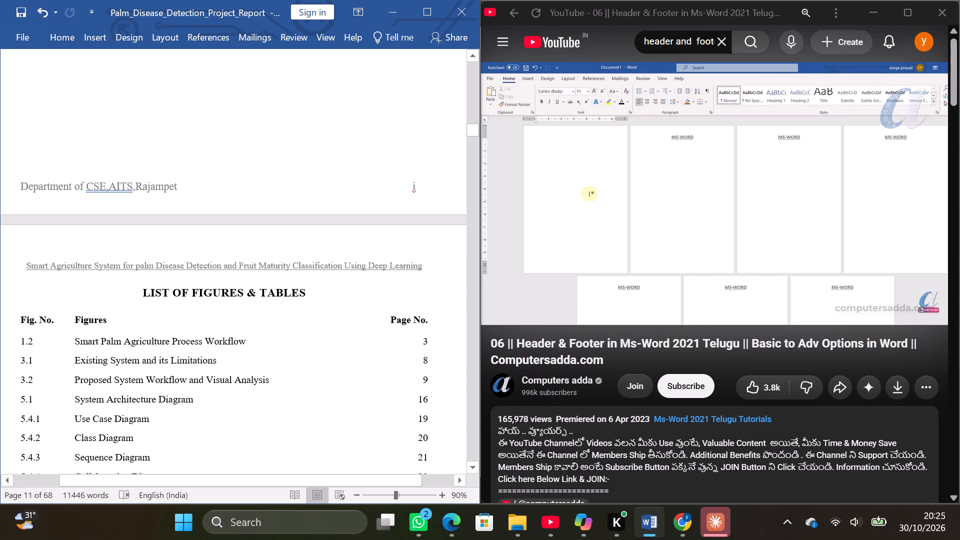
scroll(164, 405, "up", 3)
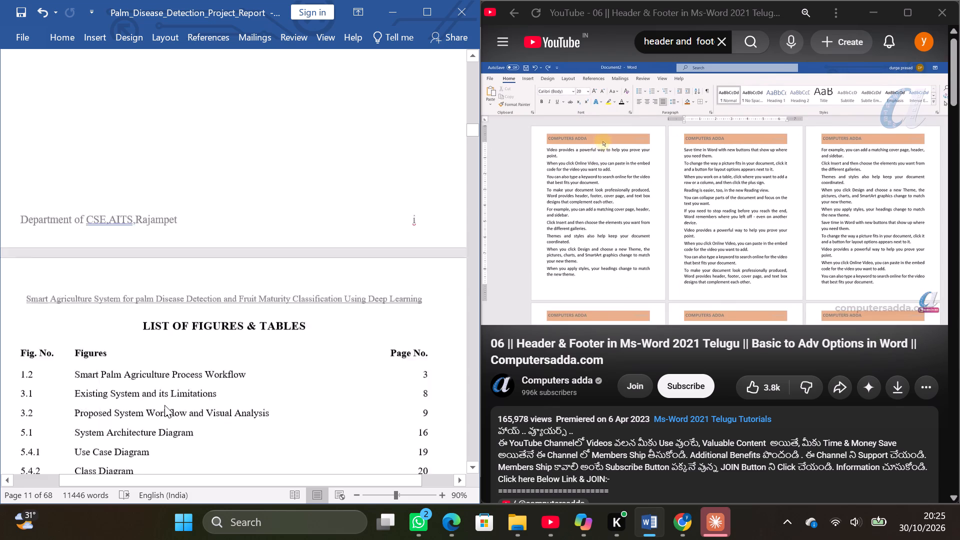
scroll(164, 405, "up", 20)
scroll(164, 405, "up", 10)
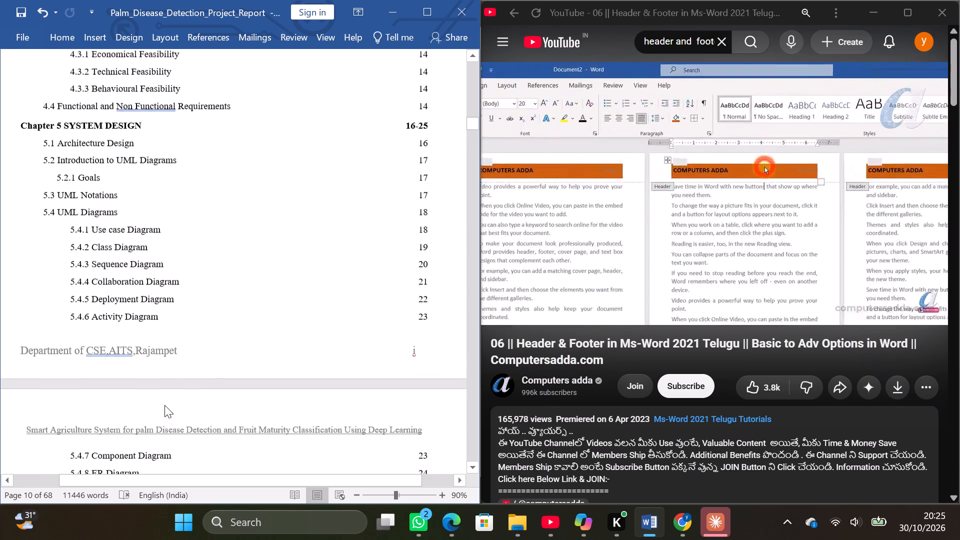
scroll(164, 405, "up", 10)
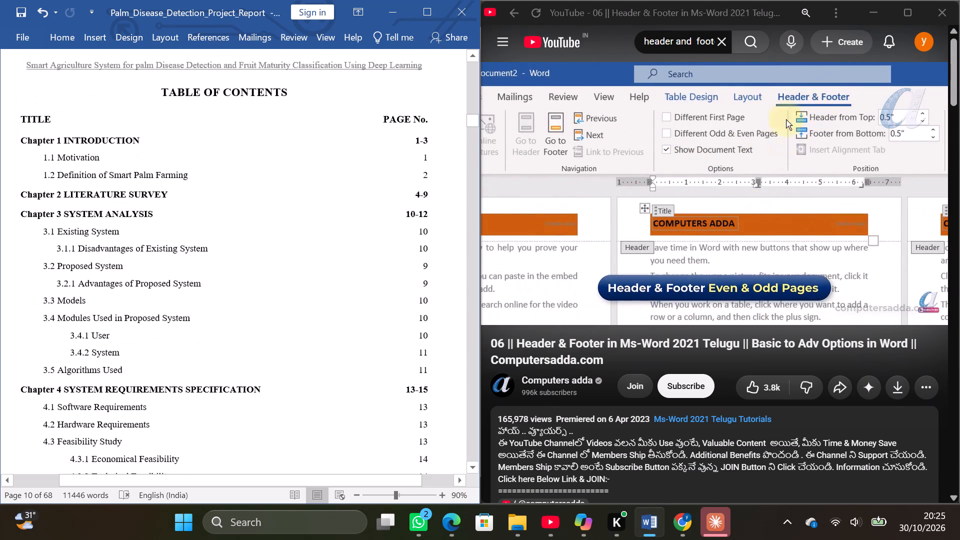
scroll(164, 405, "up", 8)
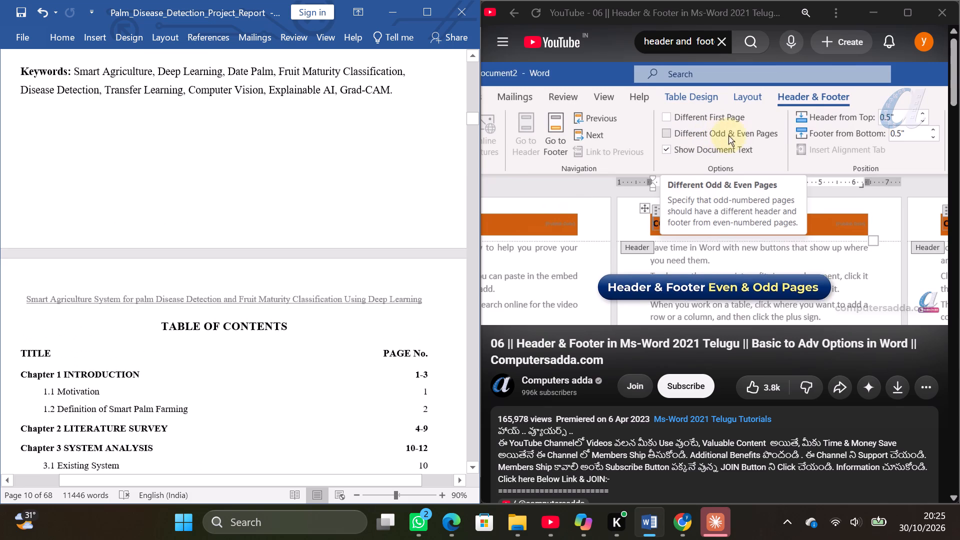
scroll(164, 405, "up", 19)
scroll(164, 405, "up", 6)
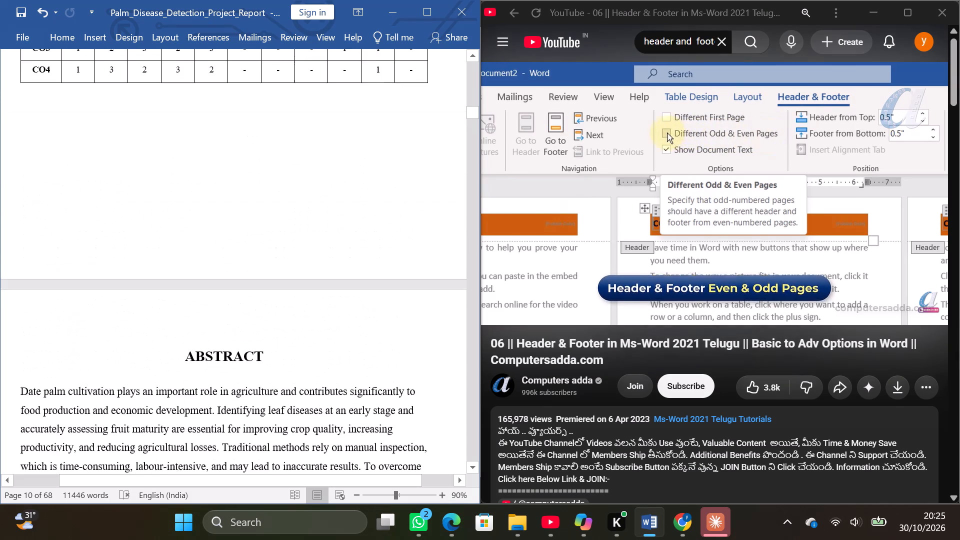
Remove the project title header from the Table of Contents page in Section 2.
scroll(164, 405, "down", 15)
scroll(164, 405, "down", 9)
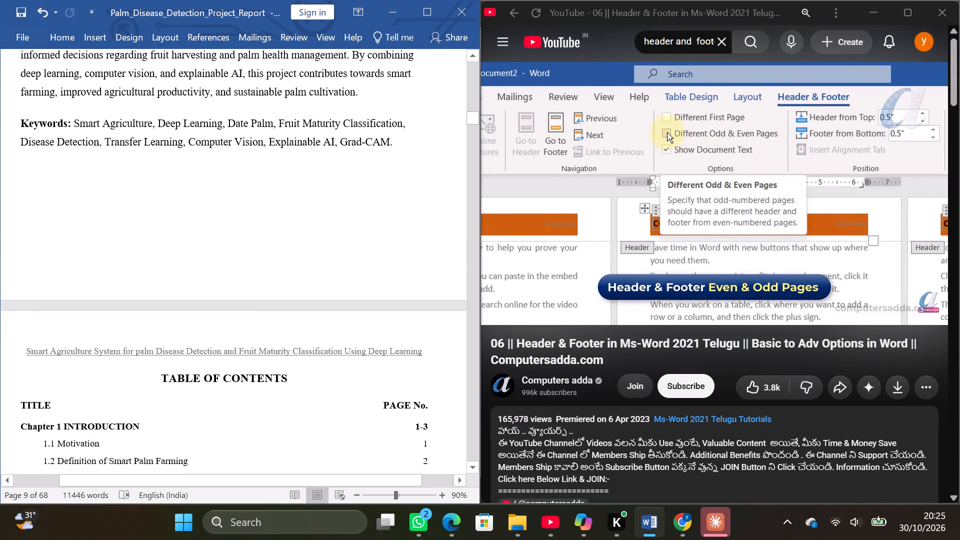
double_click(215, 351)
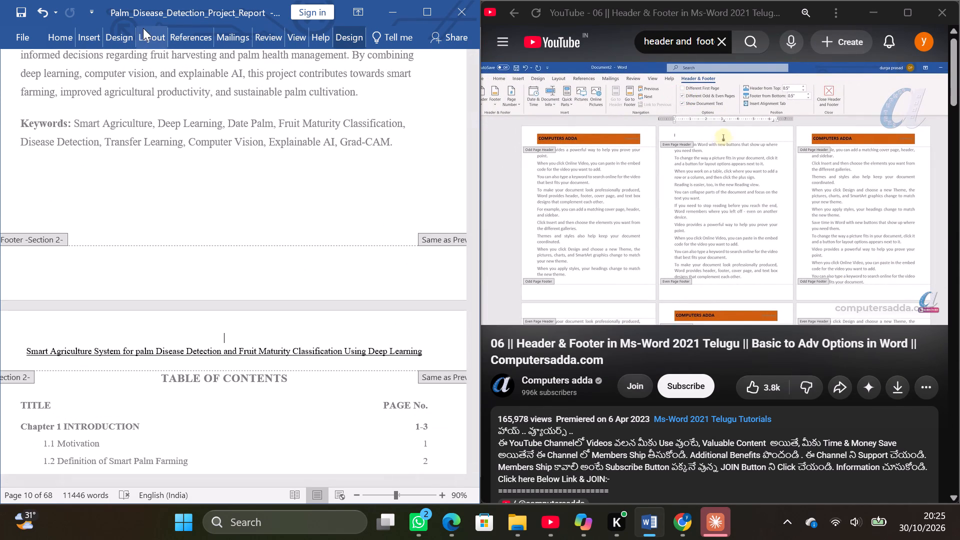
left_click(344, 40)
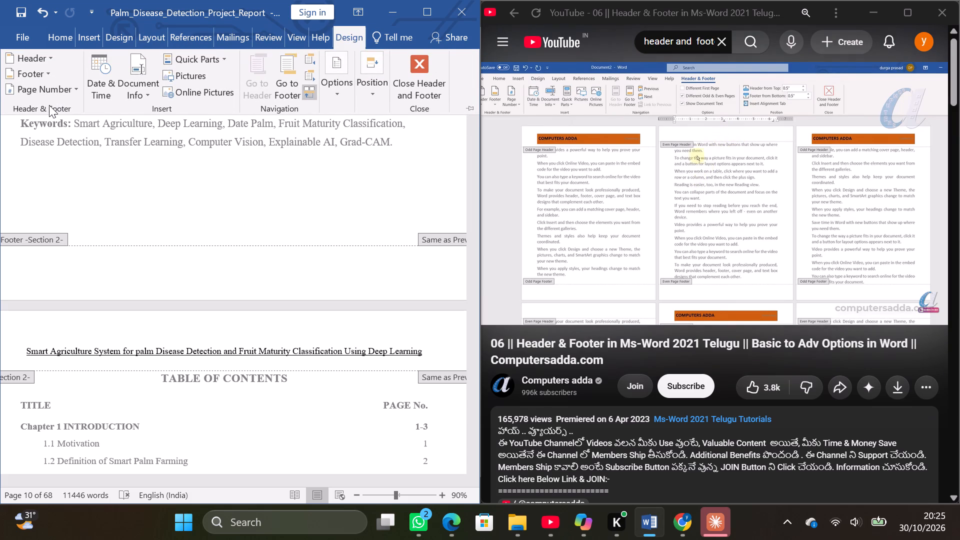
left_click(45, 60)
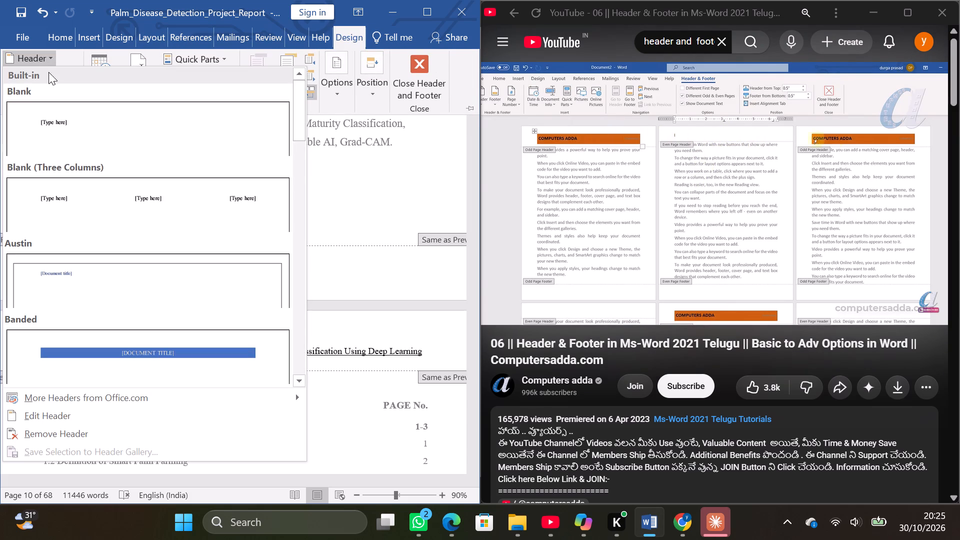
left_click(116, 442)
Check the headers and footers from the Table of Contents through the front lists to the Introduction pages in Section 4.
scroll(172, 450, "down", 4)
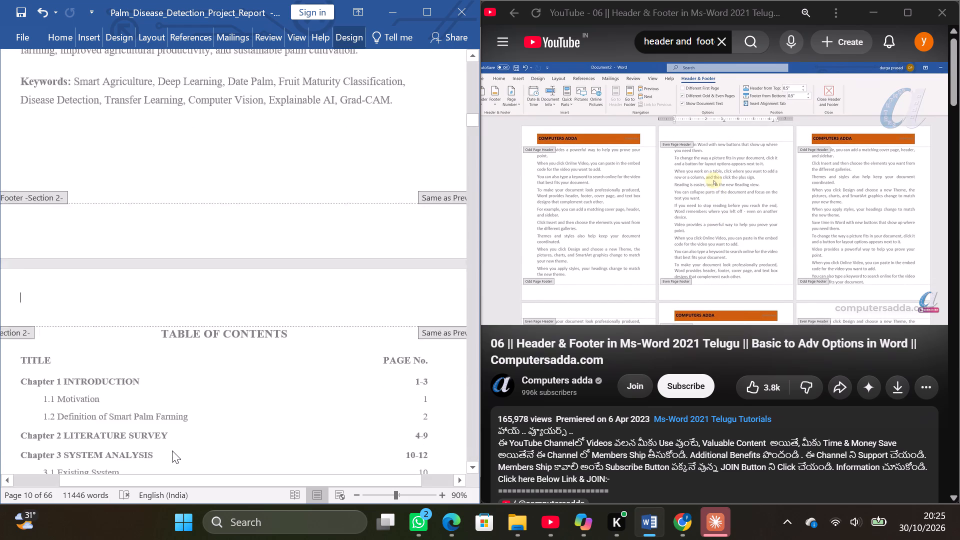
scroll(172, 450, "down", 20)
scroll(172, 450, "down", 5)
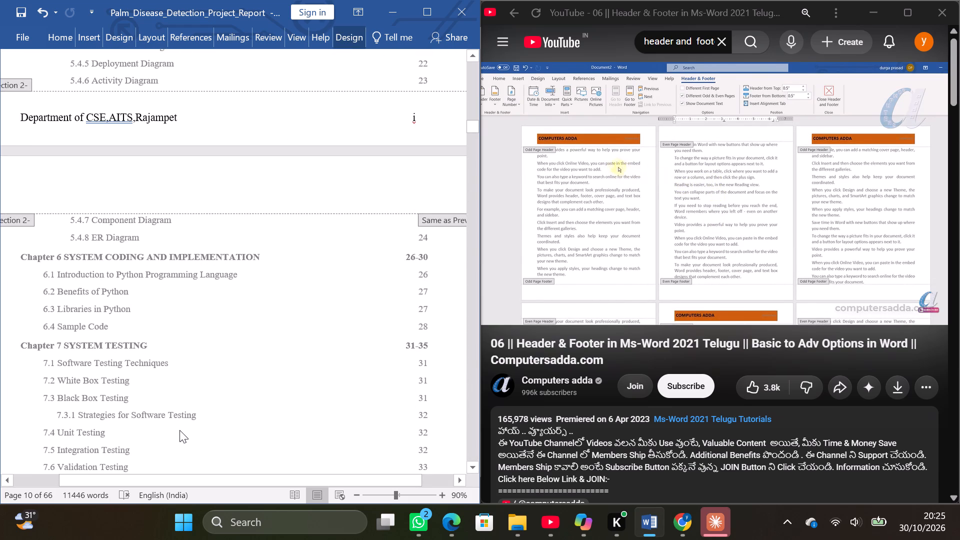
scroll(179, 430, "down", 20)
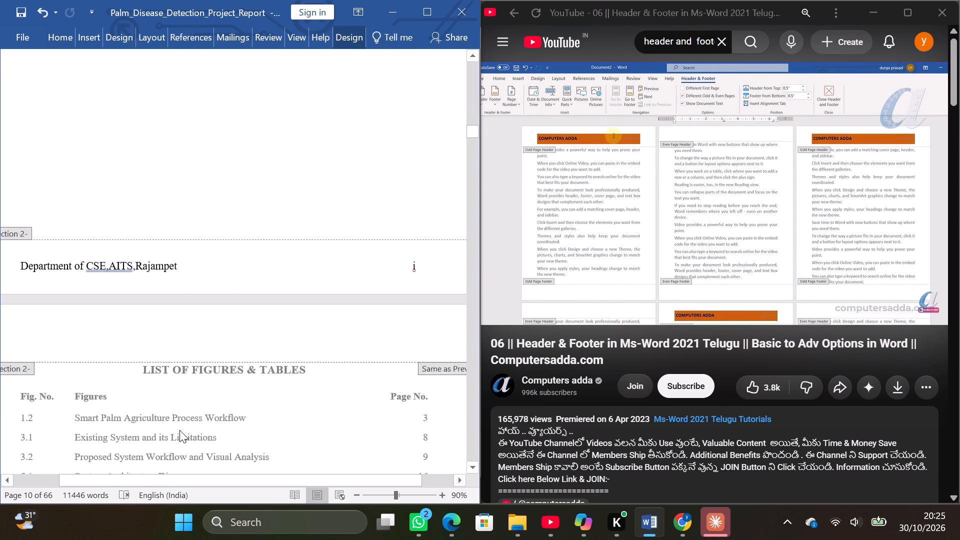
scroll(179, 430, "down", 20)
scroll(179, 430, "down", 12)
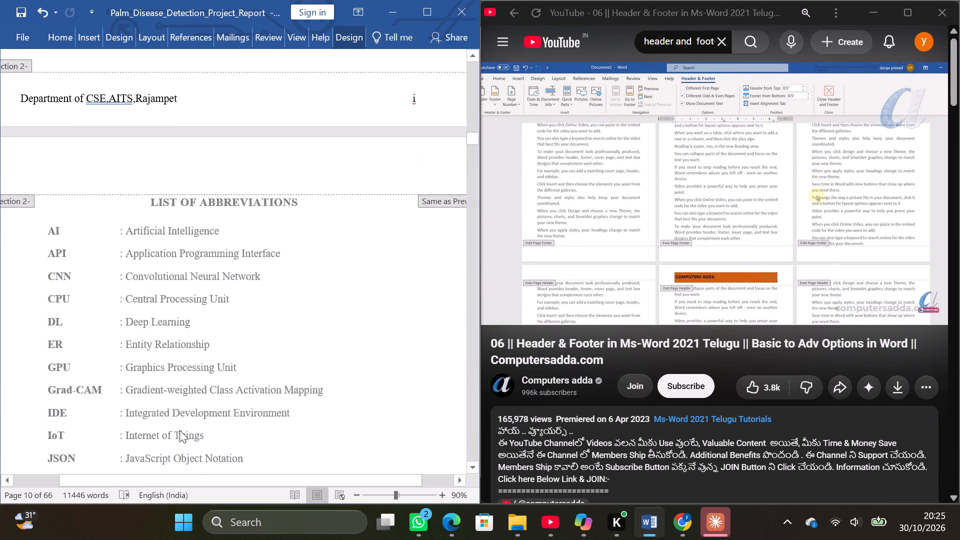
scroll(179, 430, "down", 20)
scroll(179, 430, "down", 14)
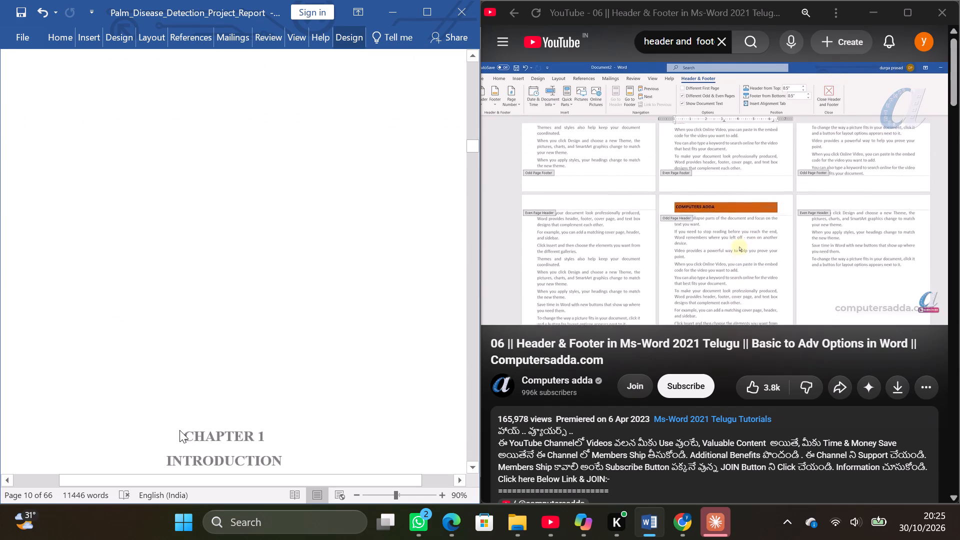
scroll(179, 430, "down", 13)
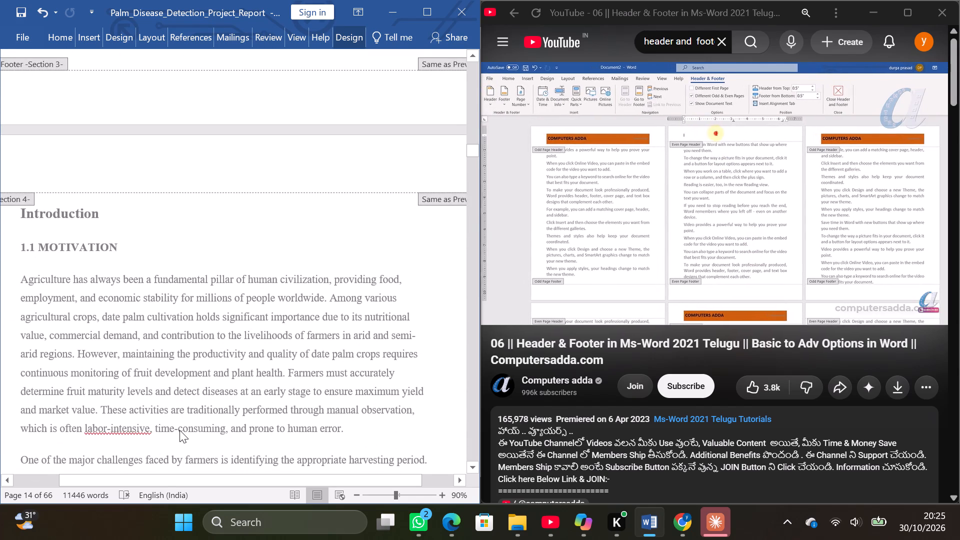
scroll(179, 430, "down", 13)
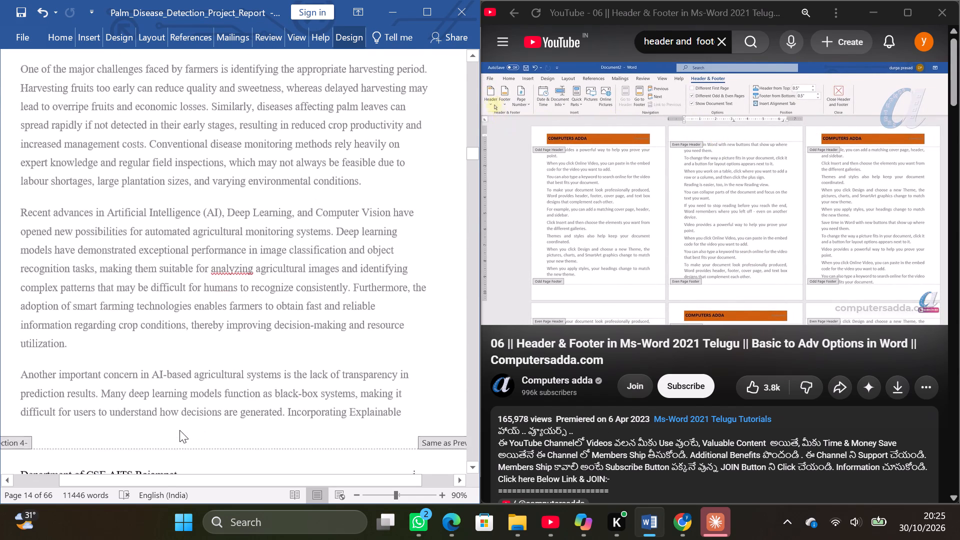
scroll(179, 430, "down", 11)
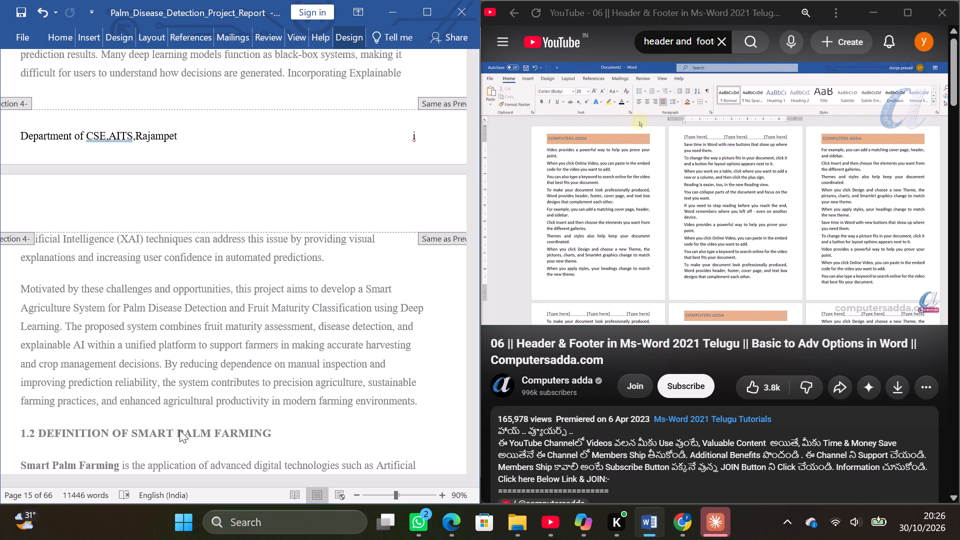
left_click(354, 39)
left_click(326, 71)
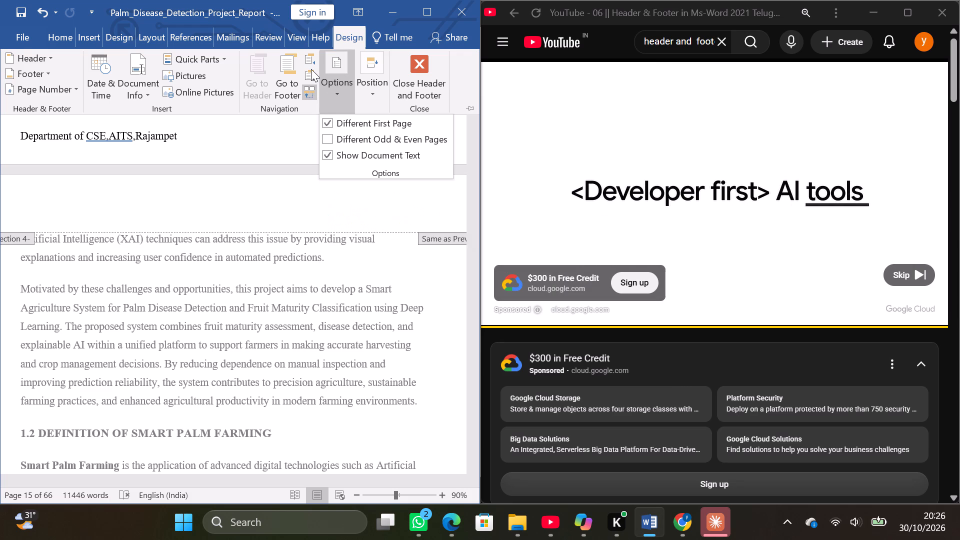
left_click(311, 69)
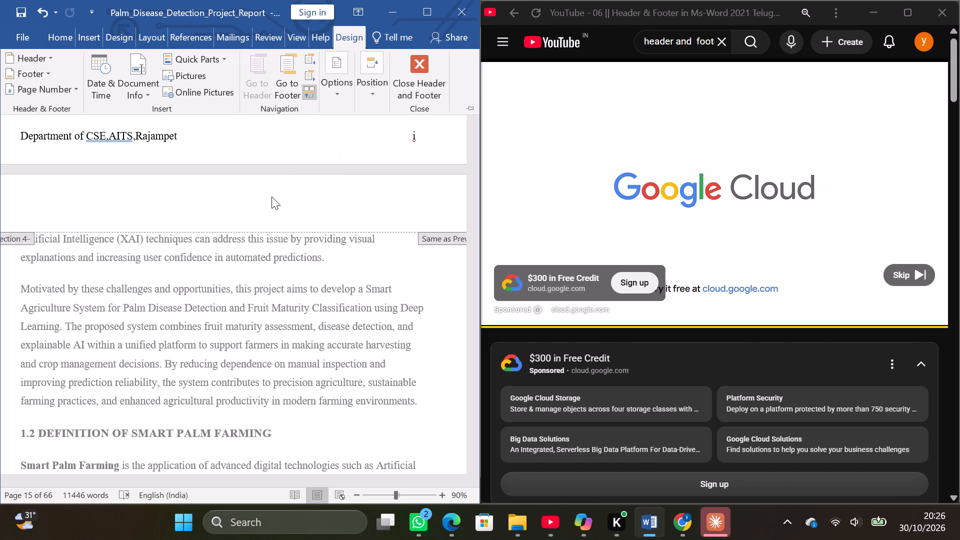
Review the section labels, headers and footers from the Introduction back to the course outcomes table before the Abstract.
scroll(323, 262, "up", 19)
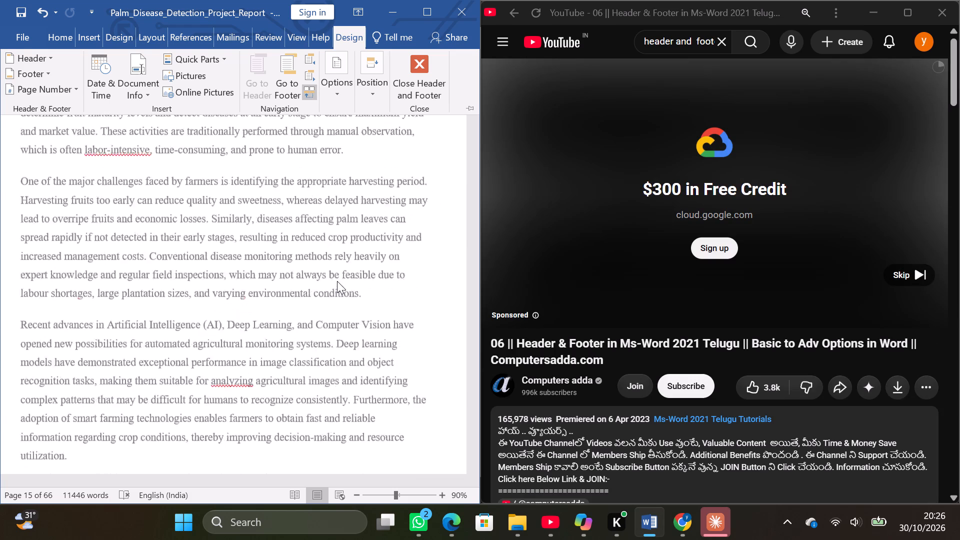
scroll(337, 281, "up", 10)
scroll(419, 405, "up", 5)
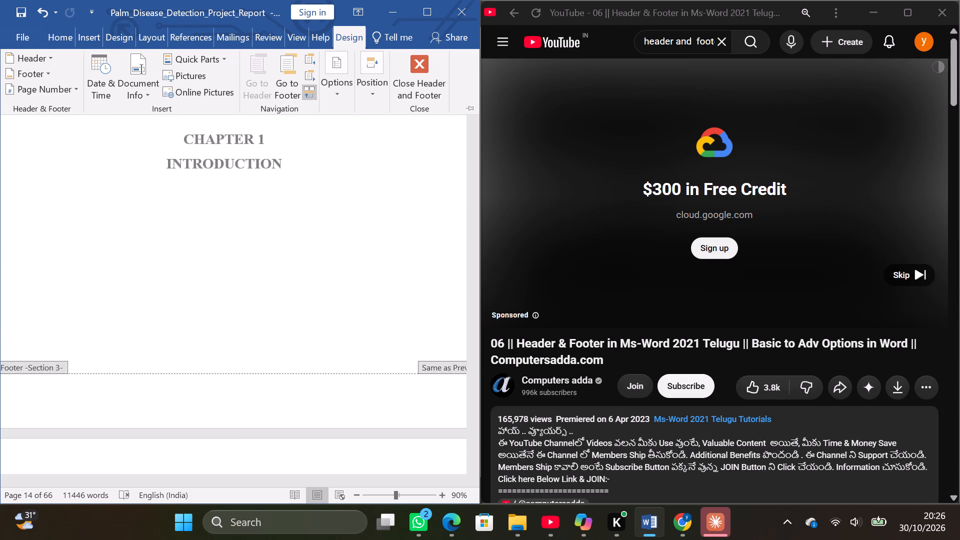
scroll(419, 405, "down", 1)
scroll(419, 405, "up", 20)
scroll(419, 405, "up", 20)
scroll(419, 405, "up", 5)
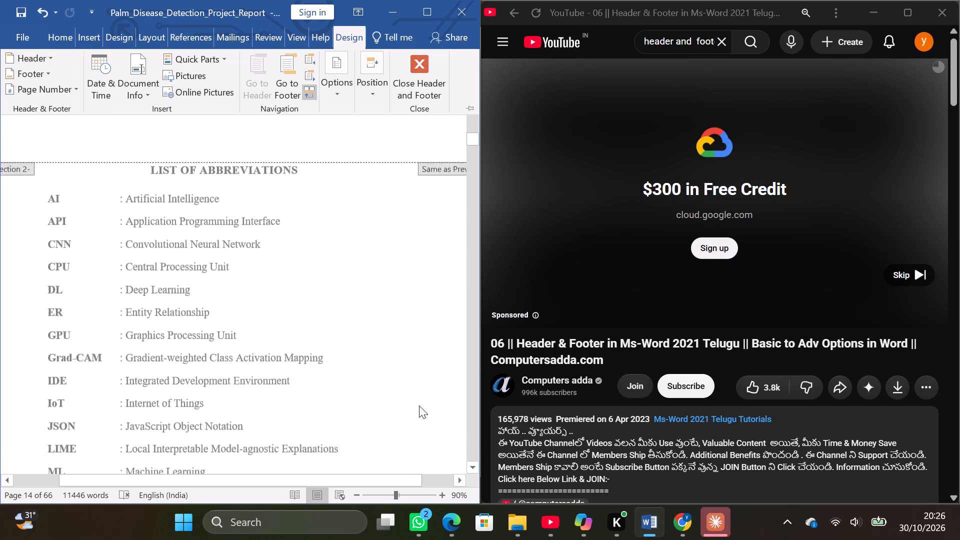
scroll(419, 405, "up", 20)
scroll(419, 405, "up", 20)
scroll(419, 405, "up", 19)
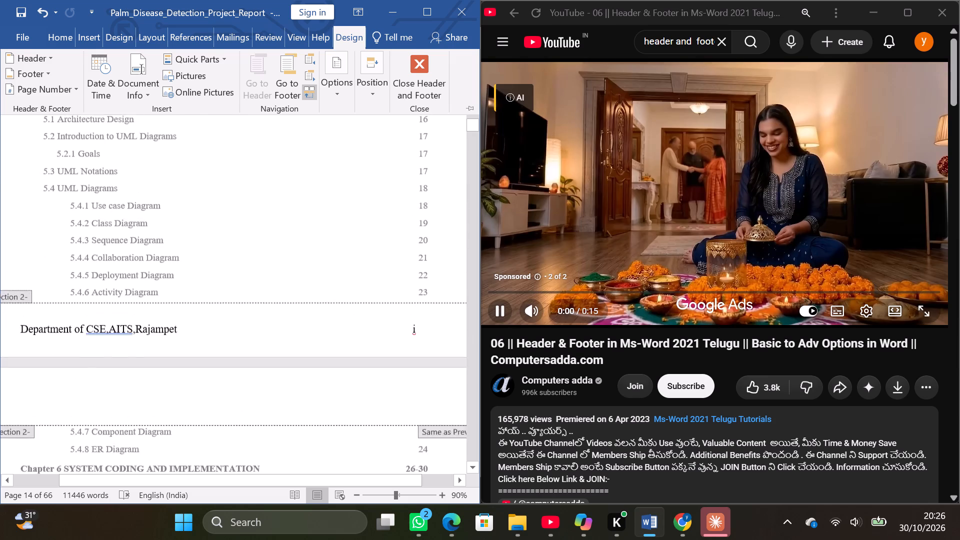
scroll(419, 405, "up", 6)
scroll(419, 405, "up", 16)
scroll(419, 405, "up", 12)
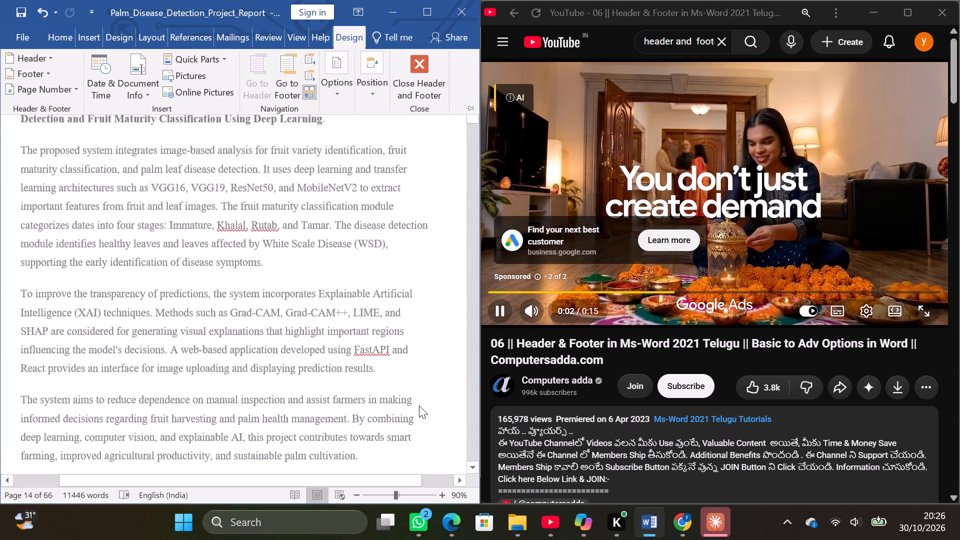
scroll(419, 405, "up", 9)
Inspect the header and footer areas of Sections 2 and 3, from the Abstract forward to the Introduction in Section 4.
scroll(419, 405, "down", 4)
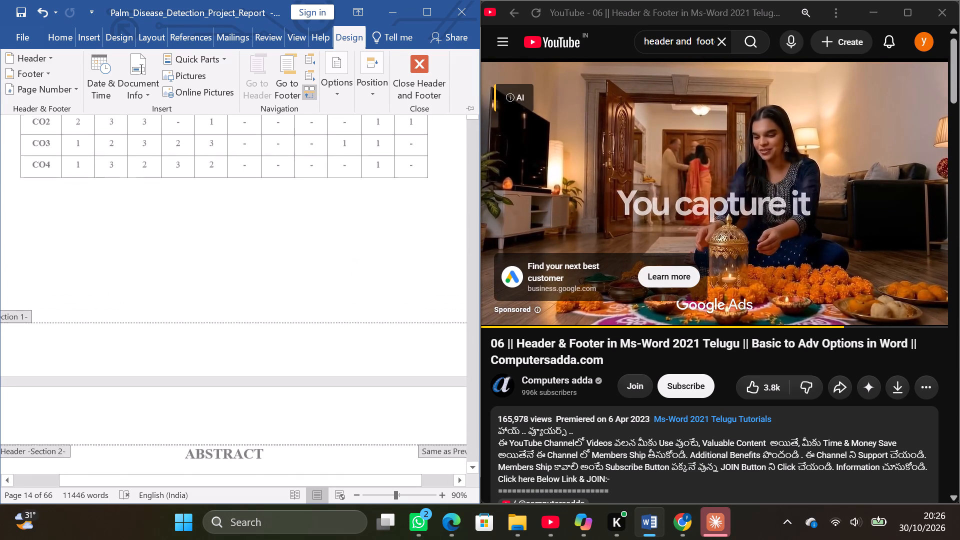
scroll(419, 405, "down", 20)
scroll(419, 405, "down", 12)
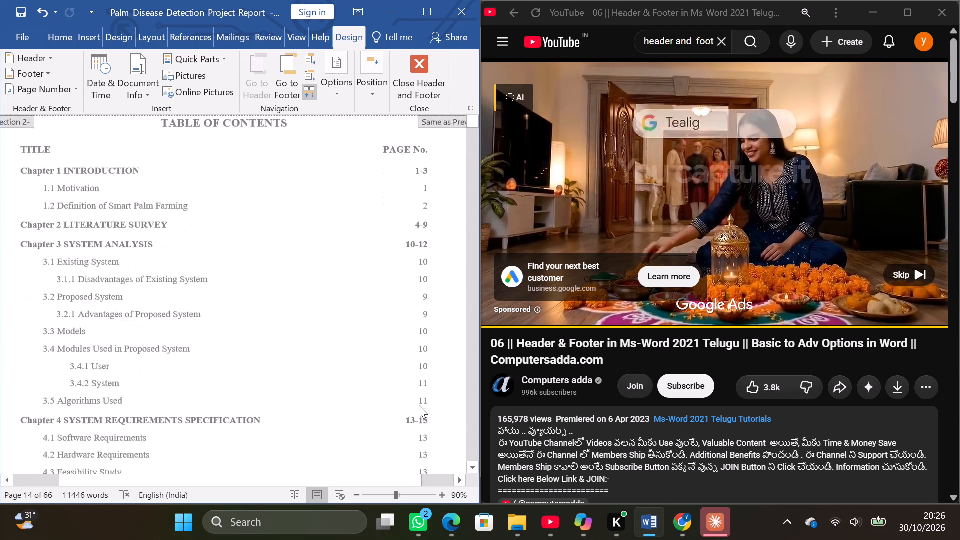
scroll(419, 405, "up", 1)
scroll(419, 405, "down", 19)
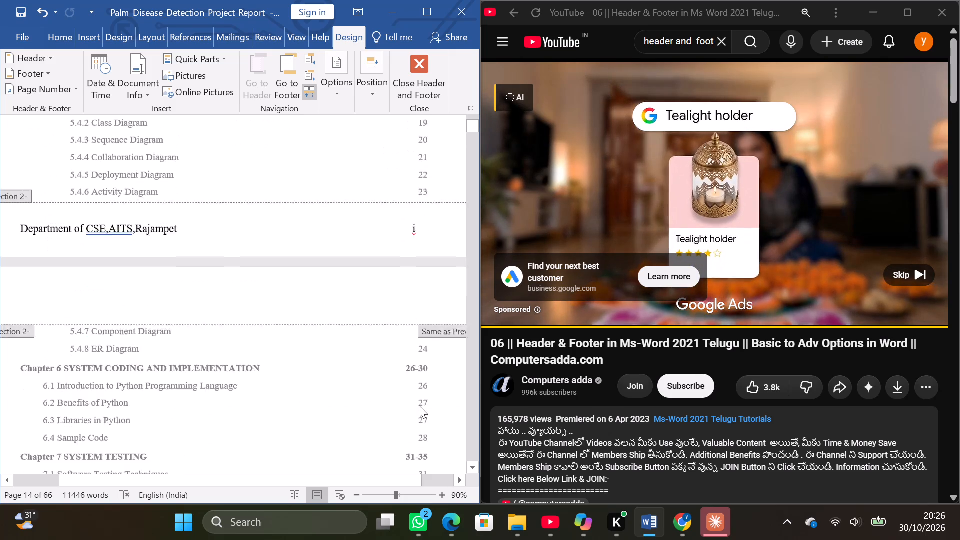
scroll(419, 405, "down", 16)
scroll(419, 405, "down", 8)
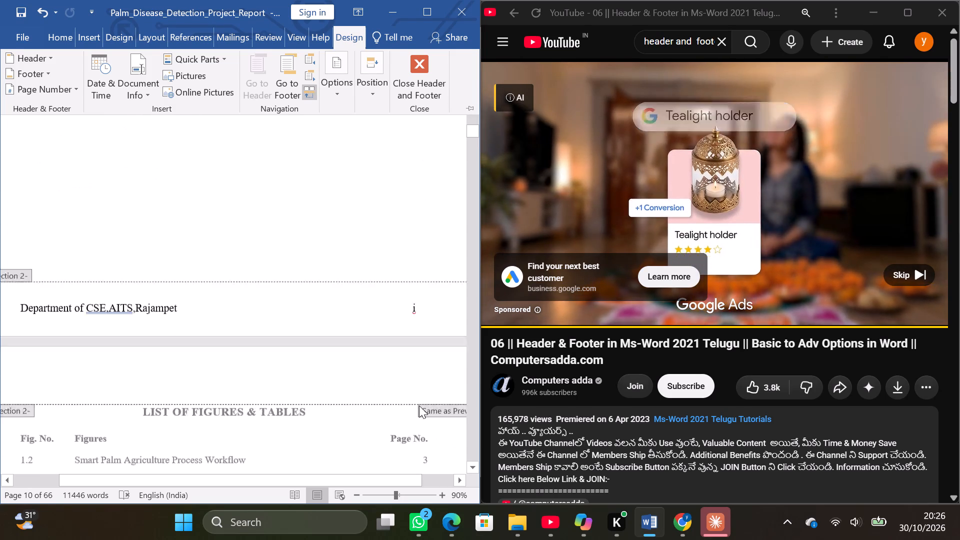
scroll(419, 405, "down", 3)
scroll(419, 405, "down", 20)
scroll(419, 405, "down", 3)
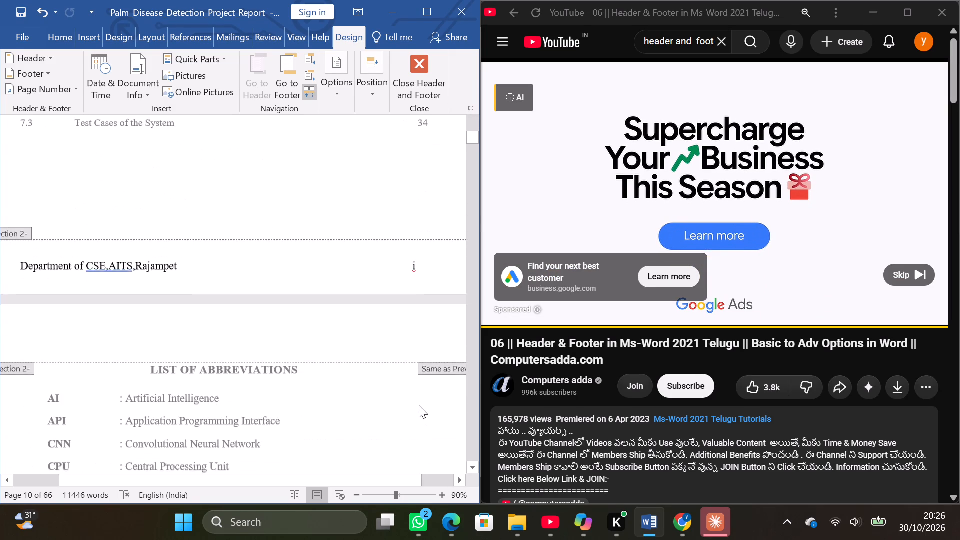
scroll(419, 405, "down", 20)
scroll(419, 405, "down", 3)
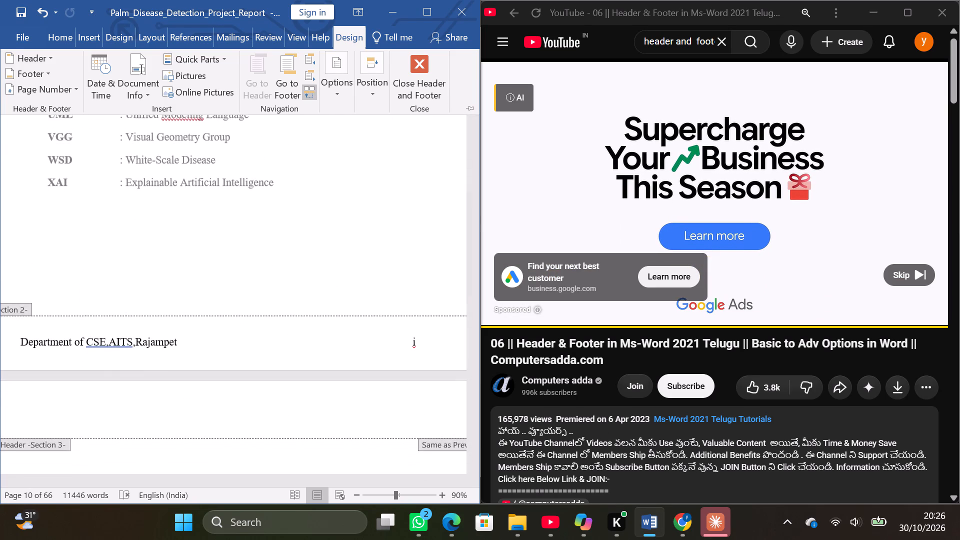
scroll(419, 405, "down", 20)
scroll(419, 405, "down", 1)
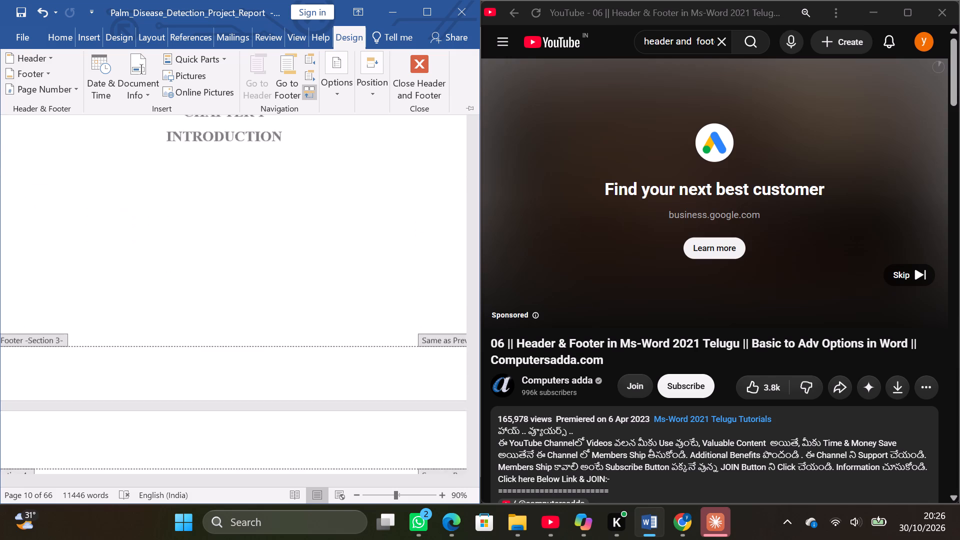
scroll(419, 405, "down", 2)
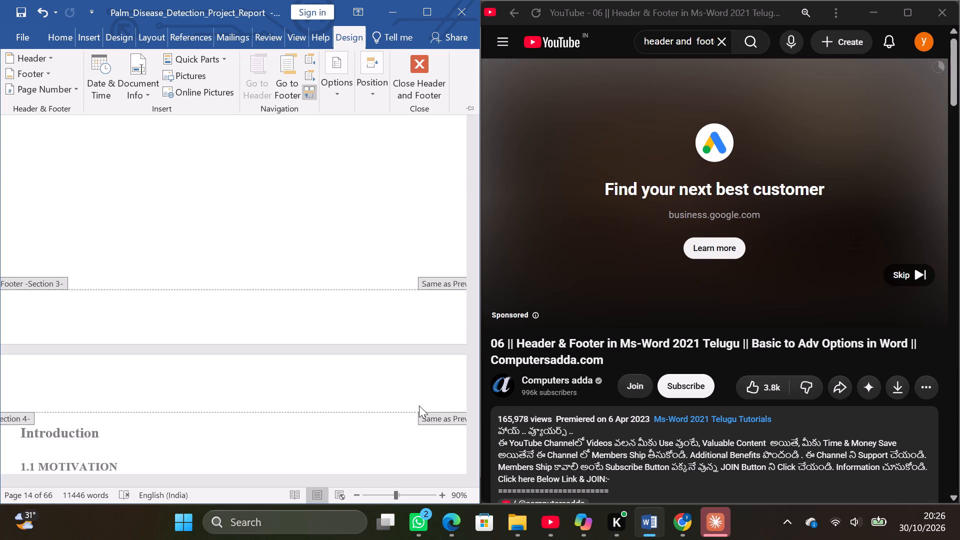
Leave header editing and insert the built-in Blank header from the Introduction heading's page in Section 4.
left_click(427, 399)
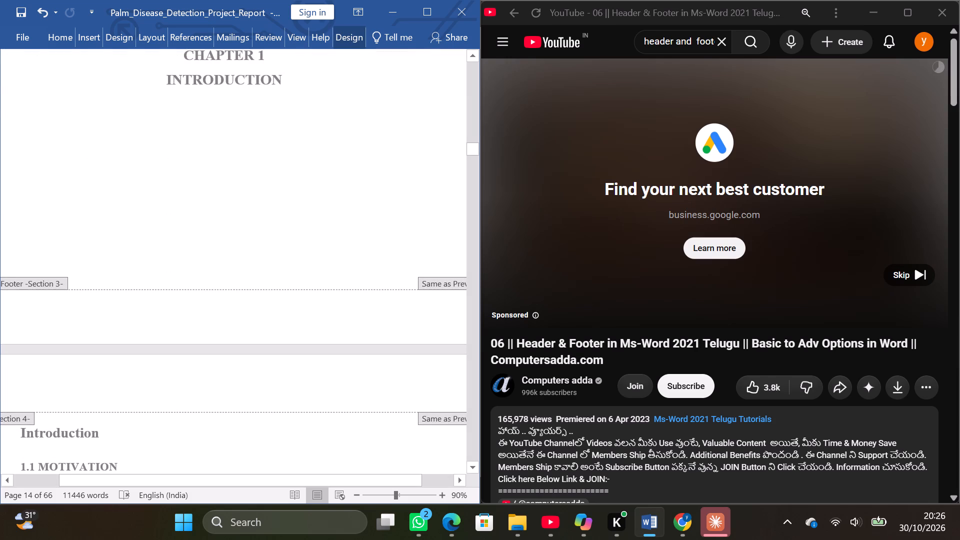
left_click(405, 441)
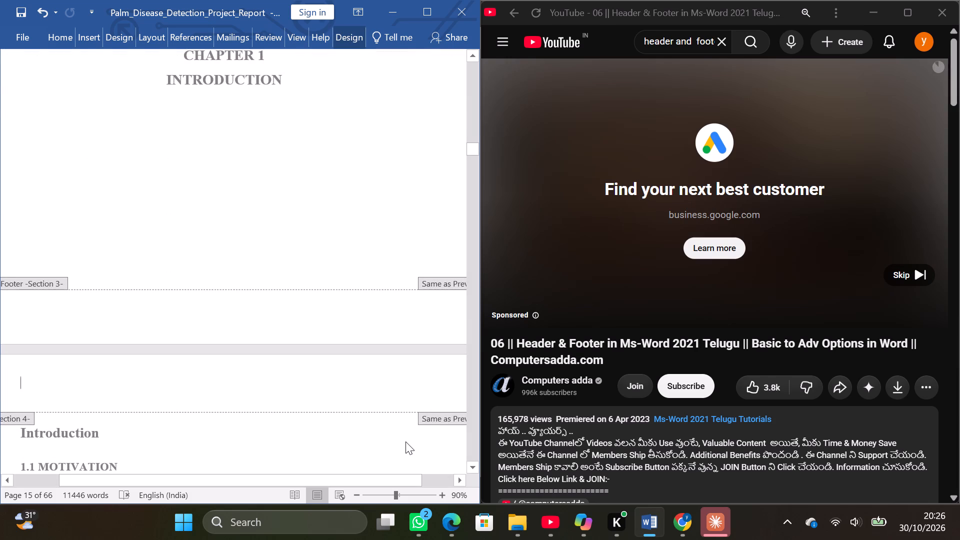
double_click(405, 441)
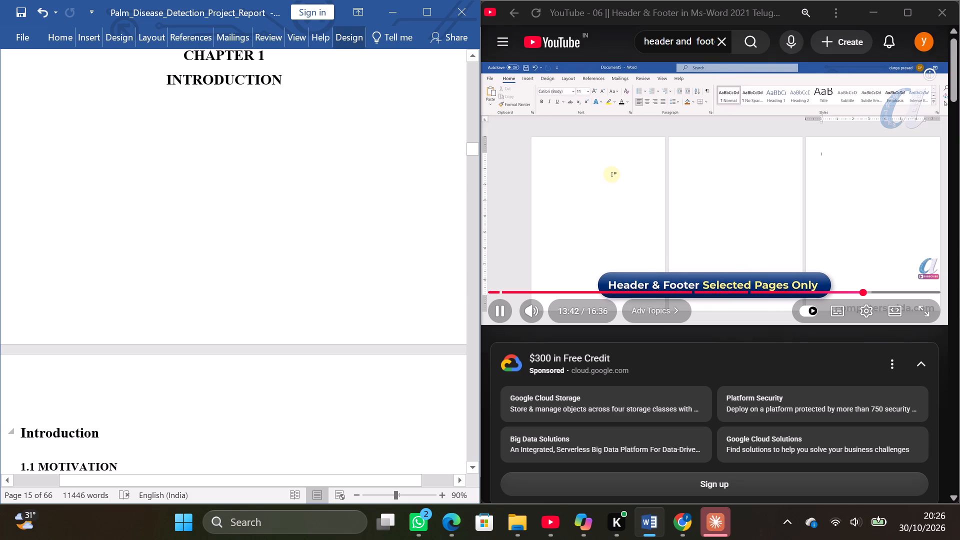
left_click(405, 446)
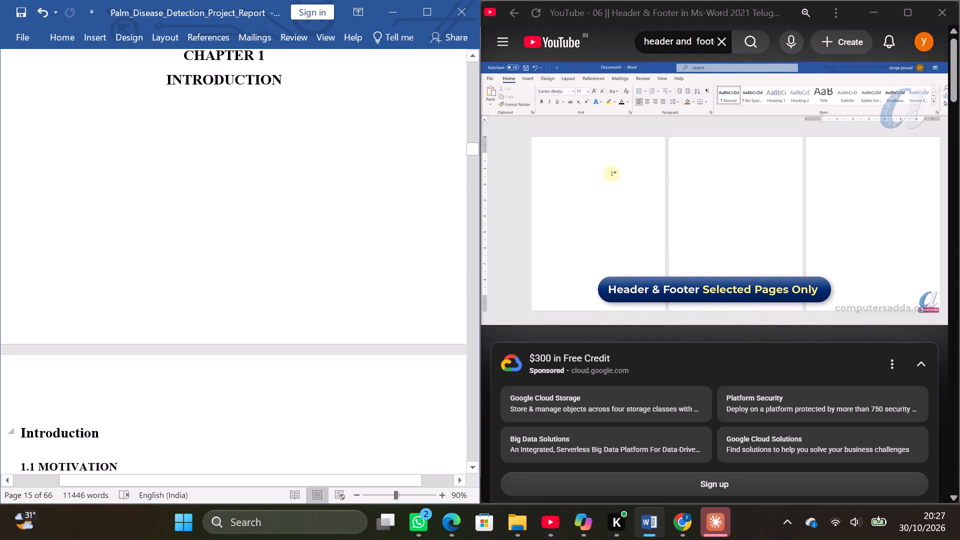
left_click(100, 41)
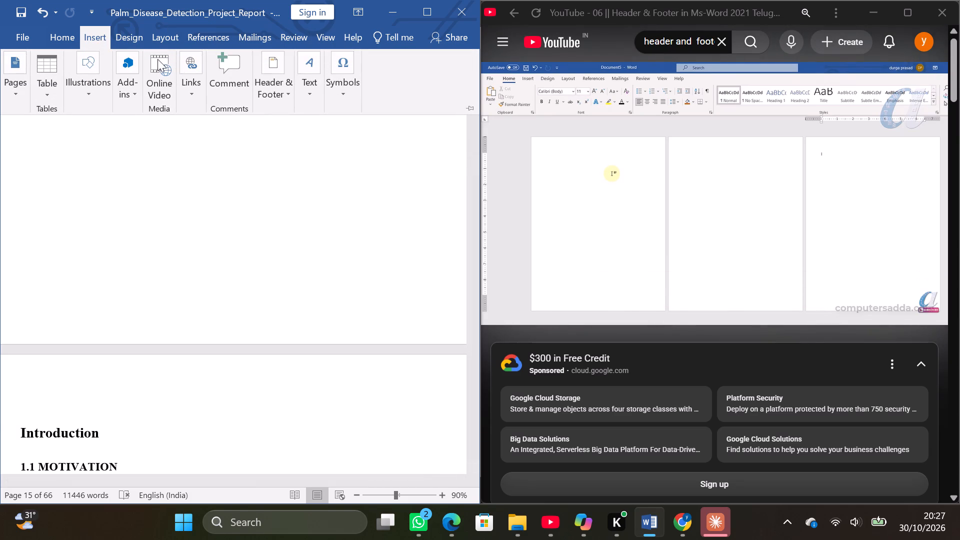
left_click(275, 75)
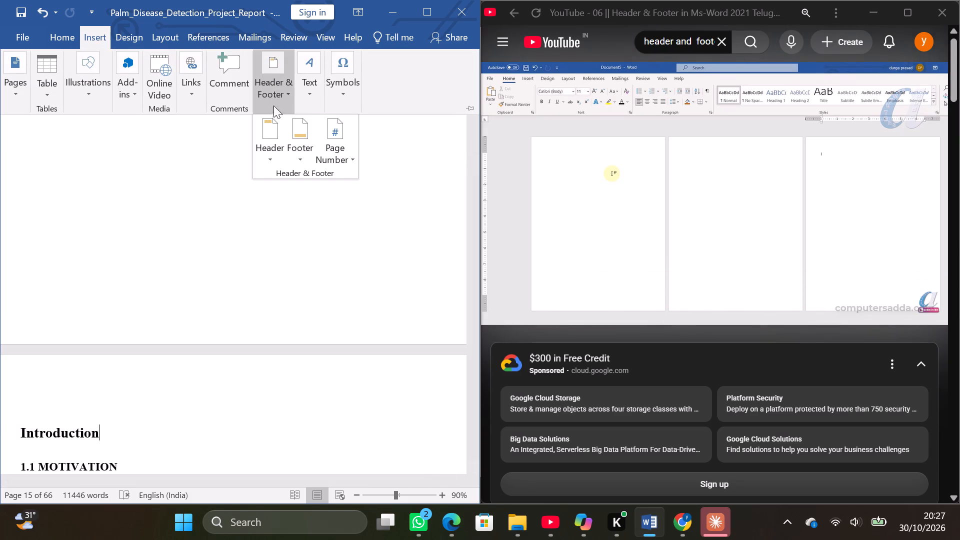
left_click(273, 132)
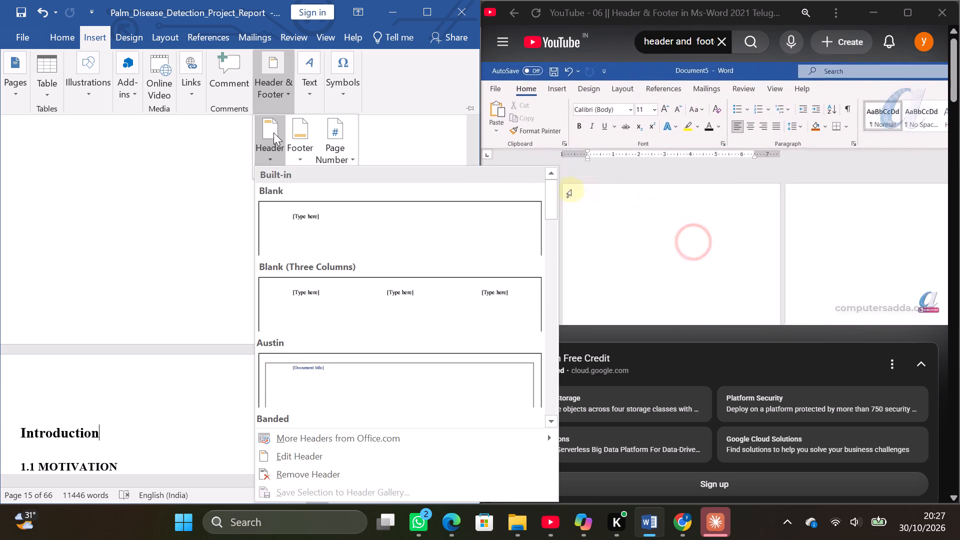
left_click(298, 210)
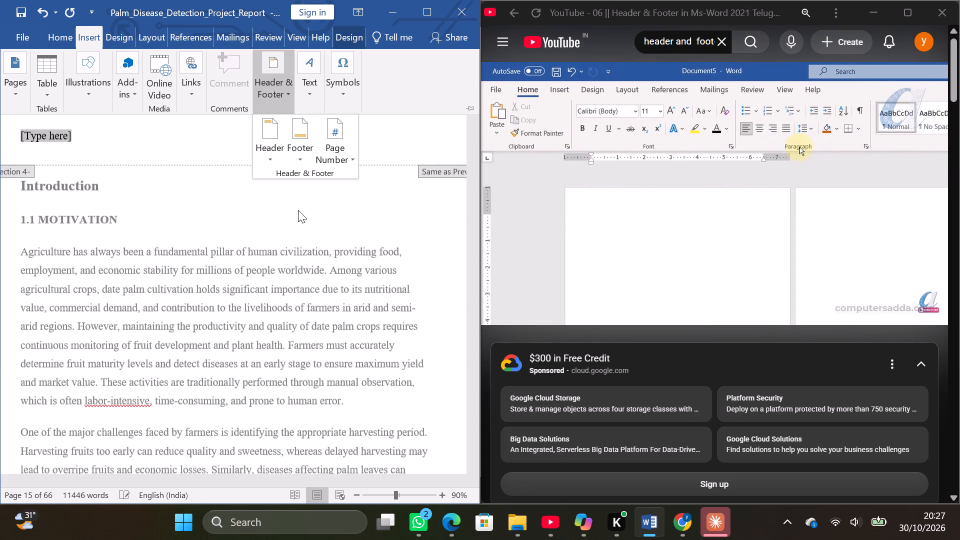
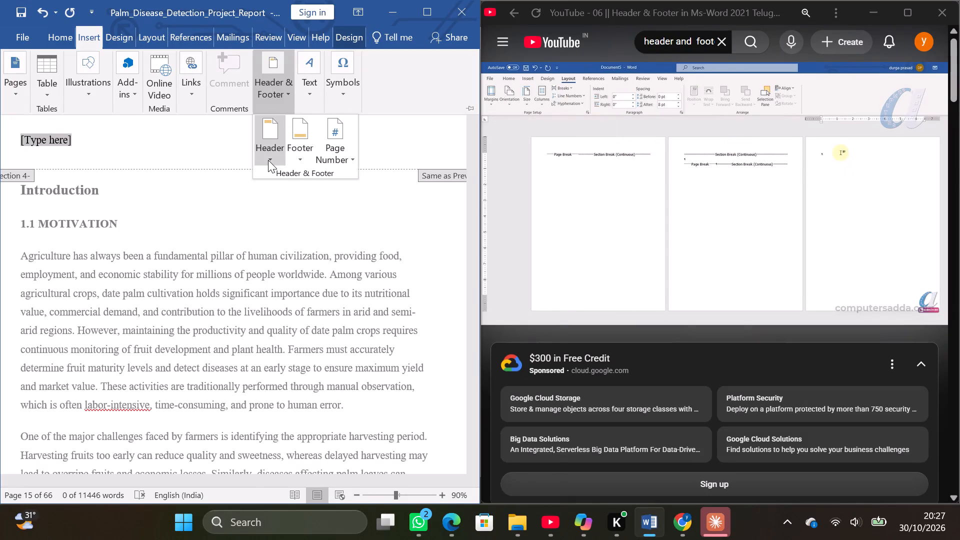
Remove the header from the Introduction page in Section 4.
left_click(268, 160)
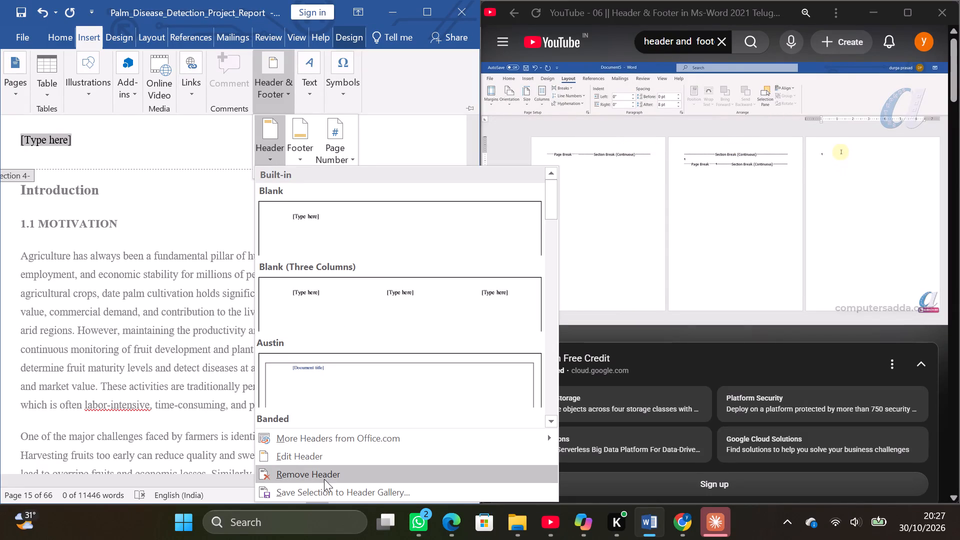
left_click(324, 479)
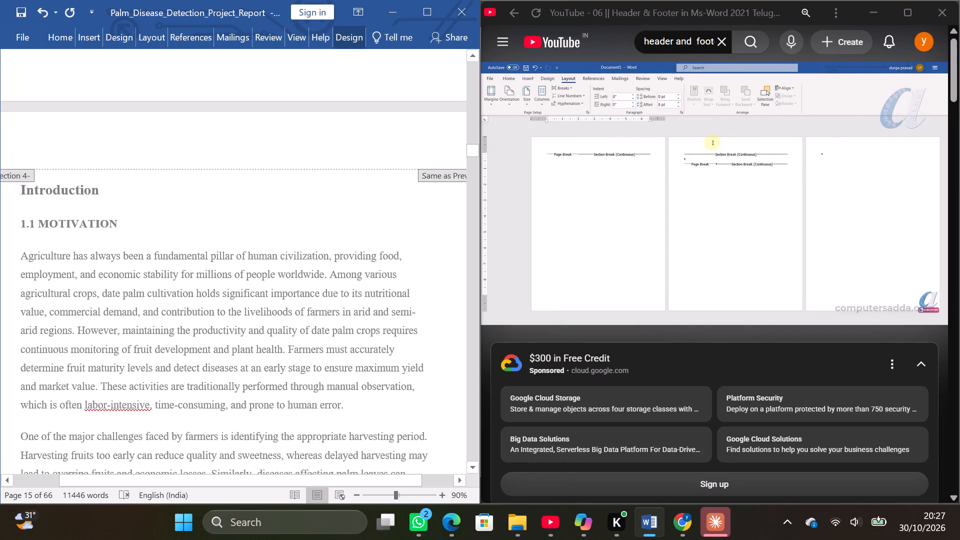
Remove the footer from the Introduction's section and return to editing the body text.
left_click(344, 30)
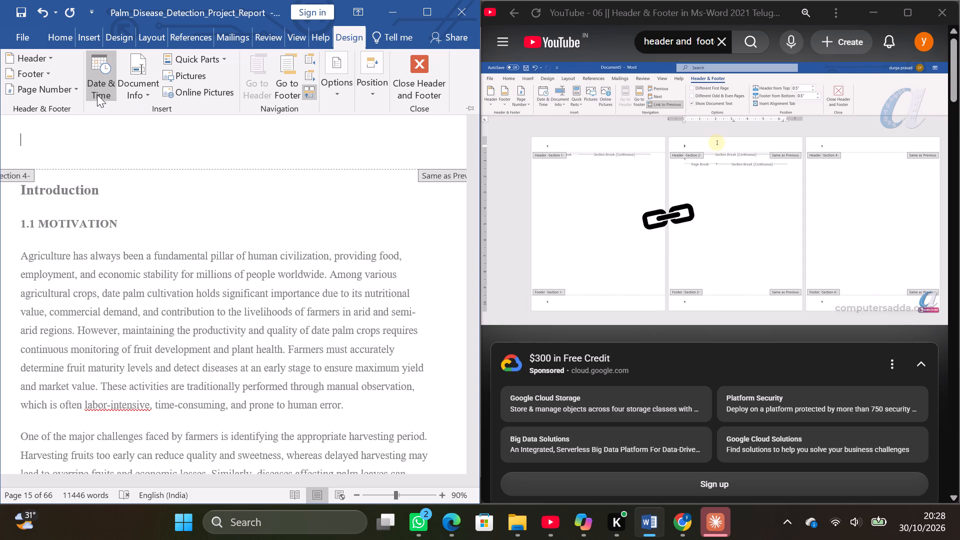
left_click(52, 71)
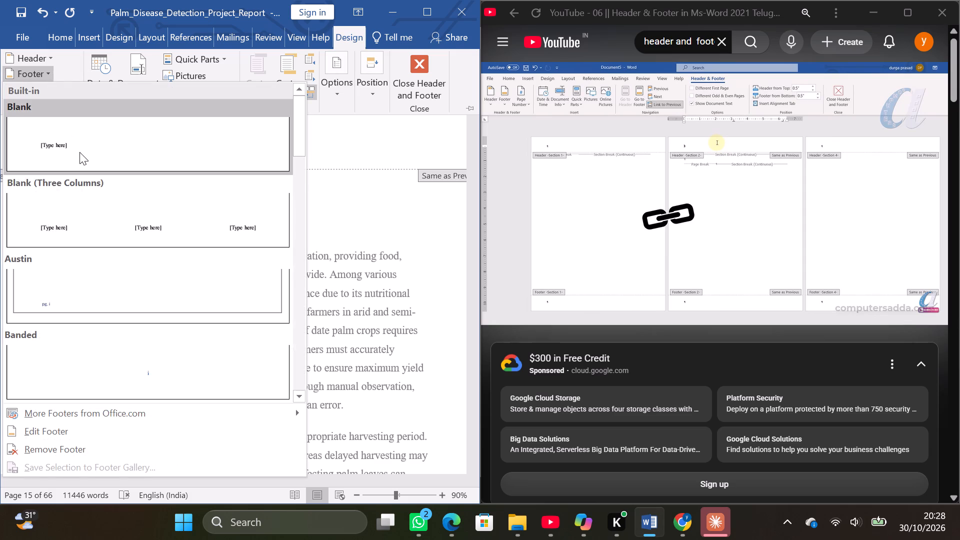
left_click(155, 442)
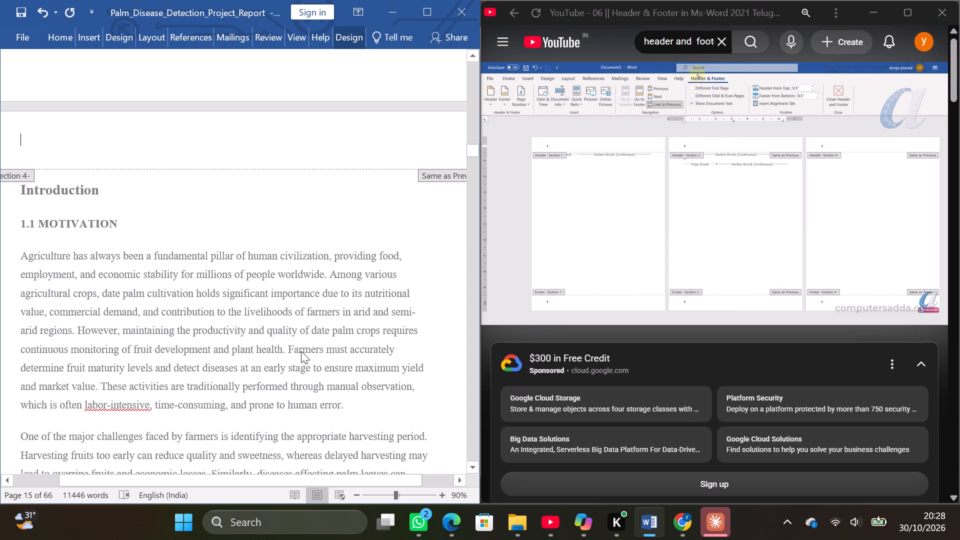
left_click(368, 266)
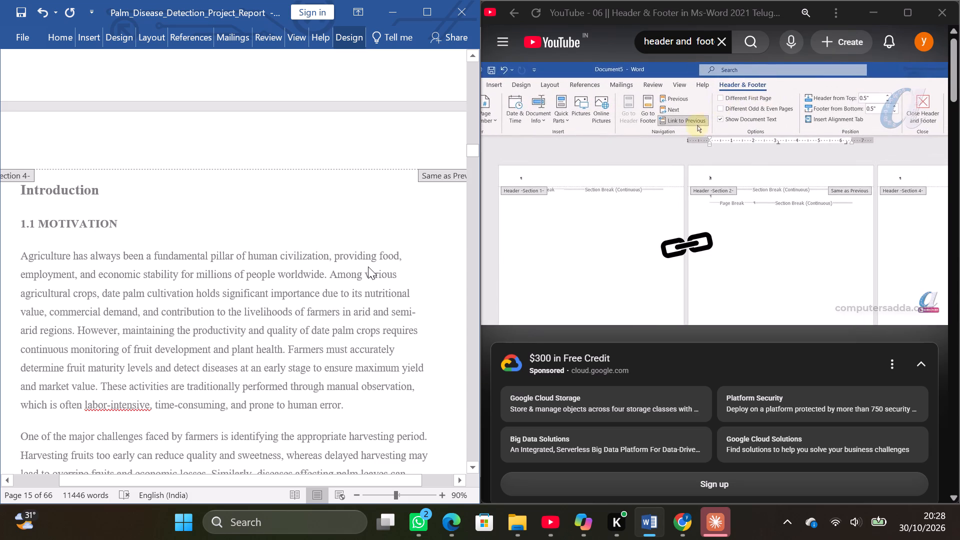
double_click(392, 241)
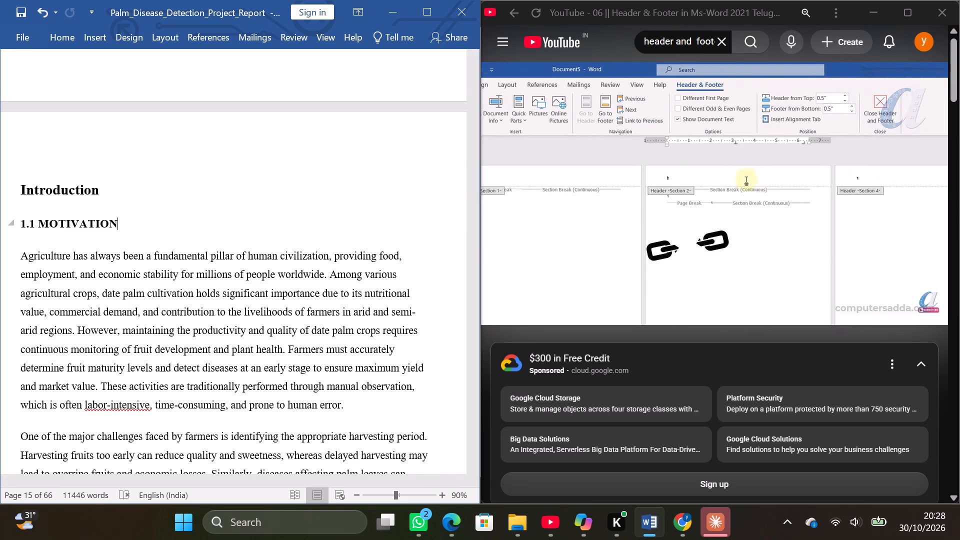
Check the page footers from the Introduction back through the front lists and Table of Contents to the Abstract.
scroll(392, 241, "up", 20)
scroll(392, 241, "up", 10)
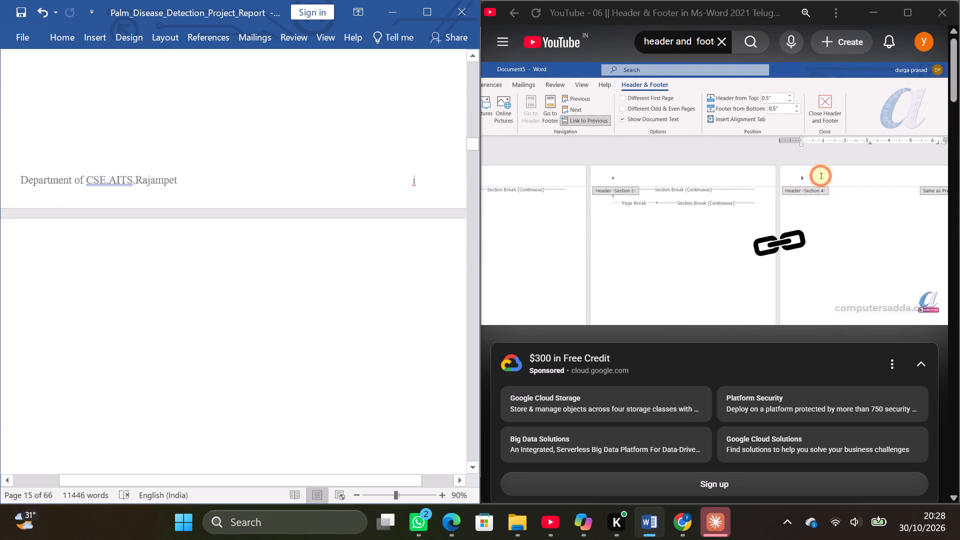
scroll(392, 241, "up", 20)
scroll(392, 241, "up", 20)
scroll(392, 241, "up", 20)
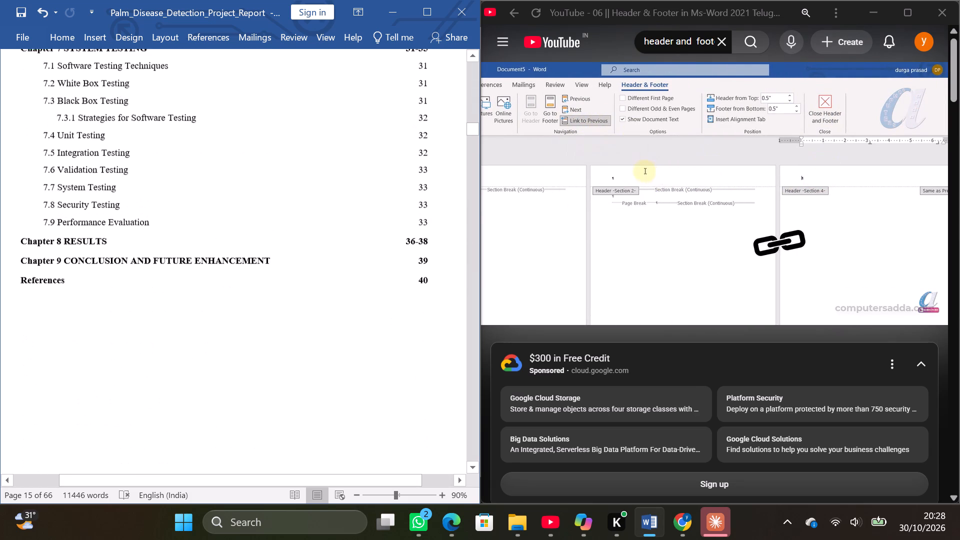
scroll(392, 241, "up", 20)
scroll(392, 241, "up", 20)
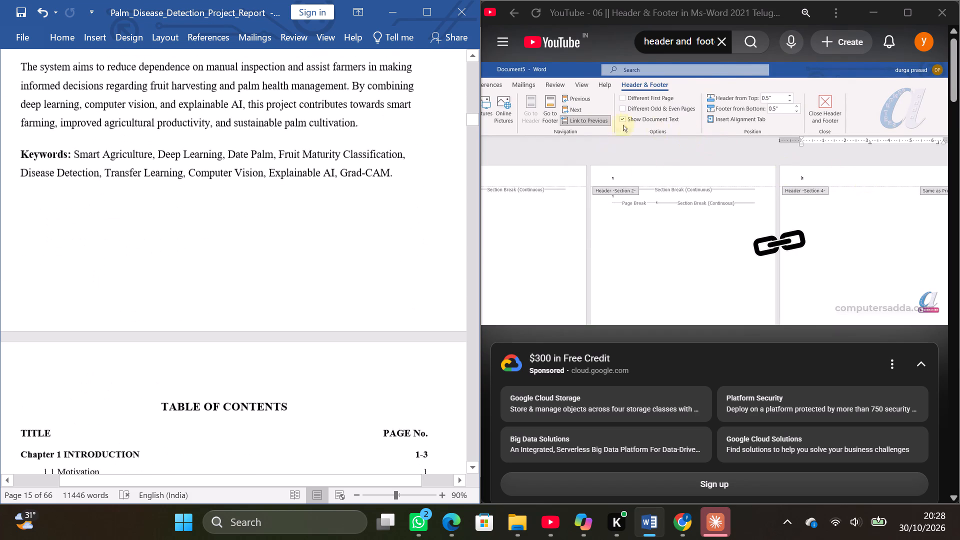
scroll(392, 241, "up", 12)
scroll(392, 241, "up", 10)
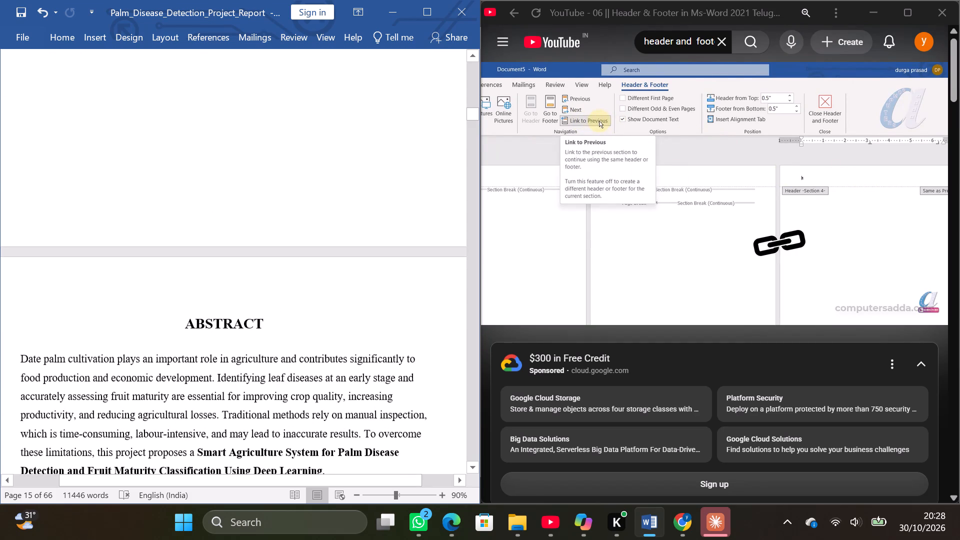
Check the footers forward from the Table of Contents through the figure, table and abbreviation lists to the Introduction.
scroll(392, 241, "down", 20)
scroll(392, 241, "down", 16)
scroll(392, 241, "down", 5)
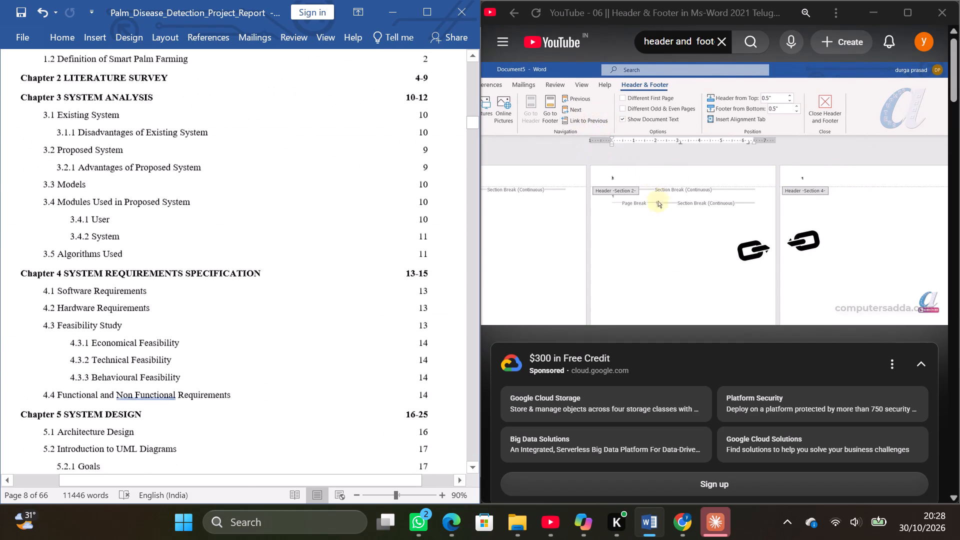
scroll(392, 241, "down", 16)
scroll(392, 241, "up", 1, "ctrl")
scroll(392, 241, "down", 15)
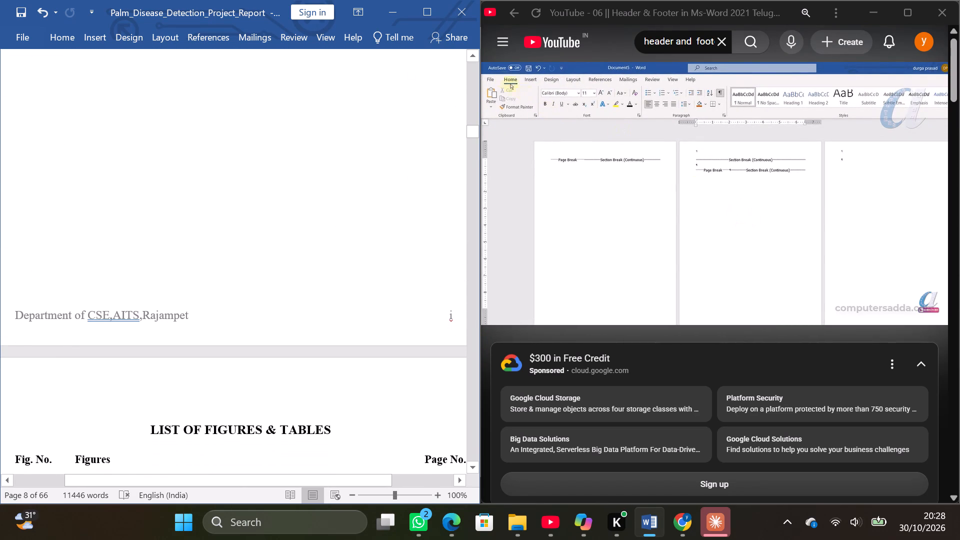
scroll(392, 241, "down", 1, "ctrl")
scroll(392, 241, "down", 5)
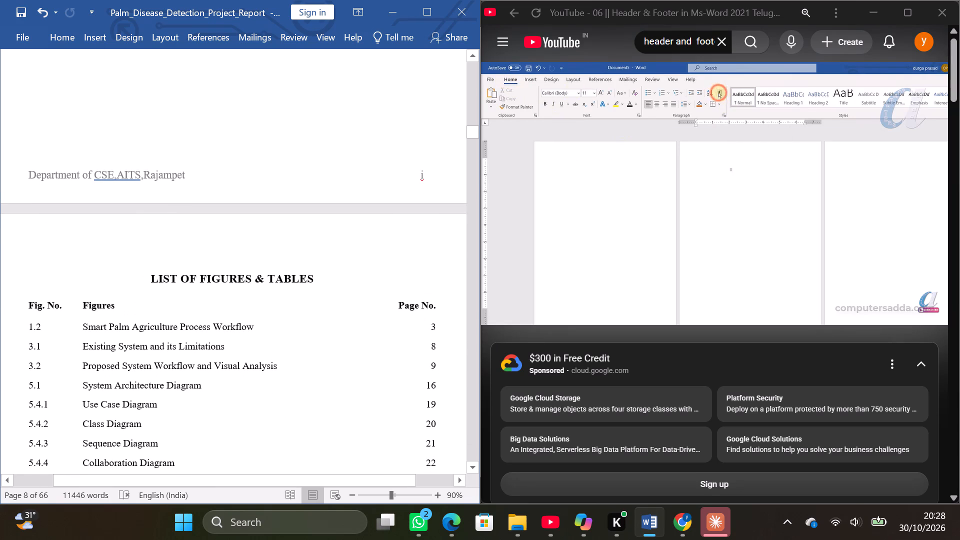
scroll(369, 259, "down", 7)
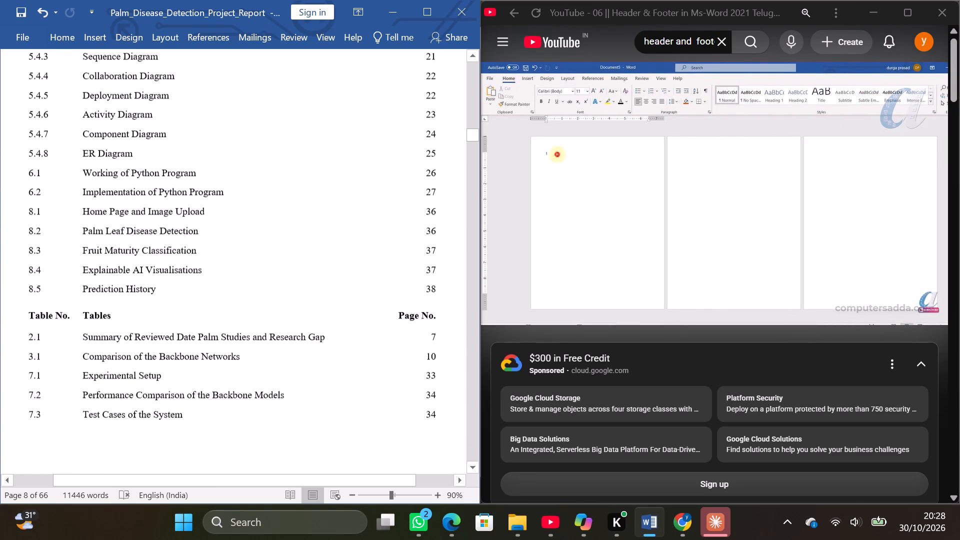
scroll(369, 259, "down", 20)
scroll(369, 259, "down", 4)
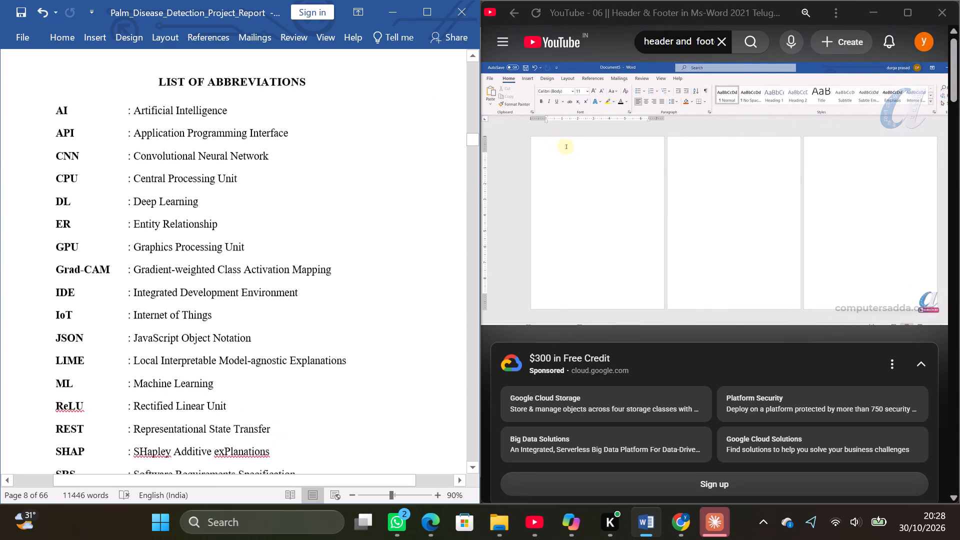
scroll(369, 259, "down", 12)
scroll(369, 259, "down", 12)
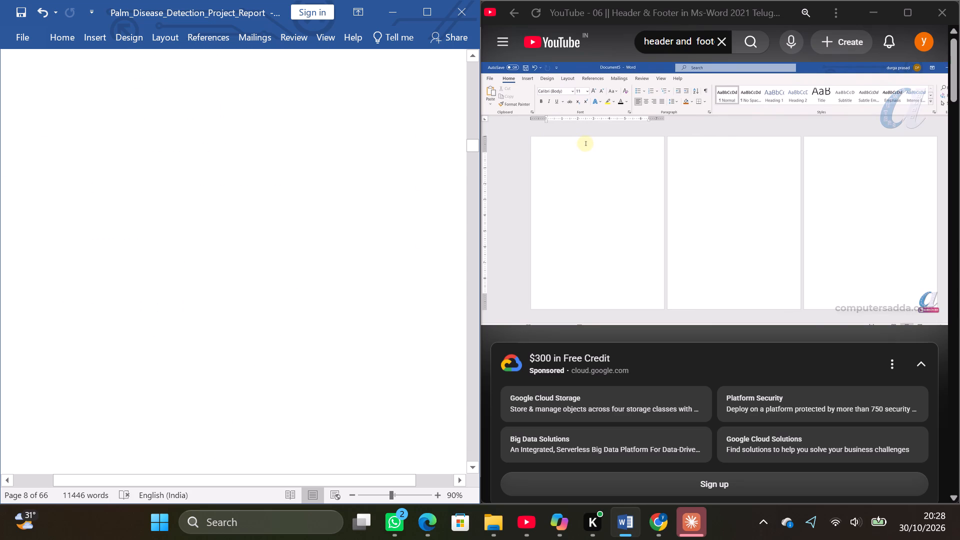
scroll(369, 259, "down", 19)
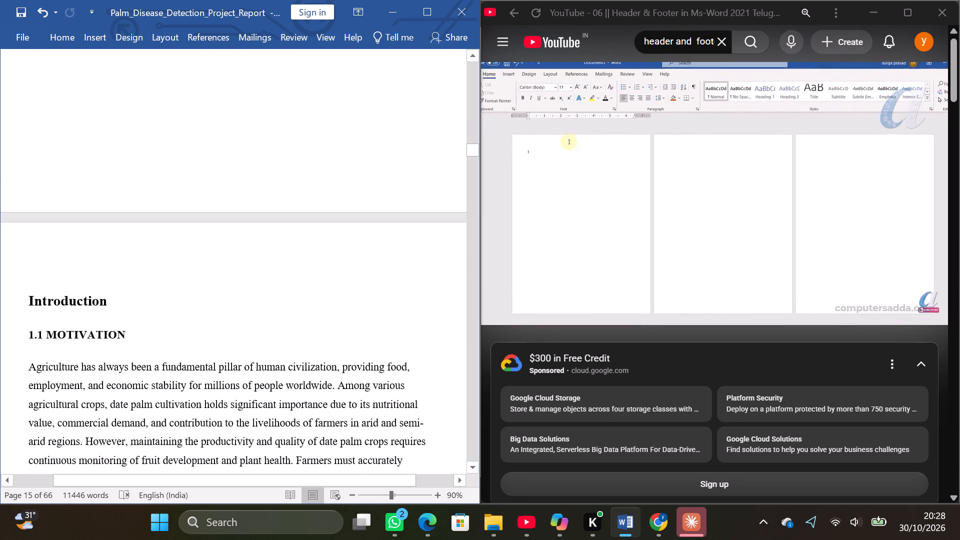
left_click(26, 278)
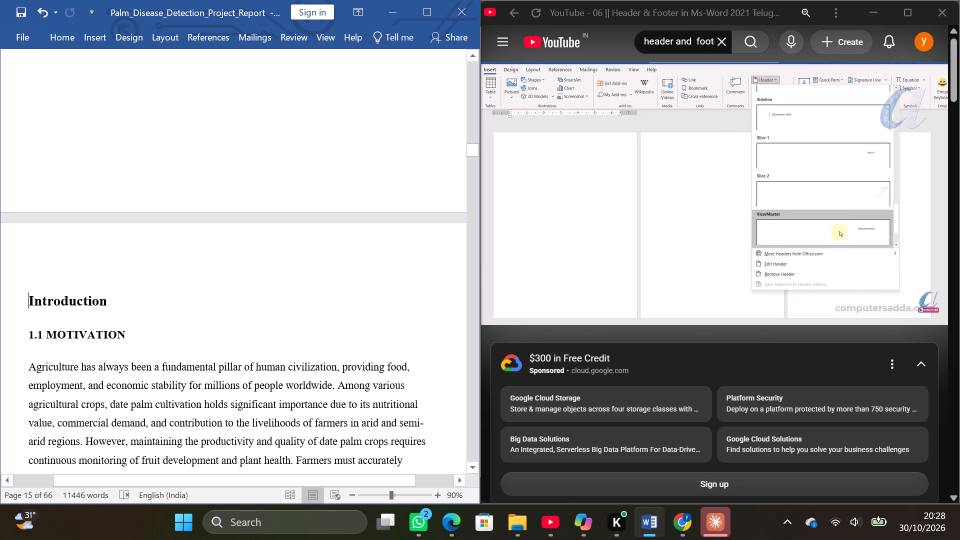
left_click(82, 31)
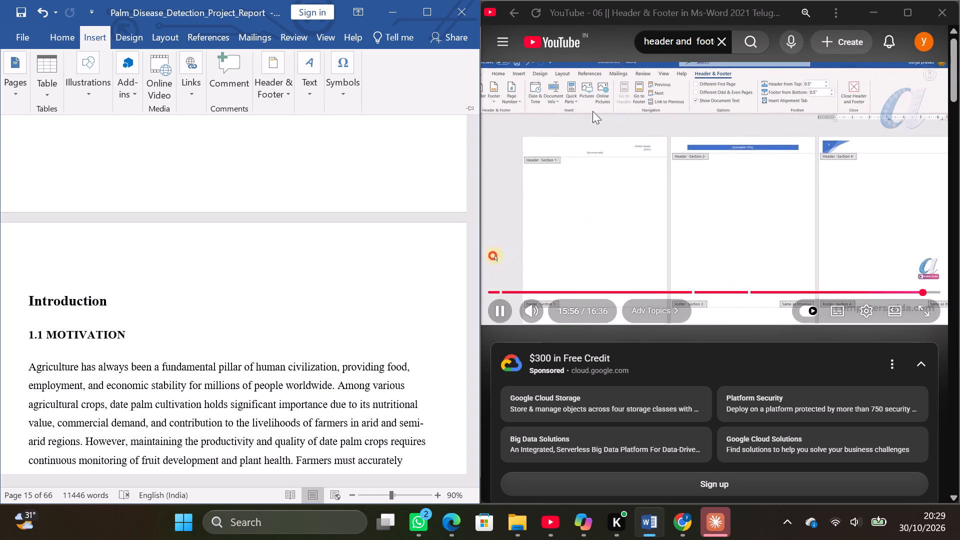
Switch to the YouTube tutorial, rewind it to about 13:31 and skip ahead to the part on showing page breaks.
left_click(604, 143)
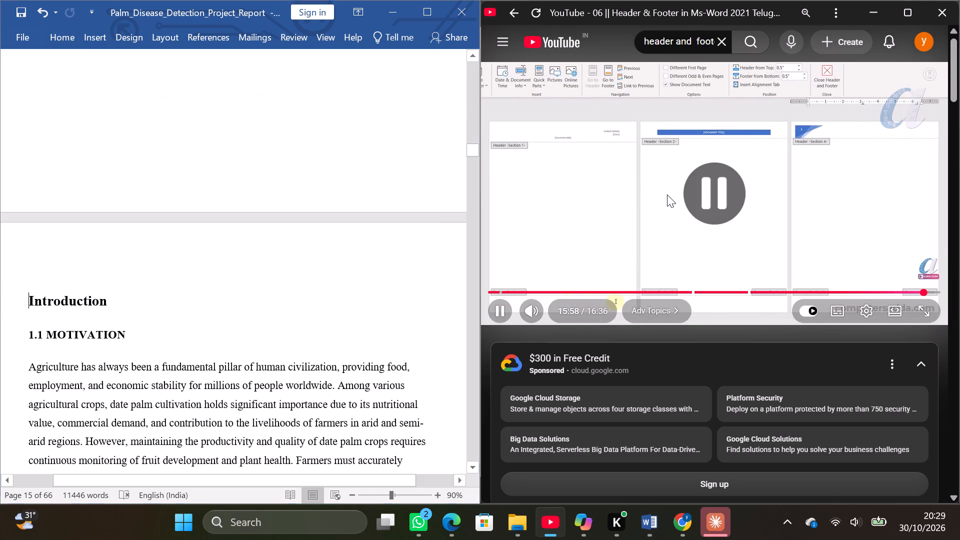
left_click(762, 246)
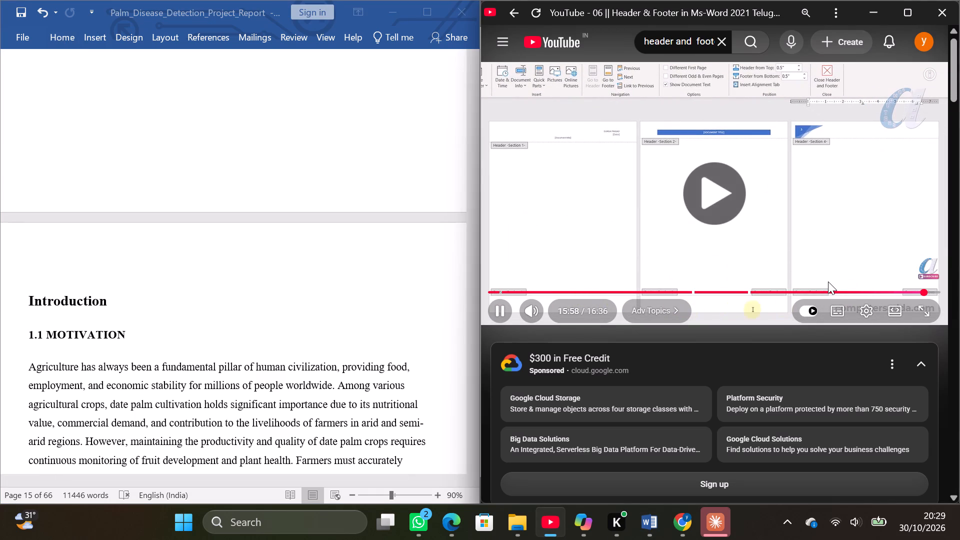
left_click(857, 292)
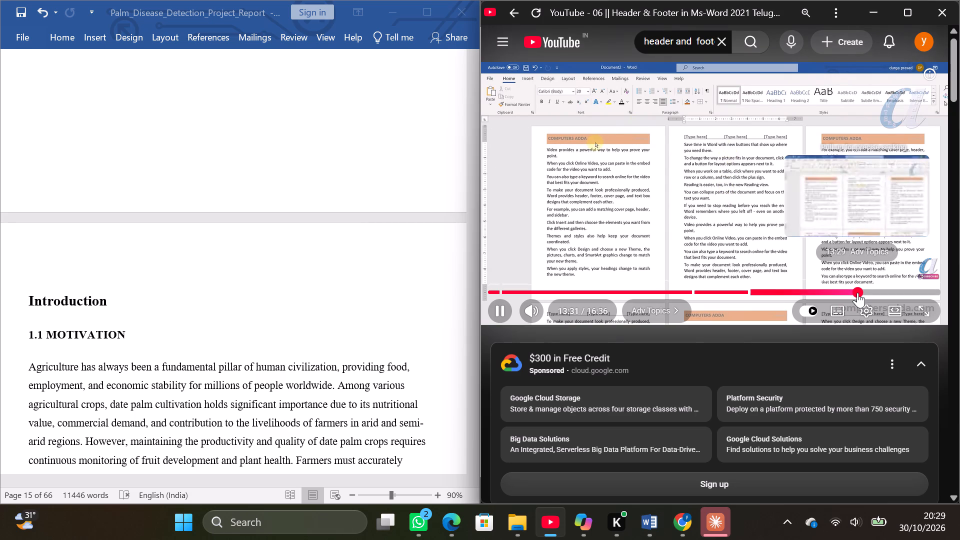
type("ll")
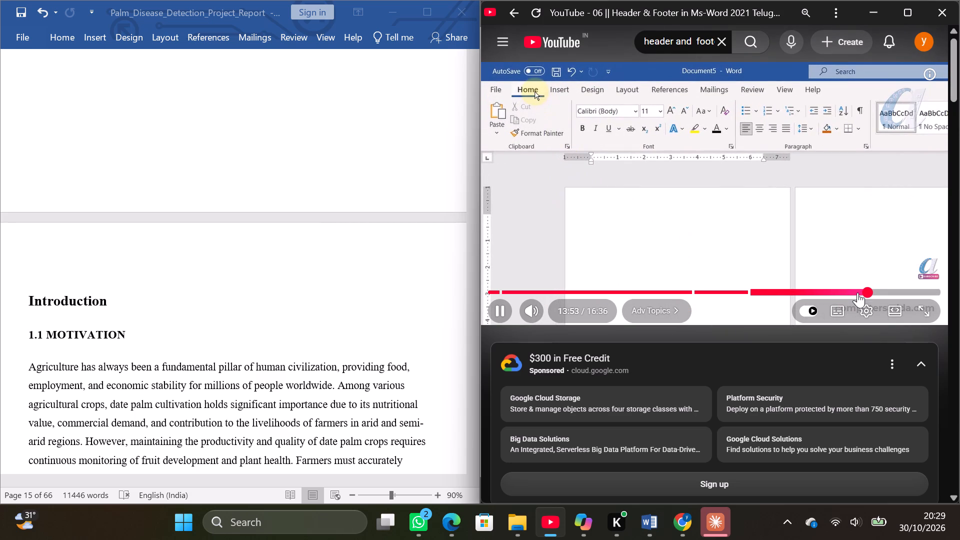
Show the report's formatting marks, inspect the breaks from the Introduction back to the List of Figures & Tables, and hide the marks again.
left_click(49, 31)
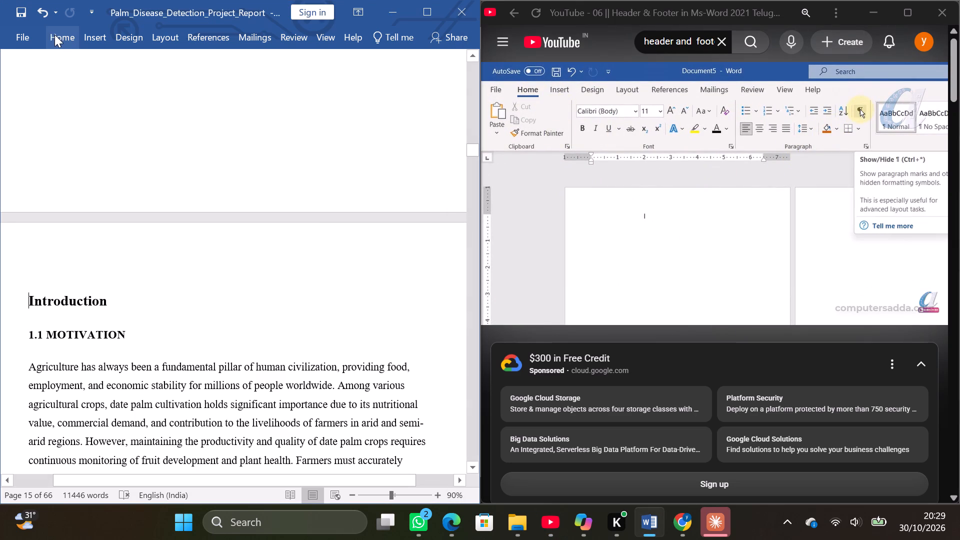
left_click(55, 35)
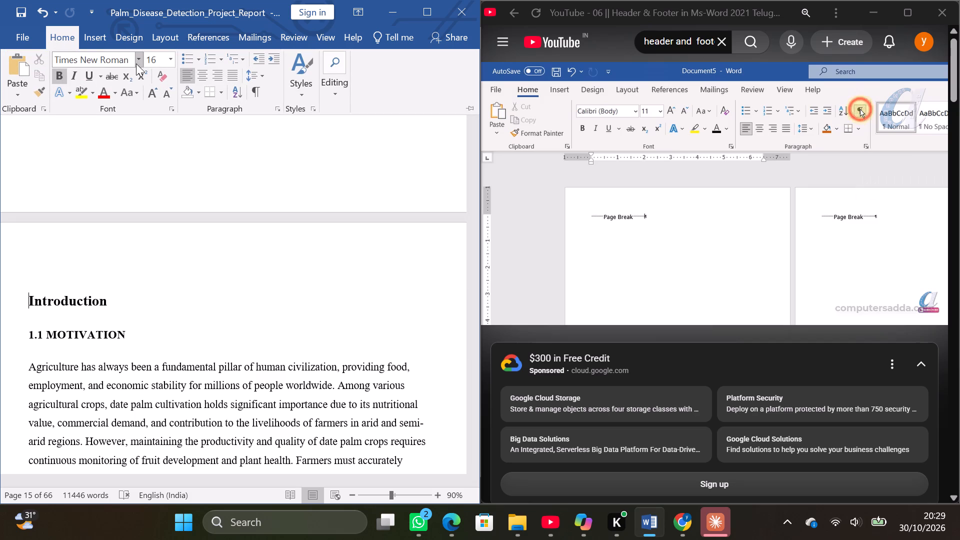
left_click(256, 90)
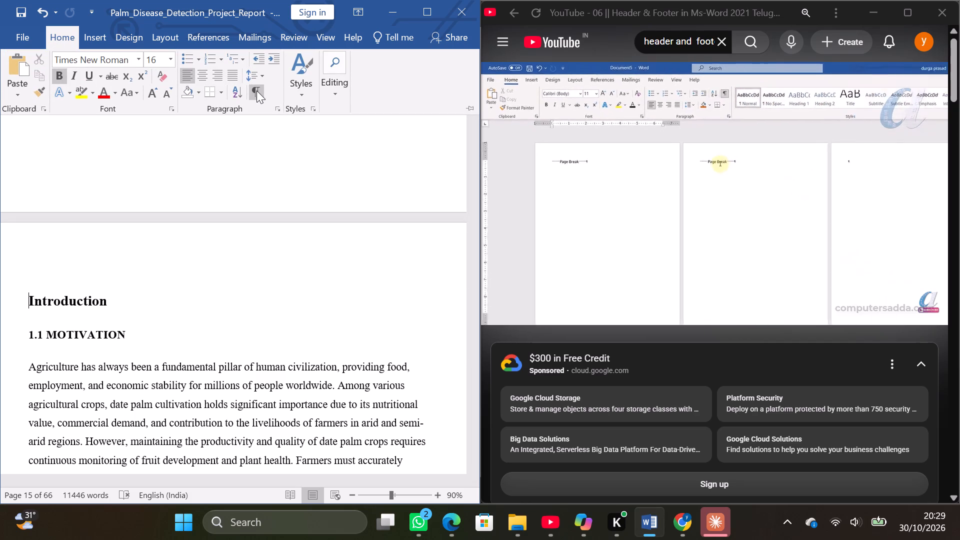
scroll(256, 169, "up", 20)
scroll(256, 169, "up", 12)
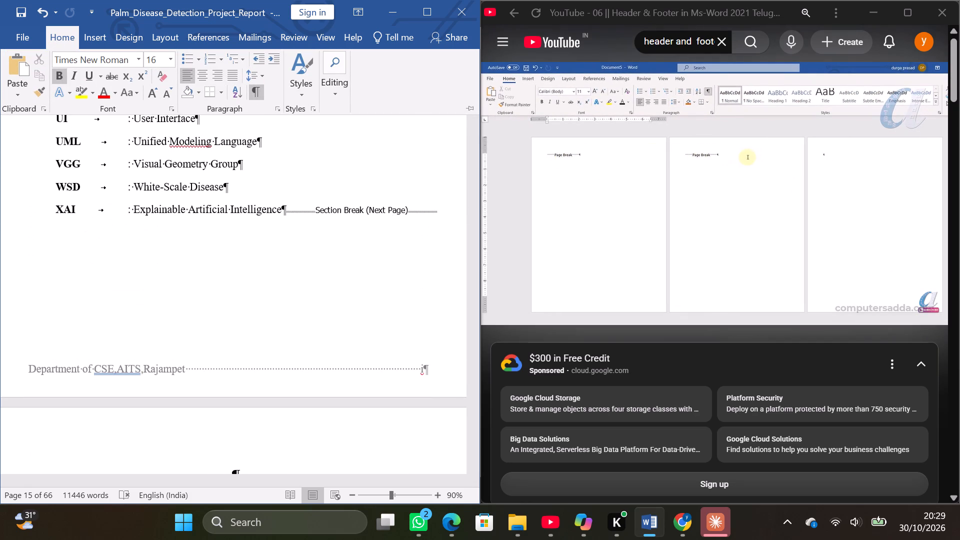
scroll(256, 169, "up", 14)
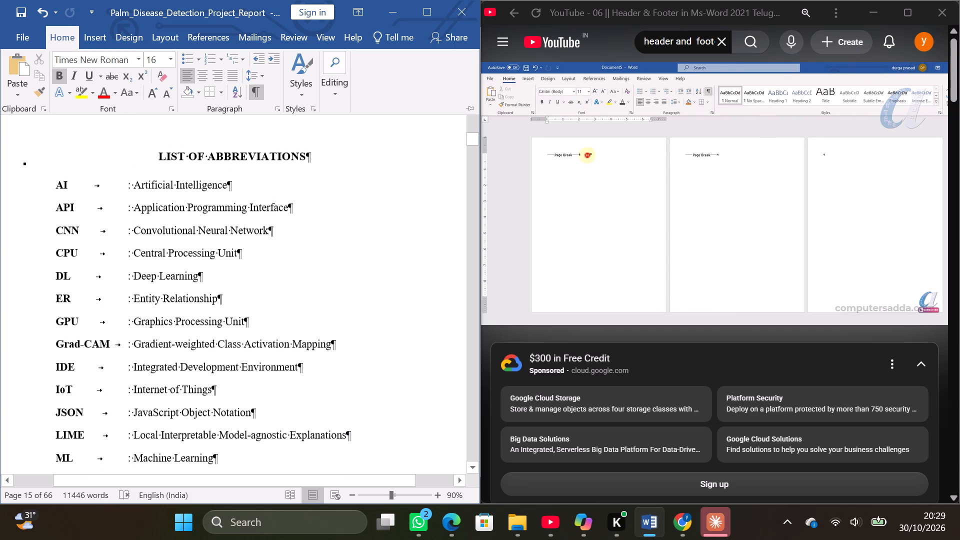
scroll(256, 169, "up", 11)
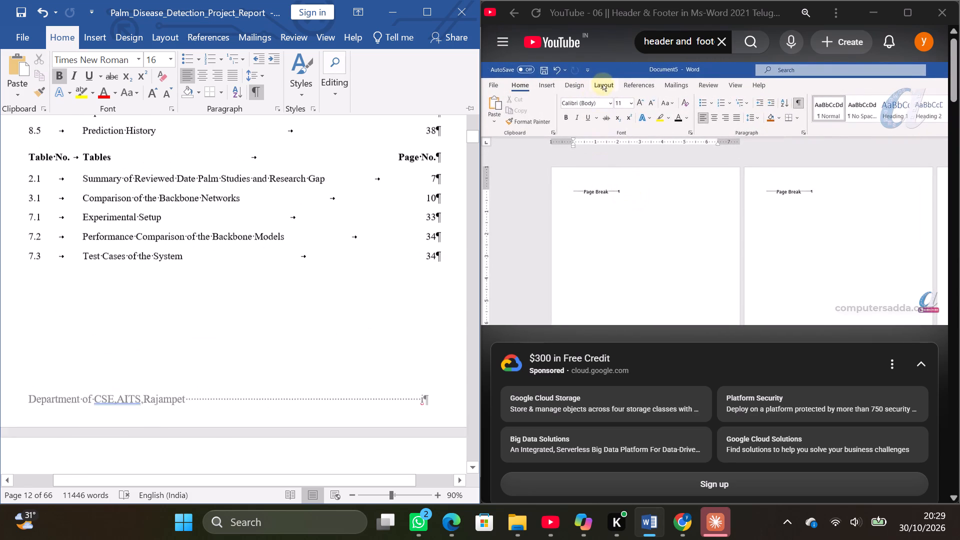
scroll(256, 169, "up", 20)
scroll(256, 169, "up", 4)
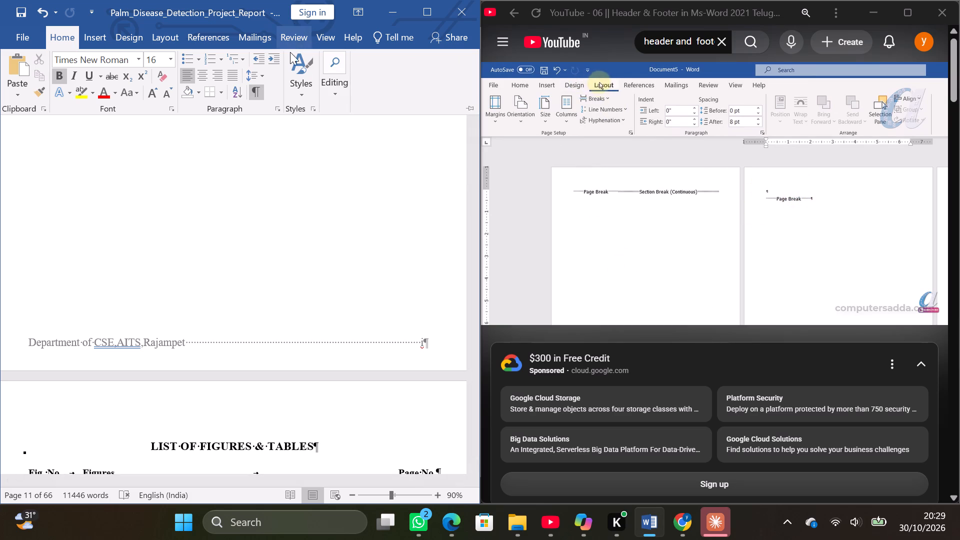
left_click(258, 95)
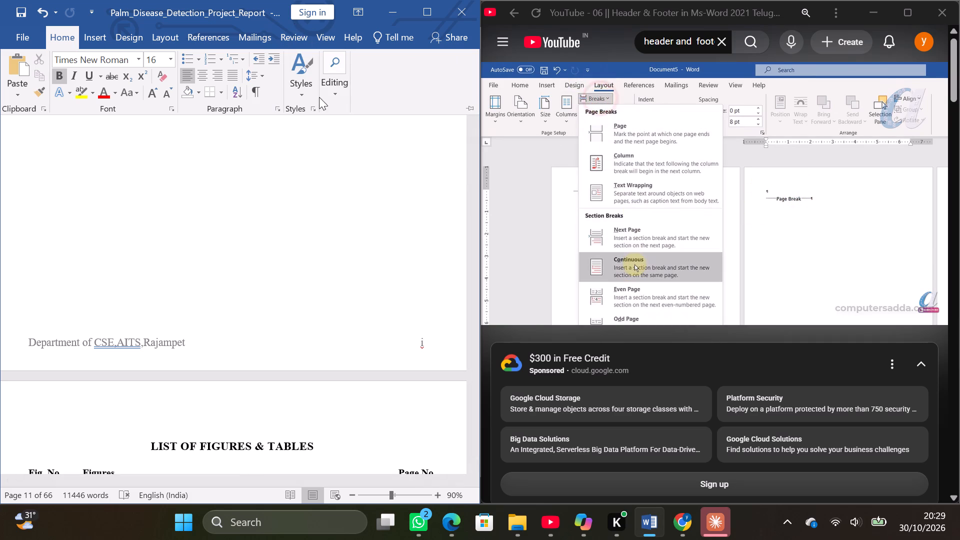
Pause the YouTube tutorial at its continuous section break demonstration.
left_click(721, 174)
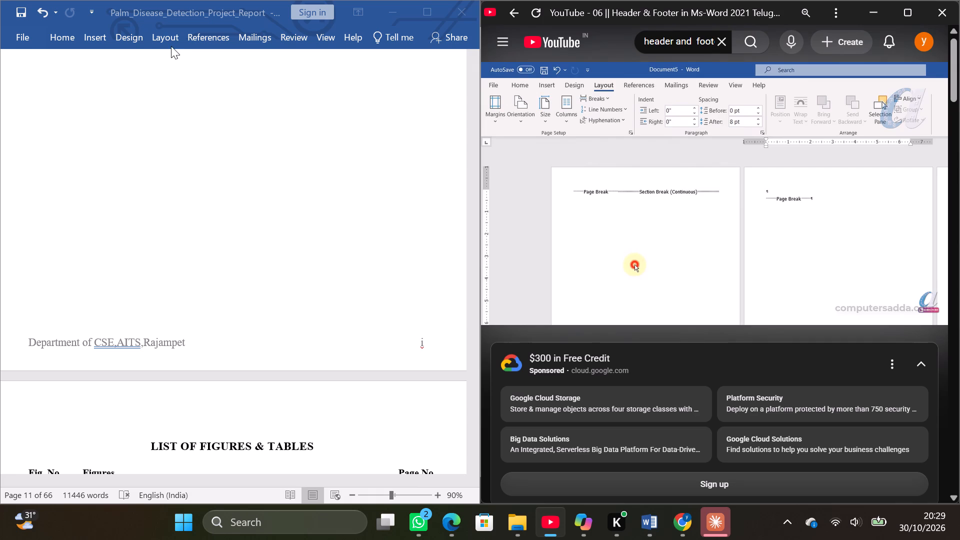
Insert the built-in Blank header into the report and return to the body text at the Introduction.
left_click(95, 40)
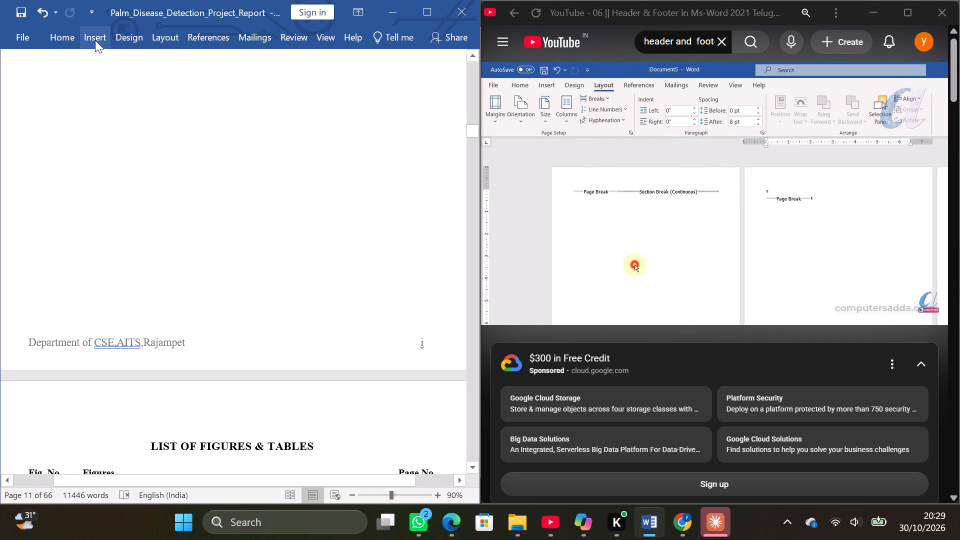
double_click(95, 40)
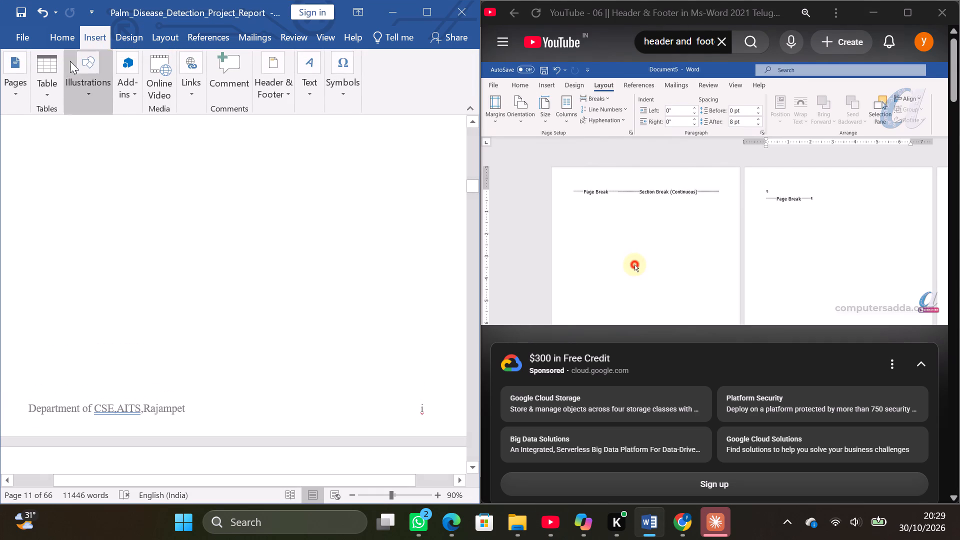
left_click(275, 82)
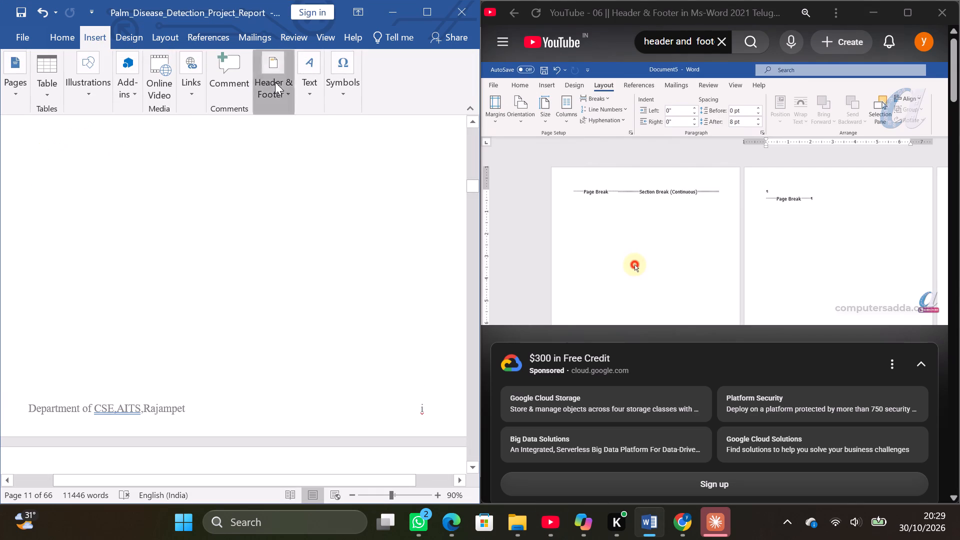
left_click(266, 127)
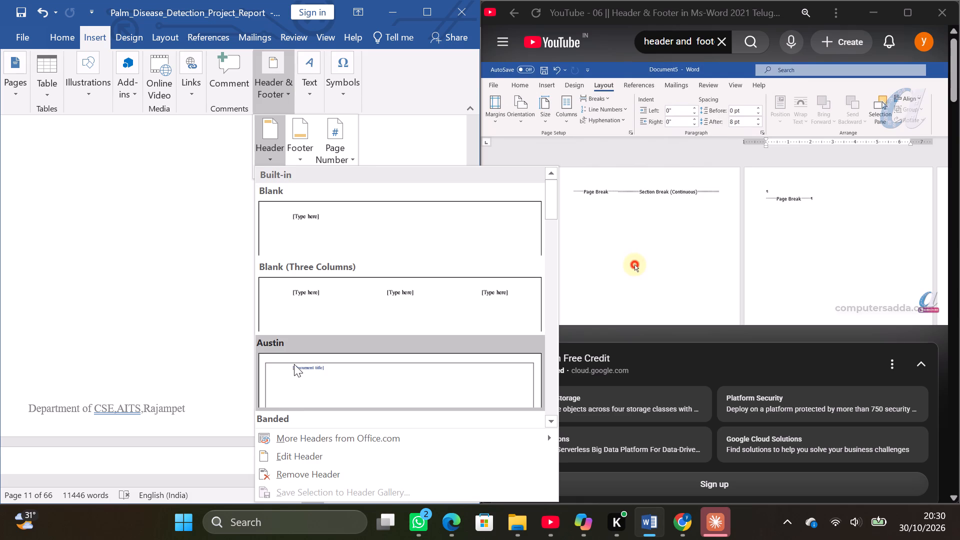
left_click(307, 217)
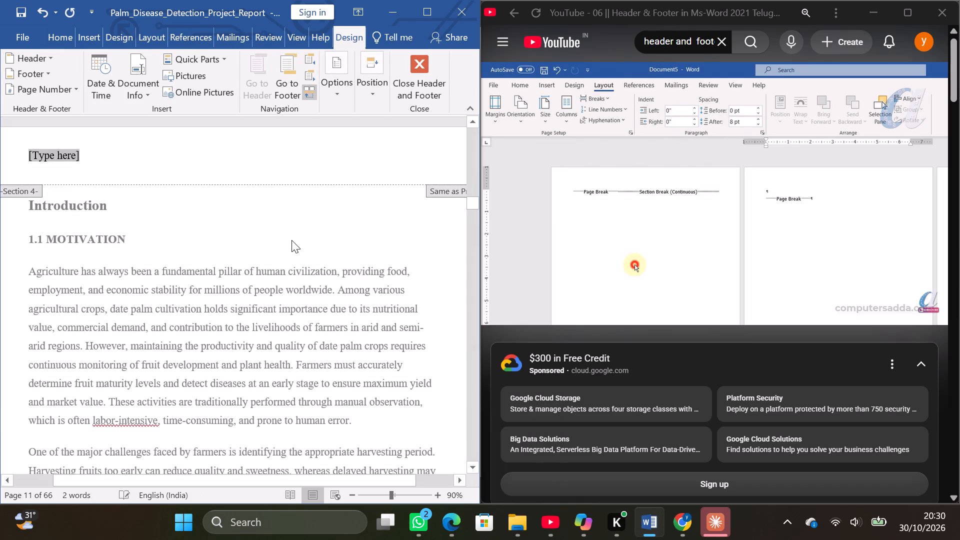
double_click(291, 241)
Show the report's formatting marks to inspect the break before the Introduction.
scroll(291, 241, "up", 7)
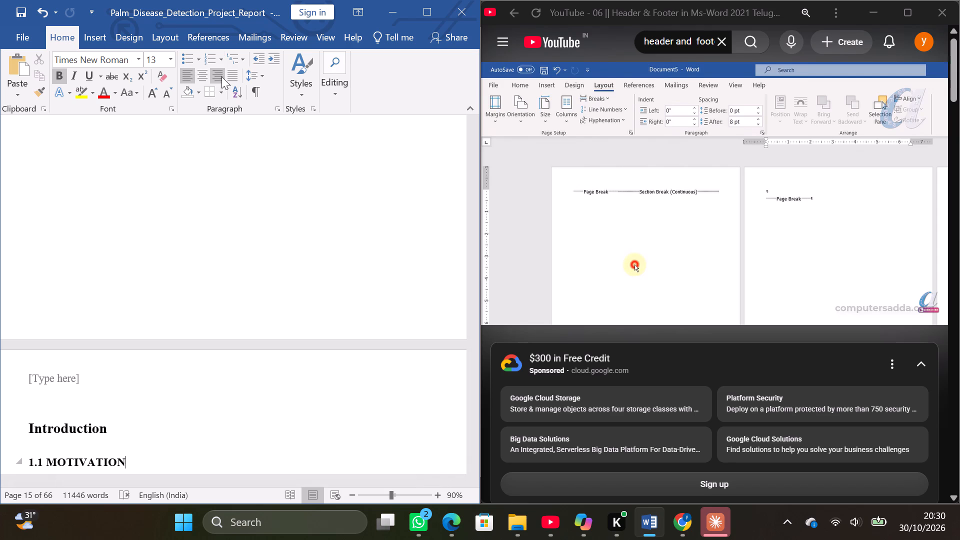
left_click(253, 93)
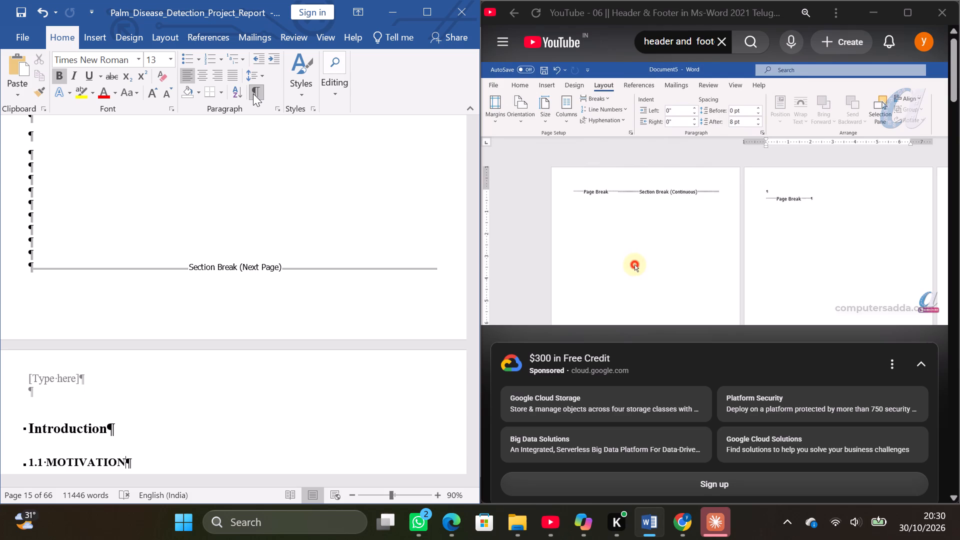
Resume the YouTube tutorial, rewind it to about 13:35 and replay the page break part up to about 13:55.
left_click(759, 184)
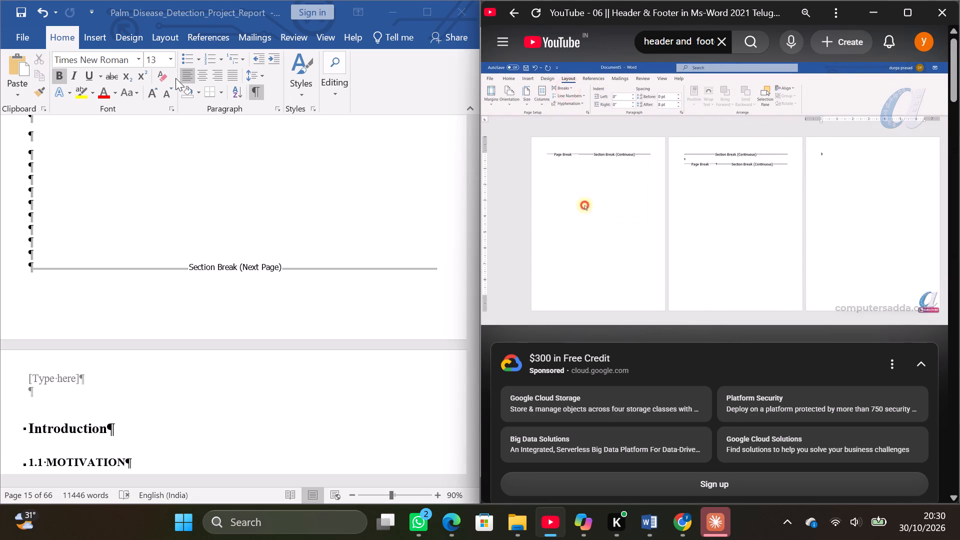
left_click(157, 32)
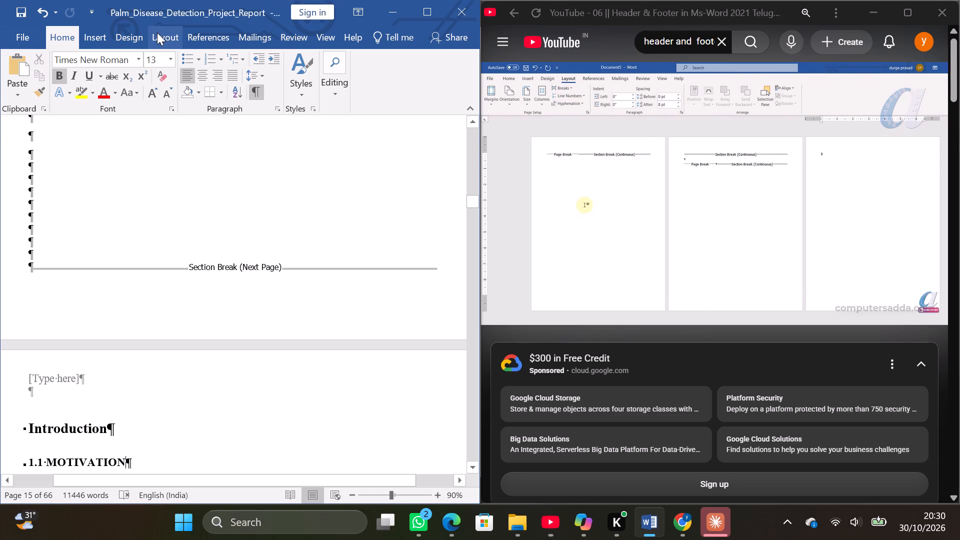
left_click(158, 37)
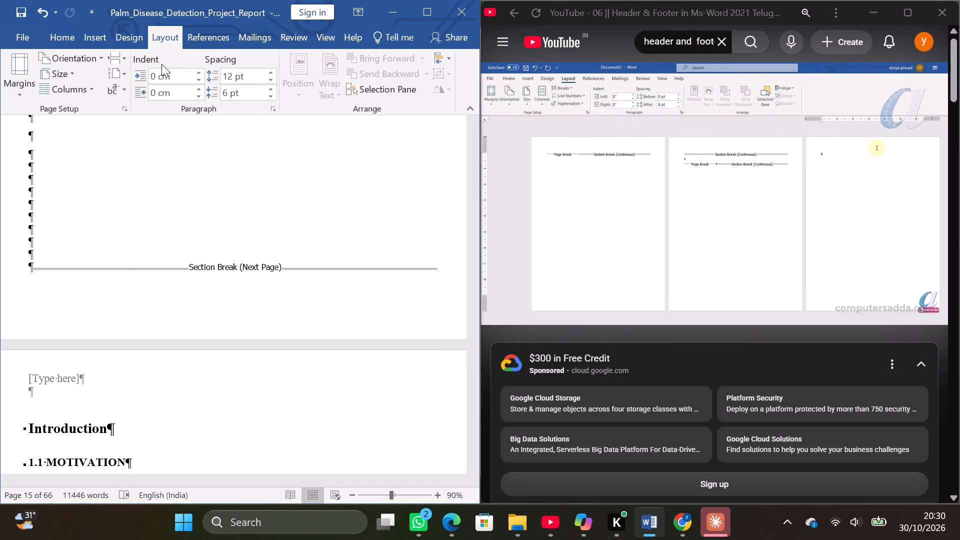
left_click(633, 216)
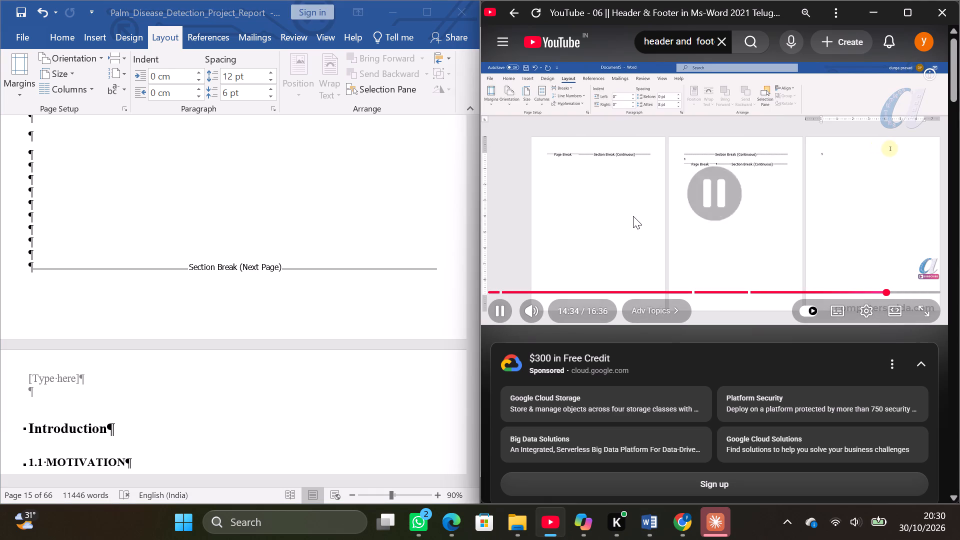
type("jjjjjj")
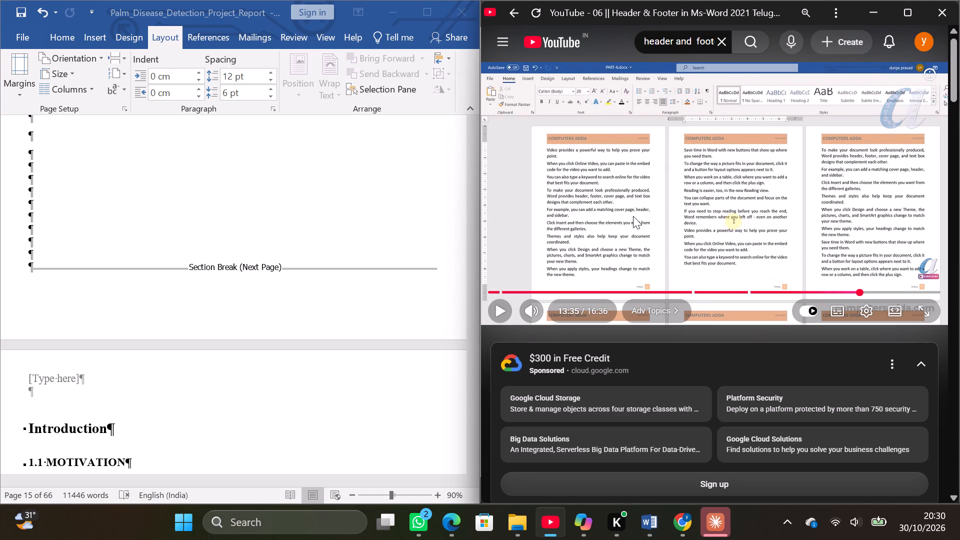
key("k")
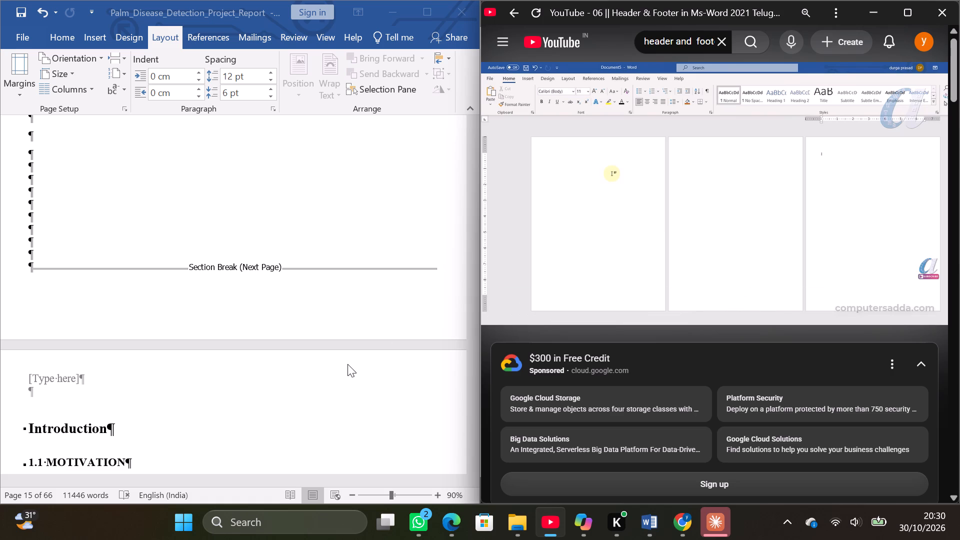
left_click(233, 386)
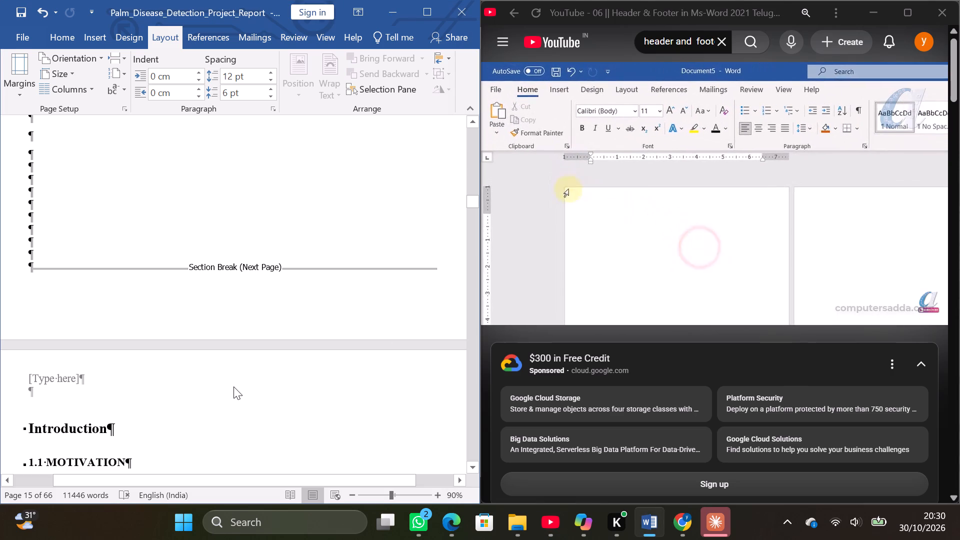
left_click(695, 173)
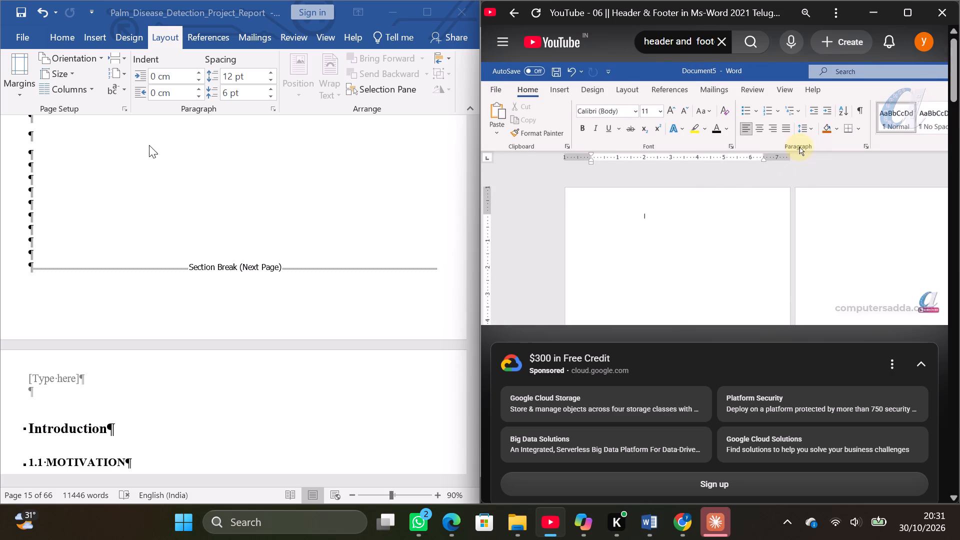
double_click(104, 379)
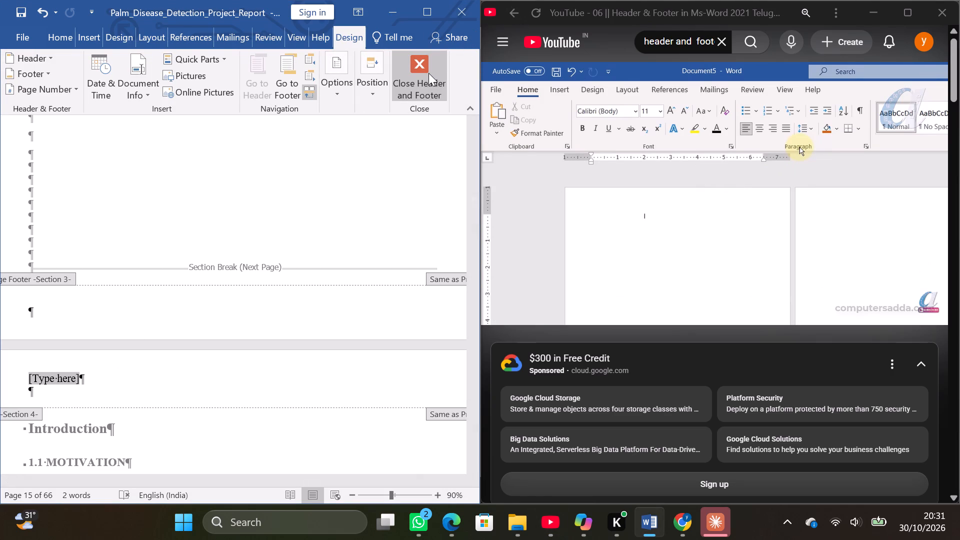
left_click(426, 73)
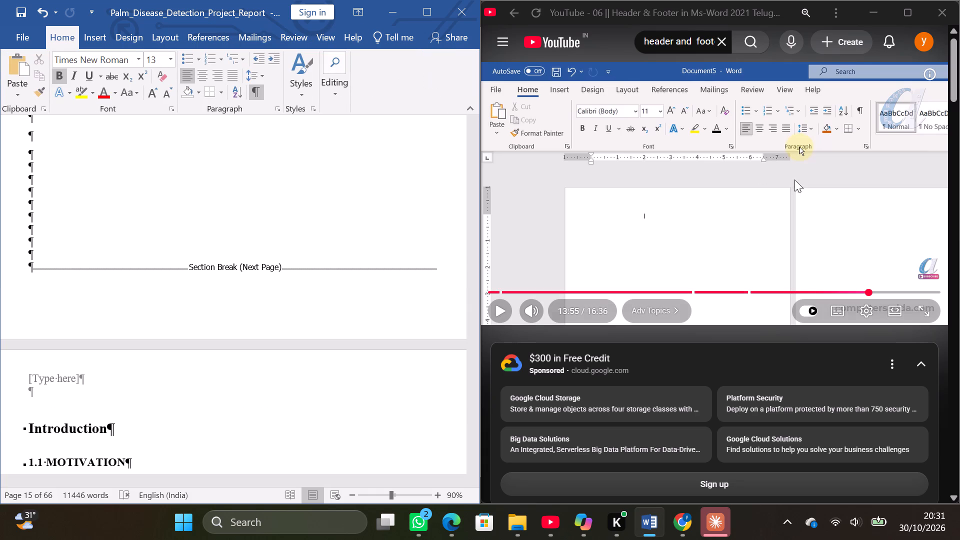
Play the tutorial on to its continuous section break option at about 14:20, hiding the report's formatting marks meanwhile.
left_click(831, 184)
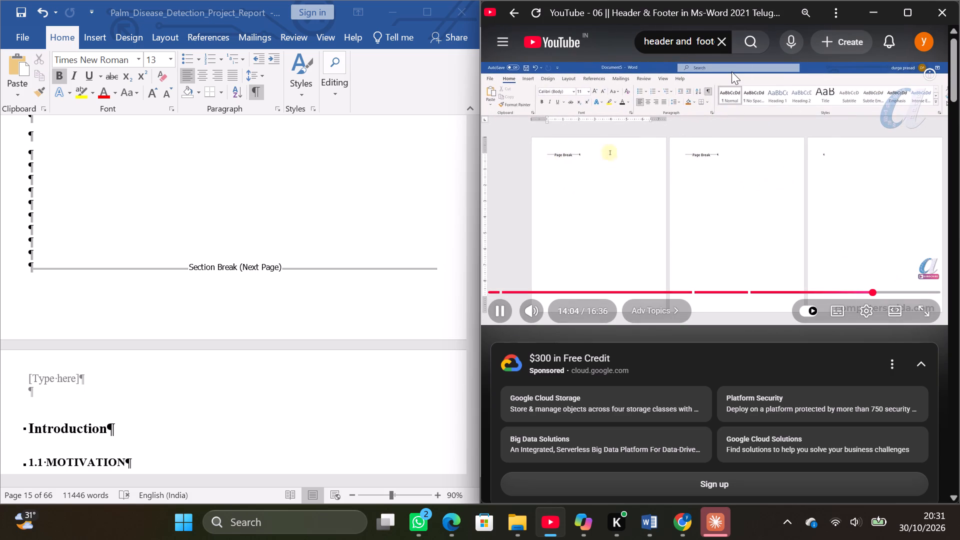
left_click(215, 109)
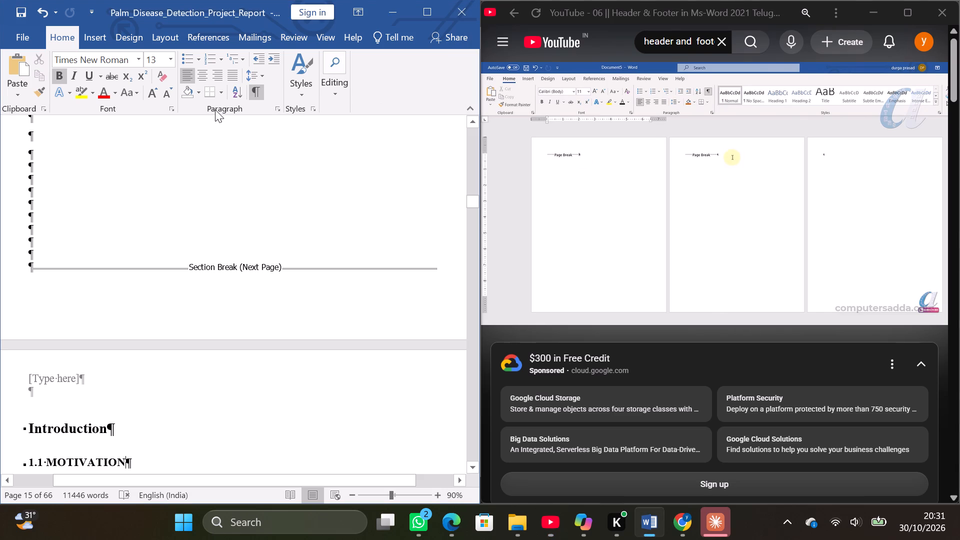
left_click(255, 91)
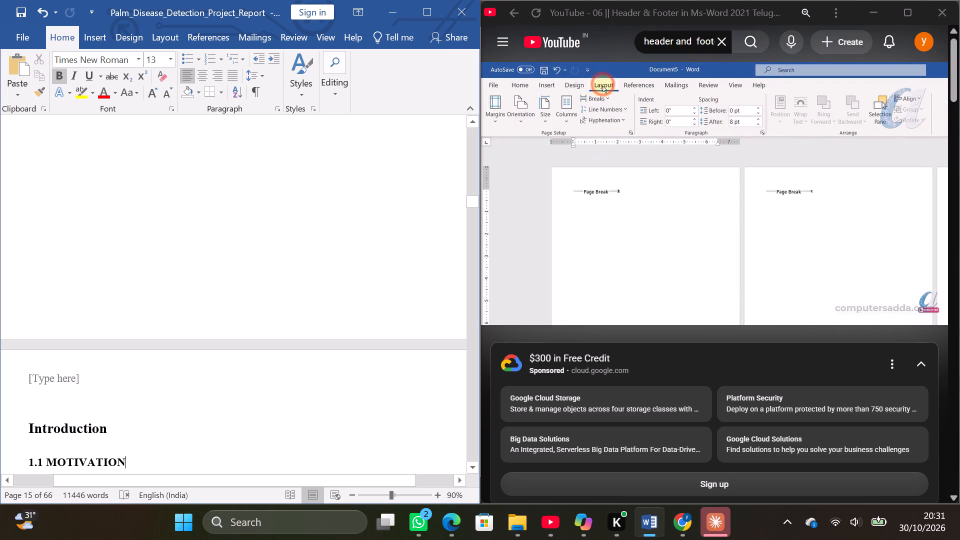
scroll(258, 138, "up", 10)
scroll(258, 138, "down", 10)
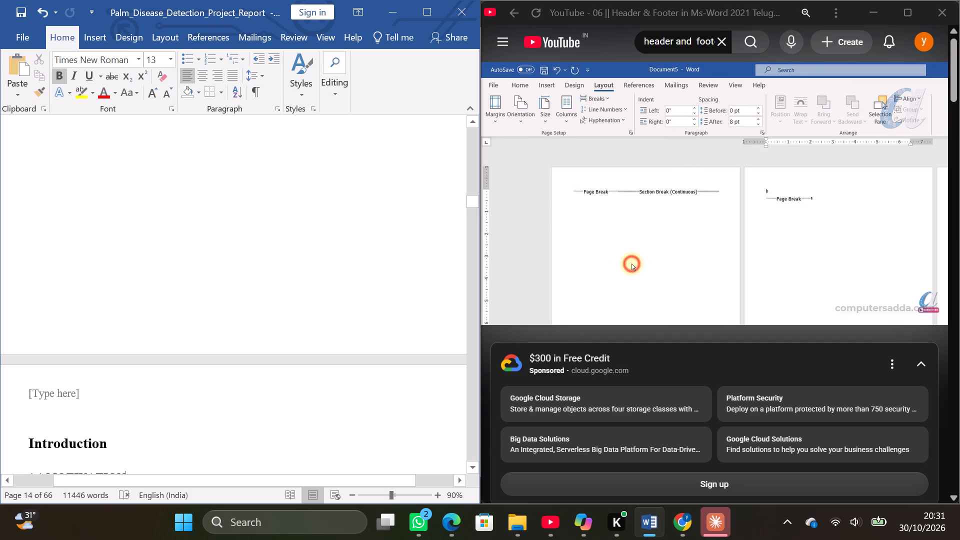
left_click(156, 33)
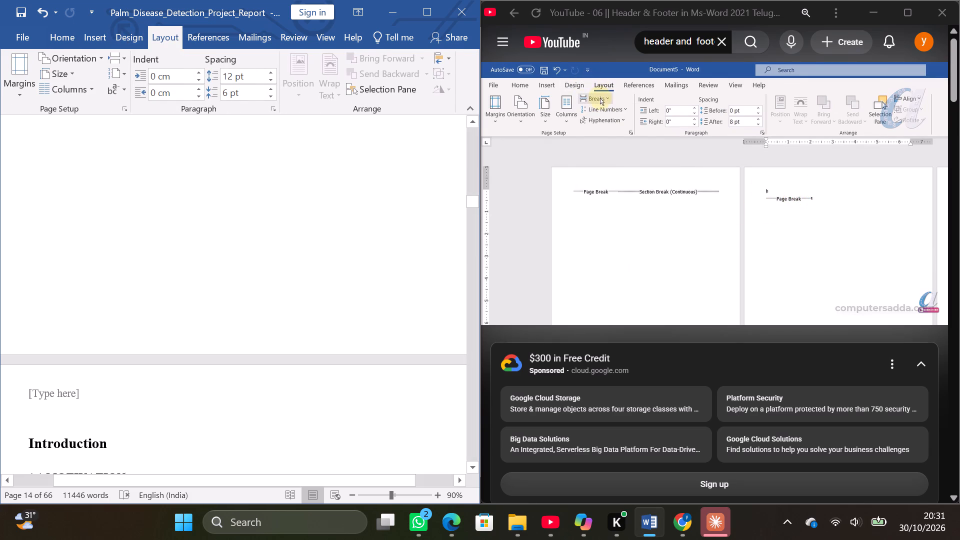
left_click(732, 152)
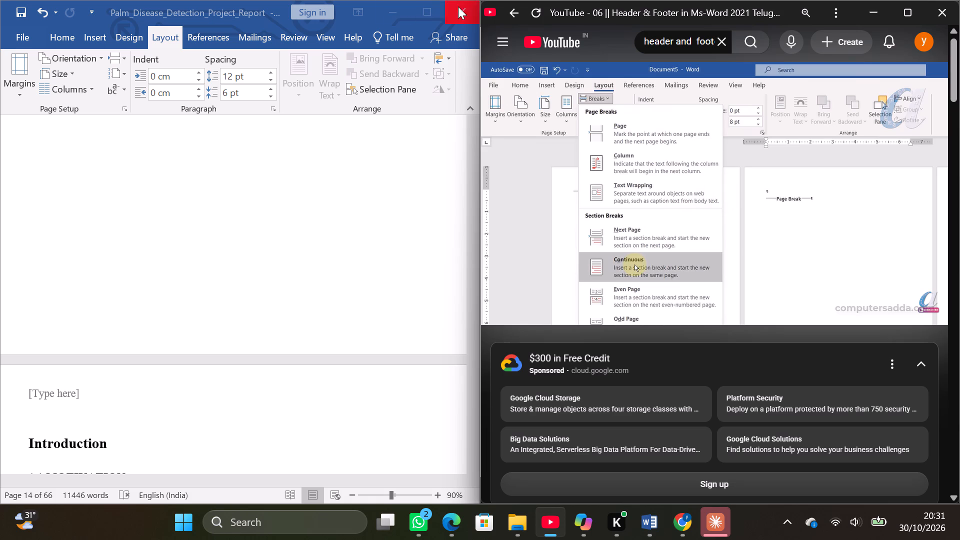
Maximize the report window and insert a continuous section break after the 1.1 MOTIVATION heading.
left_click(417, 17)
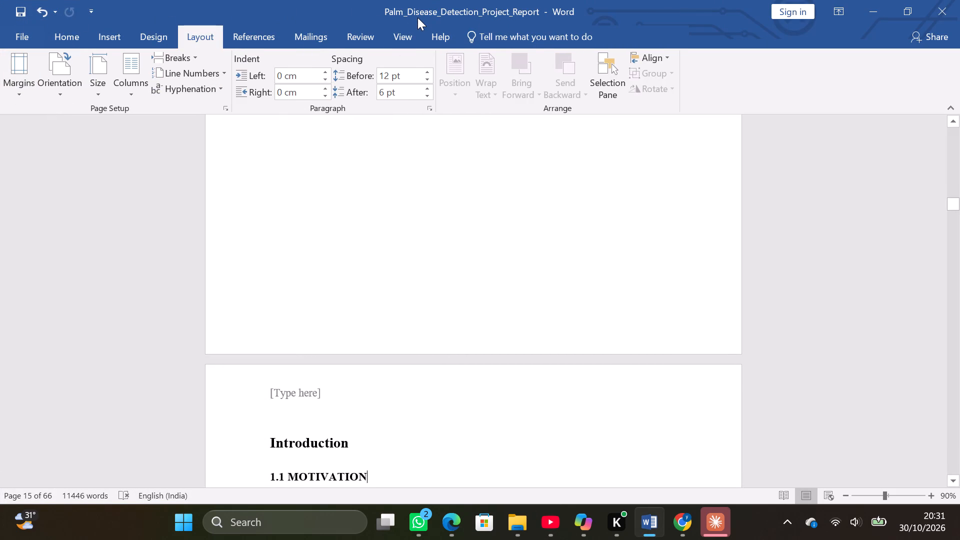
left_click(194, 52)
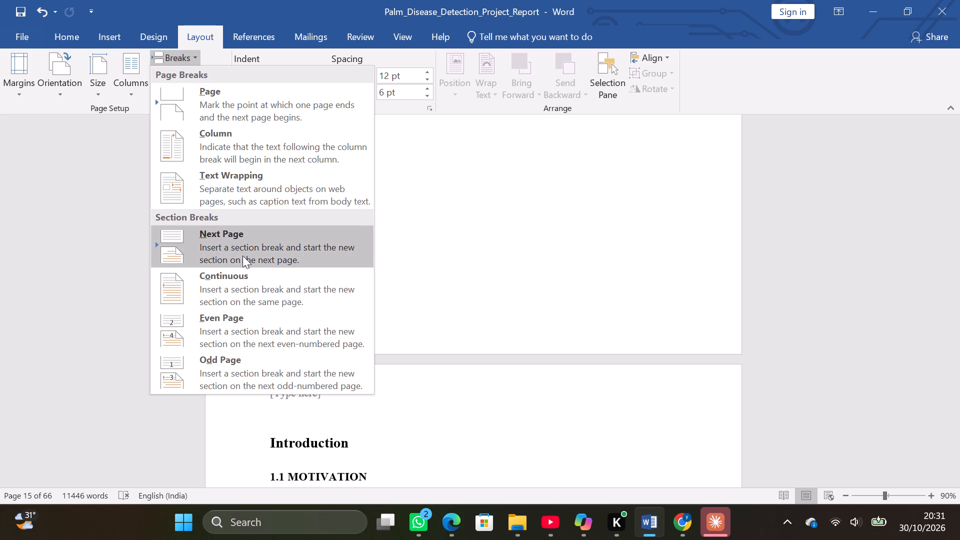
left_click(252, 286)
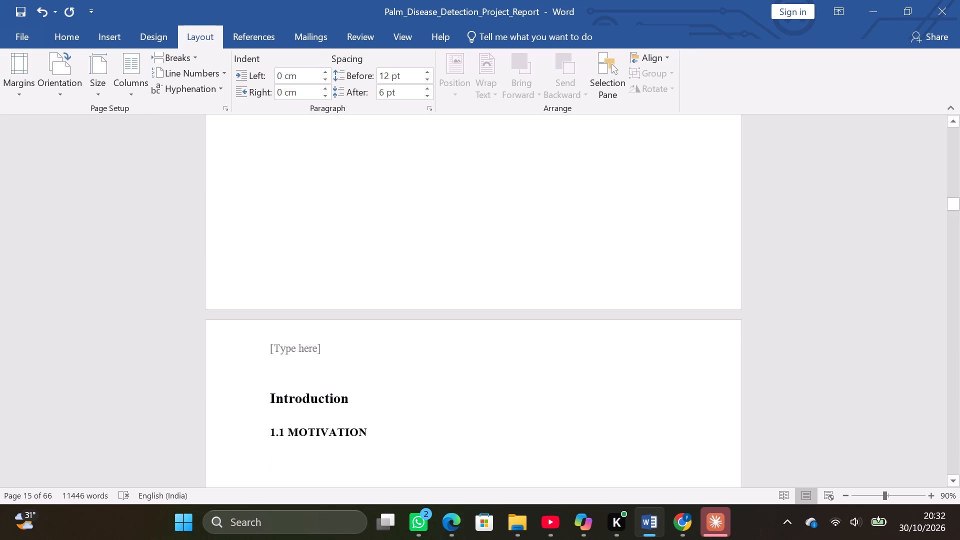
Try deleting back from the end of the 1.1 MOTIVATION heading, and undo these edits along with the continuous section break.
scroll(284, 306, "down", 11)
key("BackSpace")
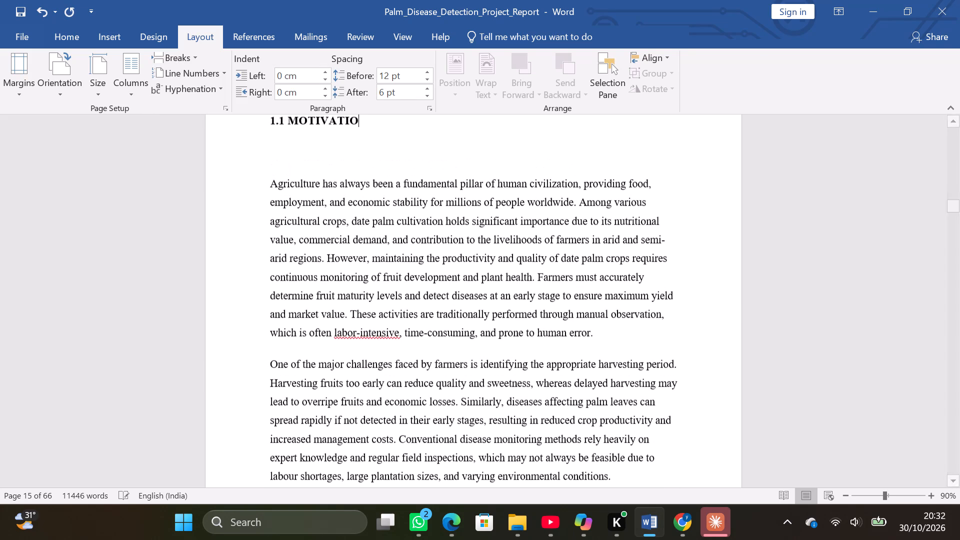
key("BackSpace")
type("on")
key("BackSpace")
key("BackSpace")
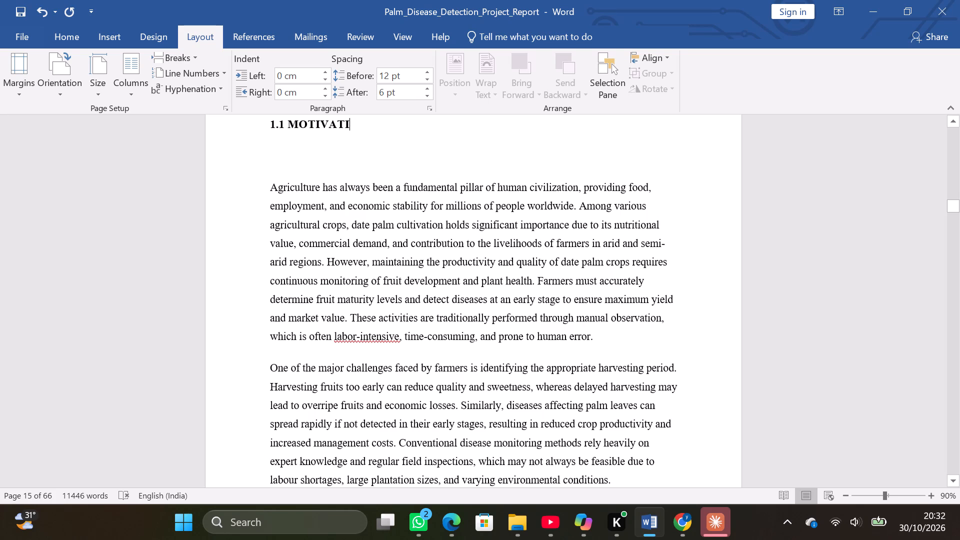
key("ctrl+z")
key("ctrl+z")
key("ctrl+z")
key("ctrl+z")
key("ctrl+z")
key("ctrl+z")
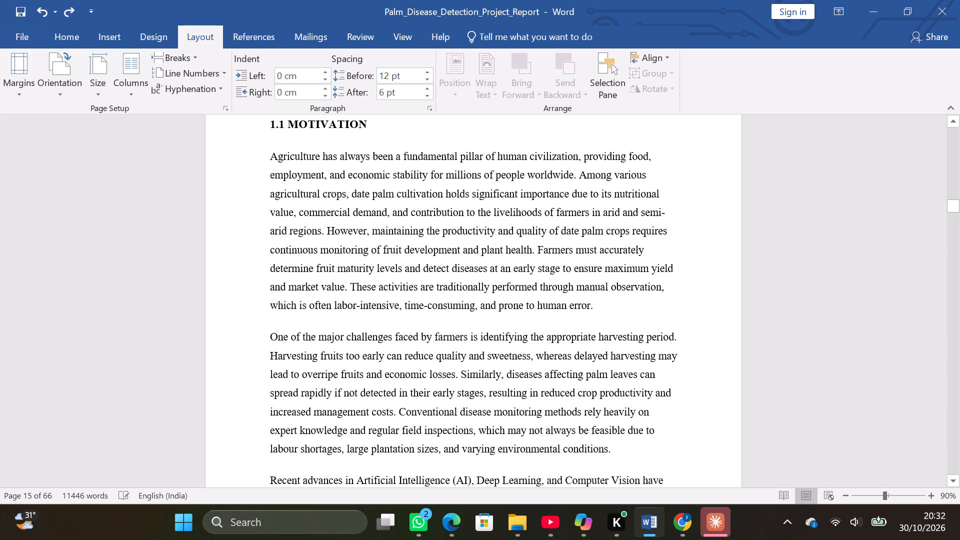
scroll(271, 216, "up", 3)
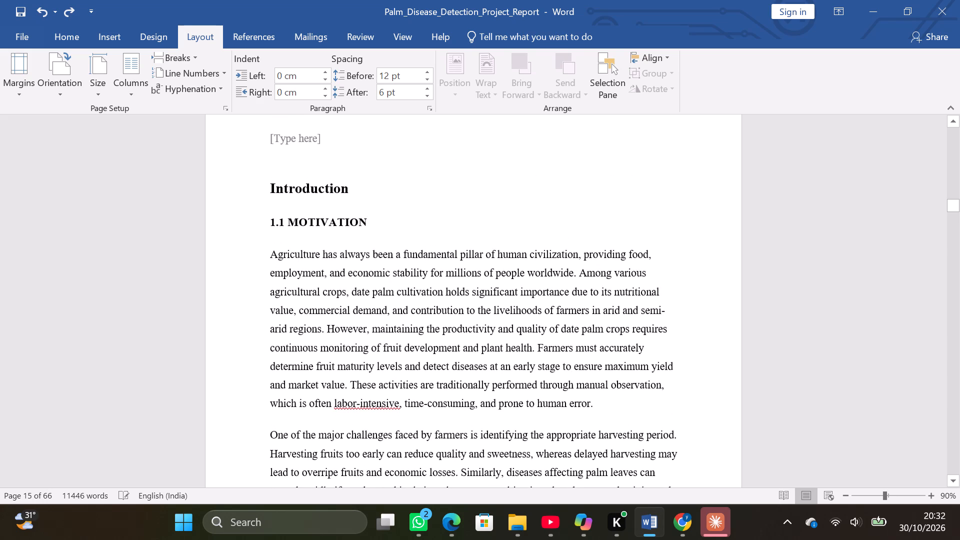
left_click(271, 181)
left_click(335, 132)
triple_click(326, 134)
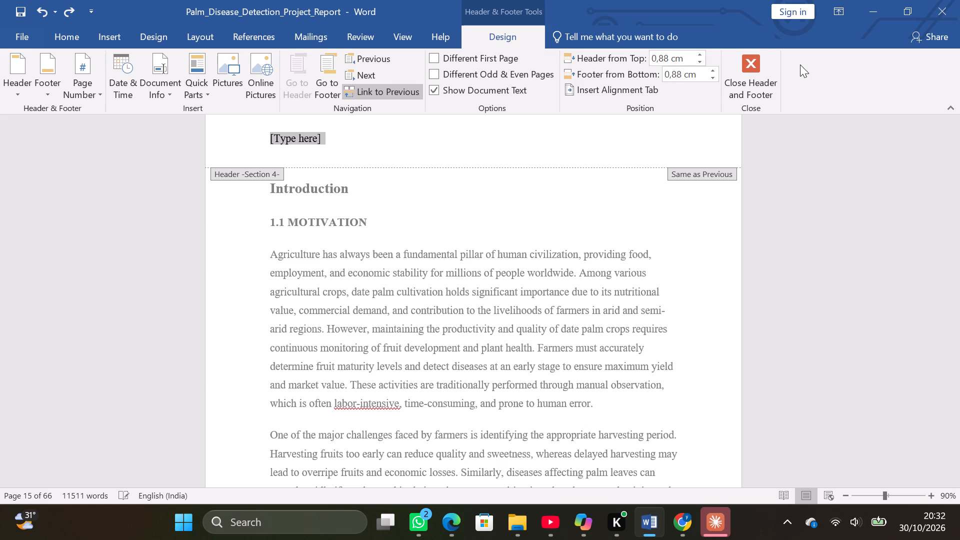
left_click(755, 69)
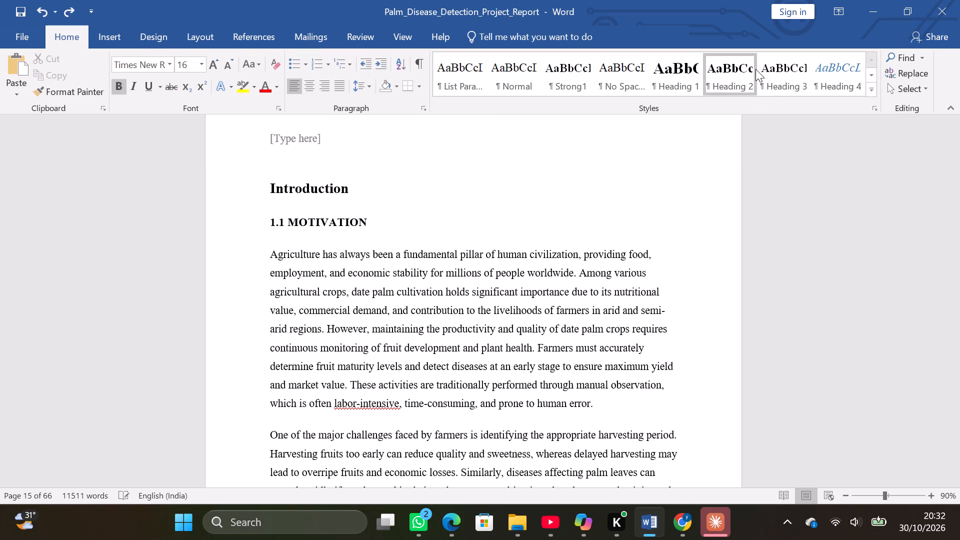
Unlink the Introduction page's Section 4 header from the previous section, remove that header and return to the body text.
triple_click(361, 155)
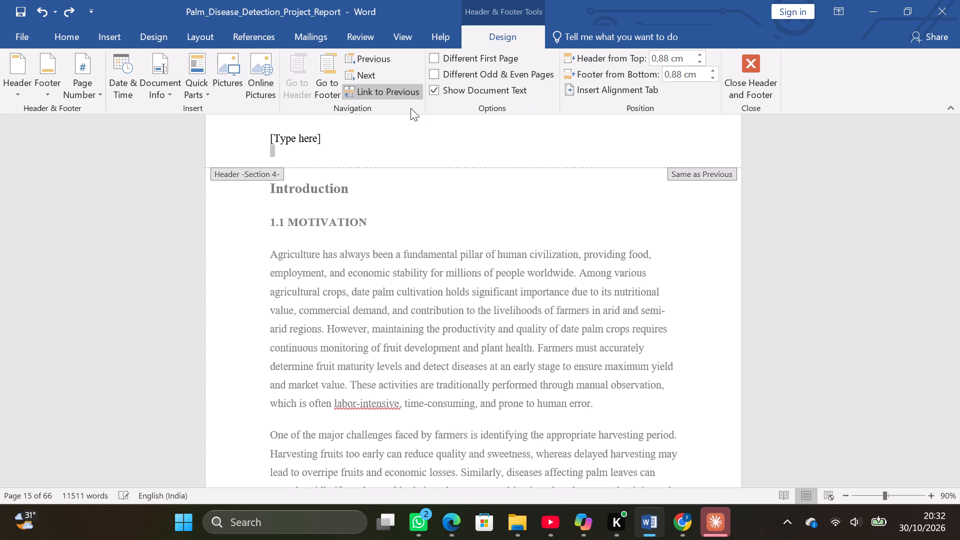
left_click(353, 93)
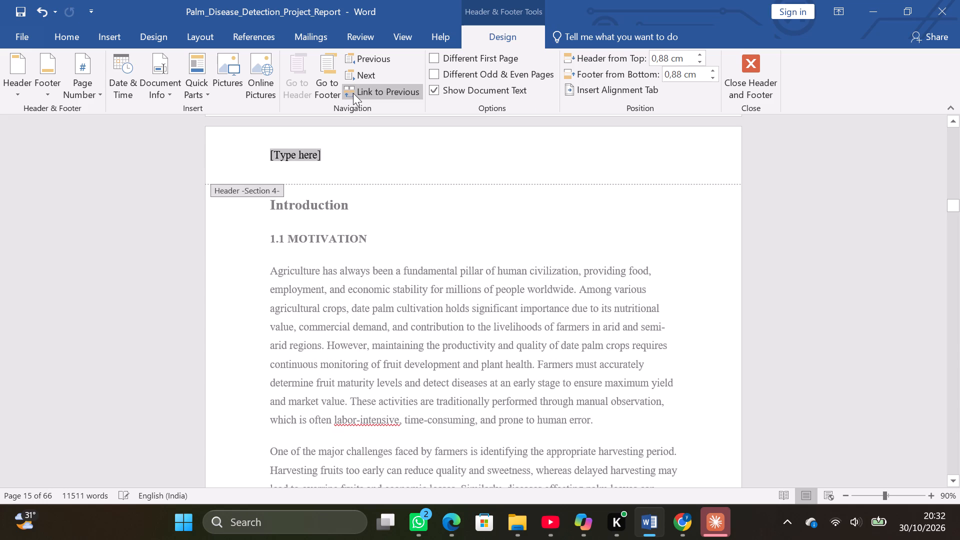
left_click(14, 94)
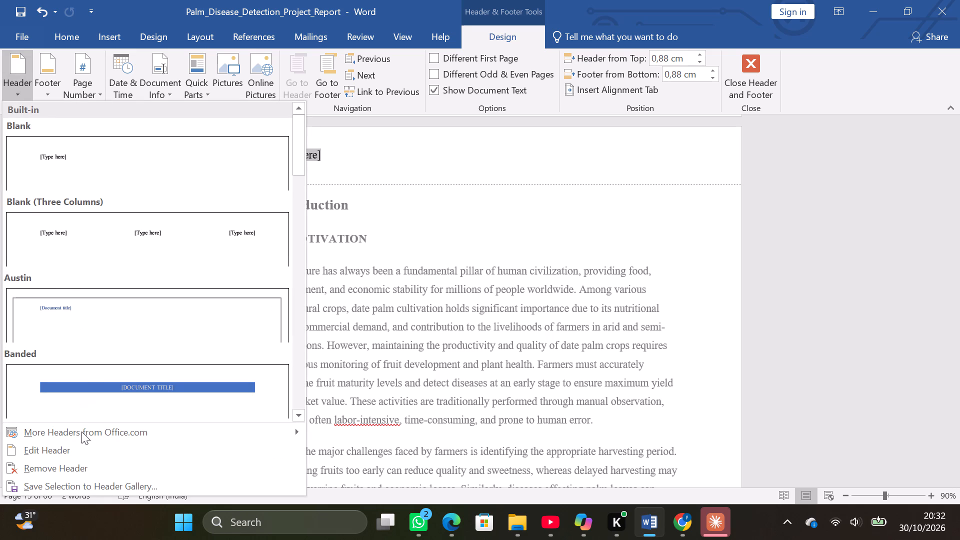
left_click(83, 469)
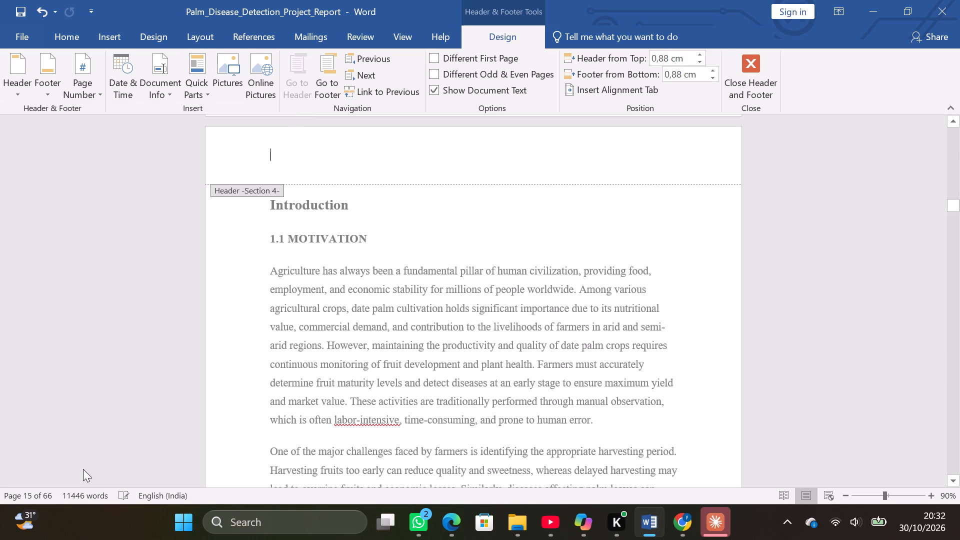
left_click(192, 326)
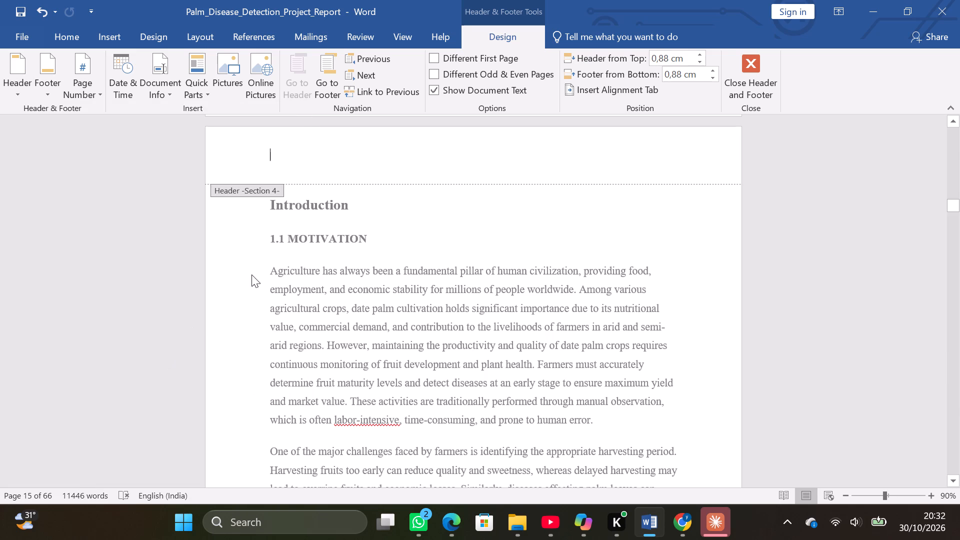
left_click(254, 273)
left_click(752, 94)
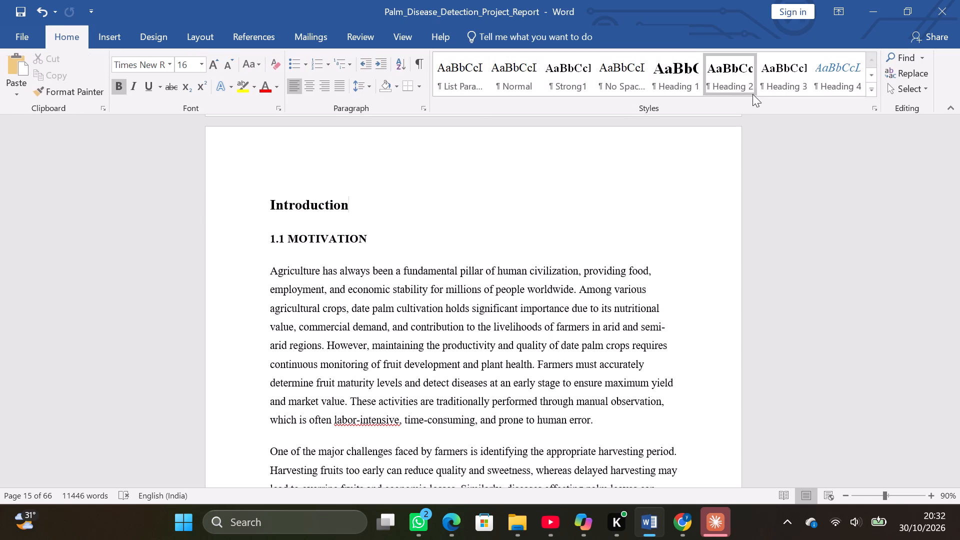
Insert a continuous section break directly before the Introduction heading.
scroll(498, 160, "up", 5)
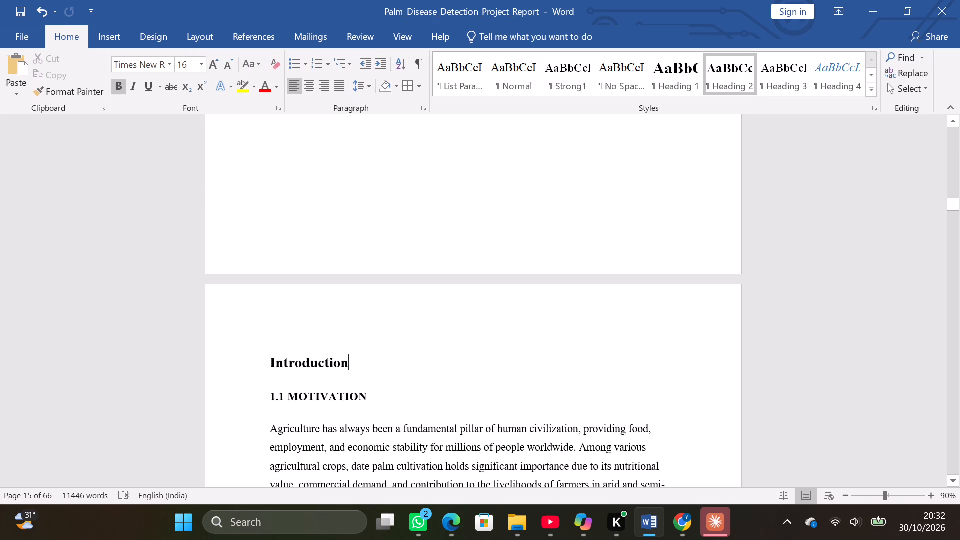
left_click(270, 359)
left_click(199, 31)
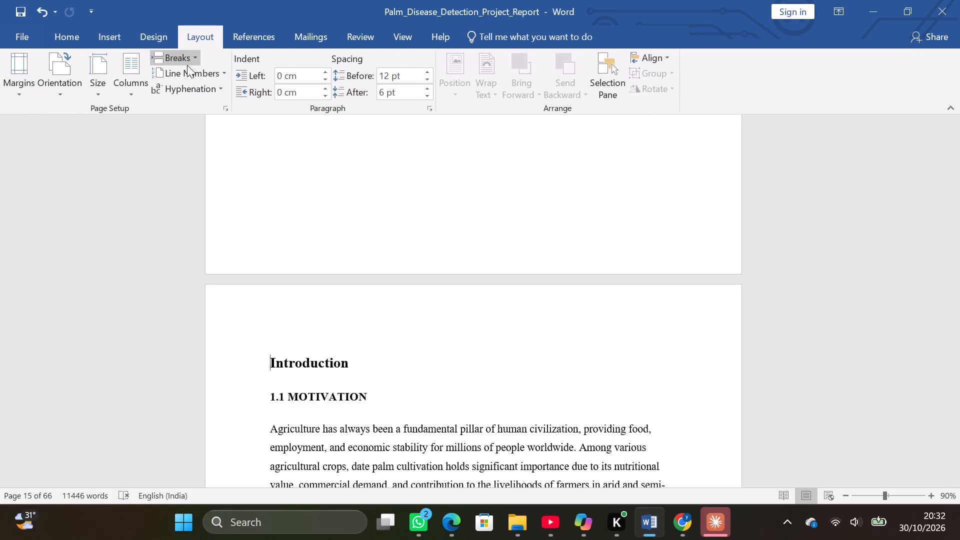
left_click(187, 65)
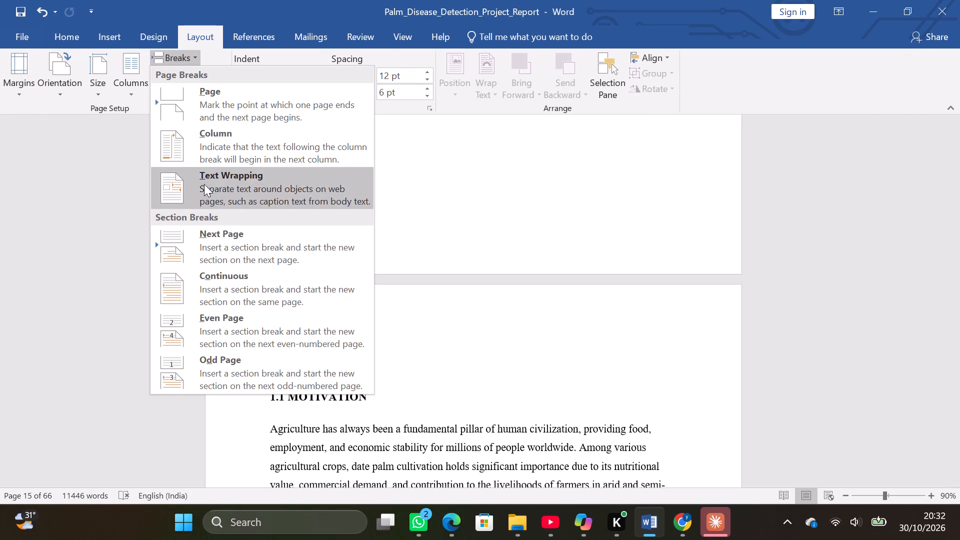
left_click(232, 285)
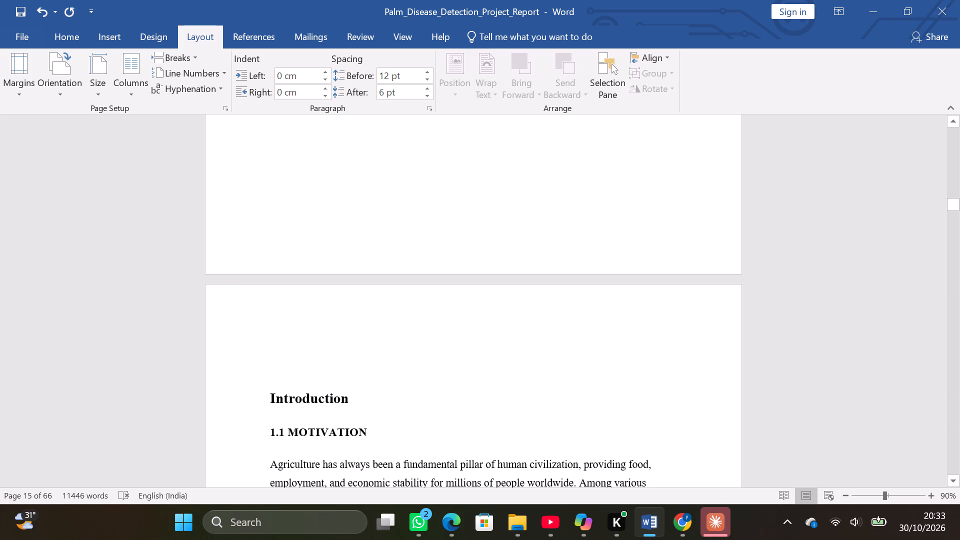
Switch to the YouTube header and footer tutorial and resume its section break demonstration.
left_click(563, 513)
left_click(735, 223)
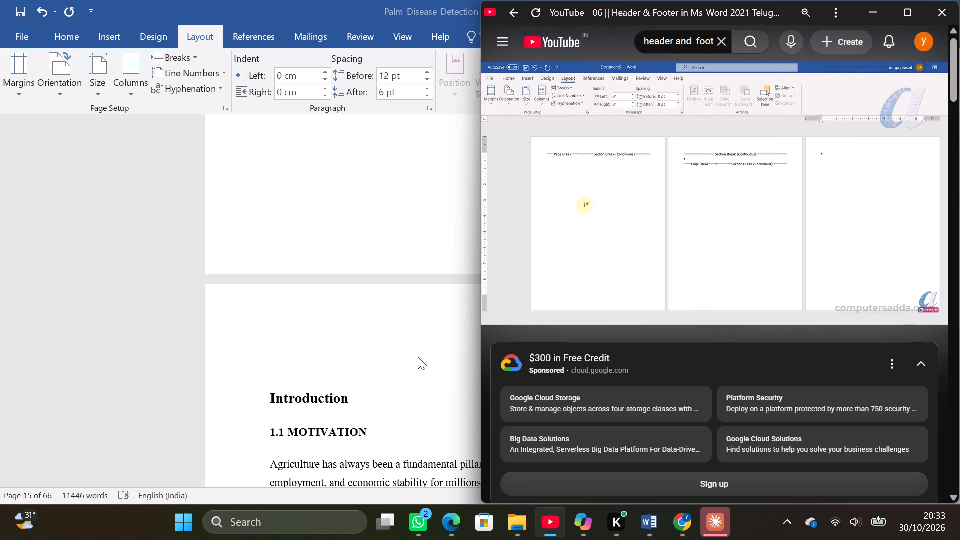
Back in the Word report, insert a continuous section break at the start of page 16, before "difficult for users".
scroll(416, 359, "up", 1, "ctrl")
scroll(416, 359, "down", 10)
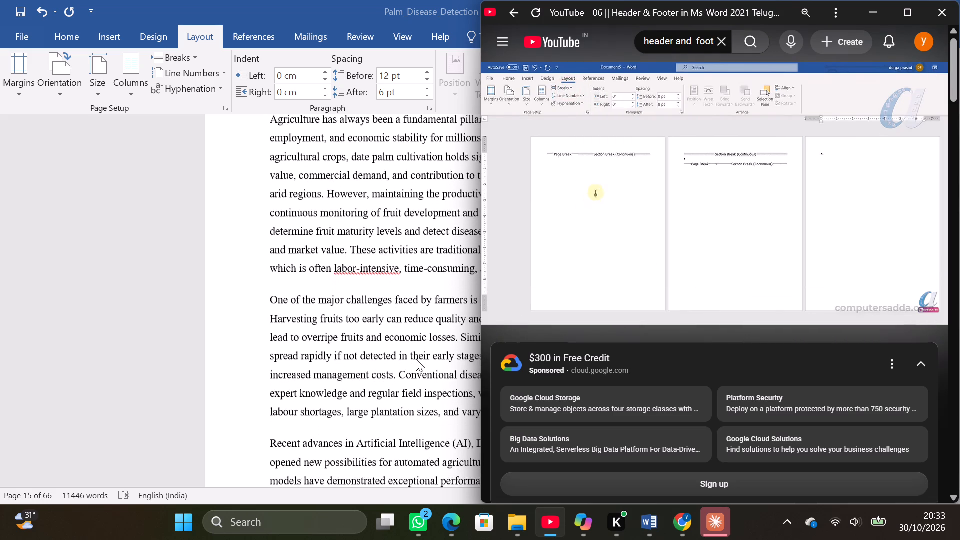
scroll(416, 359, "down", 15)
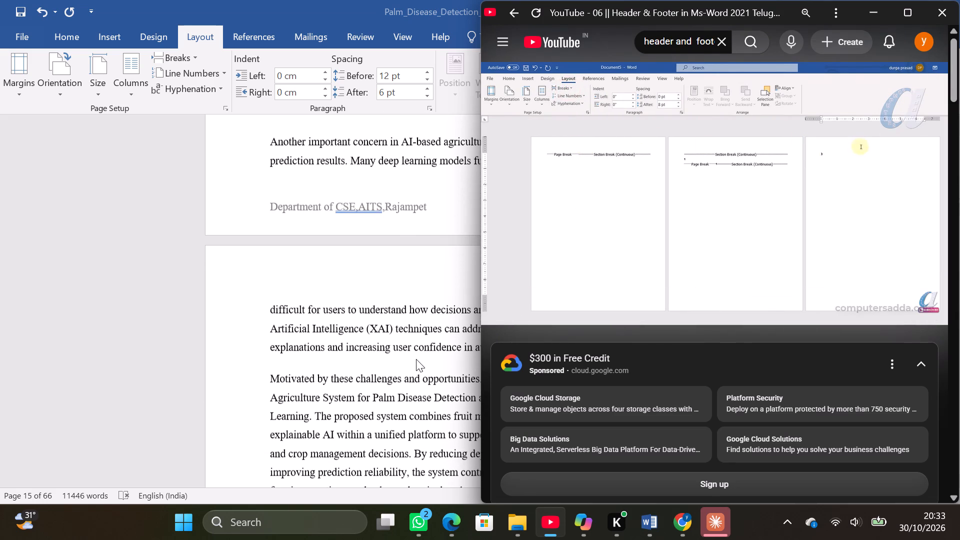
scroll(416, 359, "down", 2)
left_click(321, 264)
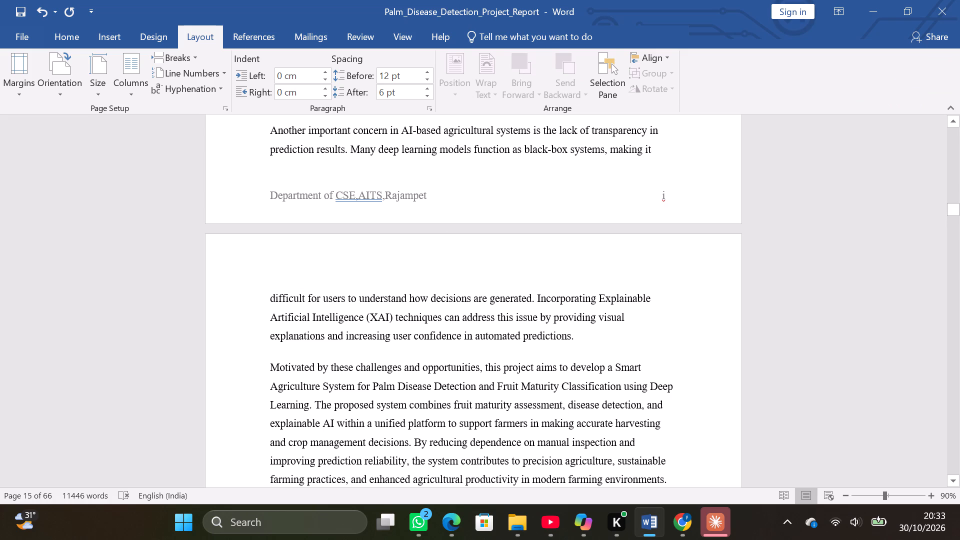
left_click(264, 291)
left_click(190, 53)
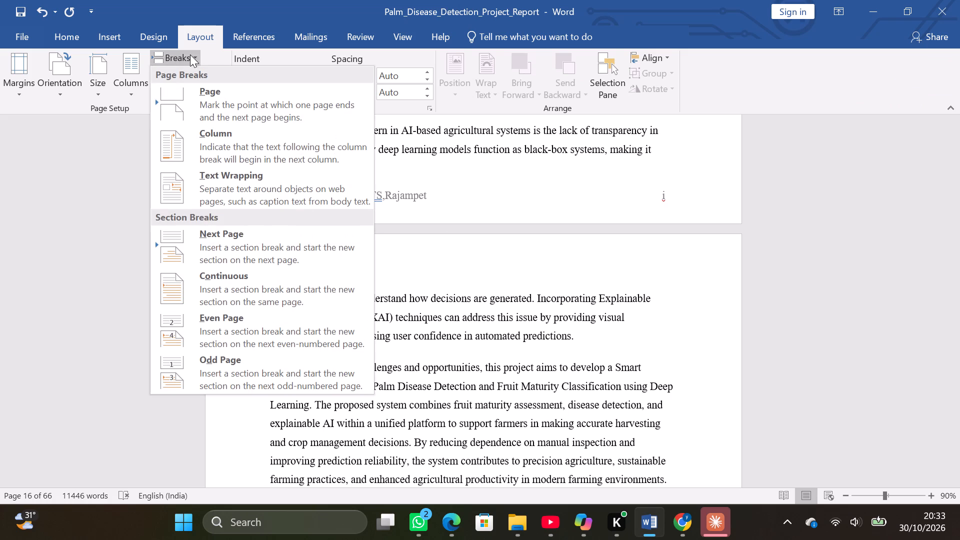
left_click(256, 278)
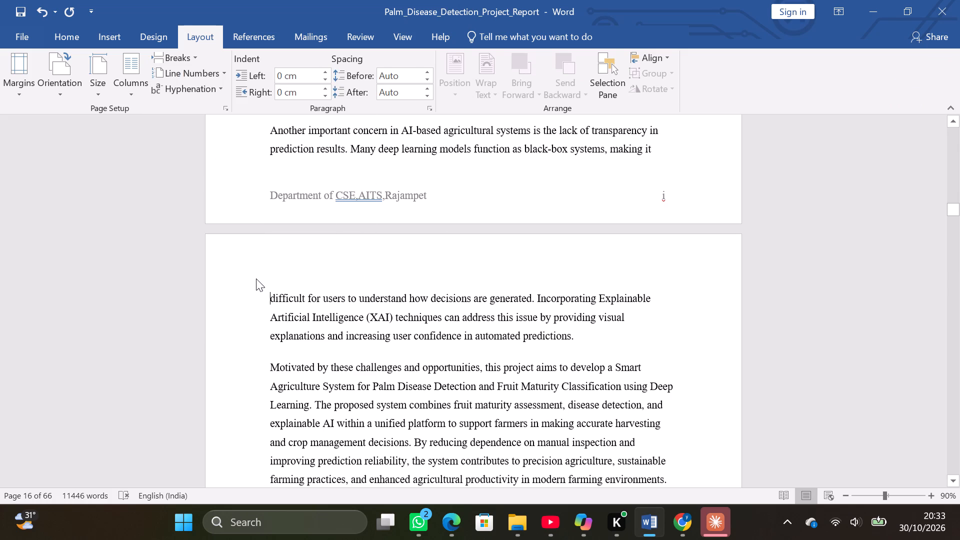
Insert another continuous section break at the same place before "difficult for users" on page 16.
left_click(272, 296)
left_click(199, 63)
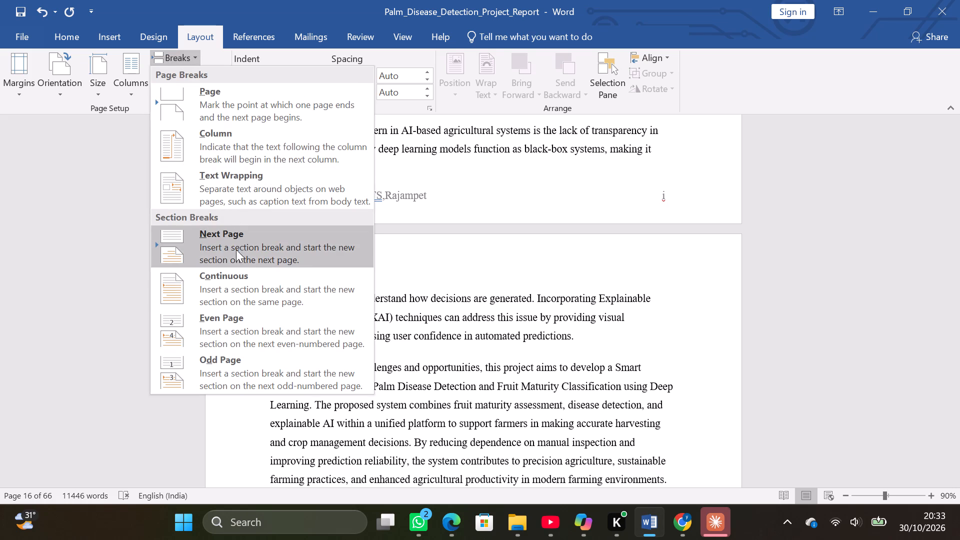
double_click(243, 282)
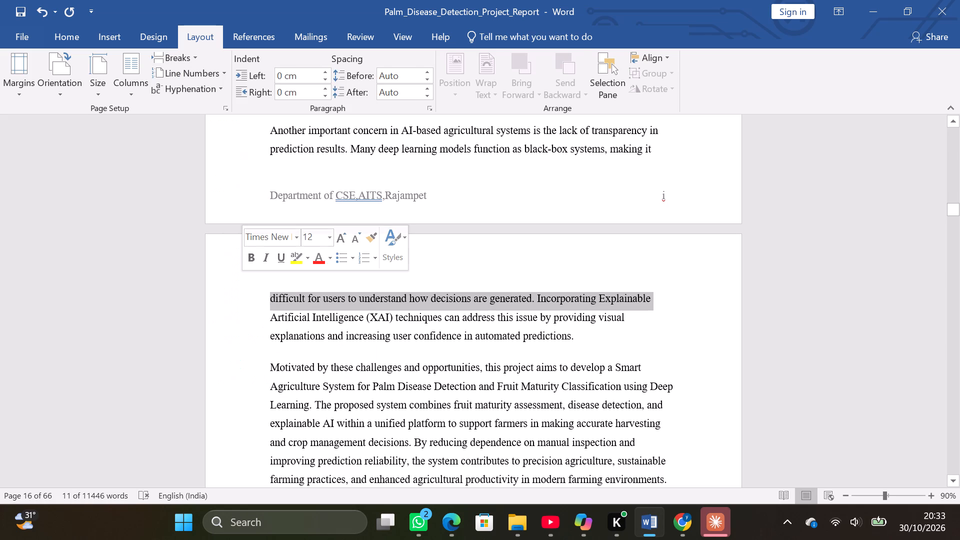
left_click(256, 291)
Paste the title "Smart Agriculture System for palm Disease Detection and Fruit Maturity Classification Using Deep Learning" into the page 16 header, below a blank line.
double_click(287, 267)
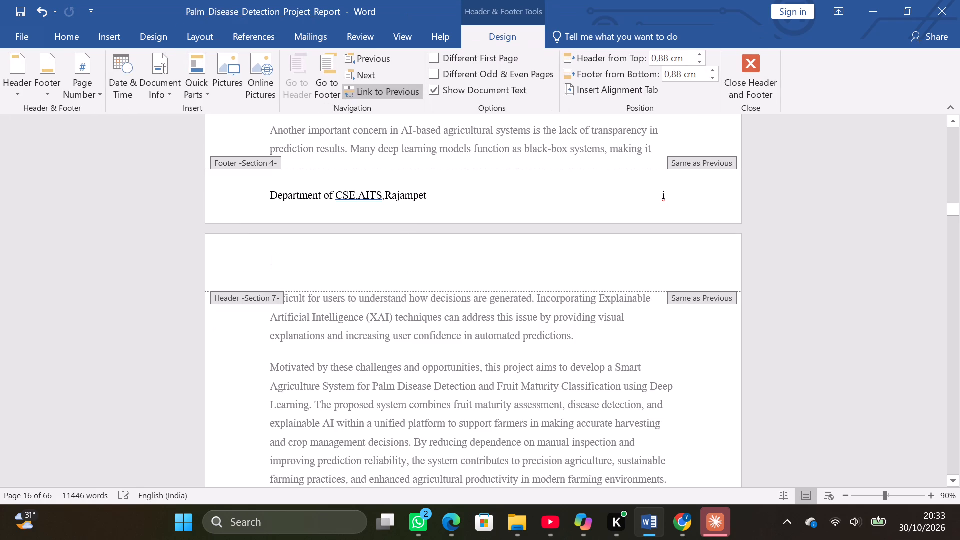
key("ctrl+v")
key("Up")
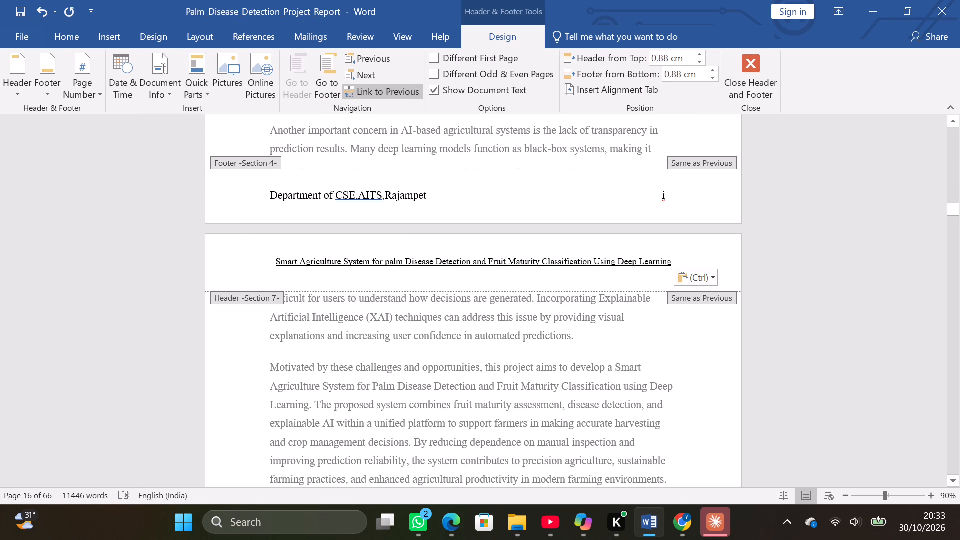
key("Return")
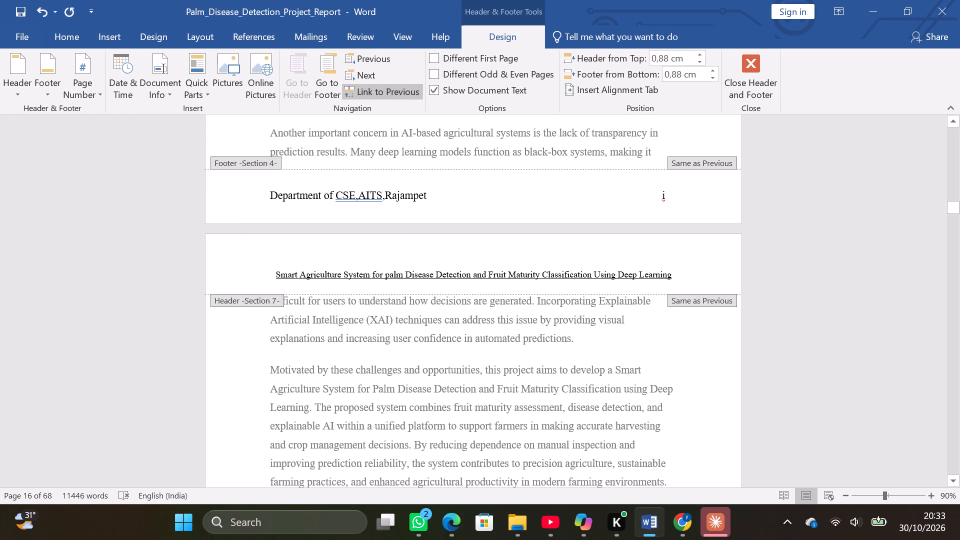
Unlink the Section 7 header on page 16 from the previous section's header.
scroll(300, 273, "up", 18)
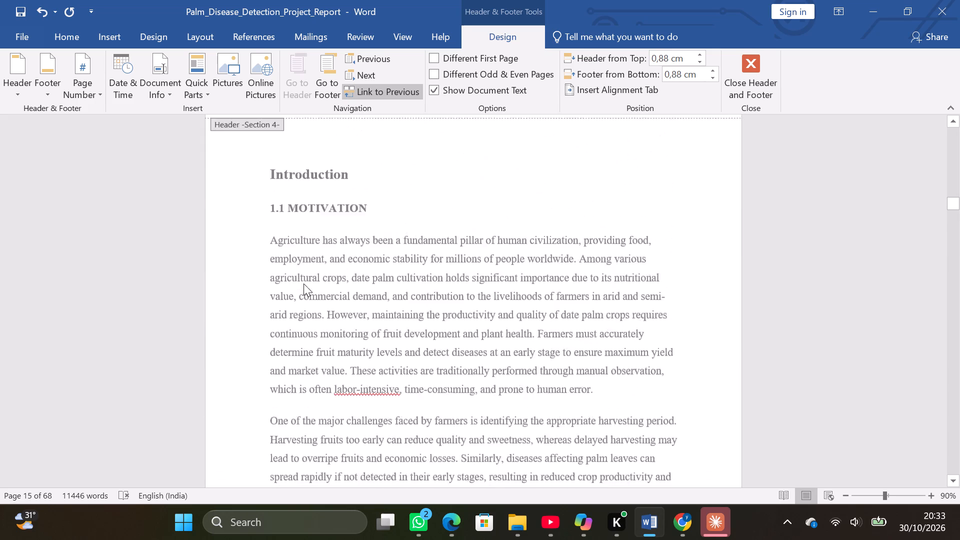
scroll(303, 283, "up", 20)
scroll(303, 283, "up", 5)
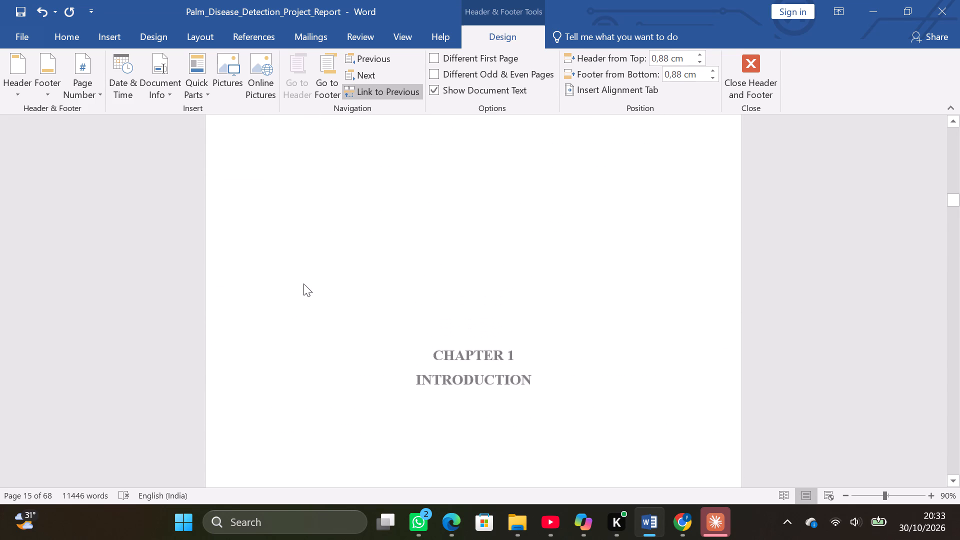
scroll(303, 283, "up", 5)
scroll(303, 283, "up", 18)
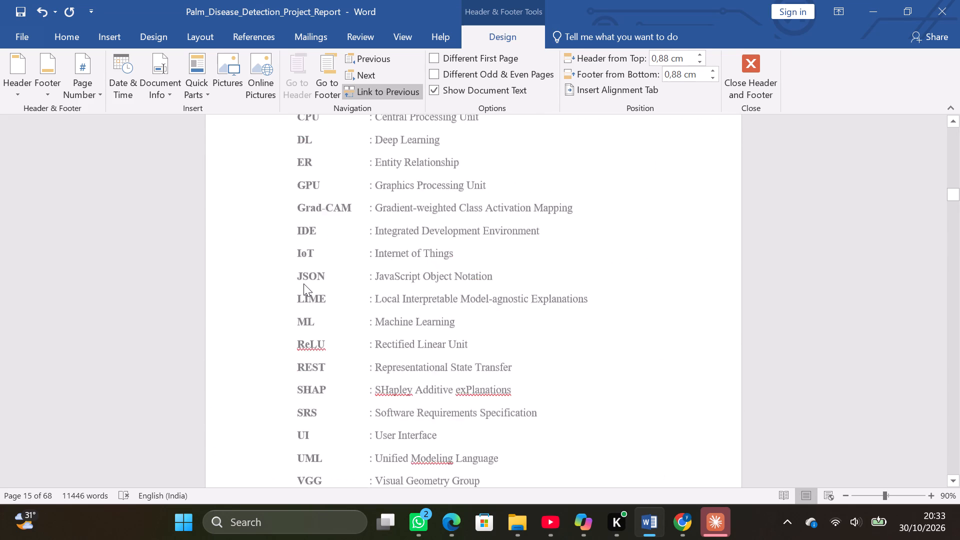
scroll(303, 283, "up", 13)
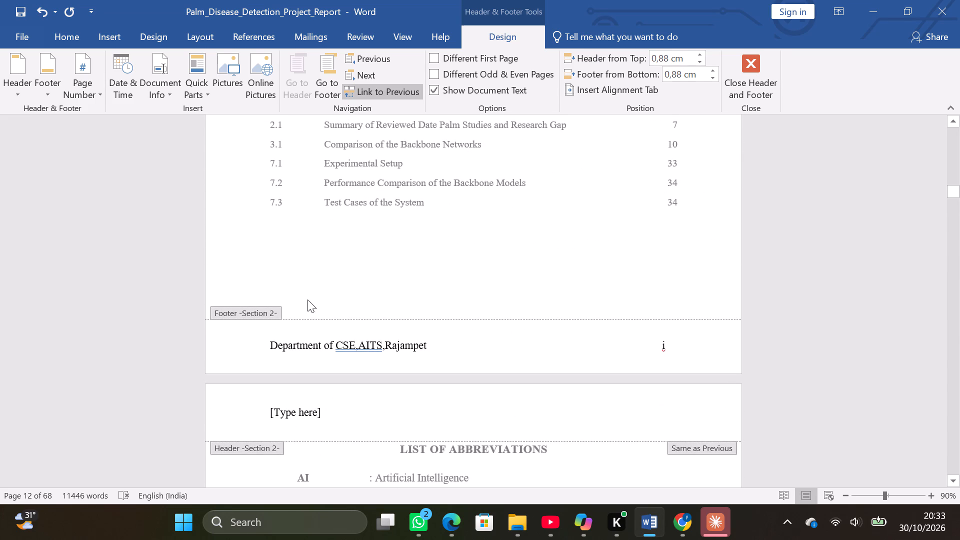
scroll(307, 299, "up", 20)
scroll(307, 299, "up", 5)
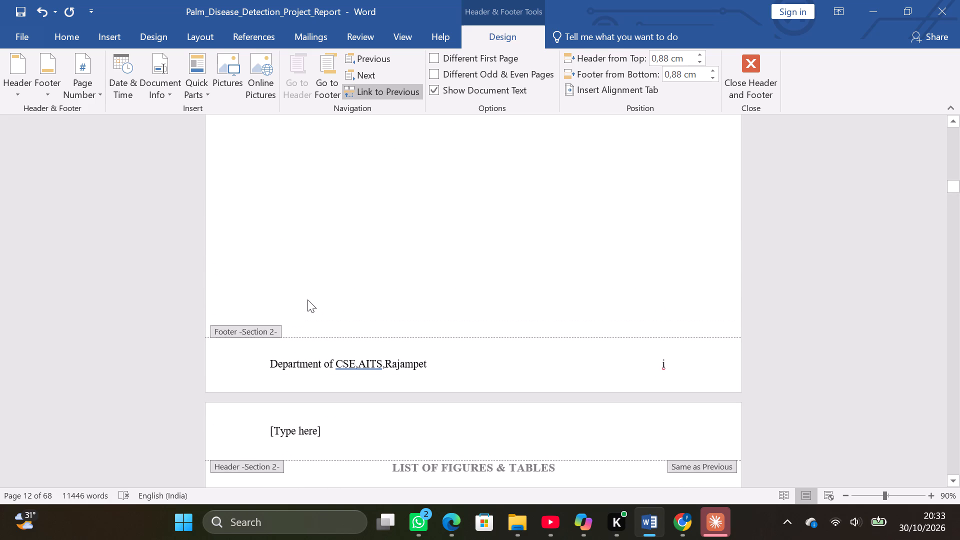
left_click(365, 95)
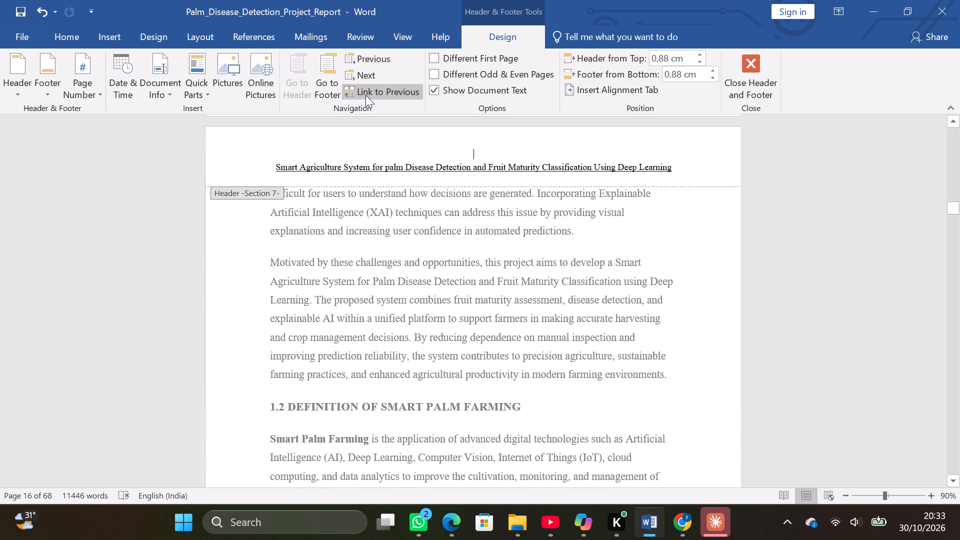
Examine the headers and footers on the pages after page 16, up to the blank page following Fig 1.2.
scroll(411, 223, "down", 20)
scroll(411, 223, "down", 4)
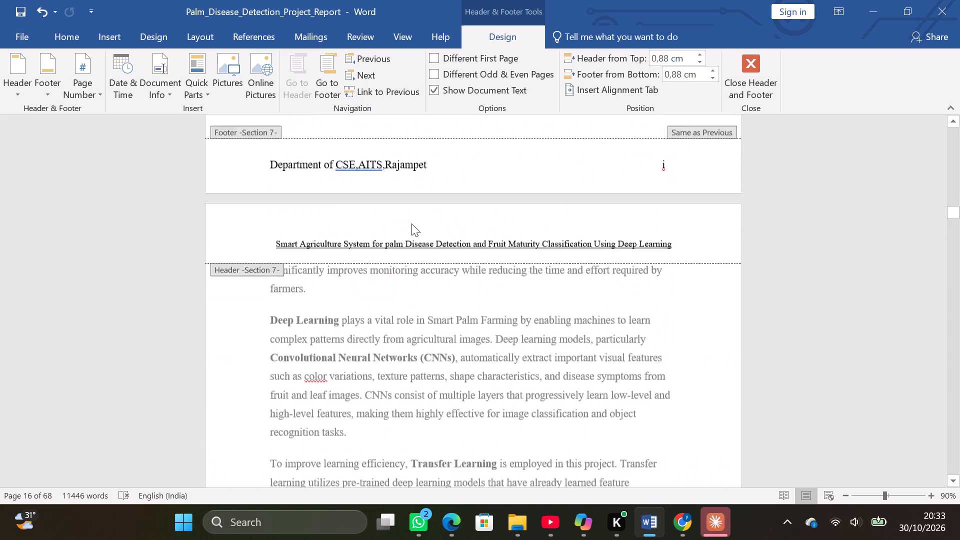
scroll(411, 223, "down", 6)
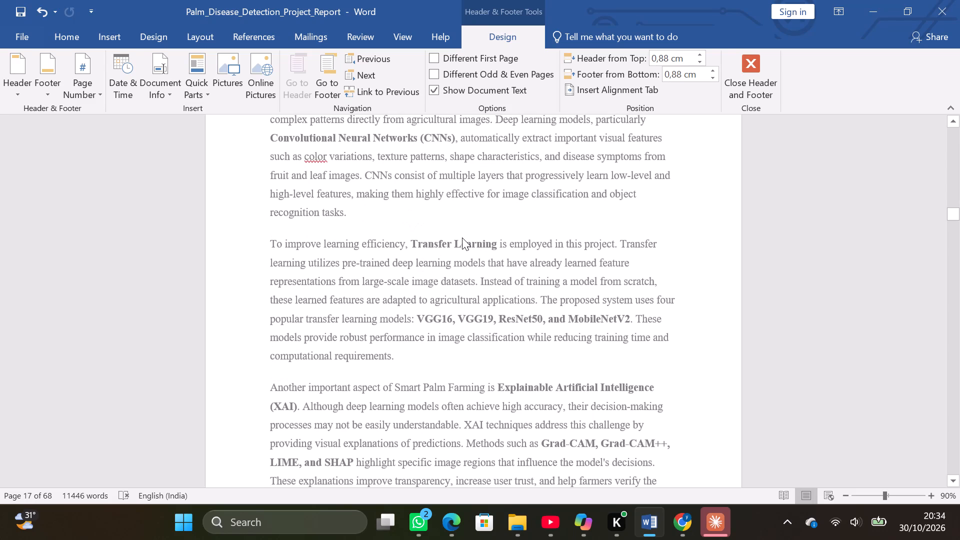
scroll(462, 237, "up", 6)
scroll(462, 237, "down", 19)
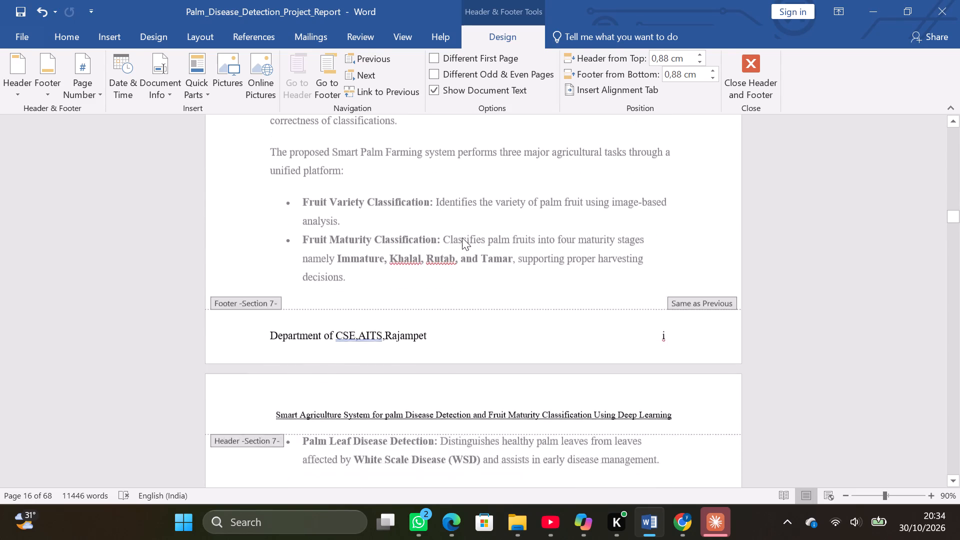
scroll(462, 237, "down", 19)
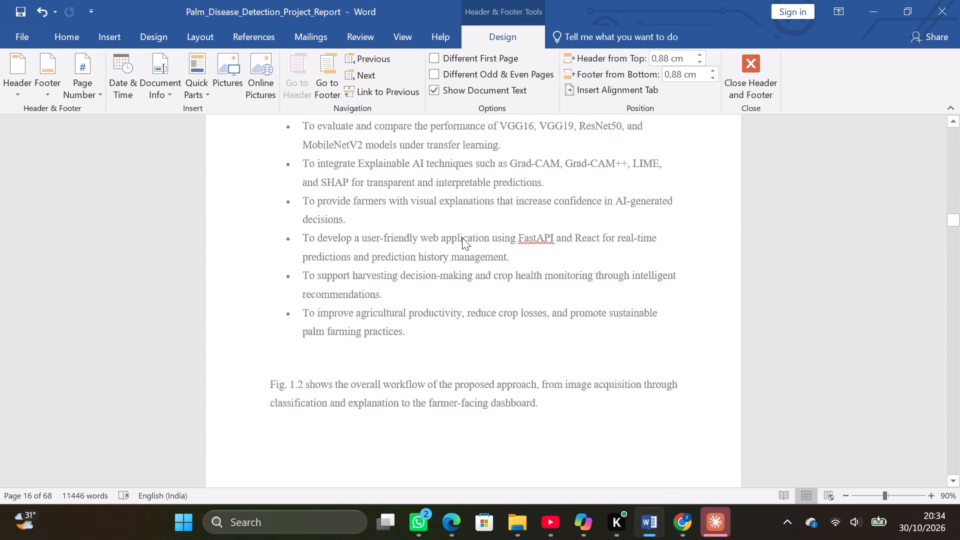
scroll(462, 237, "down", 2)
scroll(462, 237, "up", 1)
scroll(462, 237, "down", 11)
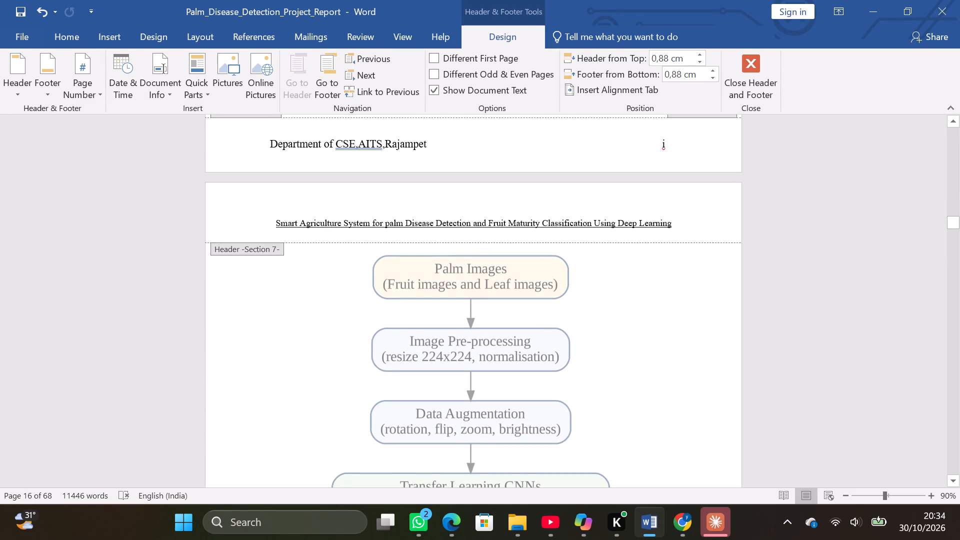
scroll(462, 237, "up", 1, "ctrl")
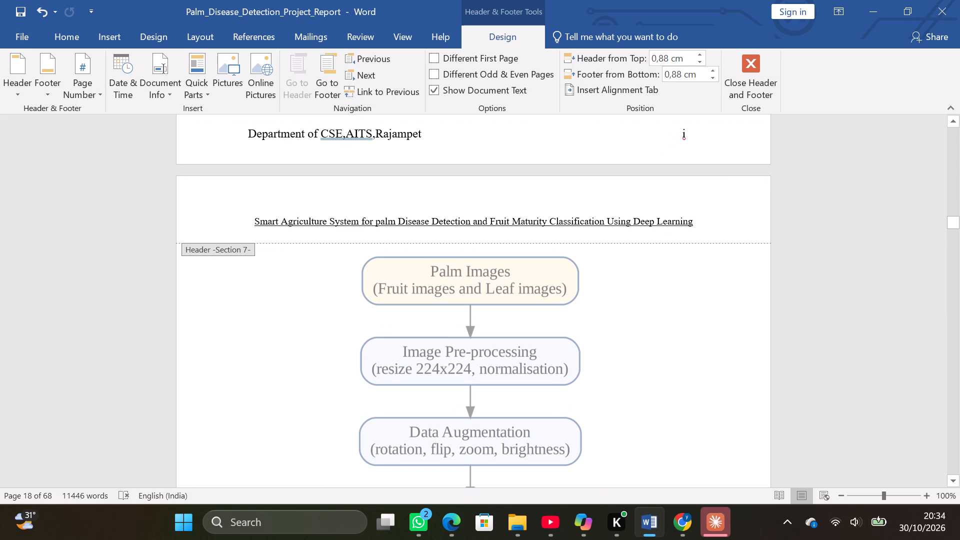
scroll(462, 237, "down", 20)
scroll(462, 237, "down", 5)
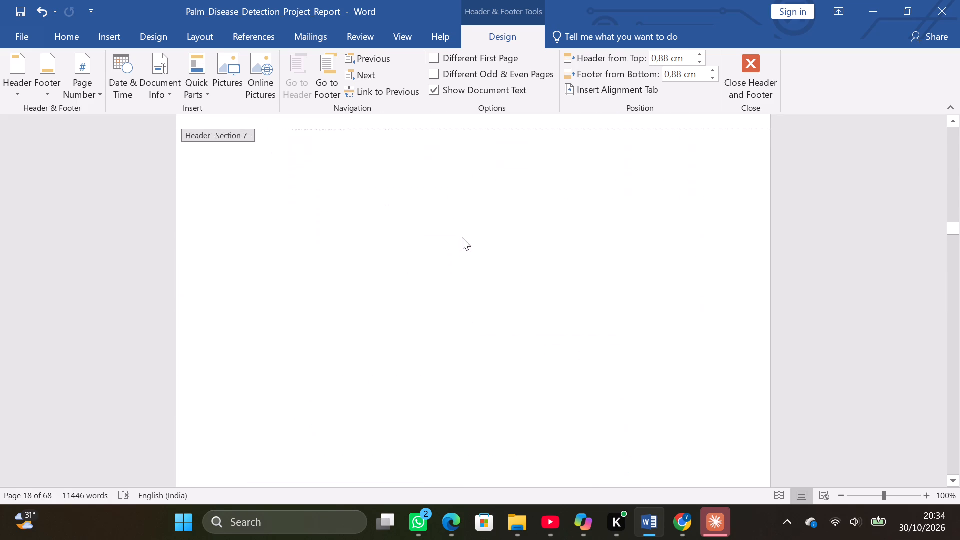
scroll(462, 237, "down", 17)
scroll(462, 237, "up", 7)
scroll(462, 237, "down", 1)
scroll(462, 237, "up", 6)
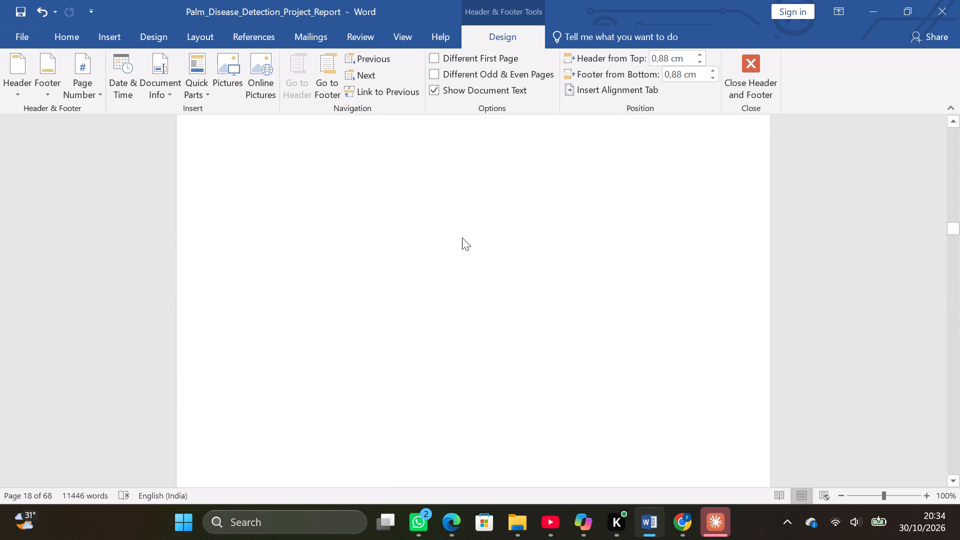
scroll(462, 237, "up", 7)
scroll(462, 237, "down", 1)
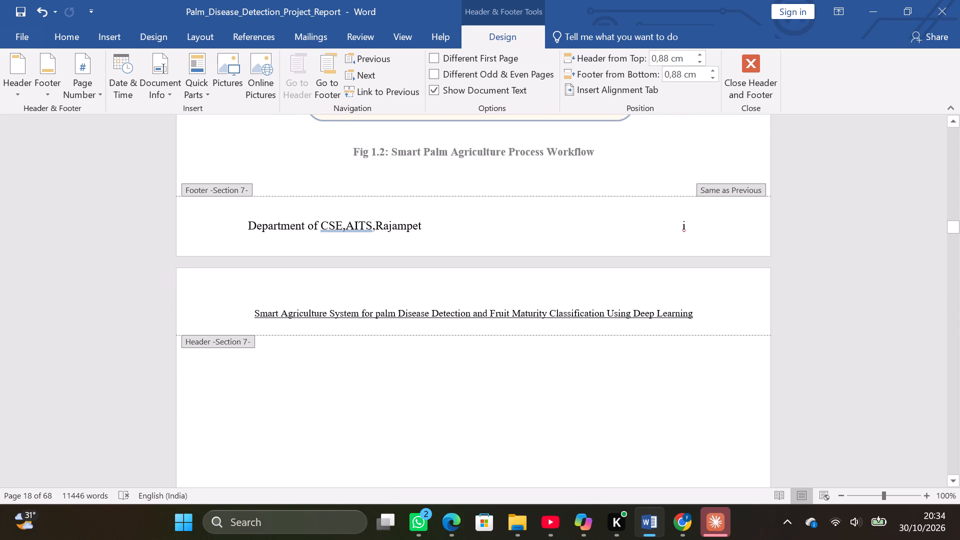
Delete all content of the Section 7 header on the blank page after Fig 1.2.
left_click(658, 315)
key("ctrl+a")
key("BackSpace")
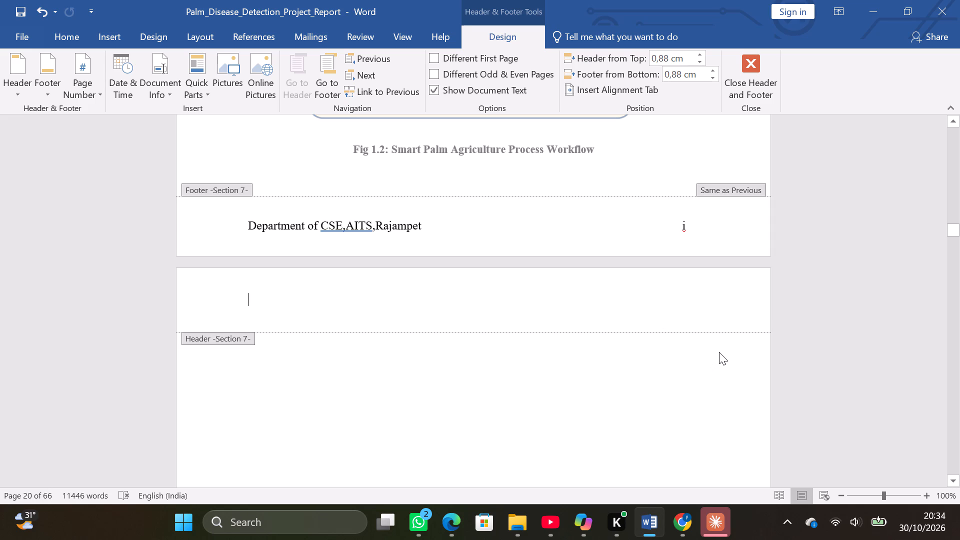
Examine the headers and footers from the Literature Survey page back to the List of Abbreviations.
scroll(719, 352, "down", 20)
scroll(719, 352, "down", 5)
scroll(719, 352, "up", 4)
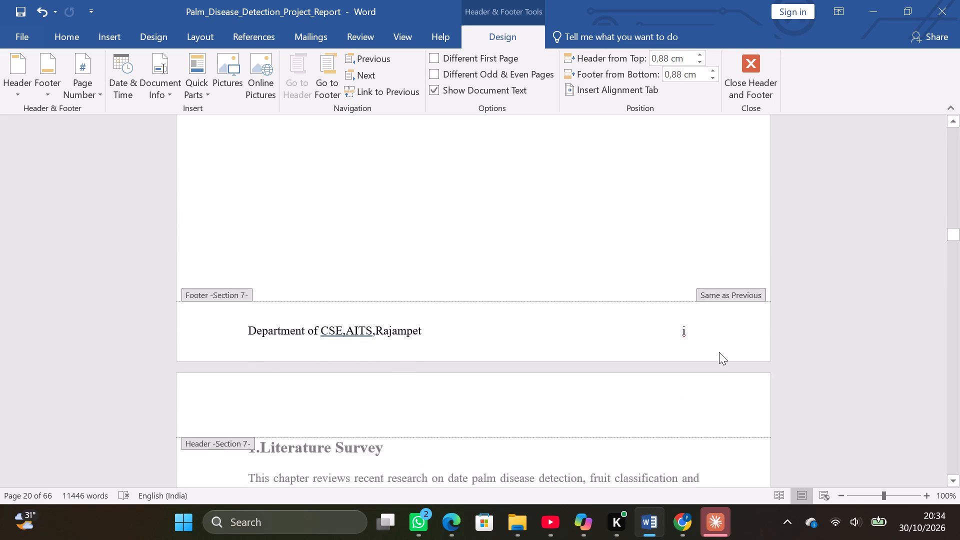
scroll(719, 352, "up", 3)
scroll(719, 352, "down", 1, "ctrl")
scroll(719, 352, "up", 20, "ctrl")
scroll(719, 352, "up", 3, "ctrl")
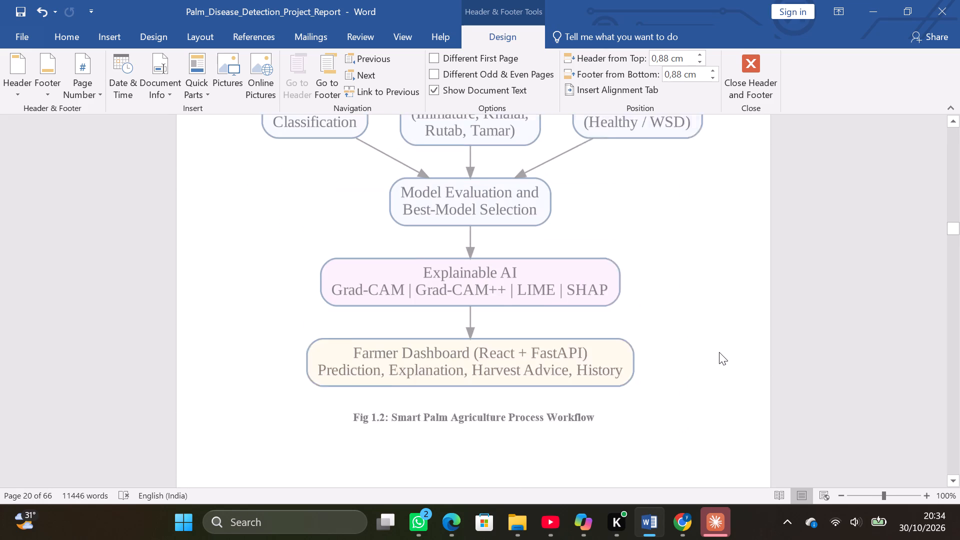
scroll(719, 352, "up", 5, "ctrl")
scroll(719, 352, "down", 1, "ctrl")
scroll(719, 352, "up", 3, "ctrl")
scroll(719, 352, "up", 8)
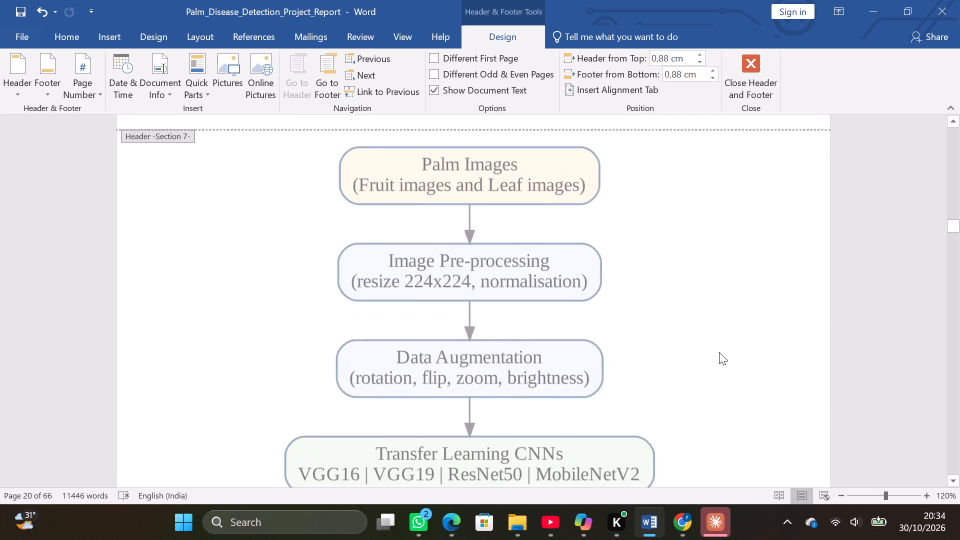
scroll(719, 352, "up", 20)
scroll(719, 352, "up", 9)
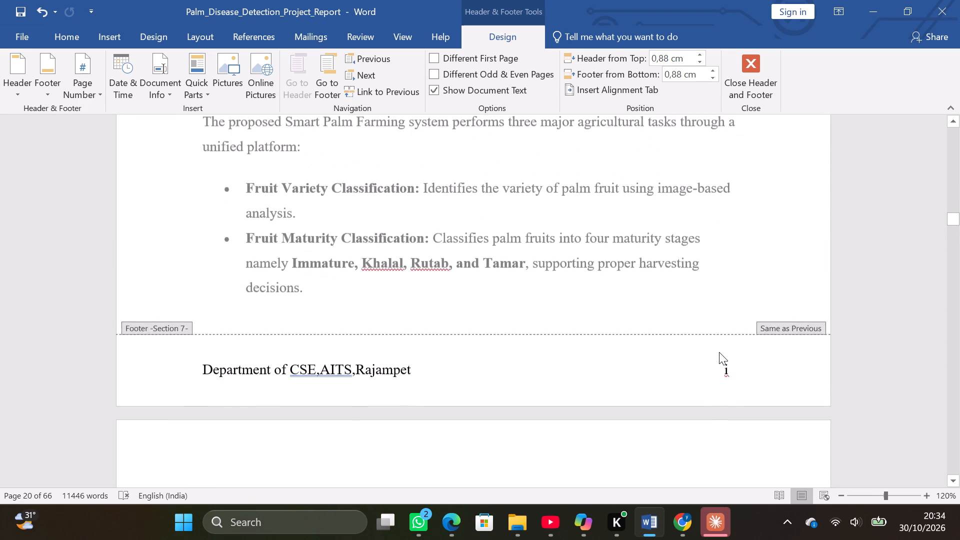
scroll(719, 352, "up", 20)
scroll(719, 352, "up", 8)
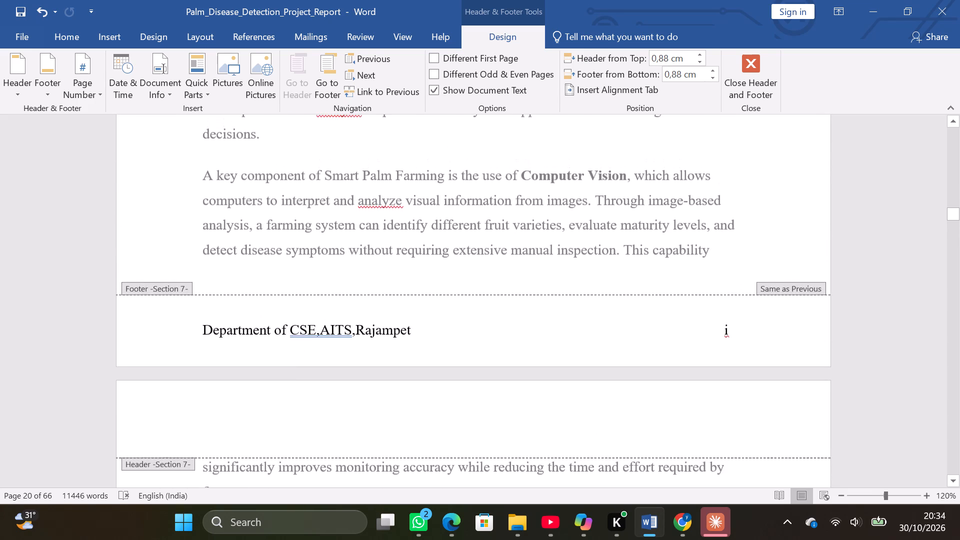
scroll(719, 352, "up", 4)
scroll(719, 352, "up", 20)
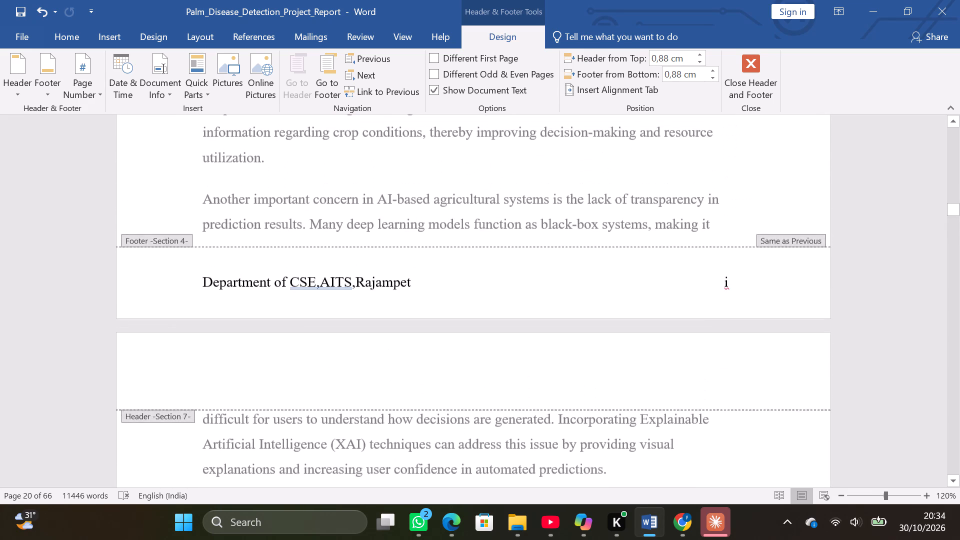
scroll(719, 352, "up", 8)
scroll(719, 352, "up", 14)
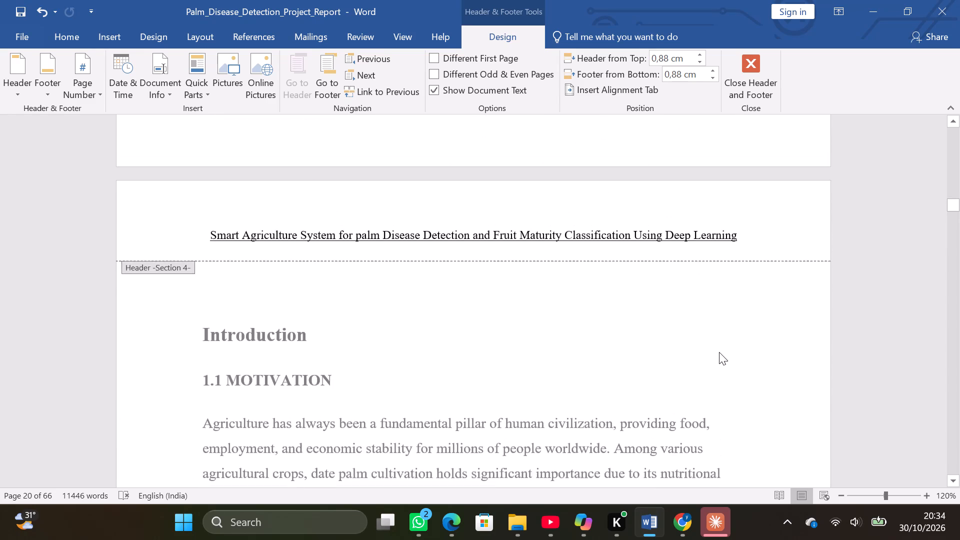
scroll(719, 352, "up", 4)
scroll(719, 352, "down", 1)
scroll(719, 352, "up", 5)
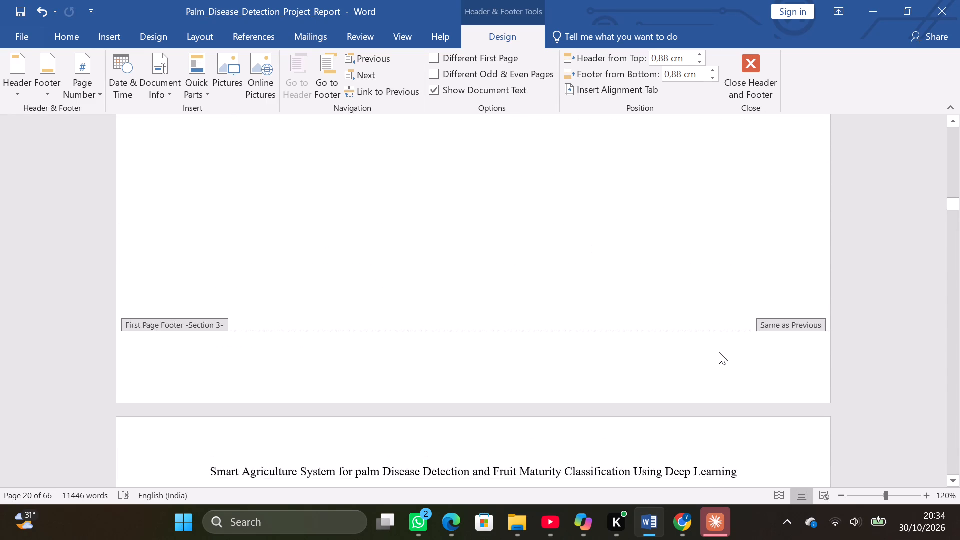
scroll(719, 352, "down", 1)
scroll(719, 352, "up", 2)
scroll(719, 352, "down", 1)
scroll(719, 352, "up", 17)
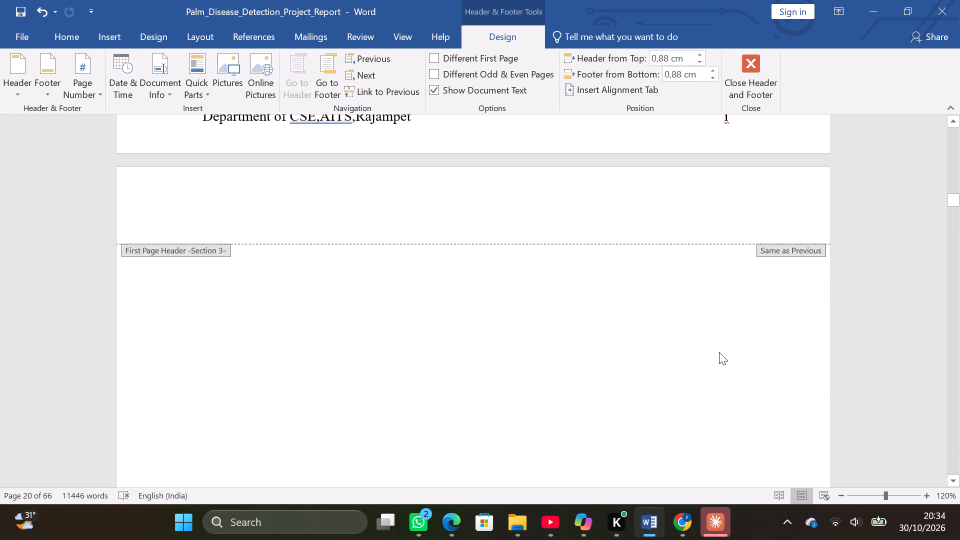
scroll(719, 352, "up", 1)
scroll(719, 352, "down", 1)
scroll(719, 352, "up", 11)
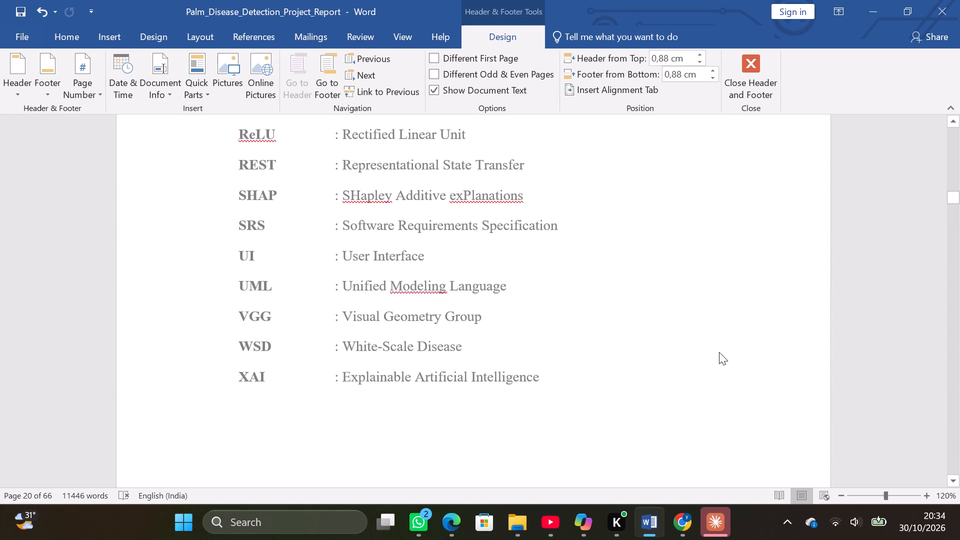
scroll(708, 418, "up", 3, "ctrl")
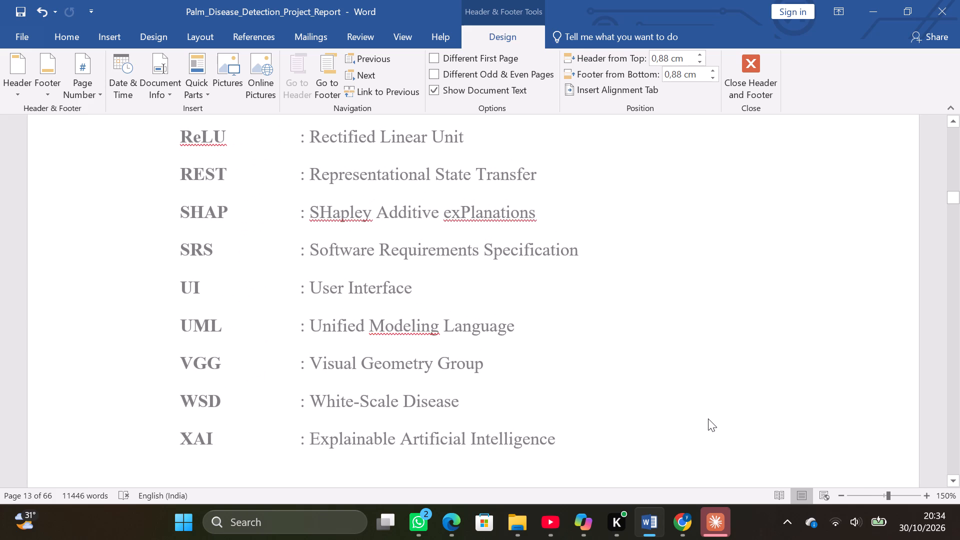
Paste the title "Smart Agriculture System for palm Disease Detection and Fruit Maturity Classification Using Deep Learning" into the empty Section 7 header on page 16.
scroll(708, 418, "down", 20)
scroll(708, 418, "down", 11)
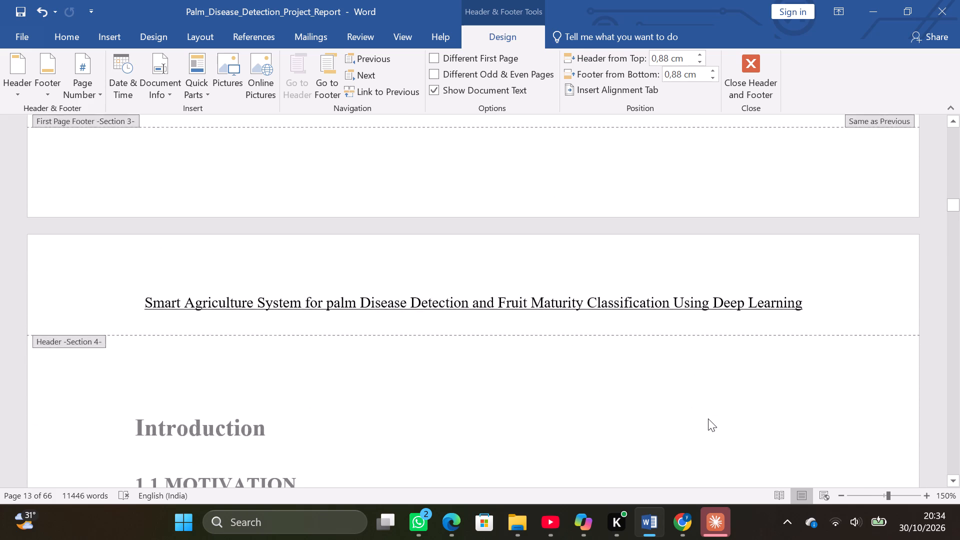
scroll(708, 418, "down", 20)
scroll(708, 418, "down", 8)
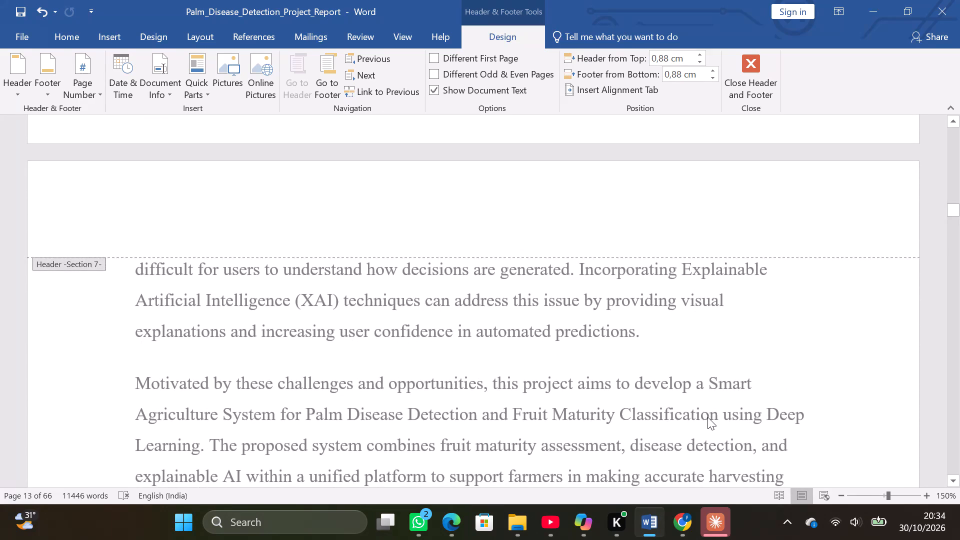
left_click(666, 251)
key("ctrl+v")
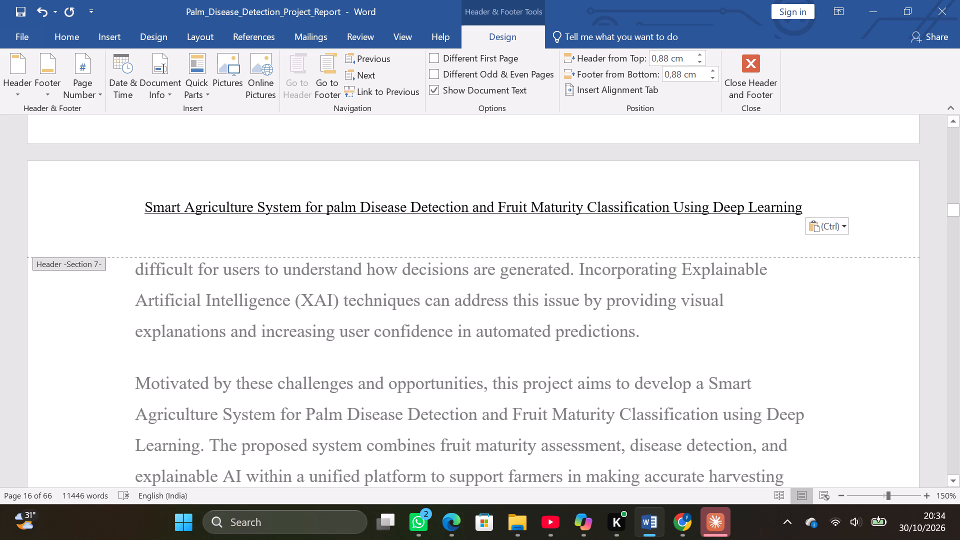
key("Down")
Insert an empty line above the project title in the Section 7 header on page 16.
scroll(666, 251, "up", 8)
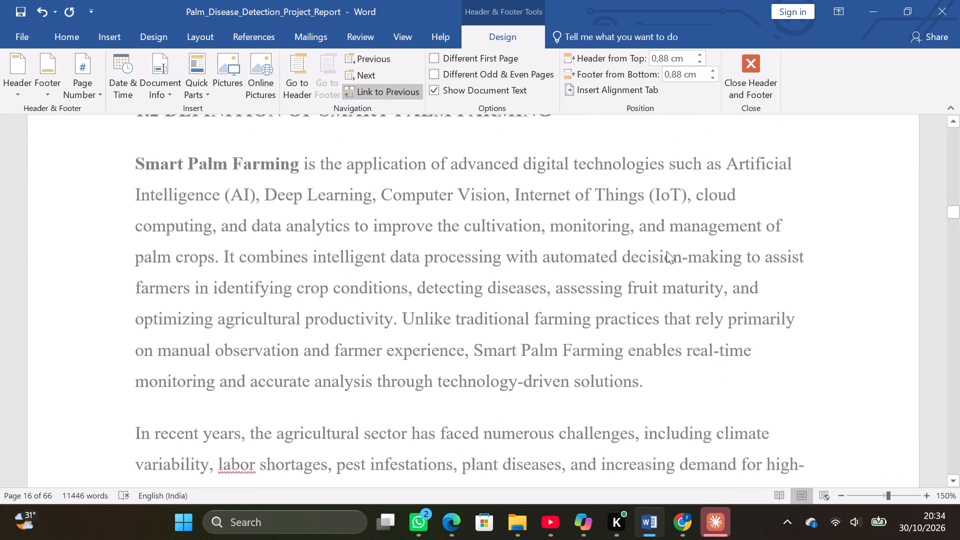
scroll(666, 251, "up", 9)
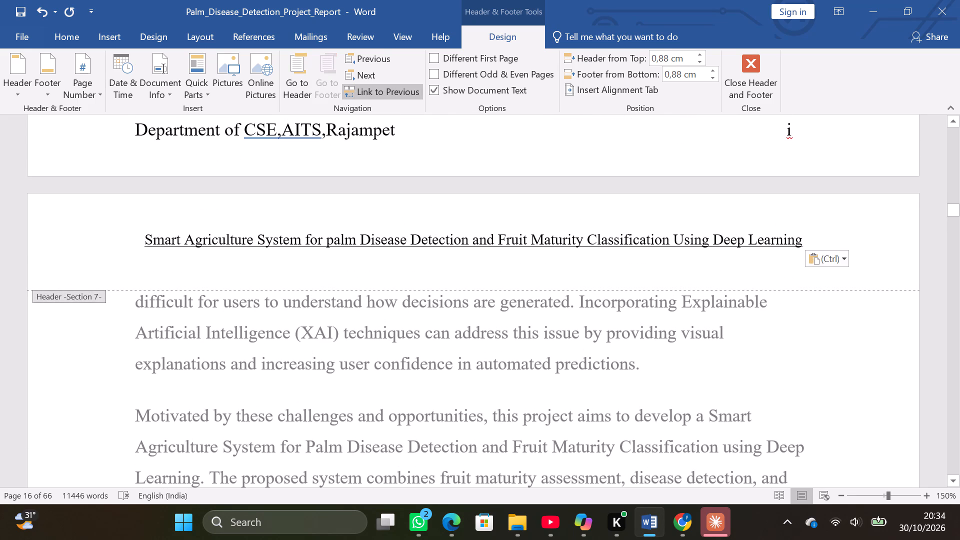
left_click(145, 234)
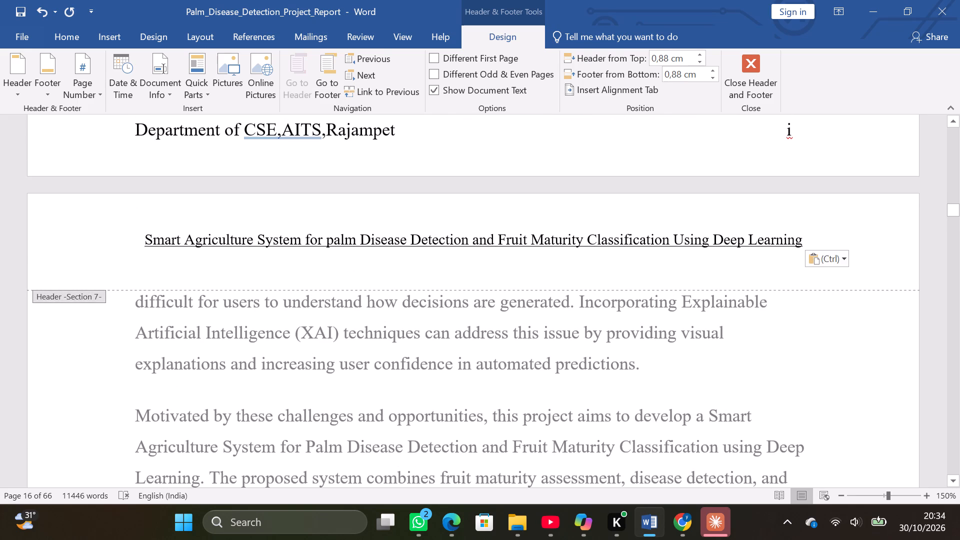
key("Return")
Examine the Section 7 headers and footers from page 16 to the blank page after Fig. 1.2.
scroll(145, 234, "down", 10)
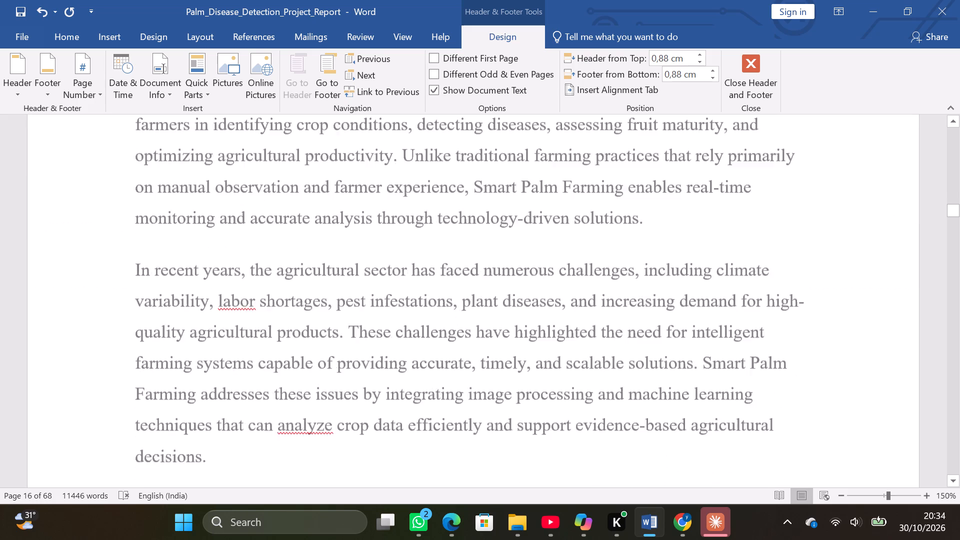
scroll(145, 234, "down", 20)
scroll(145, 234, "down", 14)
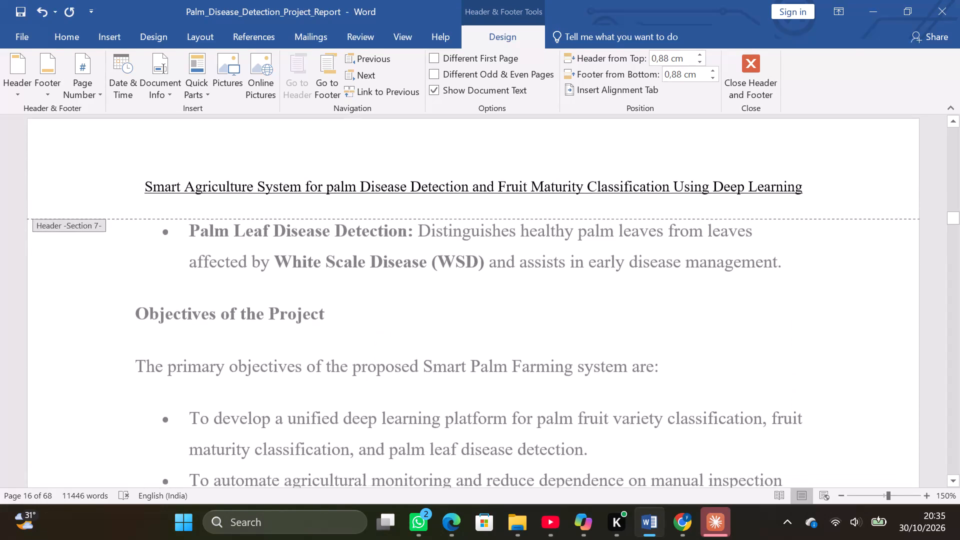
scroll(145, 234, "down", 6)
scroll(145, 234, "up", 1)
scroll(145, 234, "down", 19)
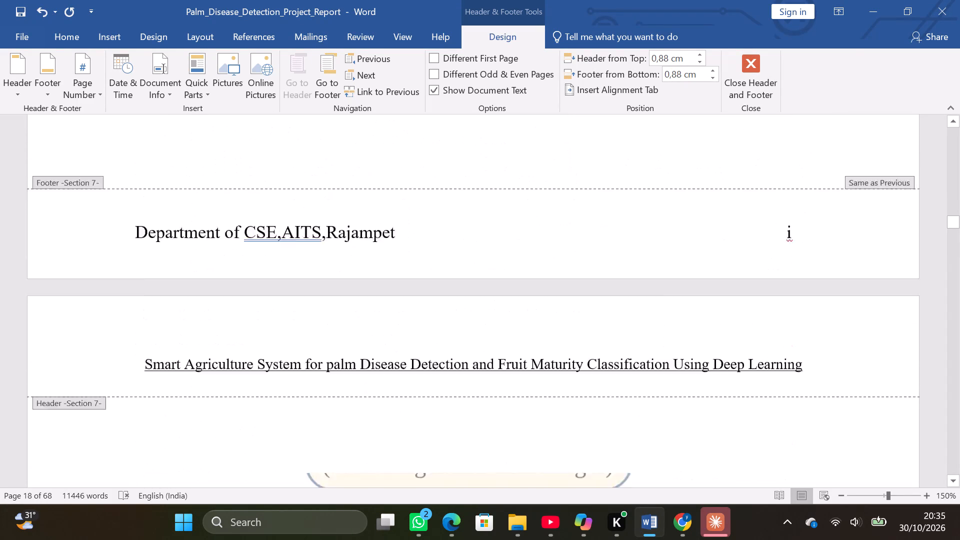
scroll(145, 234, "down", 20)
scroll(145, 234, "down", 10)
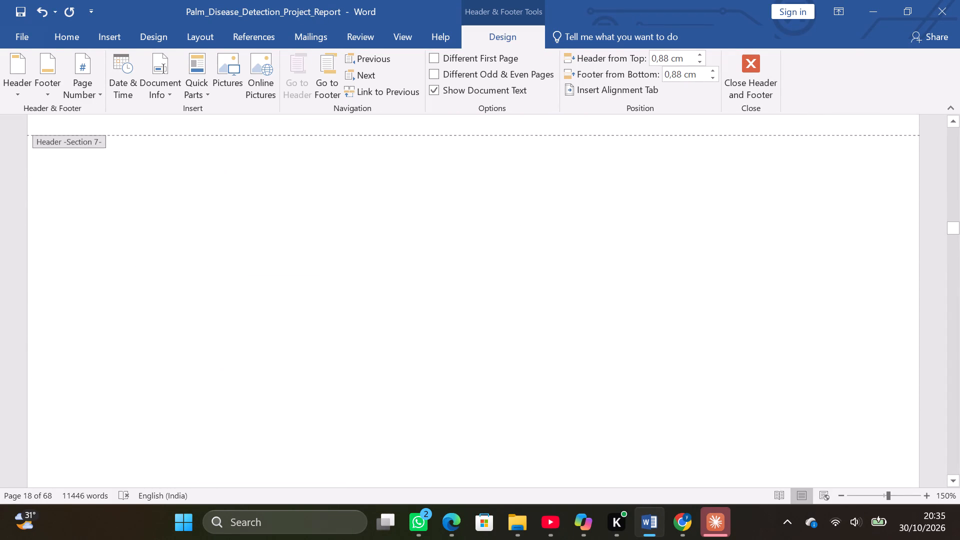
scroll(145, 235, "up", 3)
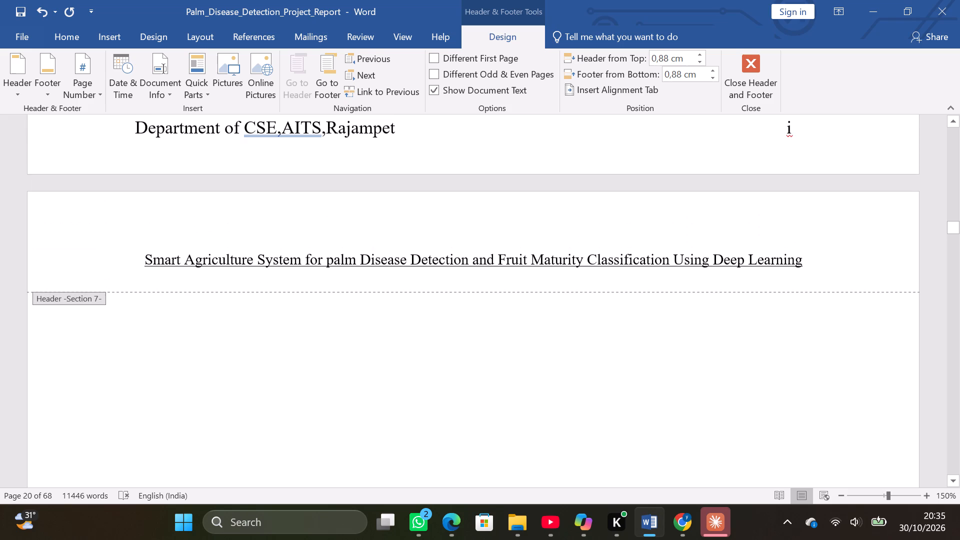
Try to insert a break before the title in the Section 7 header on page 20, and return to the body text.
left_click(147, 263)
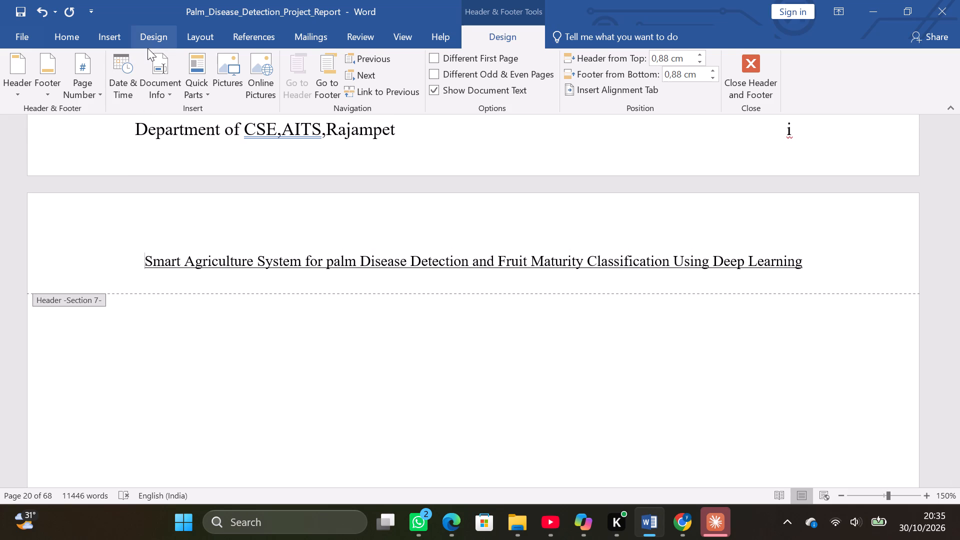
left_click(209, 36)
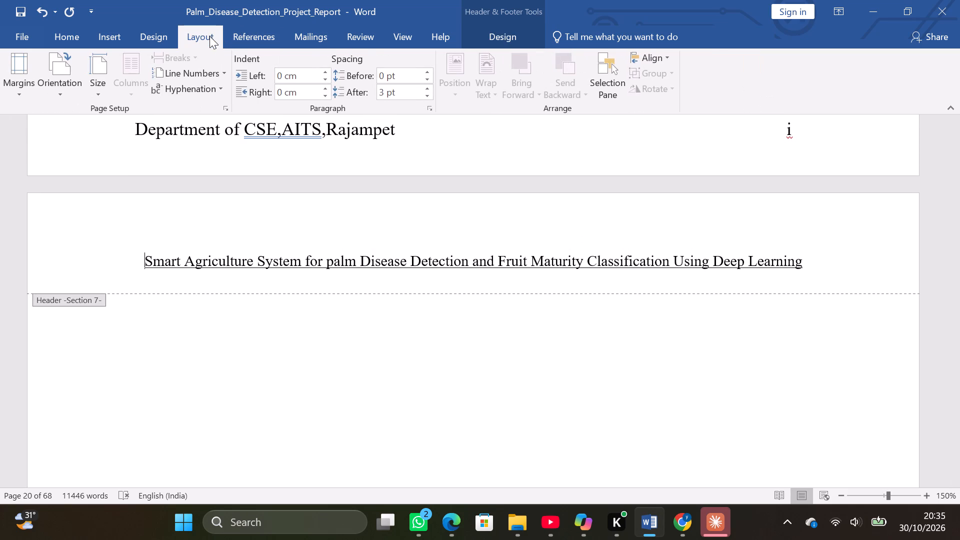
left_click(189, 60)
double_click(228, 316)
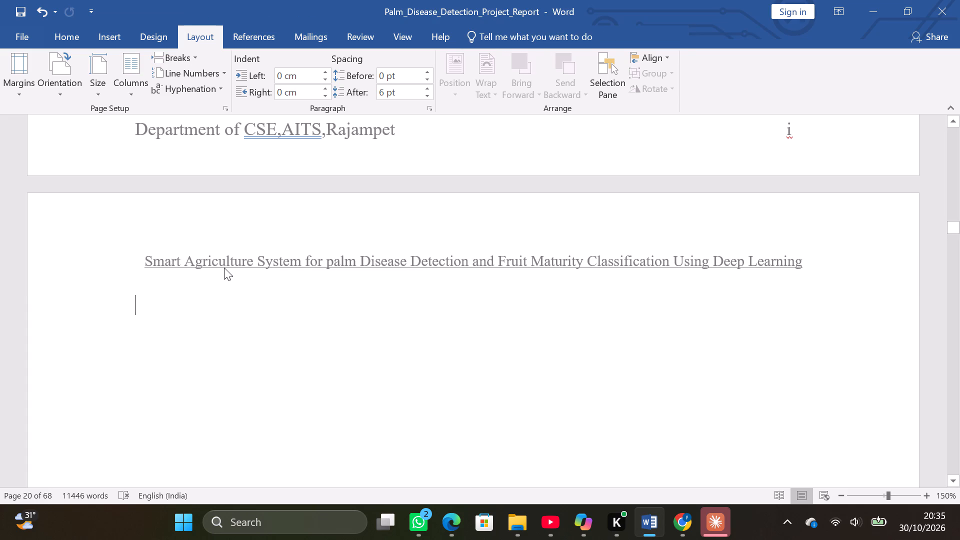
Examine the headers, footers and page content around the Fig. 1.2 workflow diagram and the blank page after it.
scroll(224, 267, "down", 13)
scroll(224, 267, "up", 7)
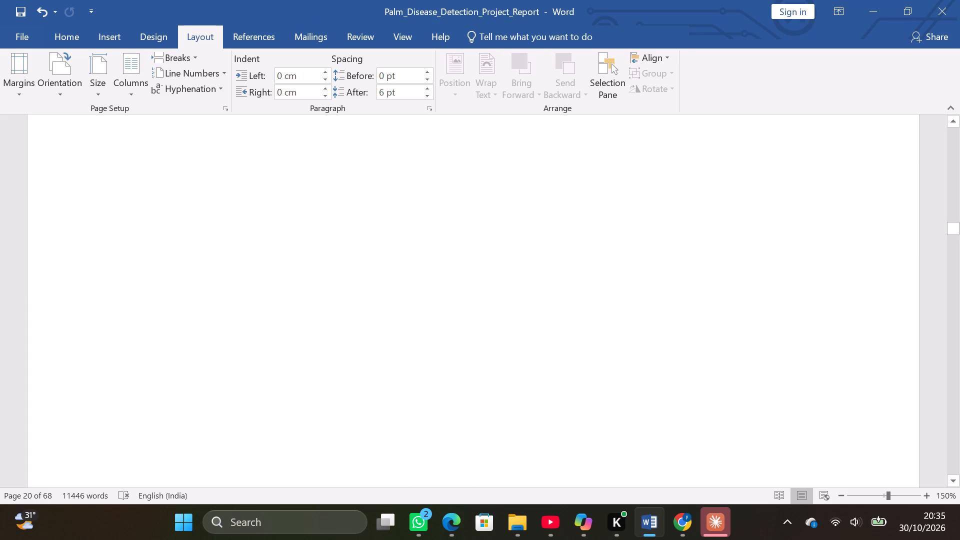
scroll(224, 267, "up", 10)
scroll(224, 267, "down", 1)
scroll(224, 267, "up", 8)
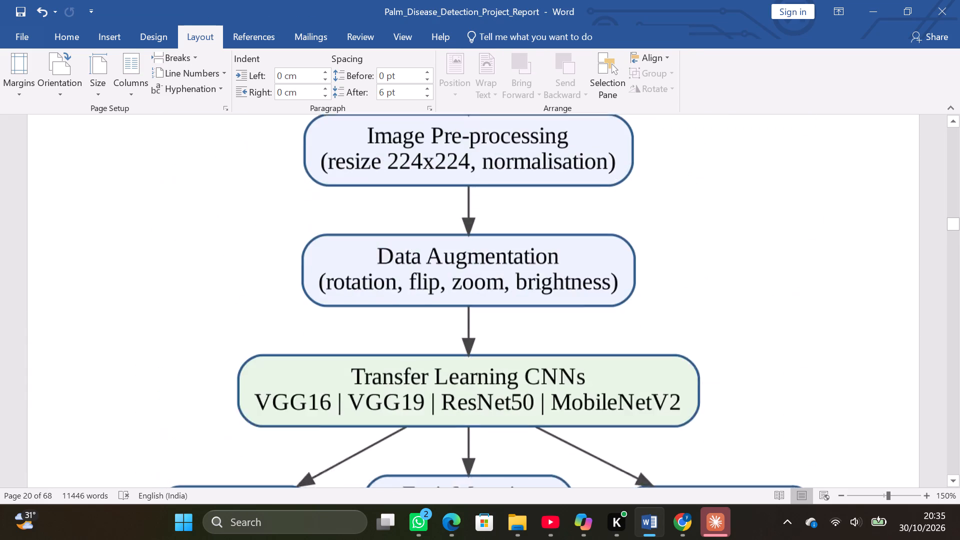
scroll(224, 267, "up", 20)
scroll(224, 267, "down", 1)
scroll(224, 267, "up", 3)
scroll(224, 267, "down", 6)
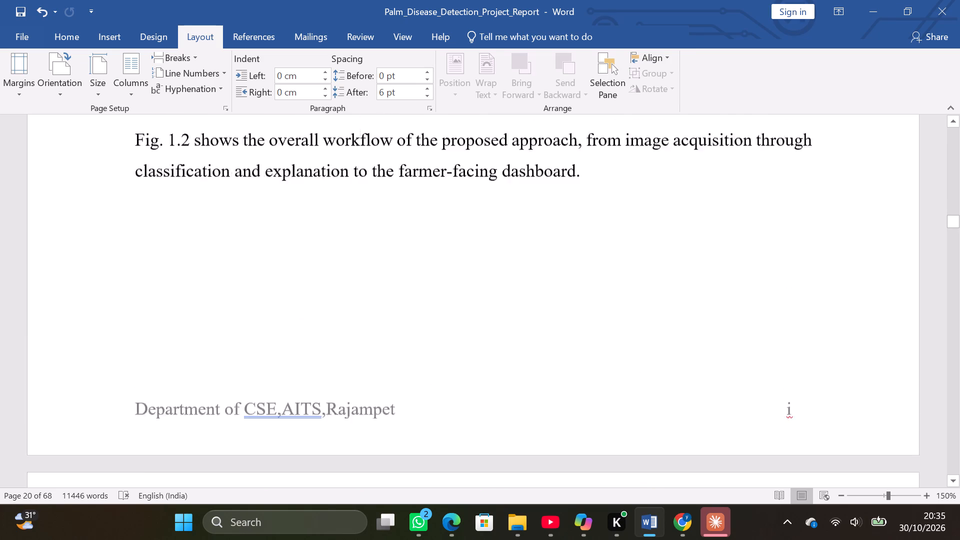
scroll(224, 267, "down", 5)
scroll(224, 267, "up", 1, "ctrl")
scroll(224, 267, "down", 4)
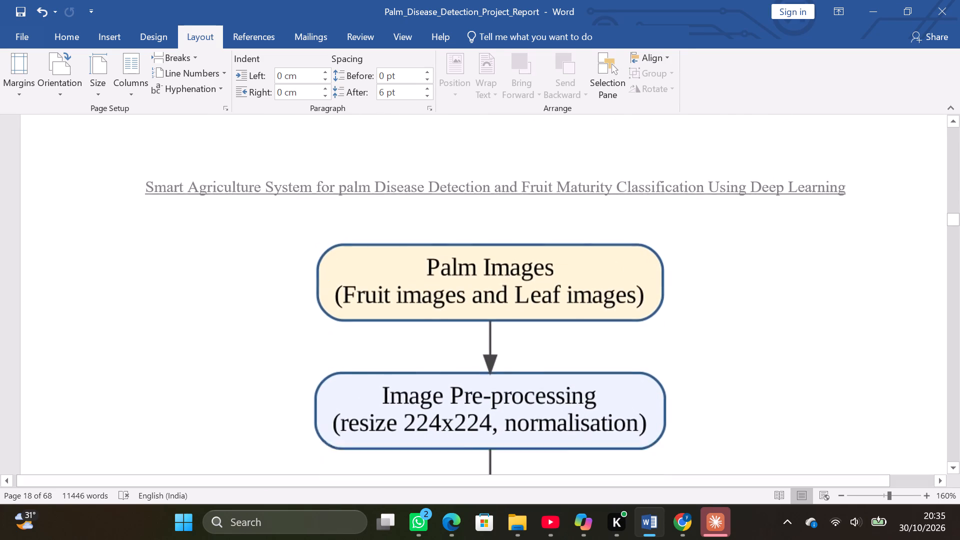
scroll(224, 267, "down", 20)
scroll(224, 267, "down", 1)
scroll(224, 267, "up", 1)
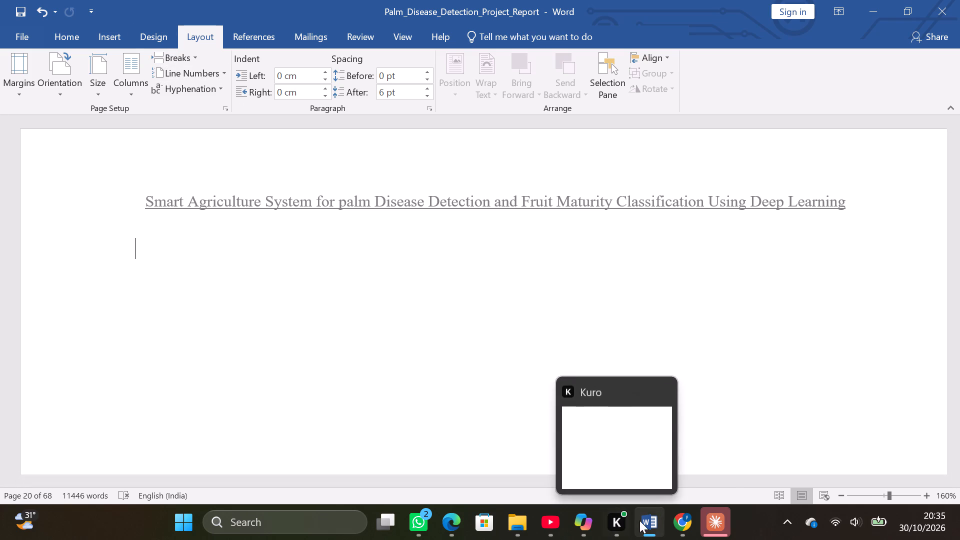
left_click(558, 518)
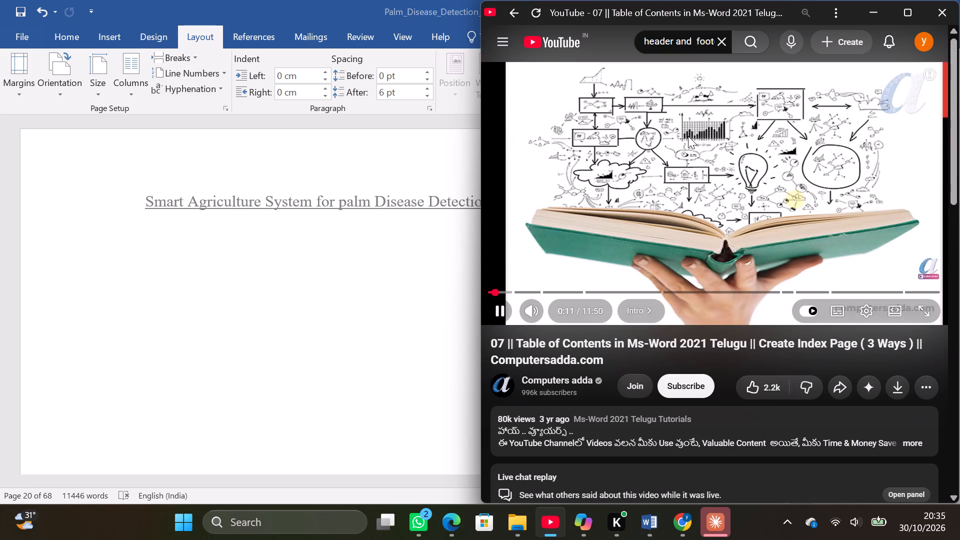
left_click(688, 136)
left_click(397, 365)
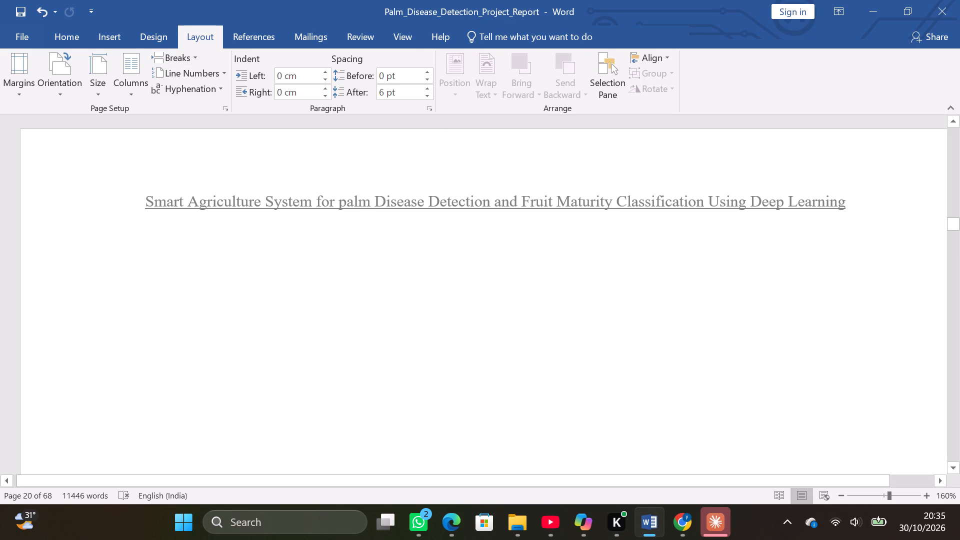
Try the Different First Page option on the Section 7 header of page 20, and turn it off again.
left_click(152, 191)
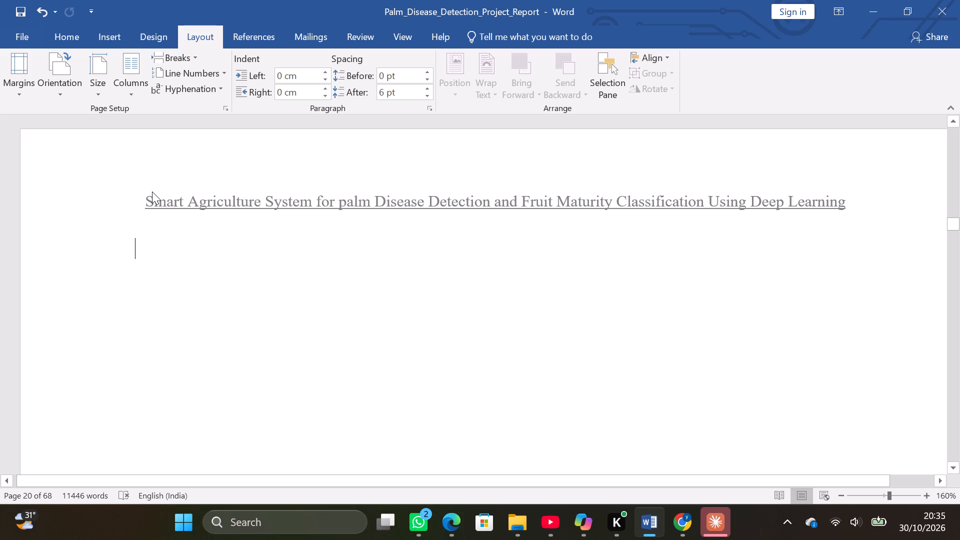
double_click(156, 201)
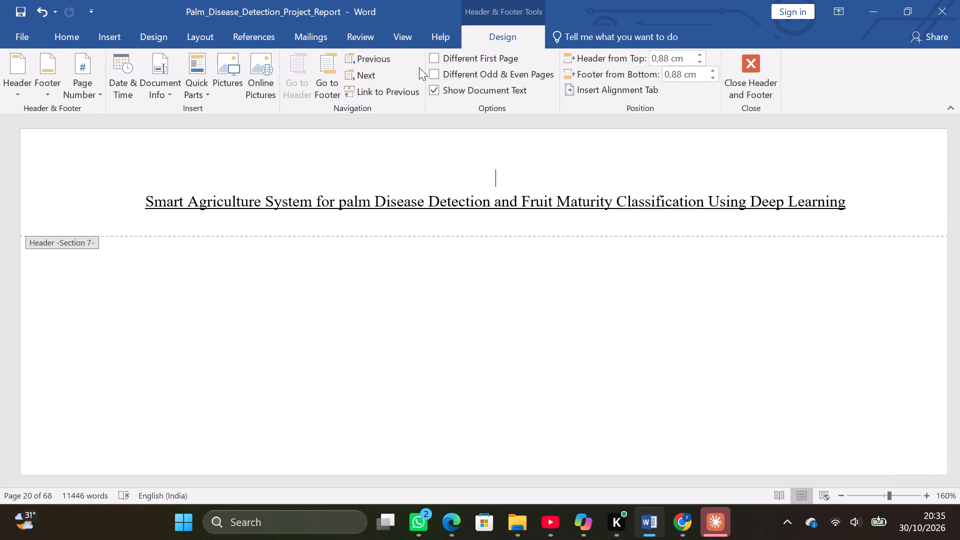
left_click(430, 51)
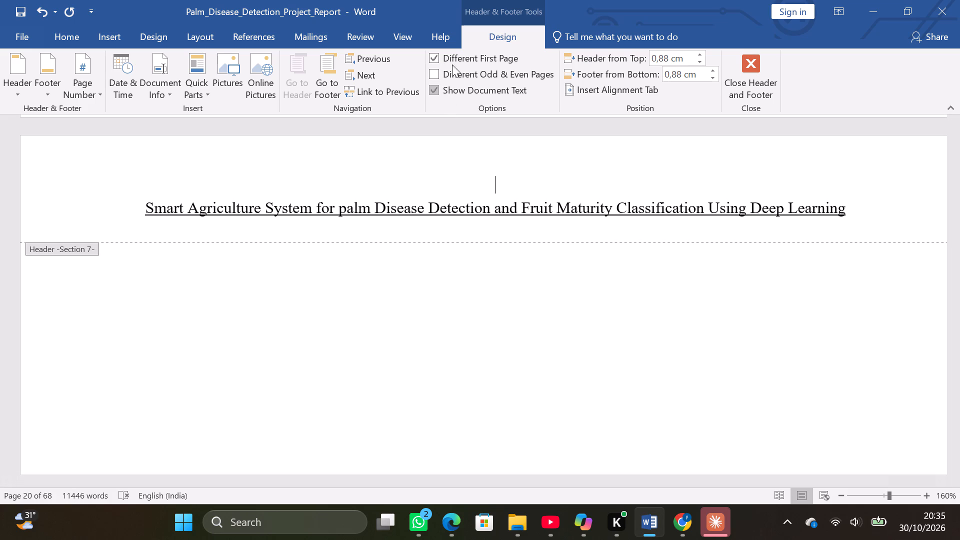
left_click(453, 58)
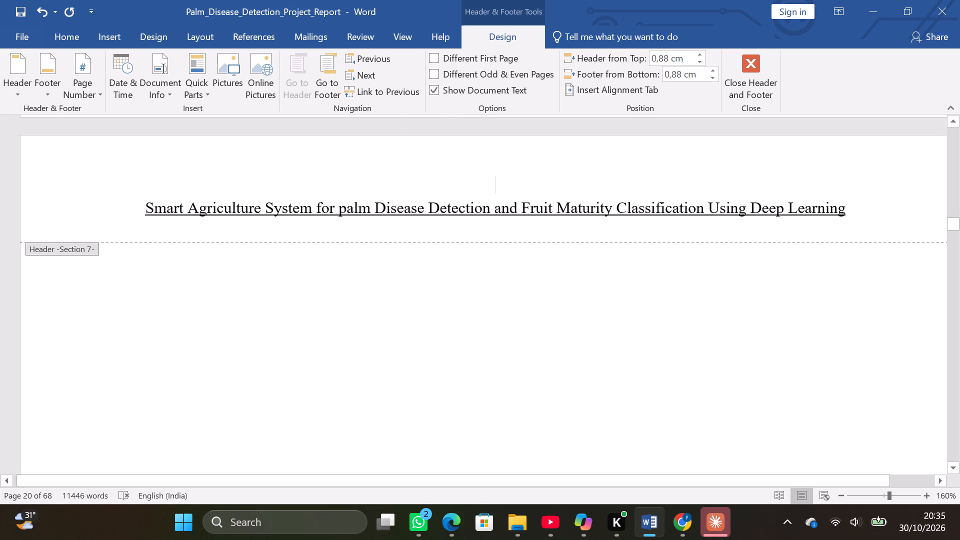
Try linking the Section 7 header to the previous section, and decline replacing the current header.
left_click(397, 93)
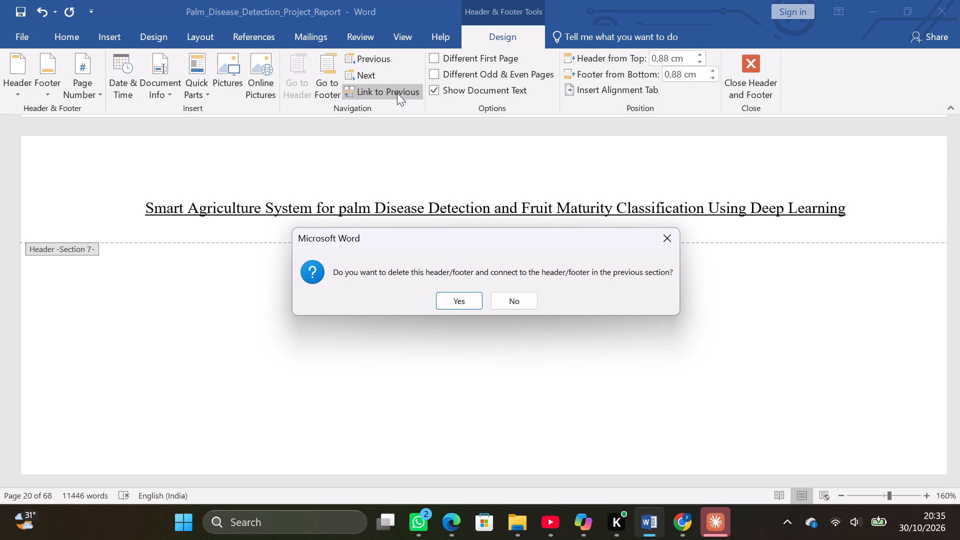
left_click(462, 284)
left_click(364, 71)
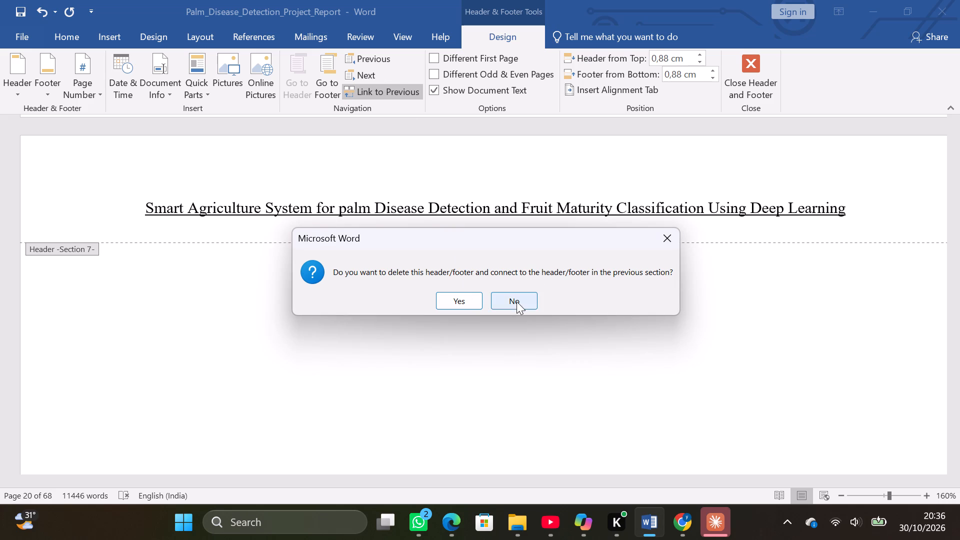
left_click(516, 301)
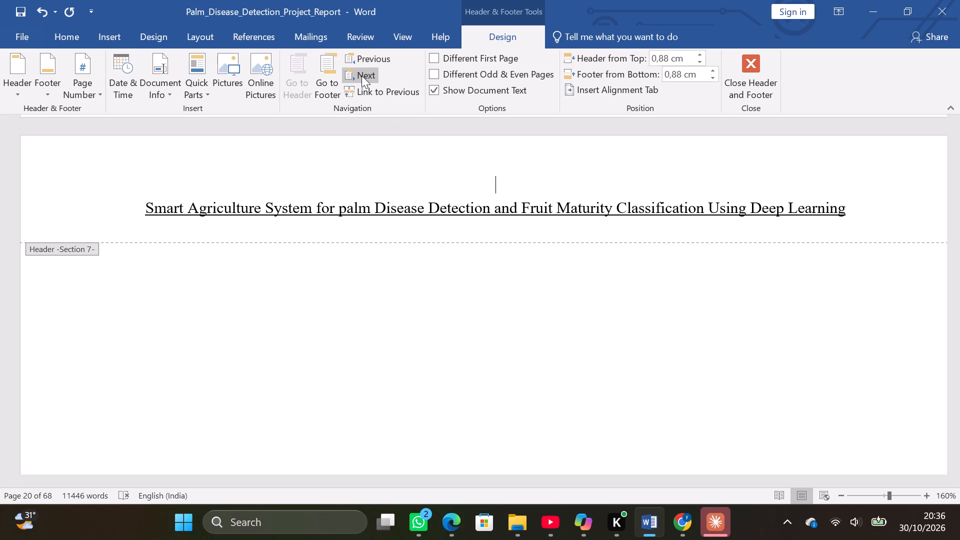
Examine the headers and footers of each section from the blank page 20 back to the List of Abbreviations.
left_click(361, 75)
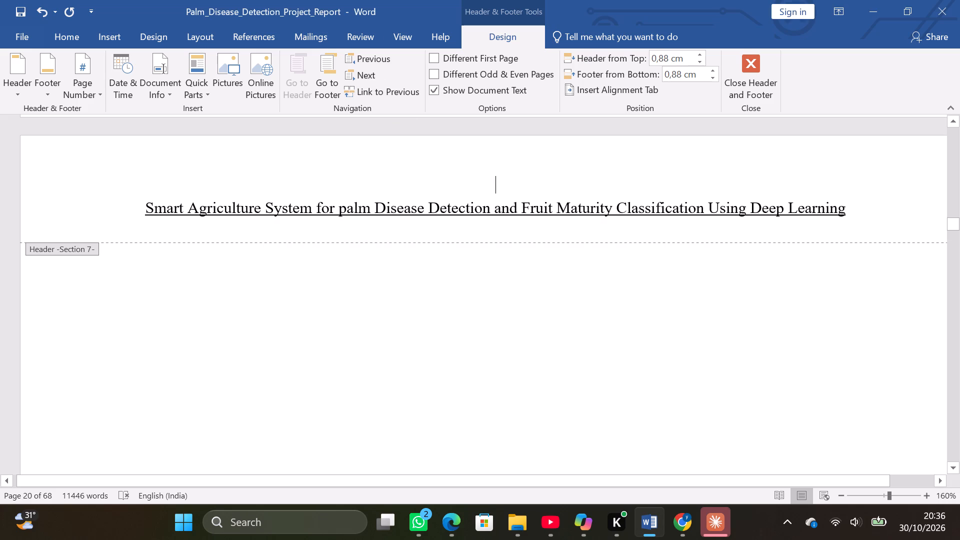
left_click(409, 227)
scroll(409, 227, "up", 20)
scroll(409, 227, "up", 4)
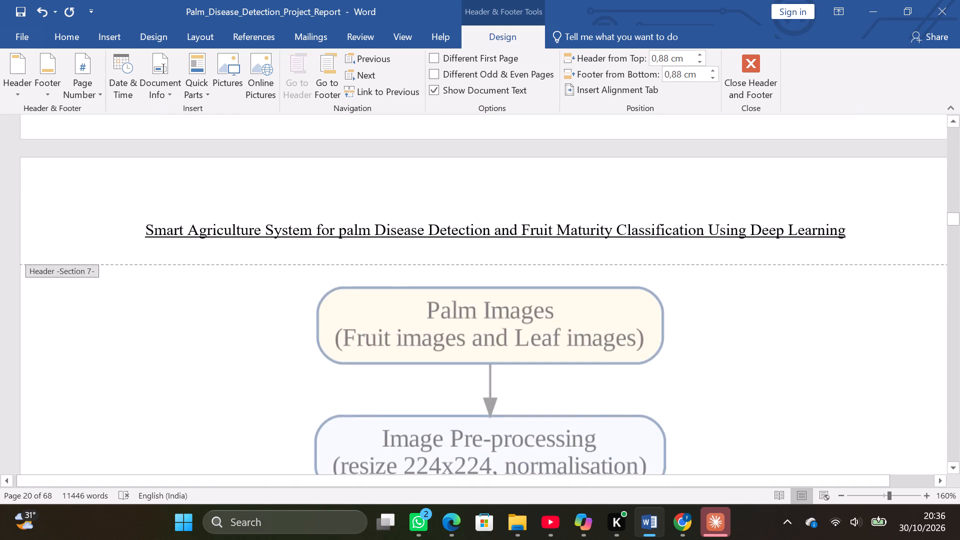
scroll(409, 227, "up", 20)
scroll(409, 227, "up", 20)
scroll(409, 227, "up", 14)
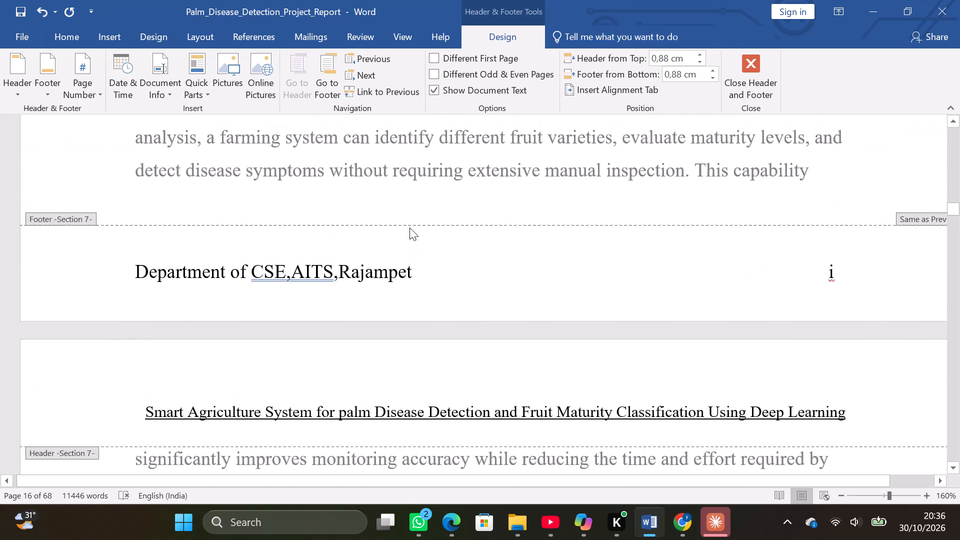
scroll(409, 227, "up", 20)
scroll(409, 227, "up", 14)
scroll(409, 227, "down", 14)
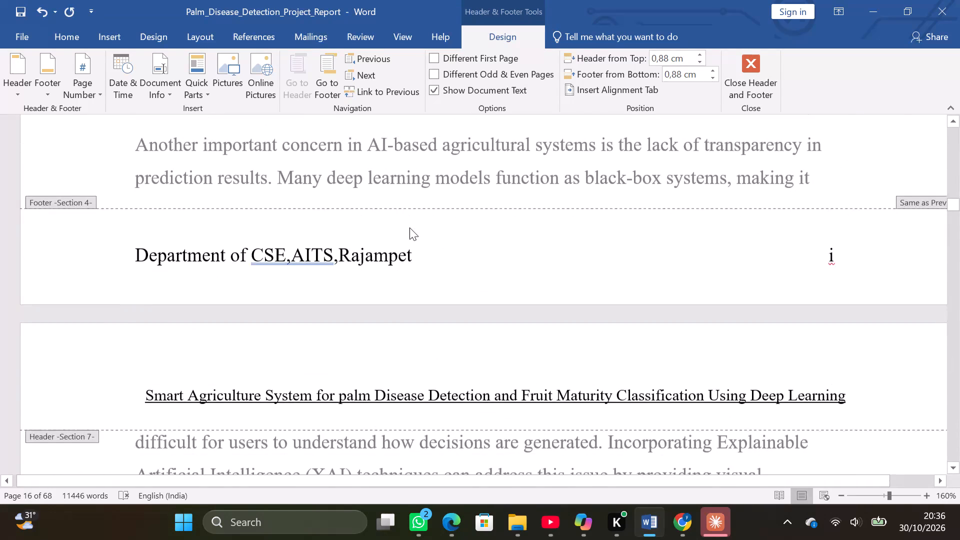
scroll(409, 227, "up", 20)
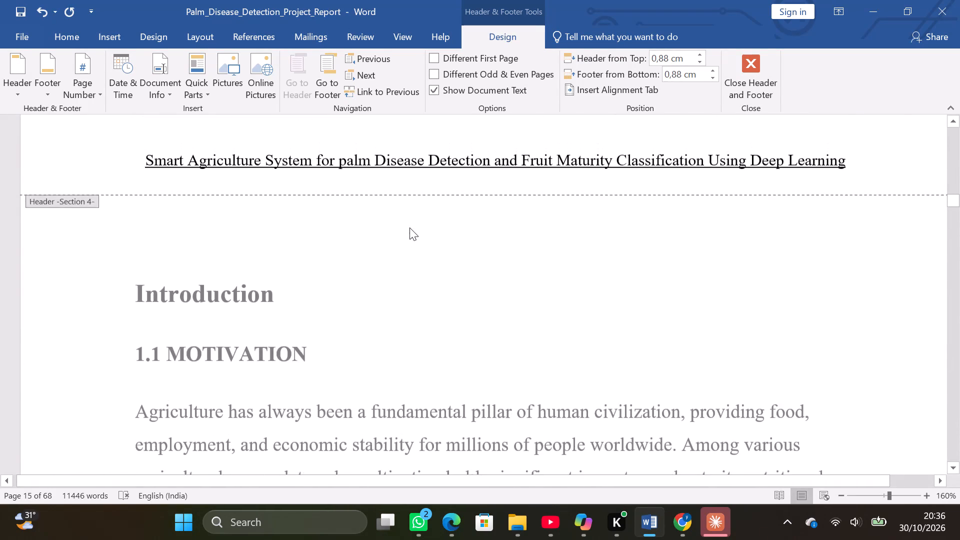
scroll(409, 227, "down", 8, "ctrl")
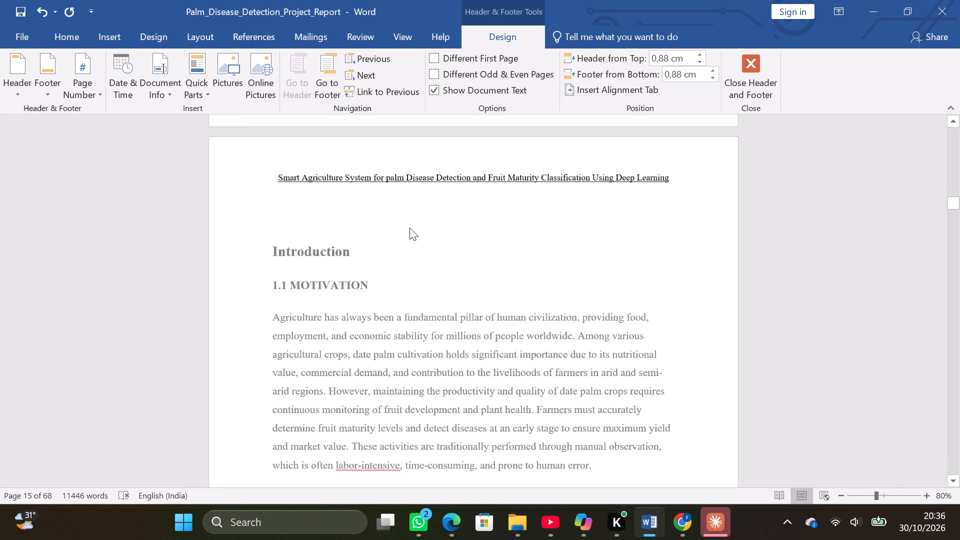
scroll(409, 227, "down", 1, "ctrl")
scroll(409, 227, "up", 9)
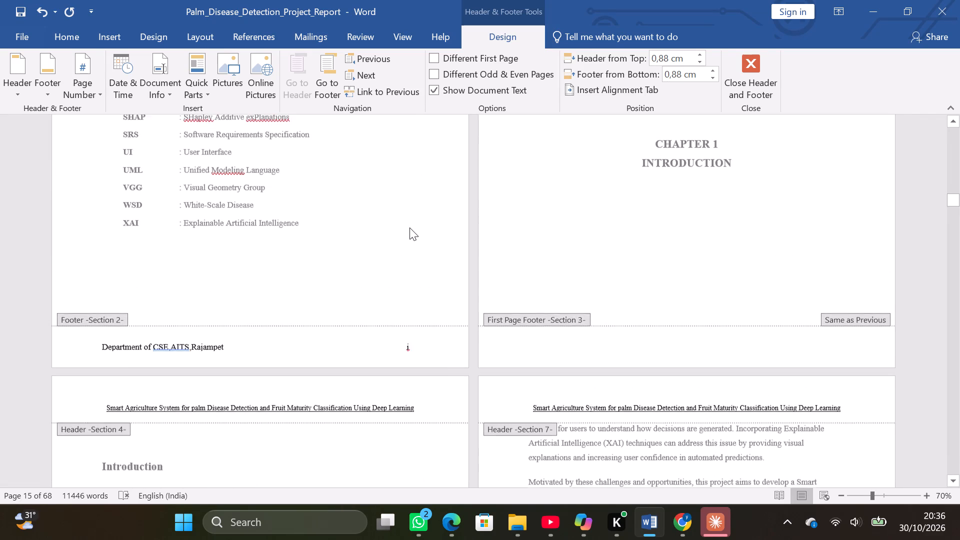
scroll(409, 227, "up", 18)
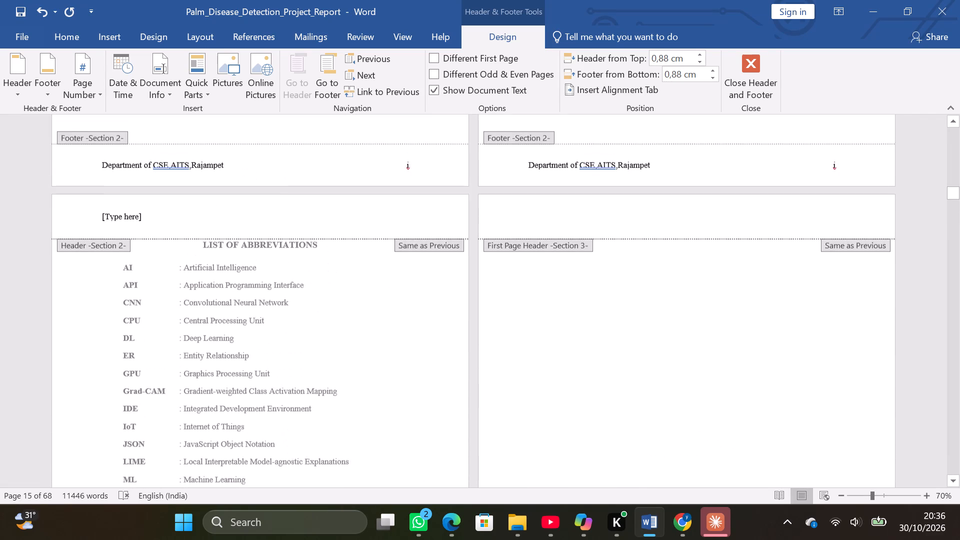
Delete the "[Type here]" placeholder from the Section 2 header on the List of Figures & Tables page.
scroll(409, 227, "up", 1)
scroll(409, 227, "down", 1)
scroll(409, 227, "up", 12)
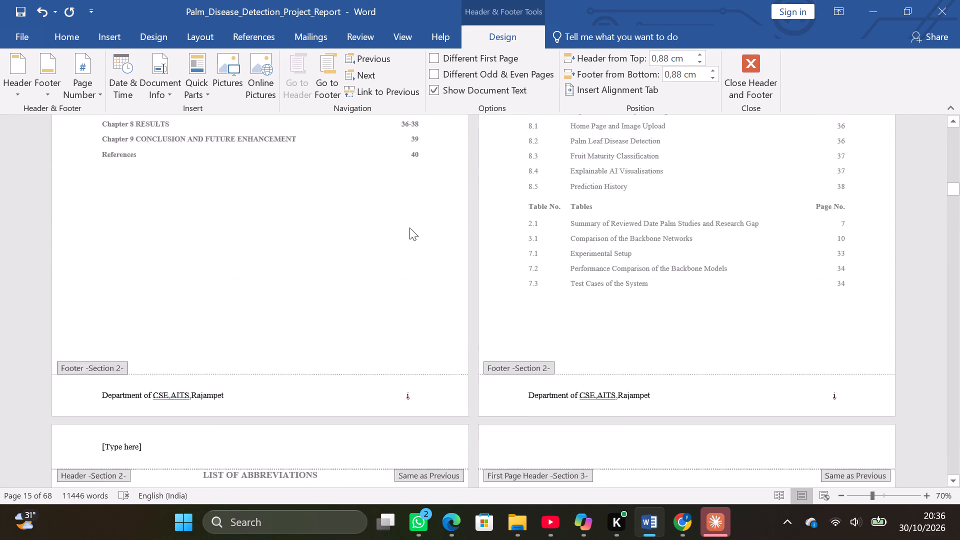
scroll(409, 227, "up", 19)
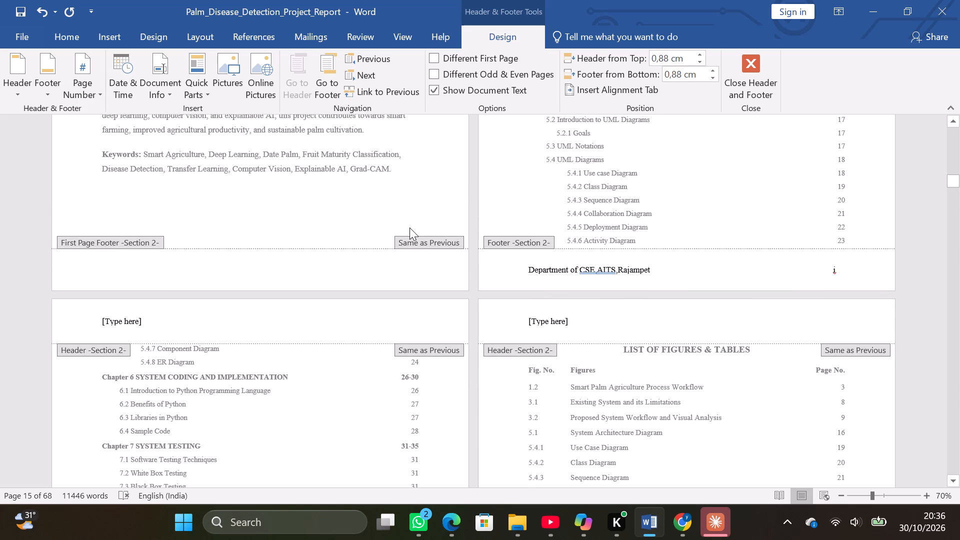
double_click(569, 316)
key("BackSpace")
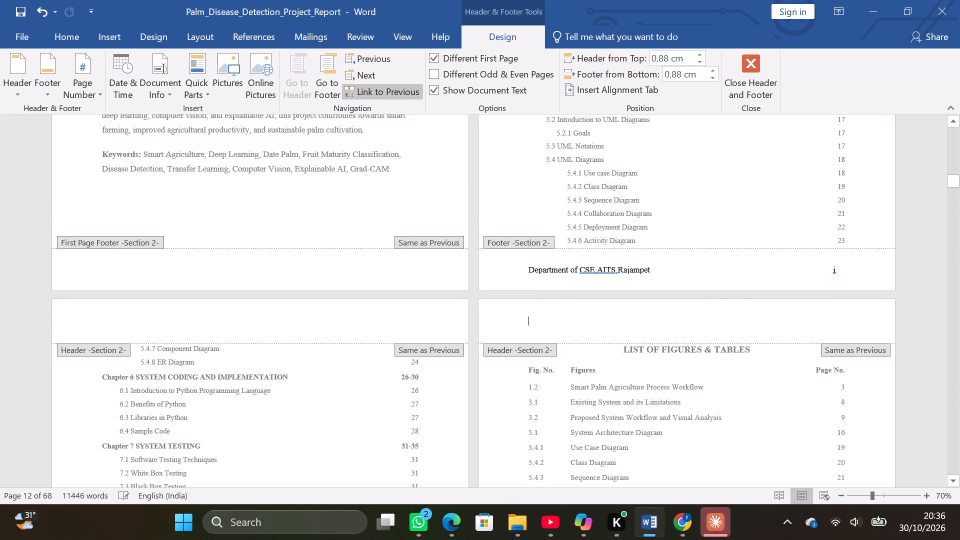
Examine the headers and footers from the Vision and Mission page through the Chapter 1 pages to the Fig. 1.2 workflow diagram.
scroll(569, 316, "up", 18)
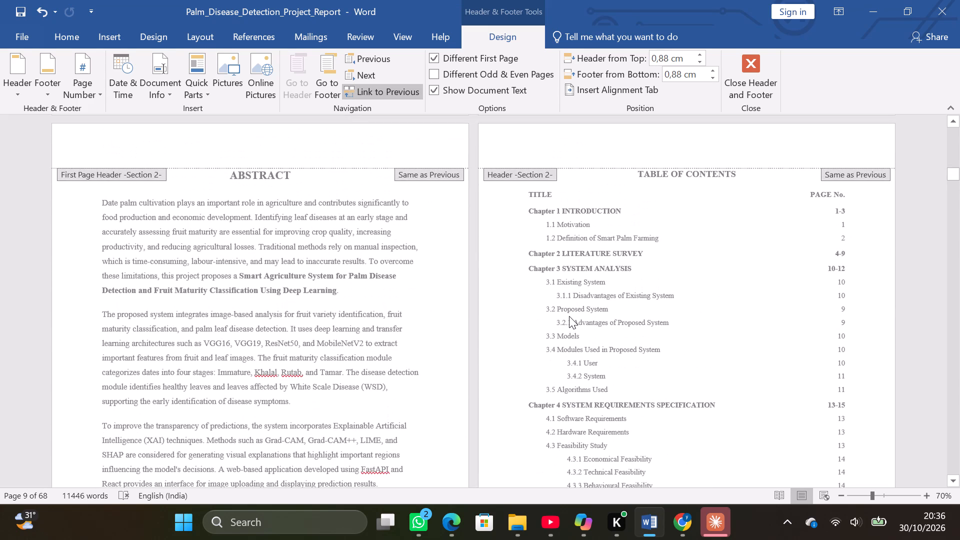
scroll(569, 316, "up", 17)
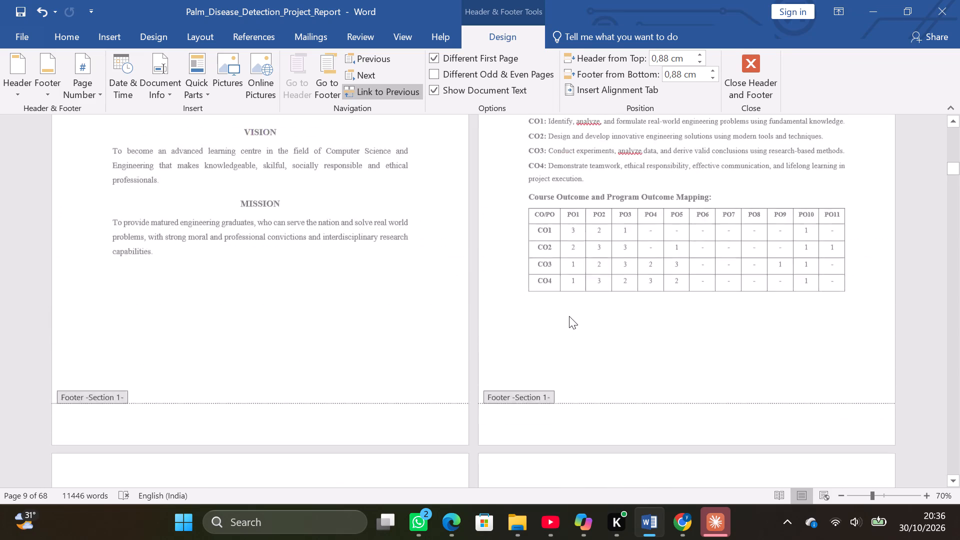
scroll(569, 316, "up", 6)
scroll(569, 316, "down", 20)
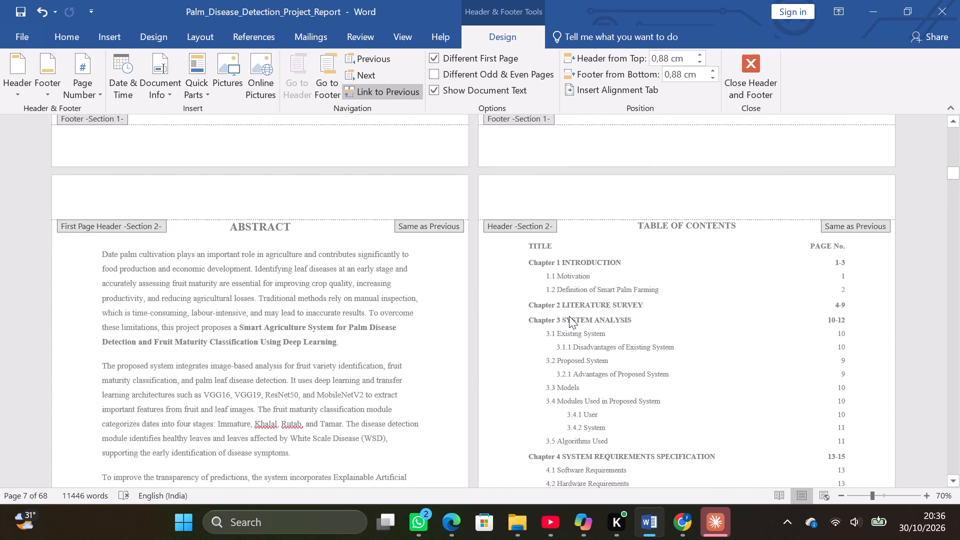
scroll(643, 270, "down", 16)
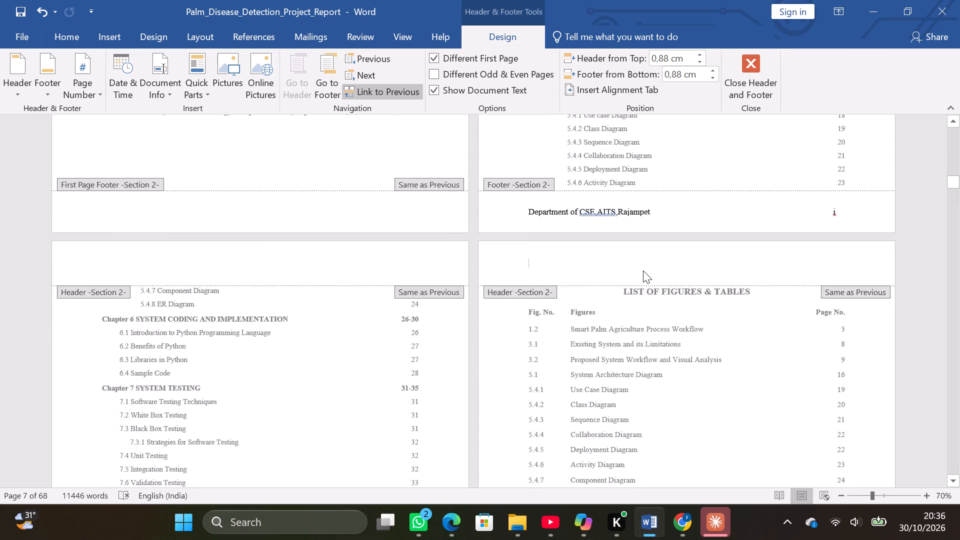
scroll(643, 270, "down", 20)
scroll(643, 270, "down", 20)
scroll(643, 270, "down", 7)
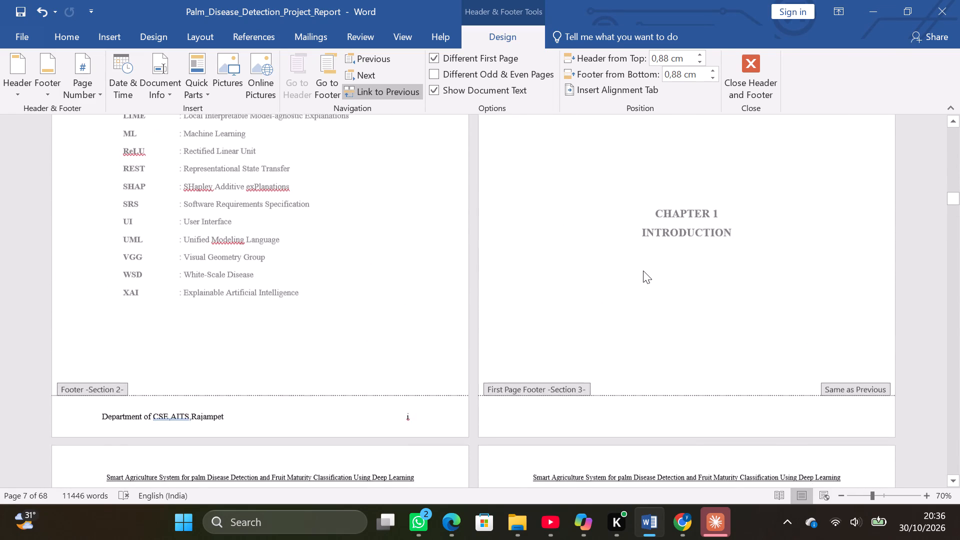
scroll(643, 270, "down", 18)
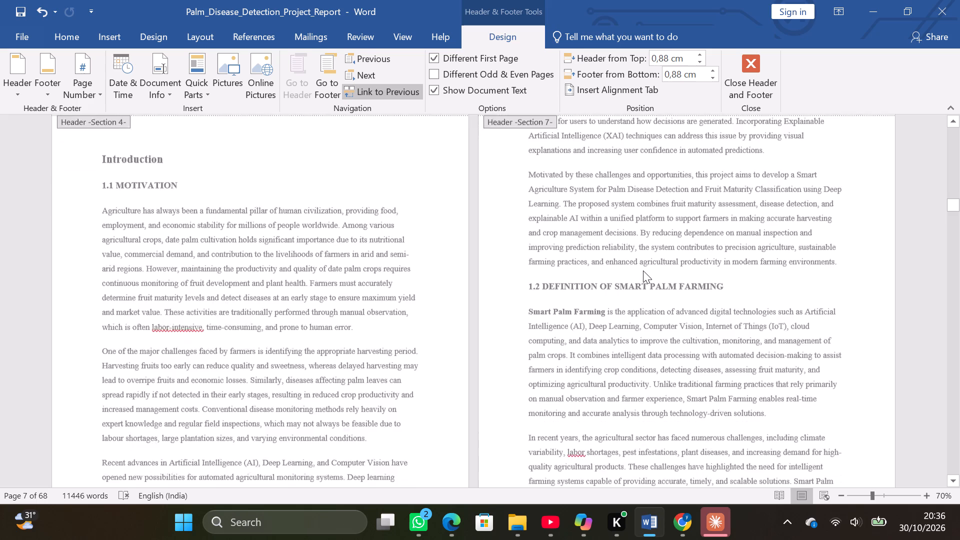
scroll(643, 270, "down", 11)
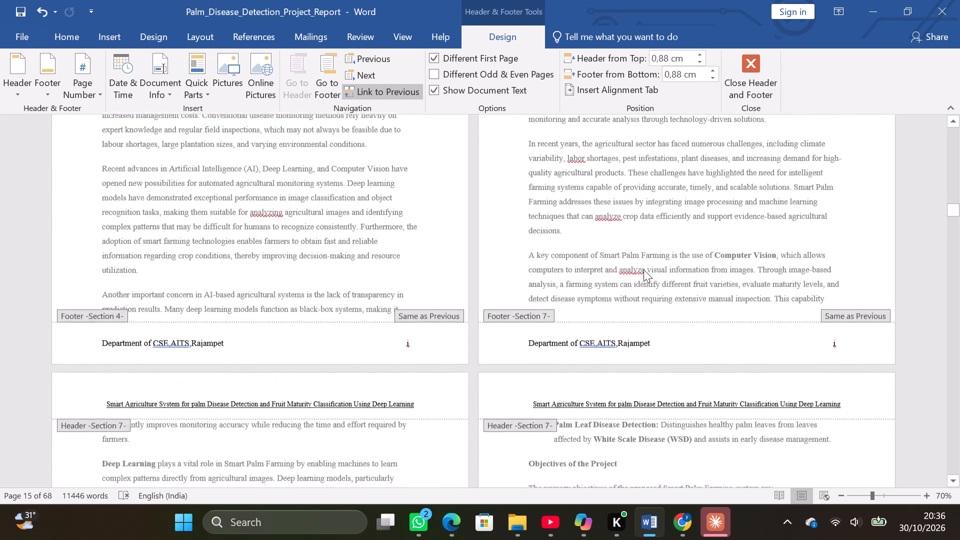
scroll(643, 269, "down", 19)
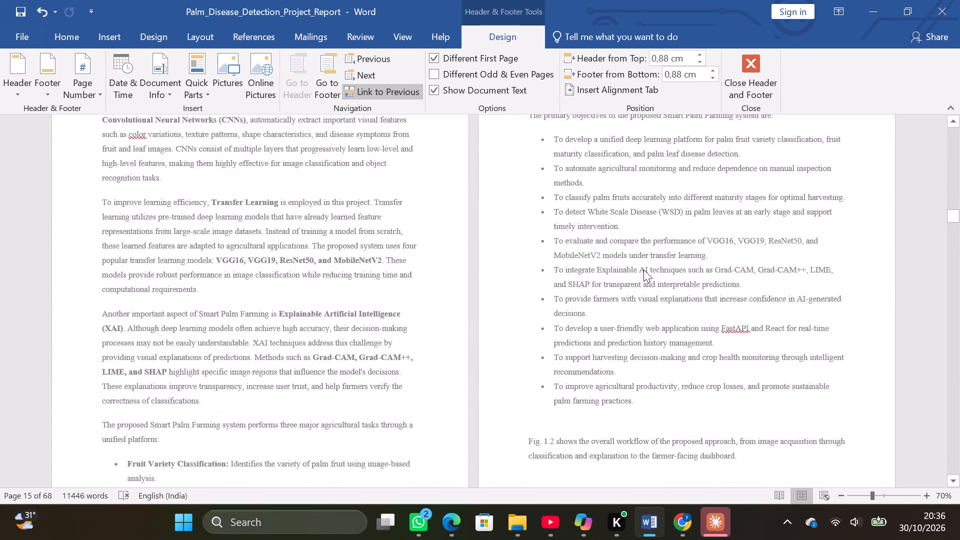
scroll(643, 269, "down", 8)
scroll(643, 269, "up", 1)
scroll(643, 269, "down", 1)
scroll(643, 269, "up", 1)
scroll(643, 269, "down", 1)
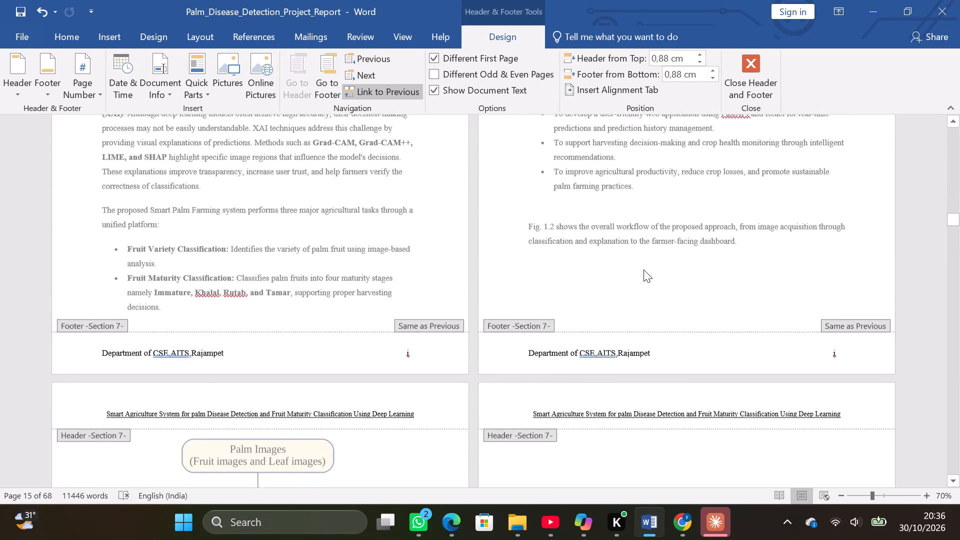
scroll(643, 269, "down", 2)
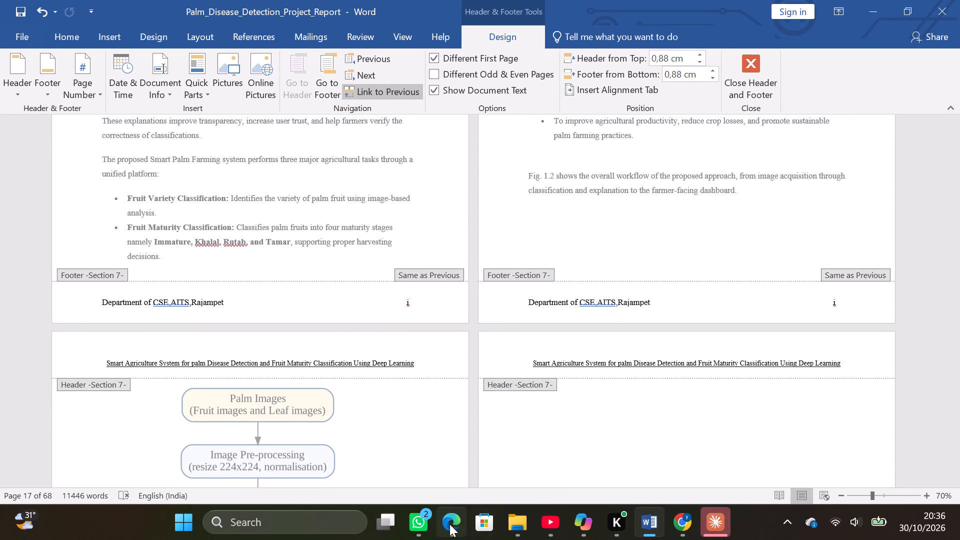
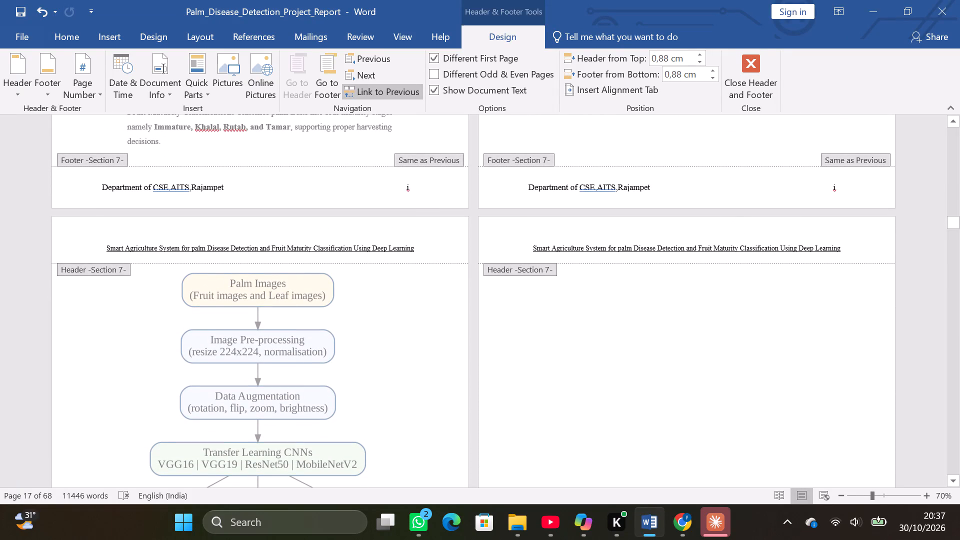
Unlink the Section 2 header on the List of Figures & Tables page from the previous section, and decline reconnecting it.
scroll(733, 234, "up", 1)
scroll(733, 234, "down", 2)
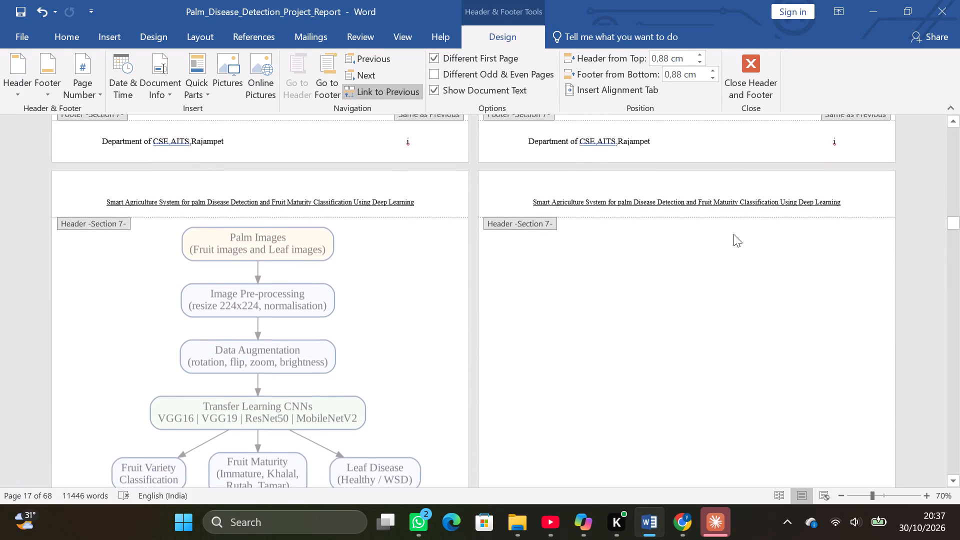
scroll(733, 234, "down", 4)
scroll(733, 234, "up", 2)
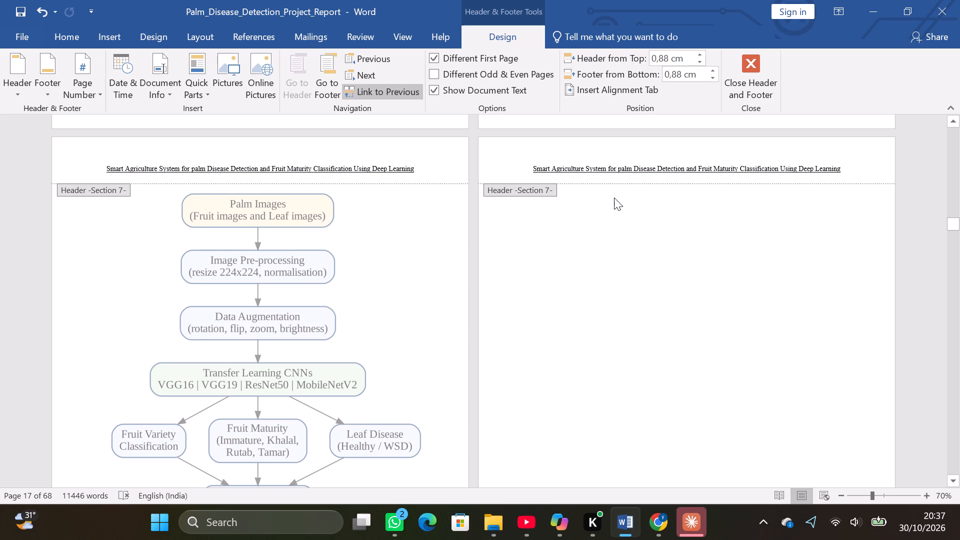
left_click(403, 90)
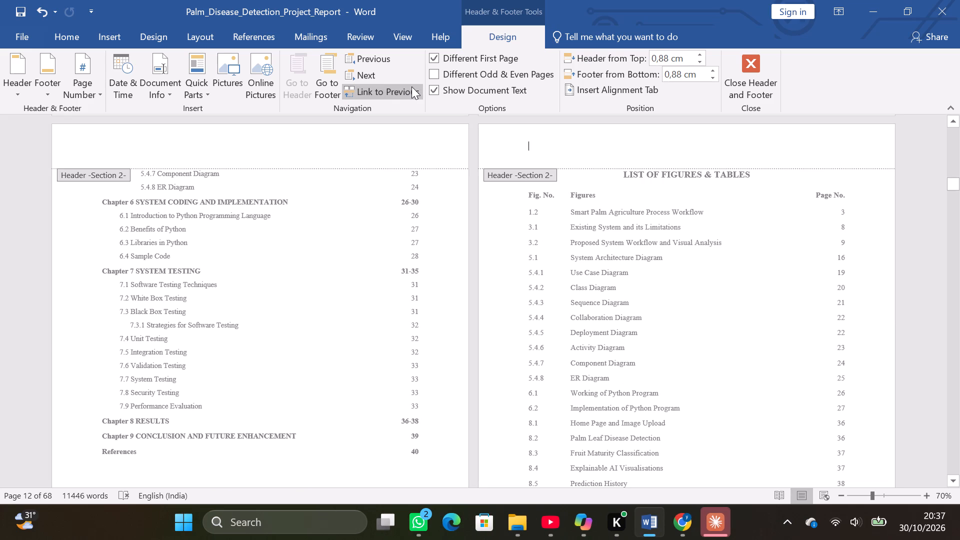
left_click(411, 86)
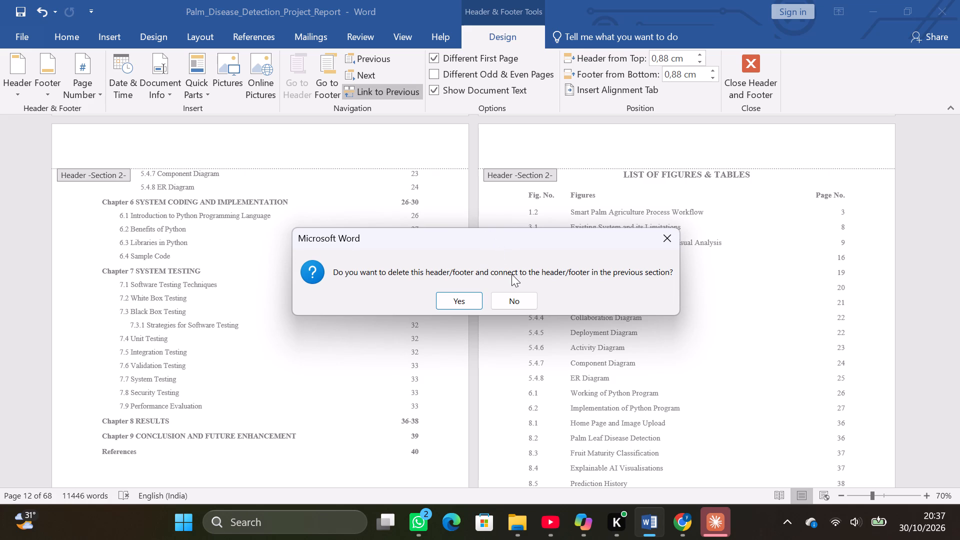
left_click(514, 301)
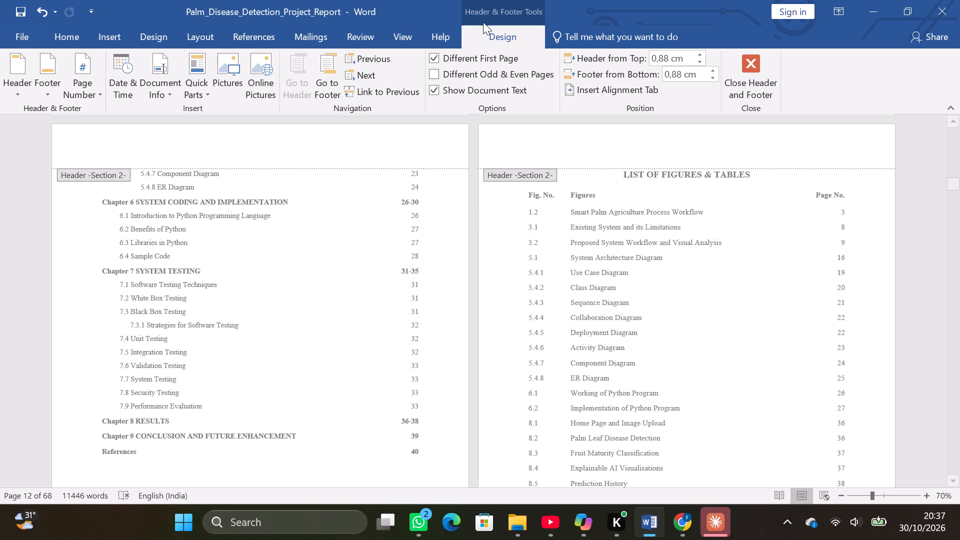
Turn off the Different First Page option for Section 2.
left_click(453, 62)
Examine the headers and footers from the List of Abbreviations through Chapter 1 to the Chapter 2 Literature Survey title page.
scroll(498, 219, "down", 20)
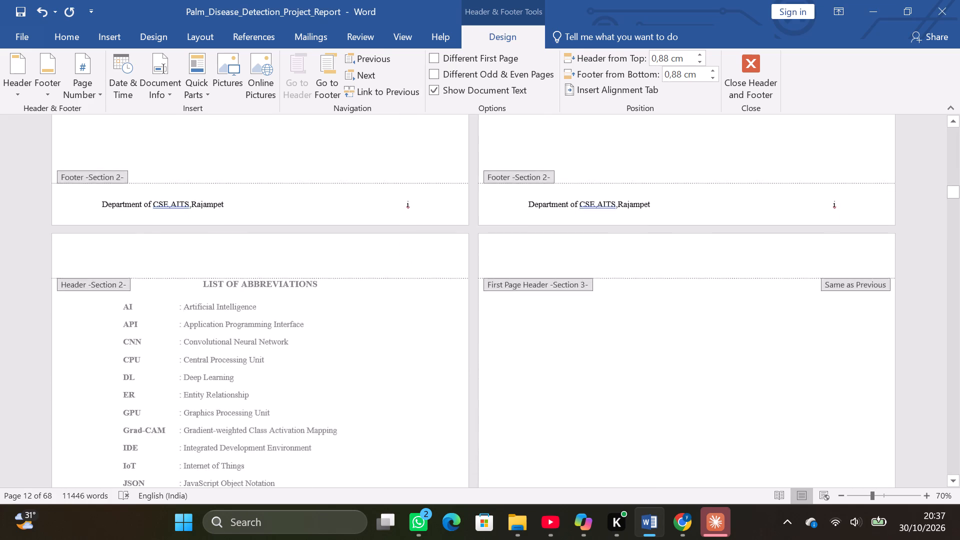
scroll(498, 219, "down", 20)
scroll(498, 219, "down", 5)
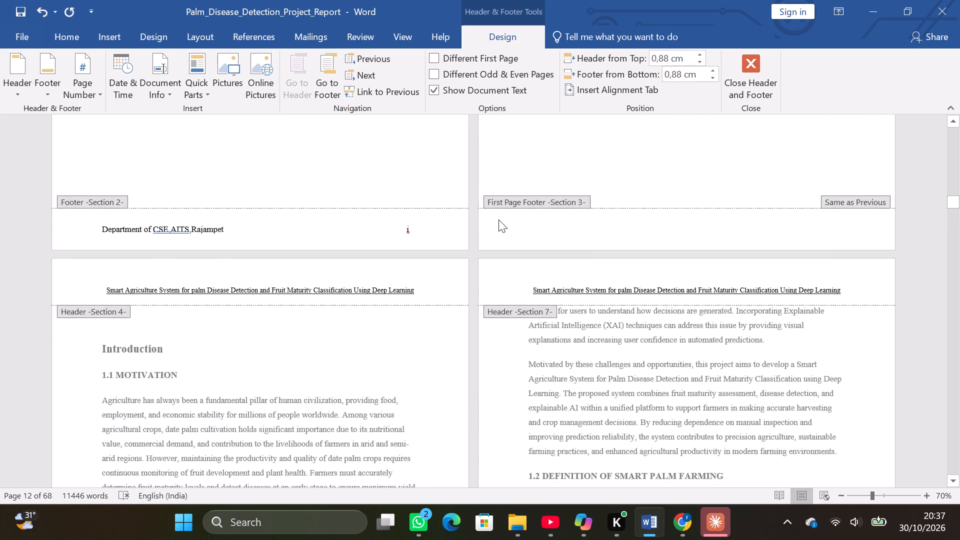
scroll(498, 219, "down", 20)
scroll(498, 219, "down", 20)
scroll(498, 219, "down", 6)
scroll(498, 219, "up", 1)
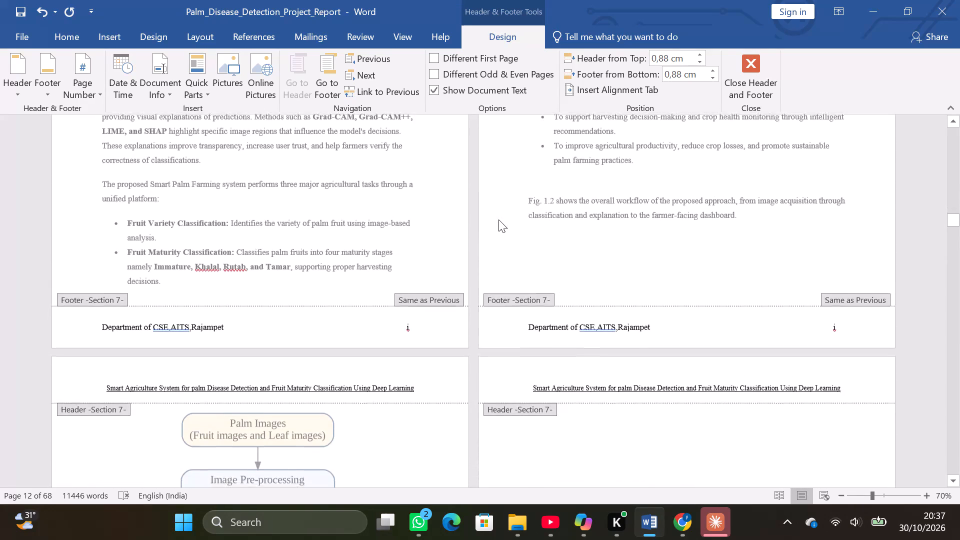
scroll(498, 219, "up", 1)
scroll(498, 219, "down", 1)
scroll(498, 219, "up", 2)
scroll(498, 219, "down", 5)
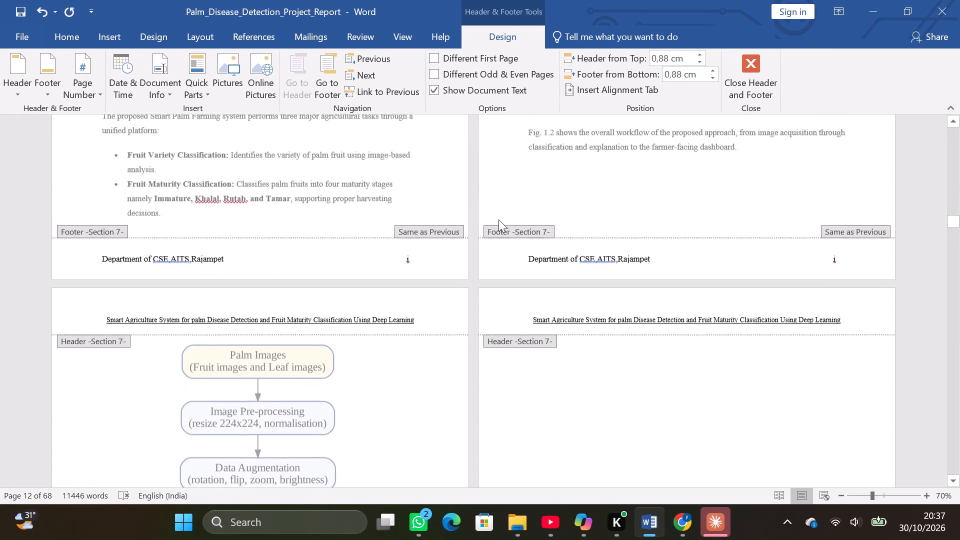
scroll(498, 219, "down", 7)
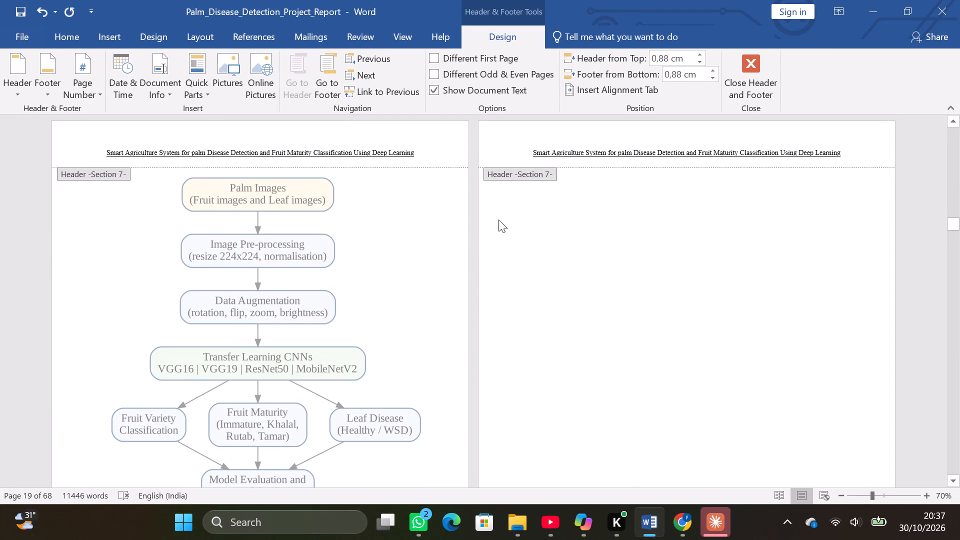
scroll(498, 219, "down", 14)
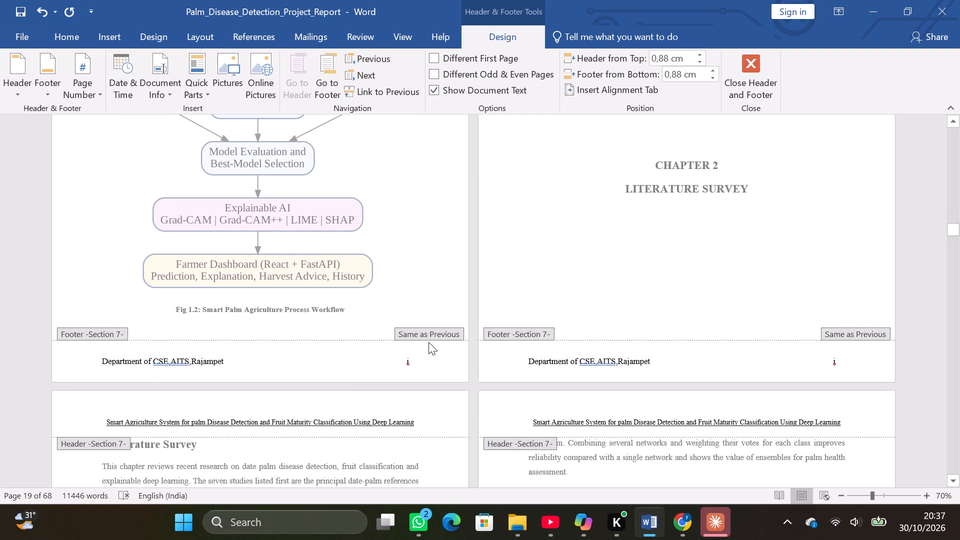
scroll(543, 261, "up", 9)
scroll(543, 261, "down", 1, "ctrl")
scroll(543, 261, "up", 2, "ctrl")
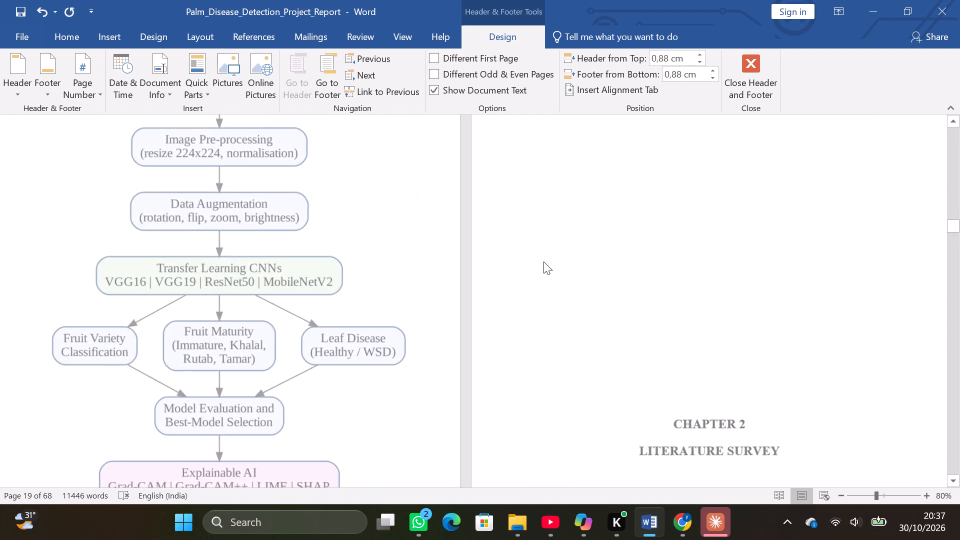
scroll(543, 261, "up", 6)
scroll(543, 261, "down", 1)
scroll(543, 261, "up", 2)
scroll(543, 261, "down", 1)
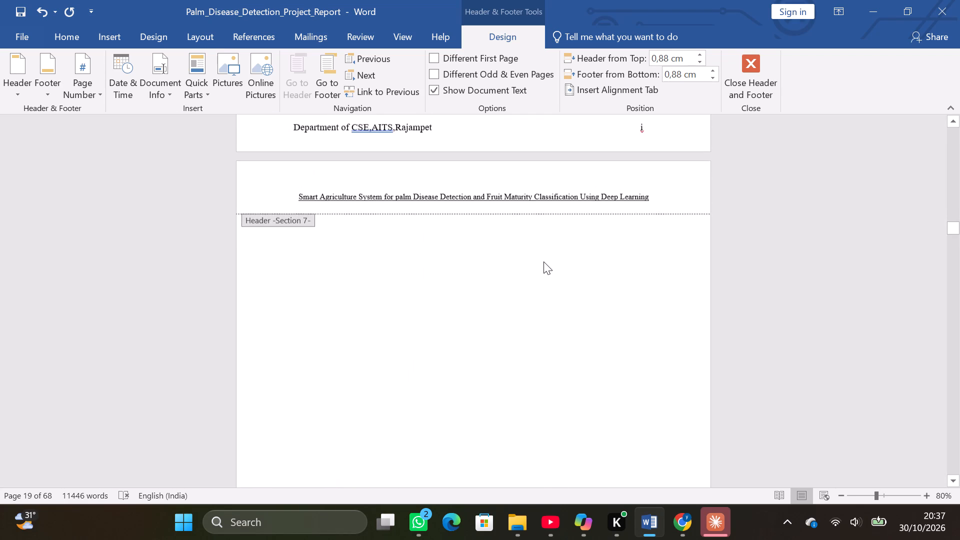
scroll(543, 261, "down", 10)
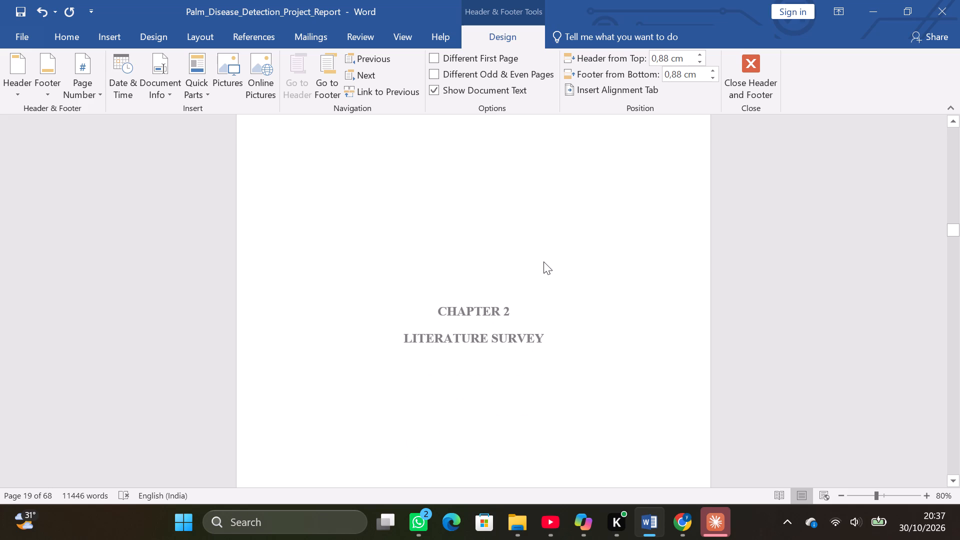
Remove the Section 7 header containing the project title, working from the Chapter 2 title page.
scroll(543, 261, "up", 6)
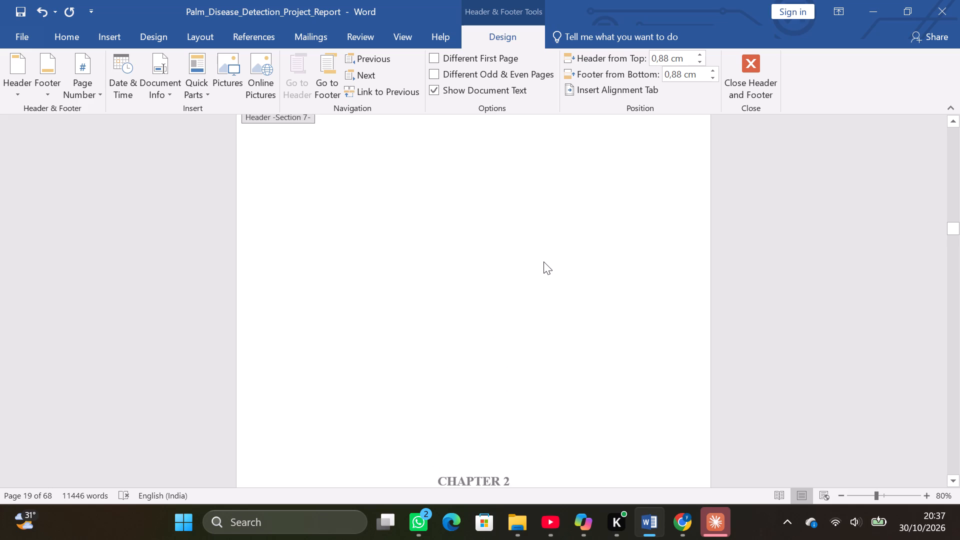
scroll(543, 261, "up", 4)
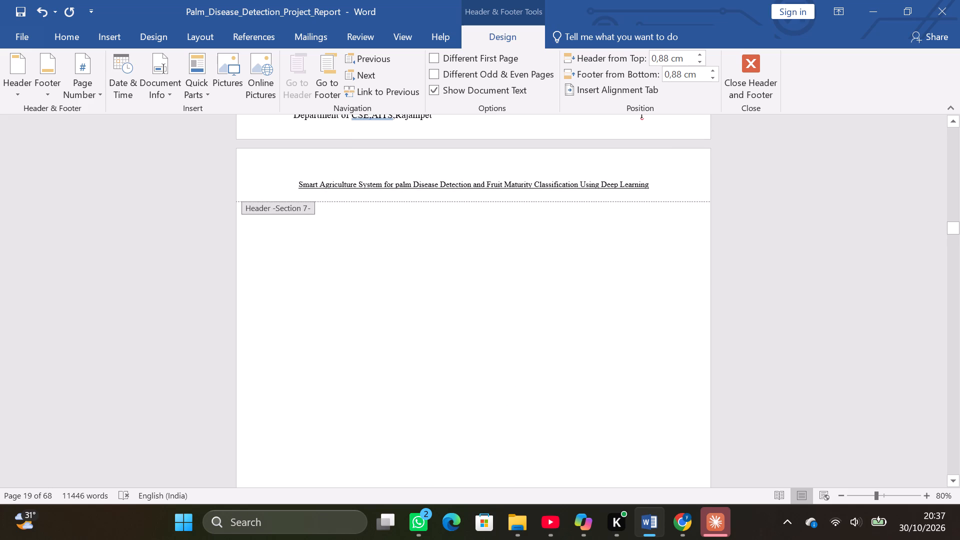
left_click(633, 185)
left_click(15, 96)
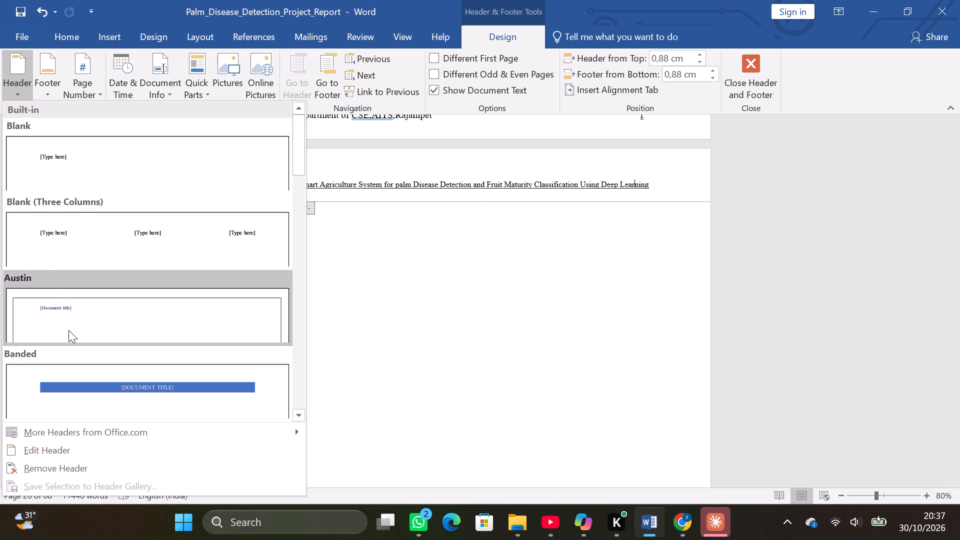
left_click(95, 464)
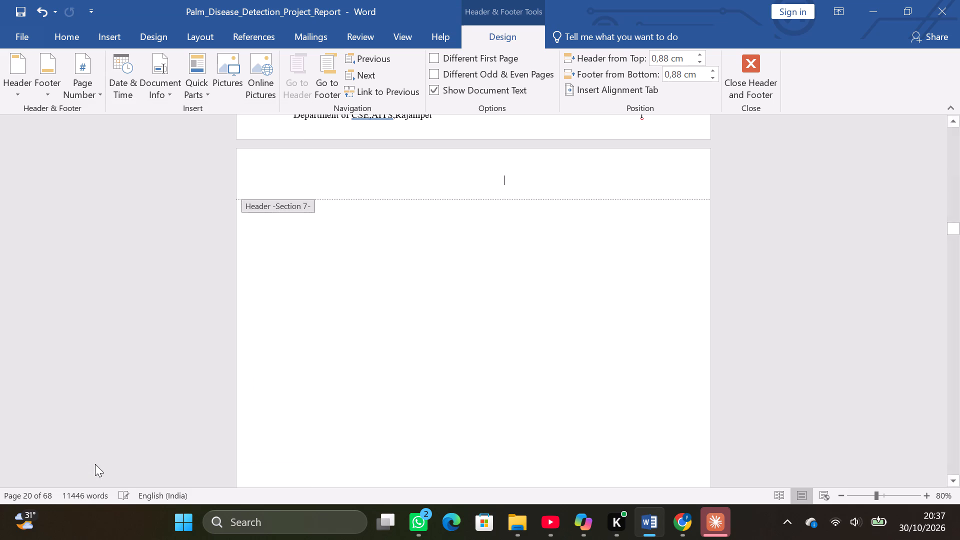
left_click(290, 395)
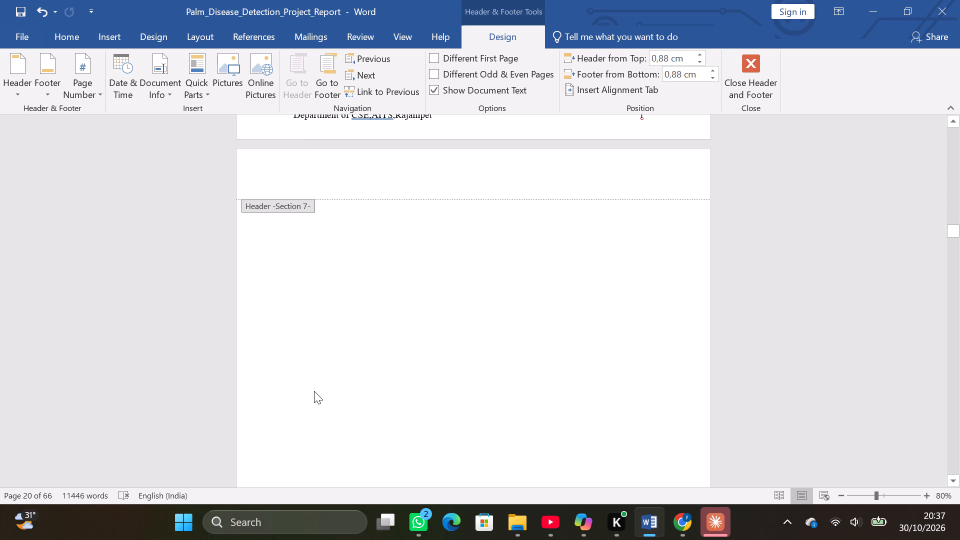
left_click(314, 391)
Examine the headers from the Fig. 1.2 workflow diagram page back to the Introduction page.
scroll(314, 391, "up", 20)
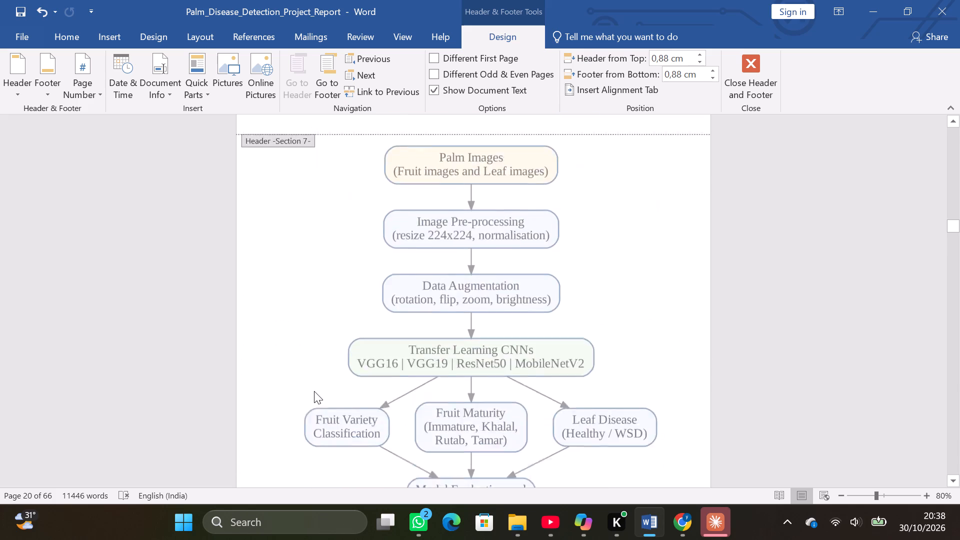
scroll(314, 391, "up", 20)
scroll(314, 391, "up", 5)
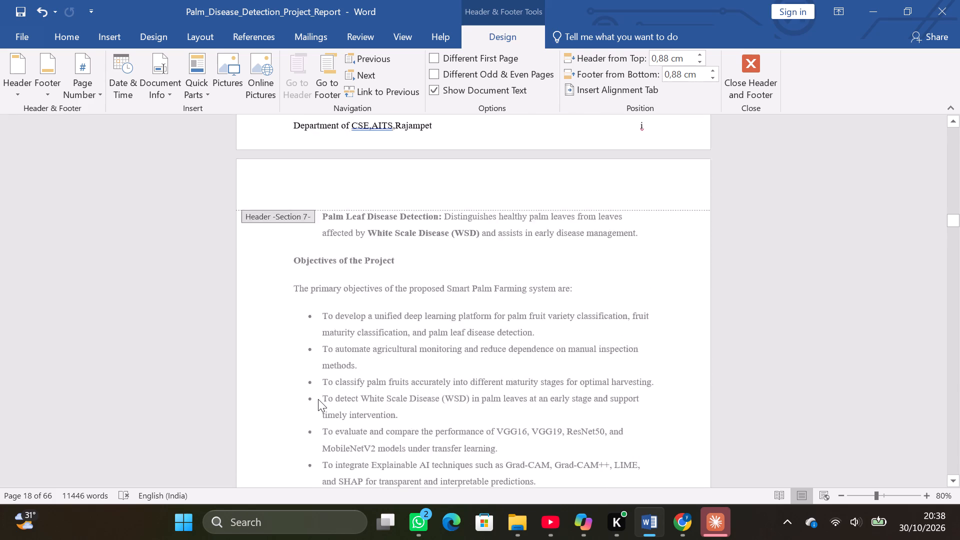
scroll(318, 399, "up", 8)
scroll(318, 399, "up", 14)
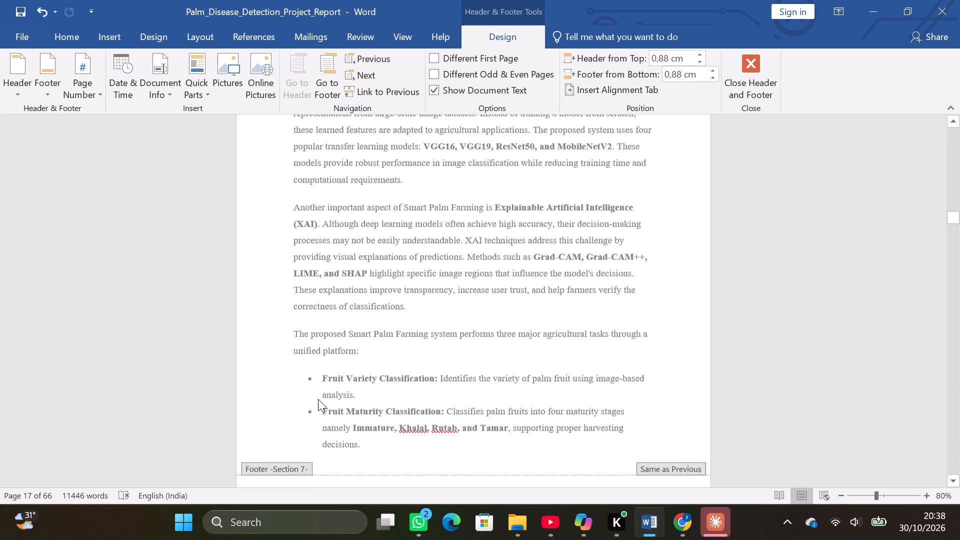
scroll(318, 399, "up", 20)
scroll(318, 399, "up", 13)
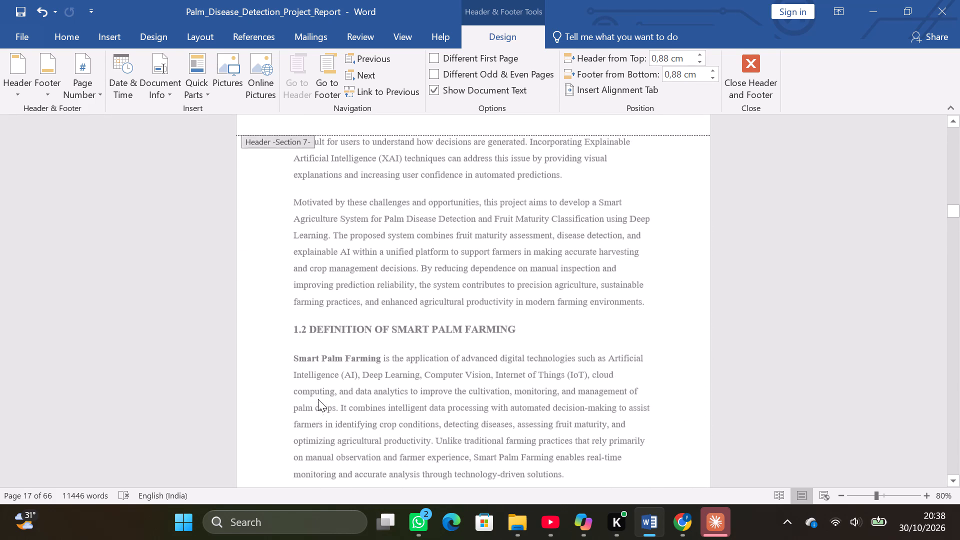
scroll(318, 399, "up", 6)
scroll(318, 399, "up", 18)
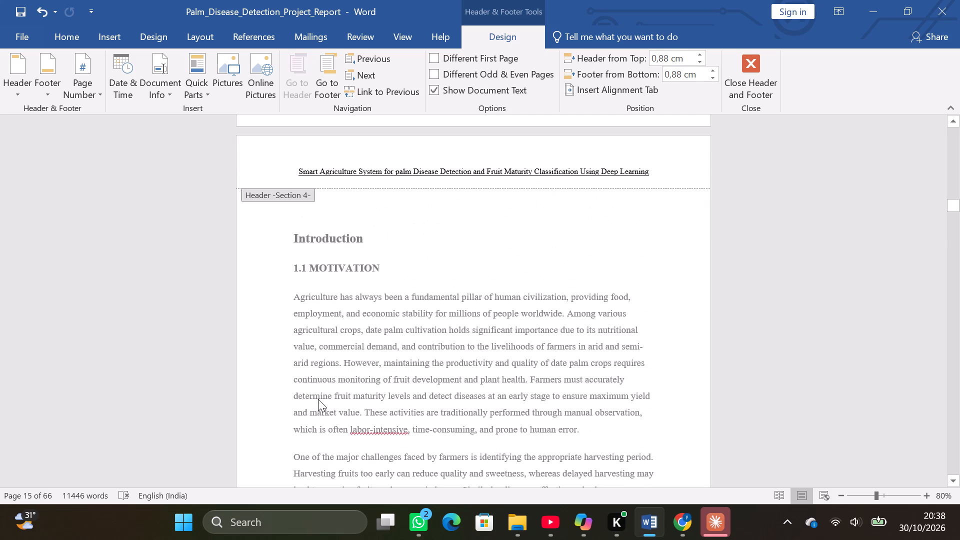
scroll(318, 399, "up", 2)
scroll(318, 399, "up", 1, "ctrl")
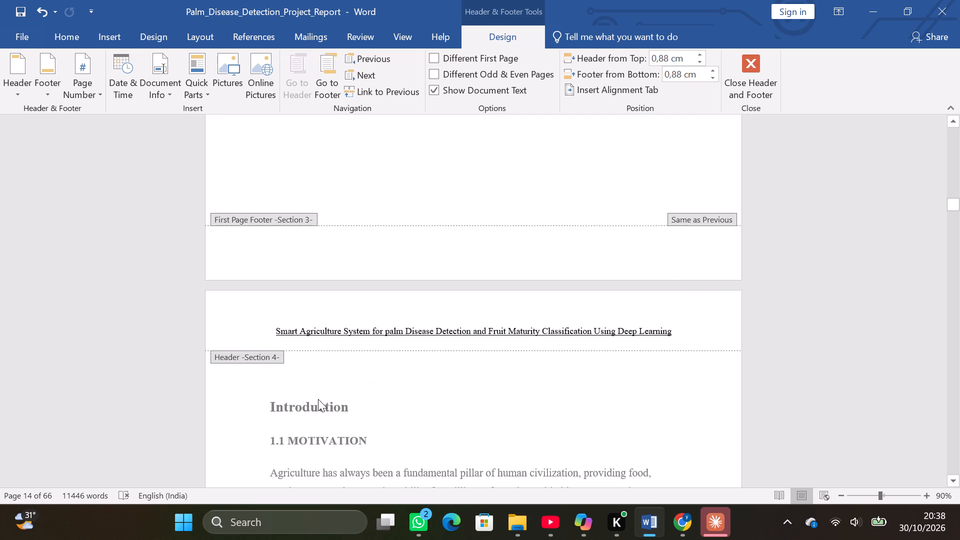
Apply the existing page setup settings to This point forward from the page before the Introduction.
left_click(318, 399)
double_click(776, 325)
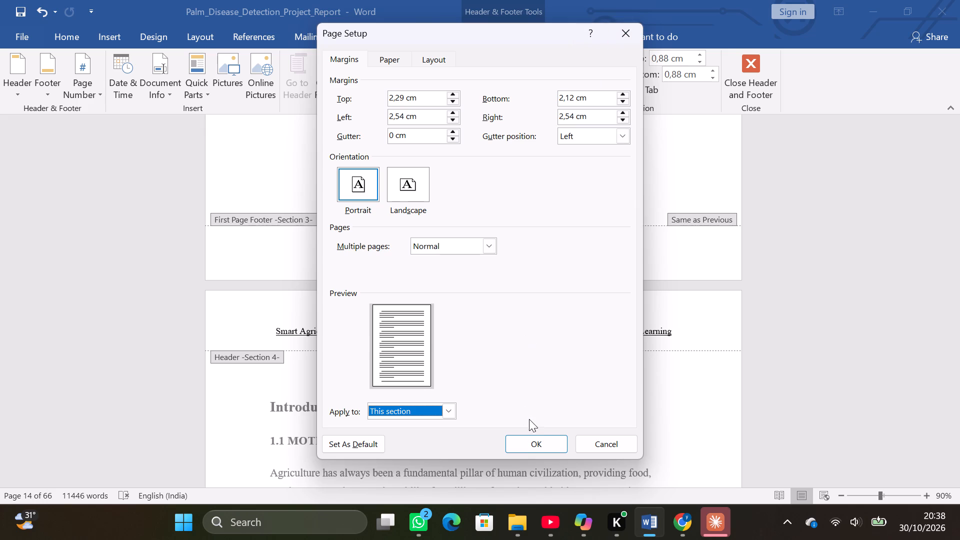
left_click(449, 414)
left_click(434, 434)
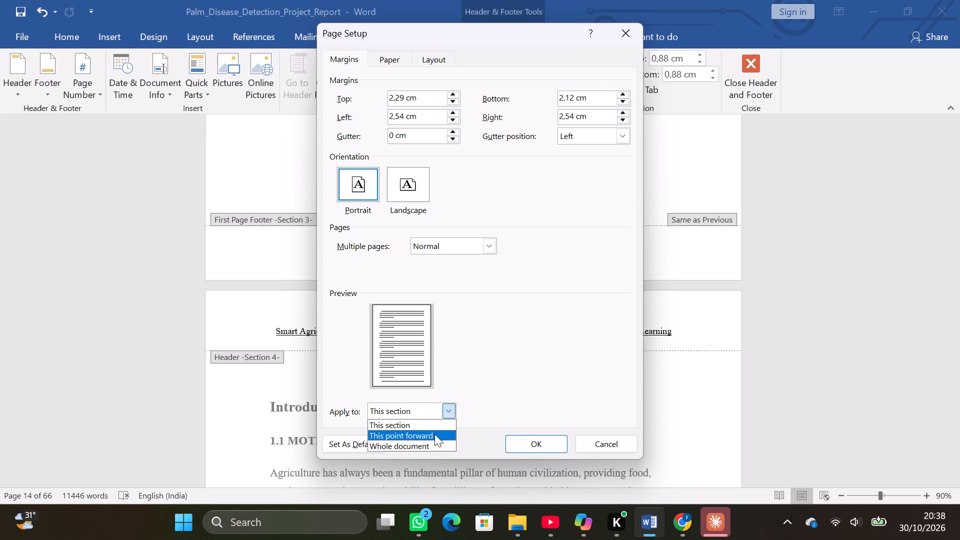
left_click(514, 445)
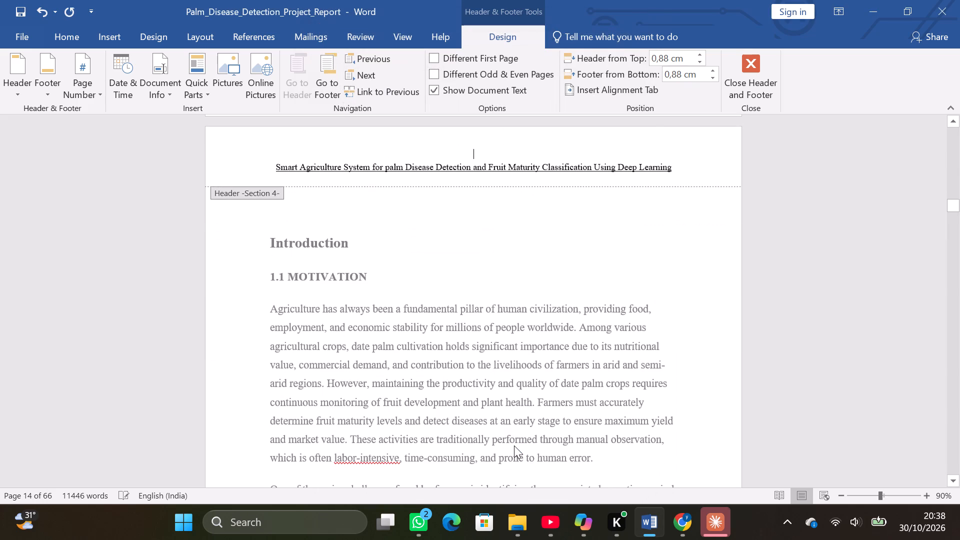
Leave header and footer editing and examine the Introduction pages up to section 1.2.
left_click(583, 363)
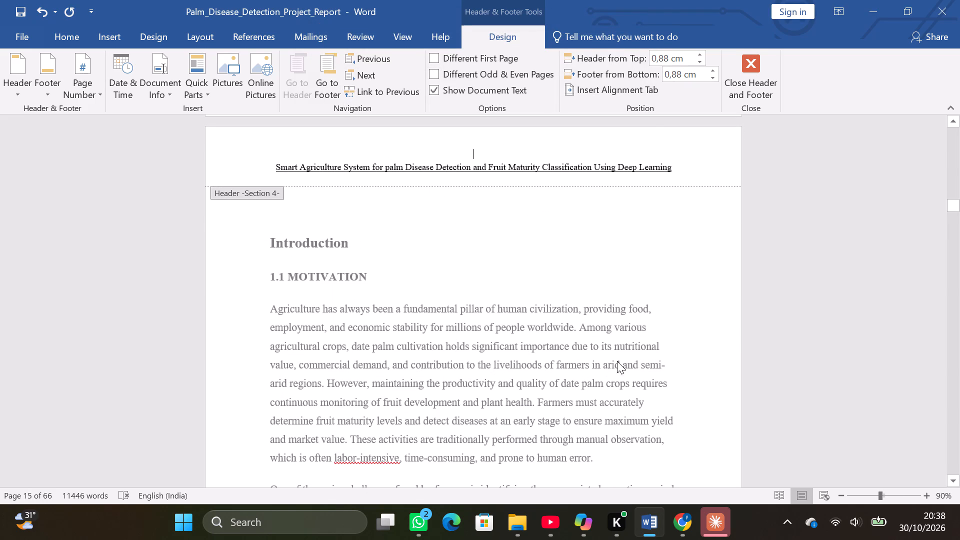
double_click(621, 362)
scroll(621, 362, "down", 12)
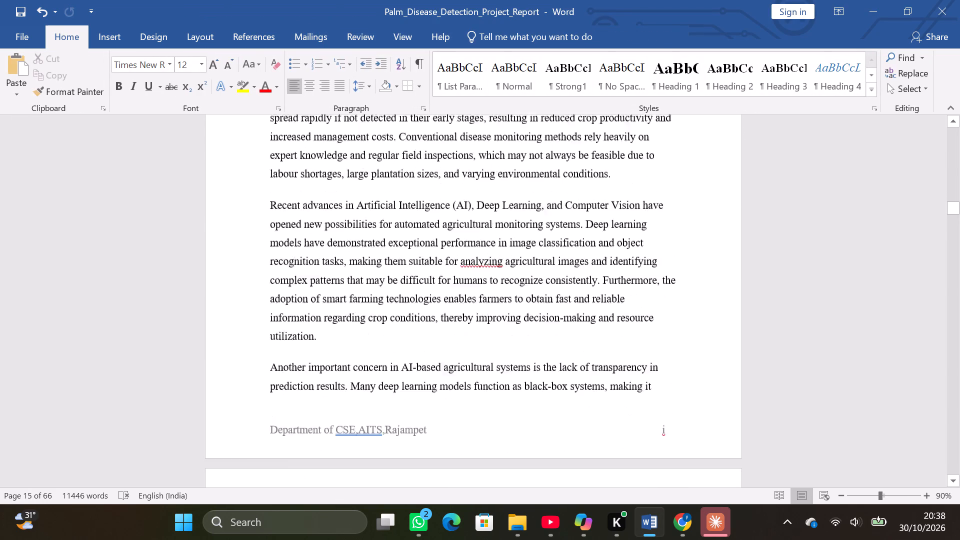
scroll(621, 362, "down", 15)
scroll(621, 362, "up", 1)
scroll(621, 362, "down", 1)
scroll(621, 362, "up", 2)
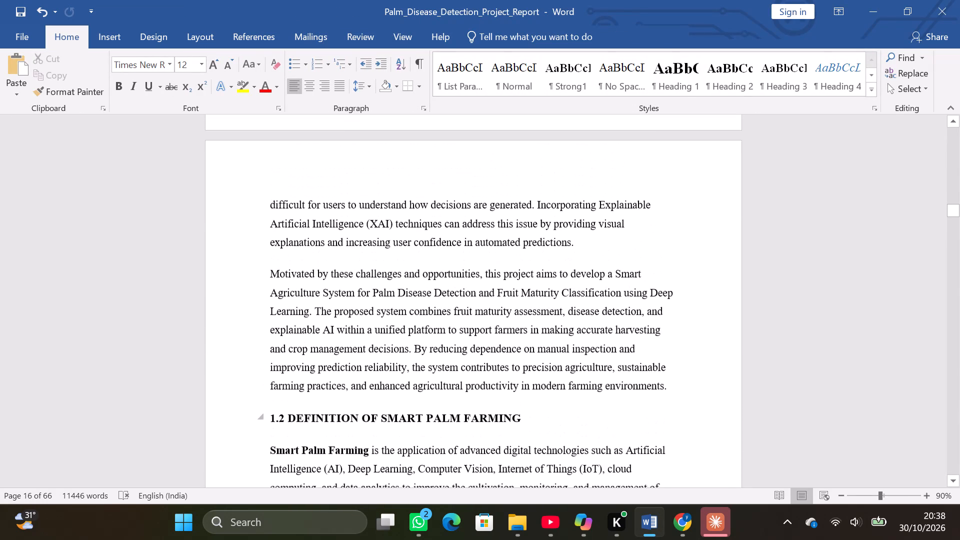
Insert a Continuous section break before the line beginning "difficult for users to understand" at the top of page 16.
left_click(274, 205)
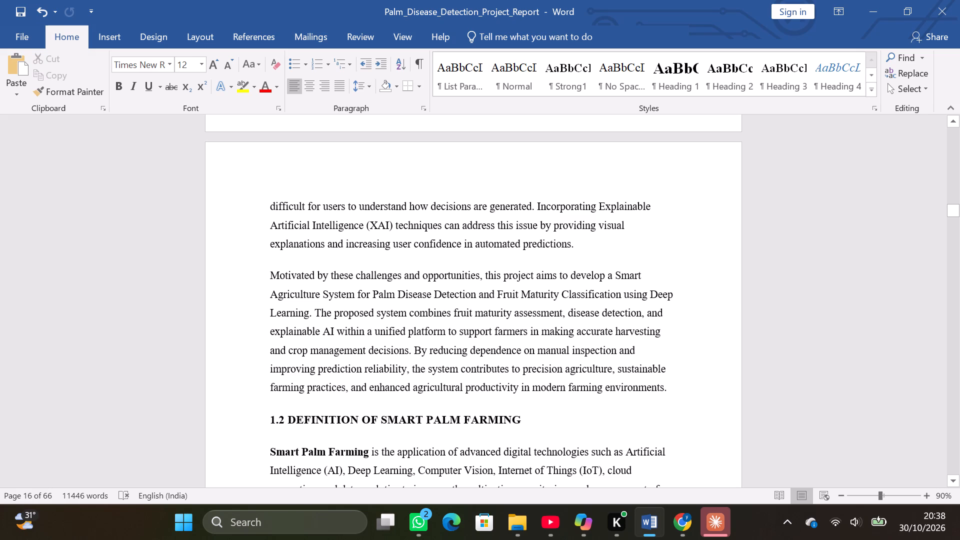
key("Left")
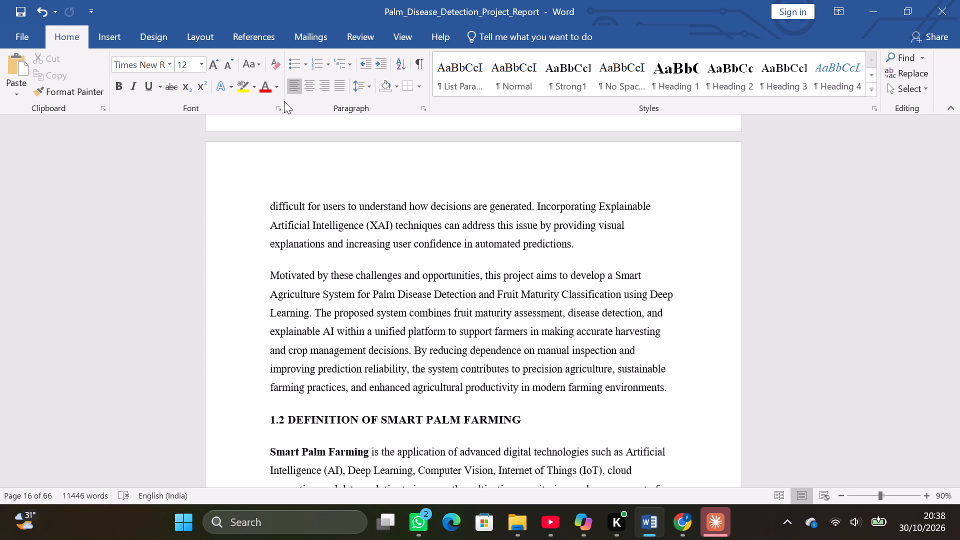
left_click(215, 36)
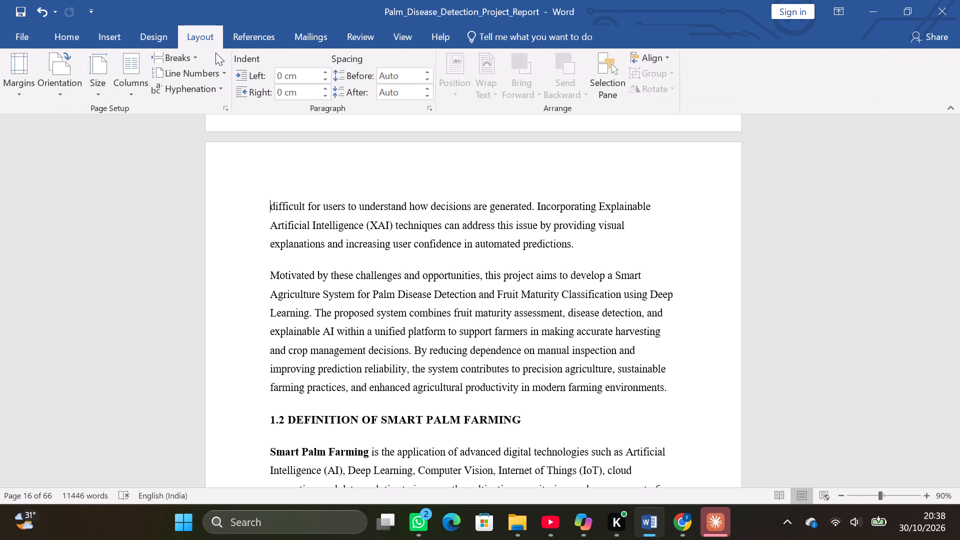
left_click(161, 53)
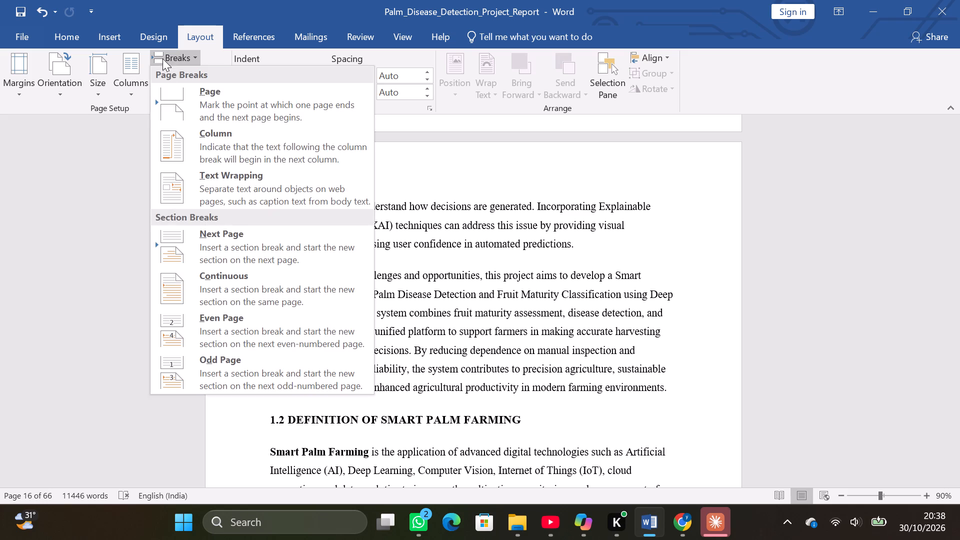
left_click(211, 278)
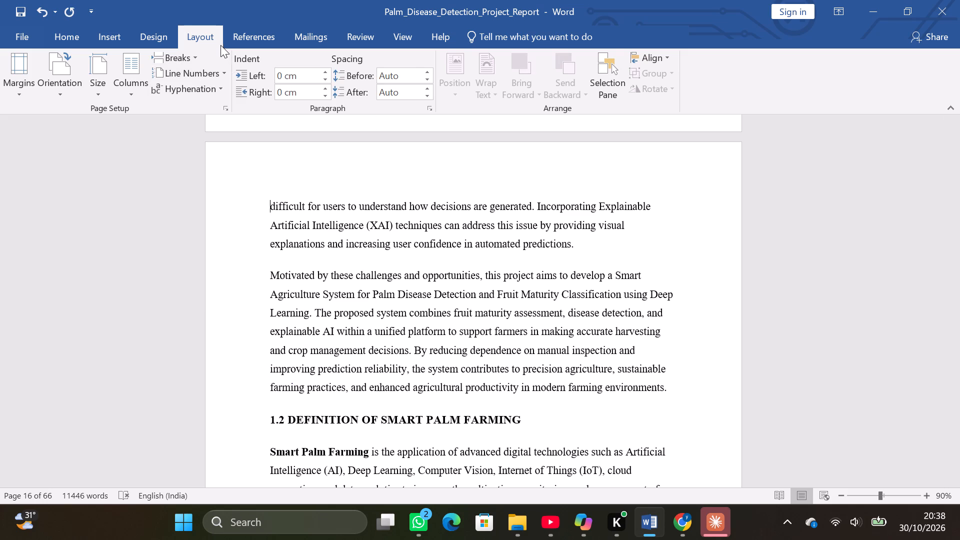
Show the formatting marks to reveal the section breaks.
left_click(74, 33)
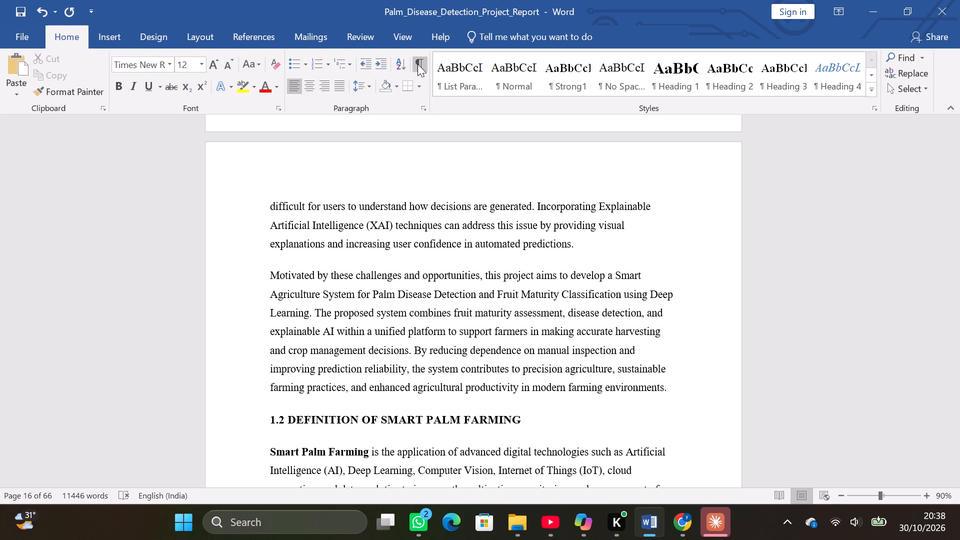
left_click(420, 59)
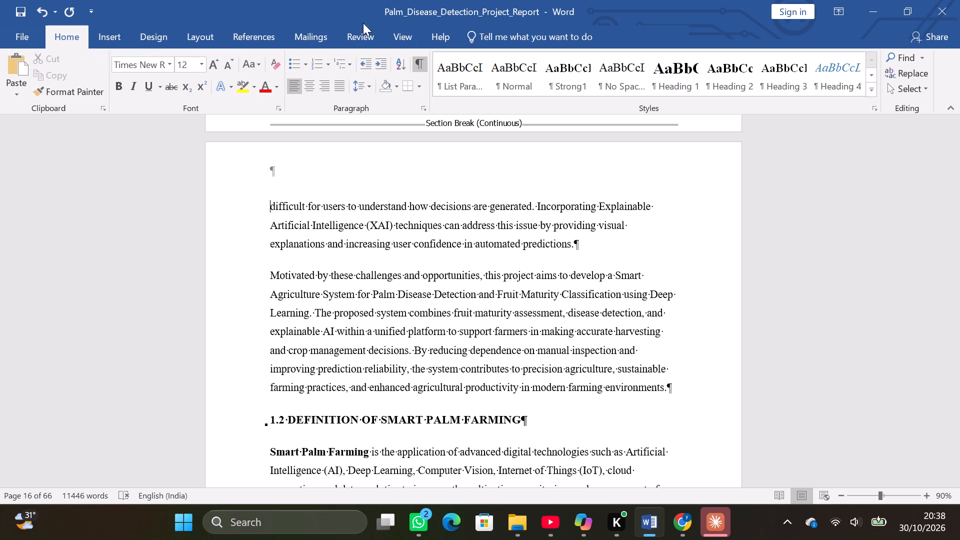
Insert another Continuous section break before "difficult for users to understand" at the top of page 16.
left_click(214, 29)
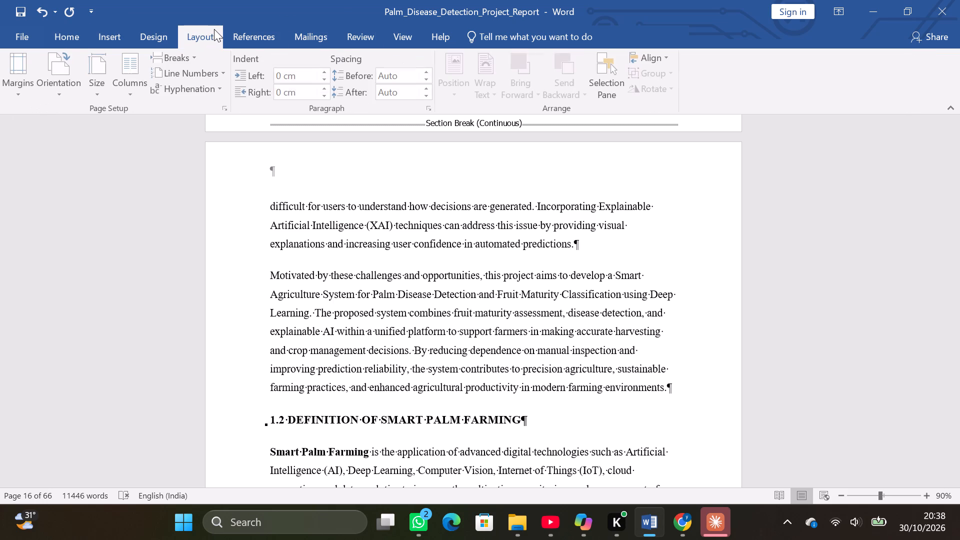
left_click(195, 55)
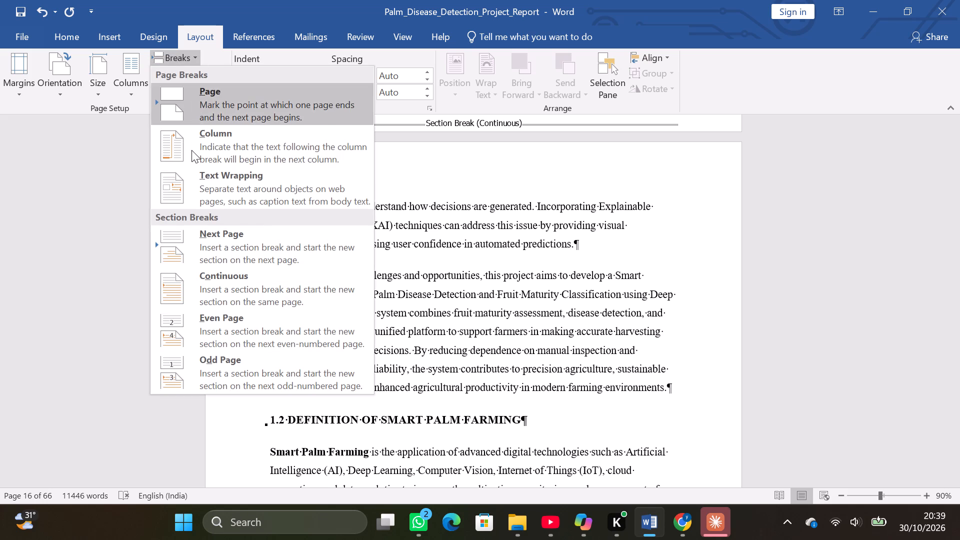
left_click(197, 290)
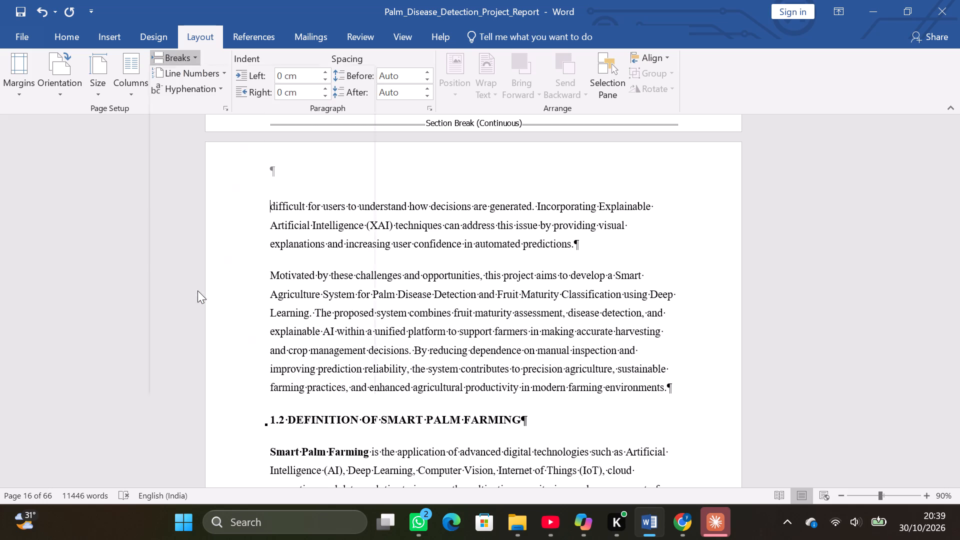
Paste the copied Smart Agriculture System project title into the Section 9 header on page 16 and add a blank line above it.
left_click(306, 173)
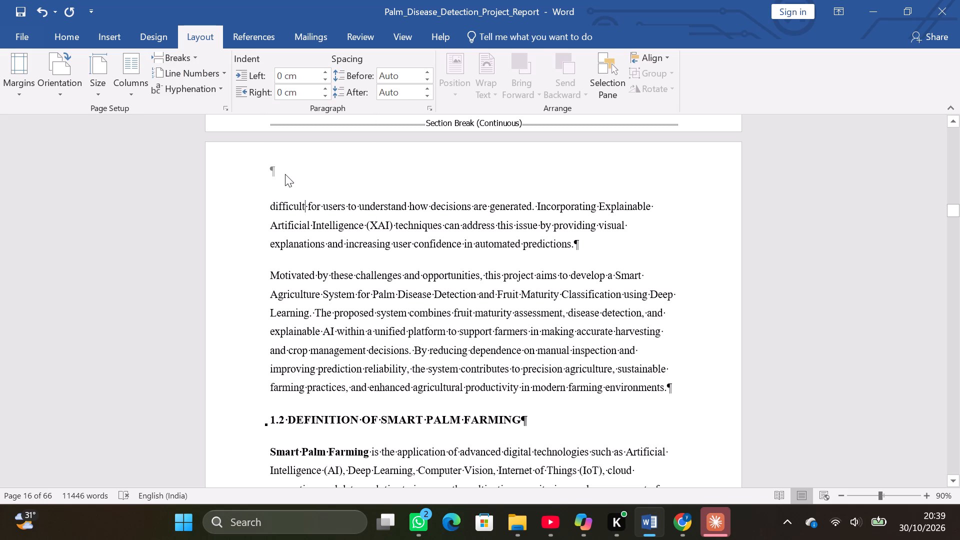
triple_click(285, 174)
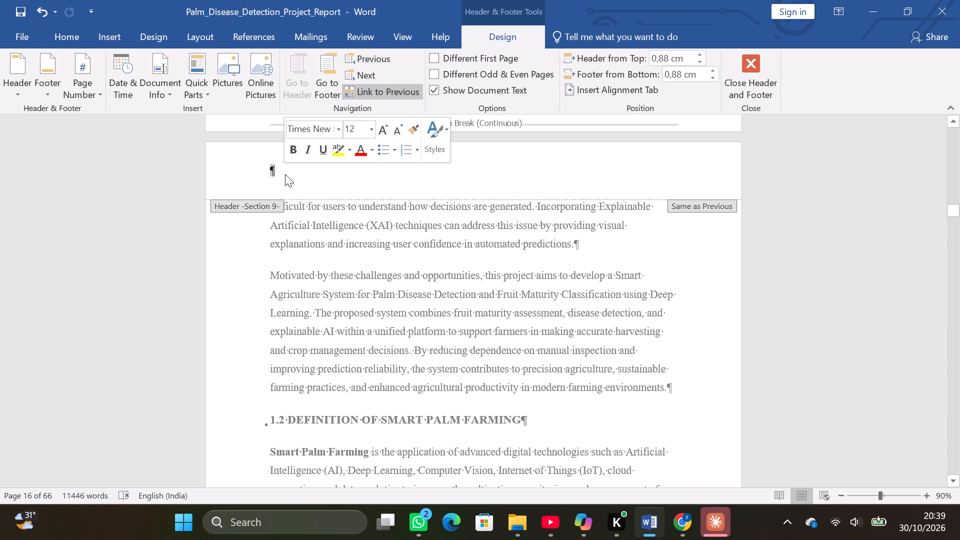
key("ctrl+v")
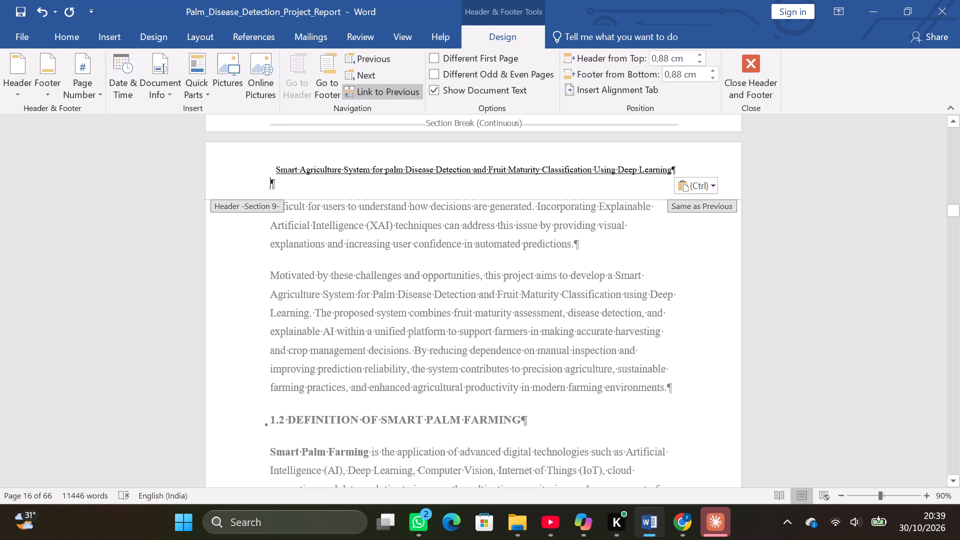
key("Up")
key("Return")
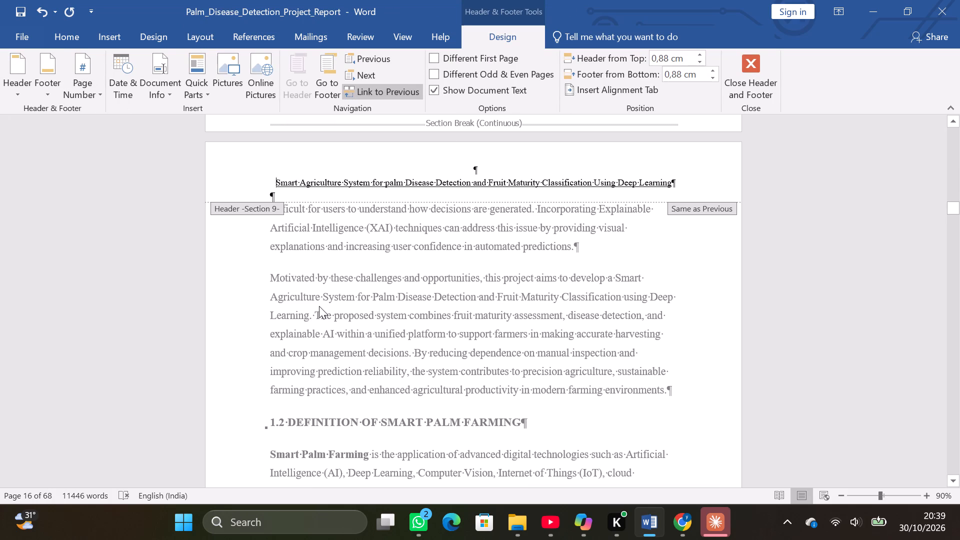
Examine the Section 9 headers and footers from page 16 onward, leave header editing, and continue past the workflow diagram to page 20.
scroll(363, 314, "down", 16)
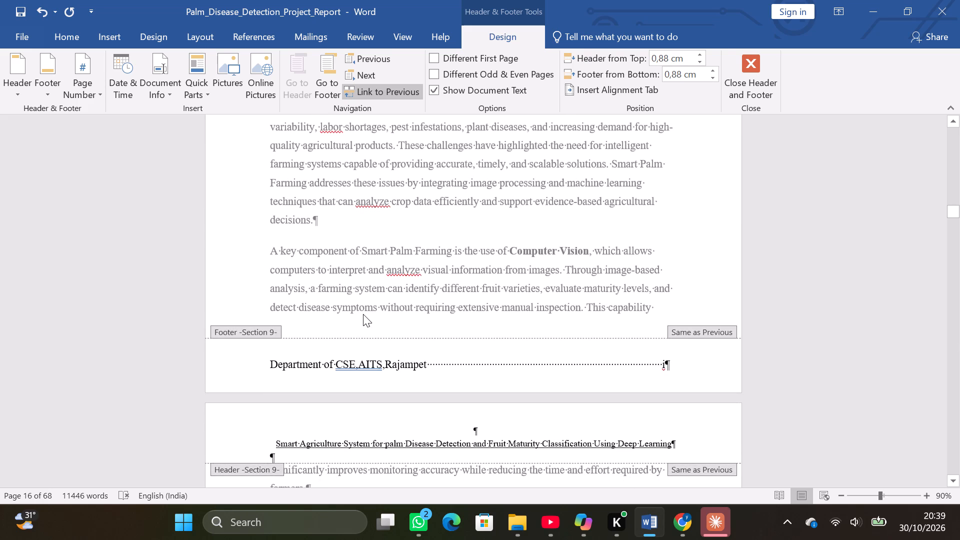
scroll(332, 359, "up", 1, "ctrl")
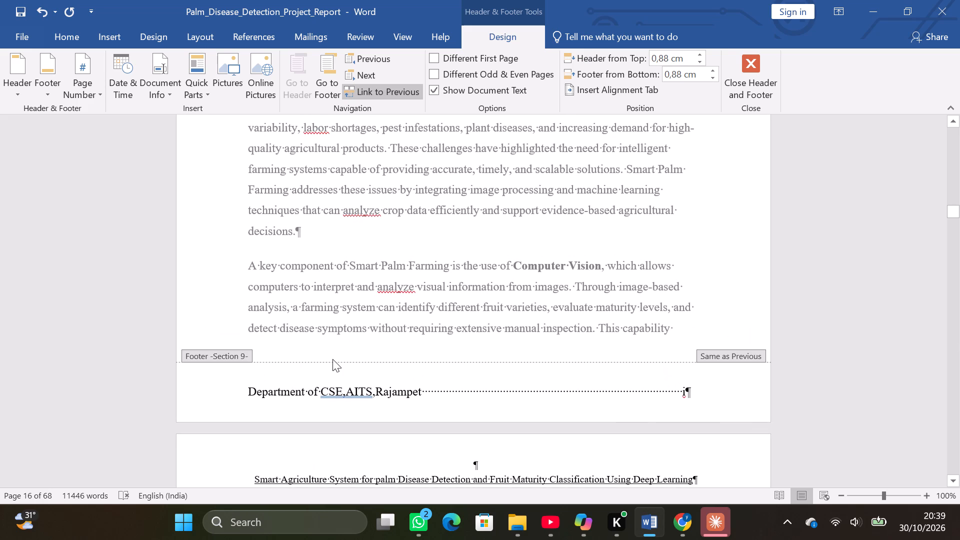
scroll(389, 410, "down", 11)
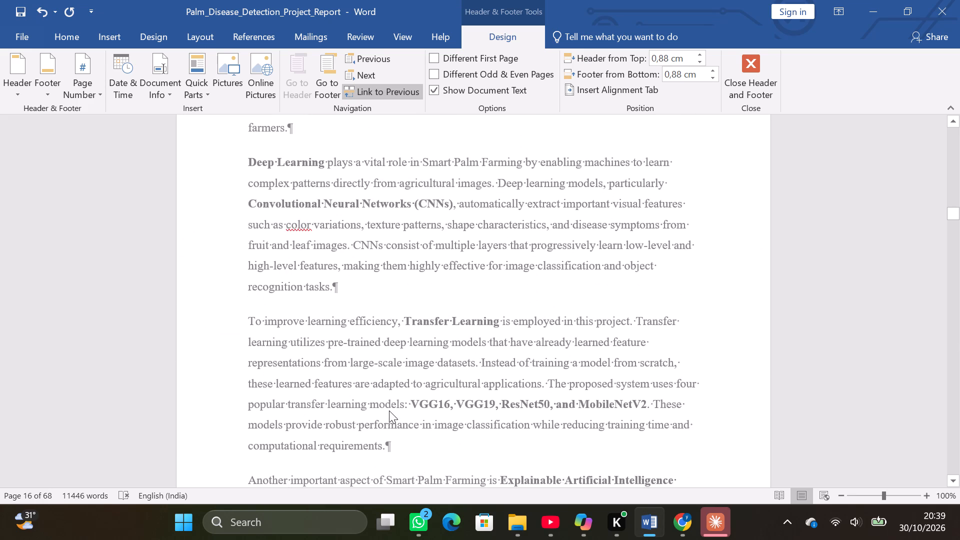
scroll(389, 410, "up", 9)
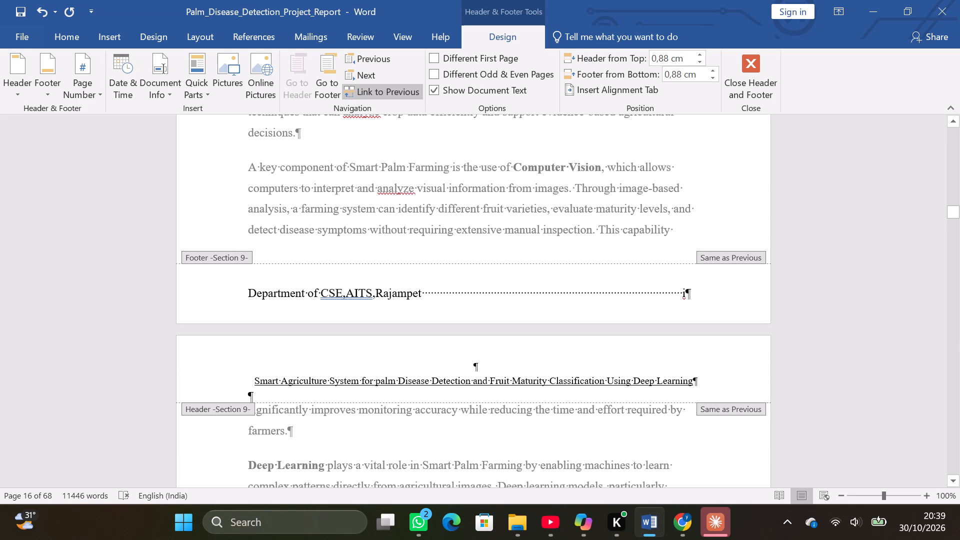
left_click(264, 391)
left_click(295, 436)
double_click(313, 438)
scroll(313, 438, "down", 7)
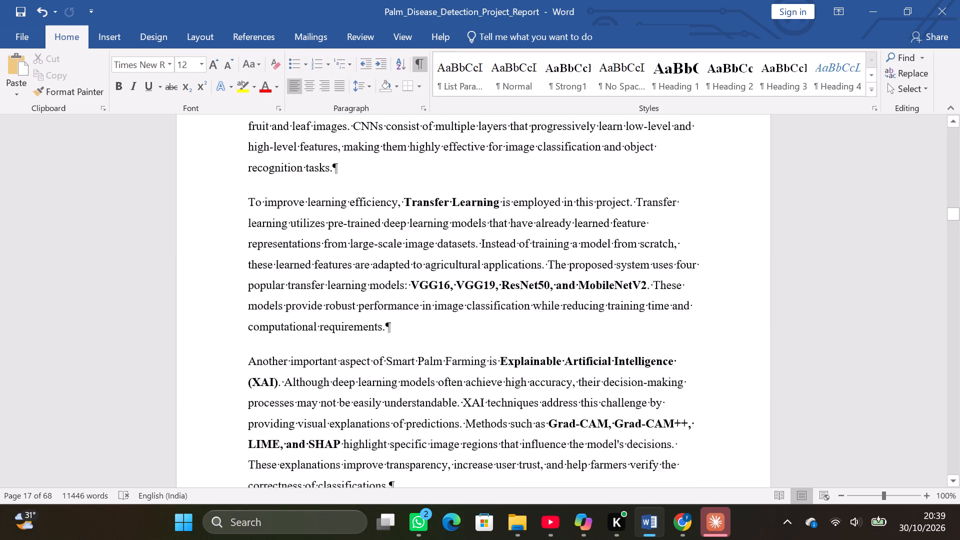
scroll(313, 438, "down", 20)
scroll(313, 438, "down", 8)
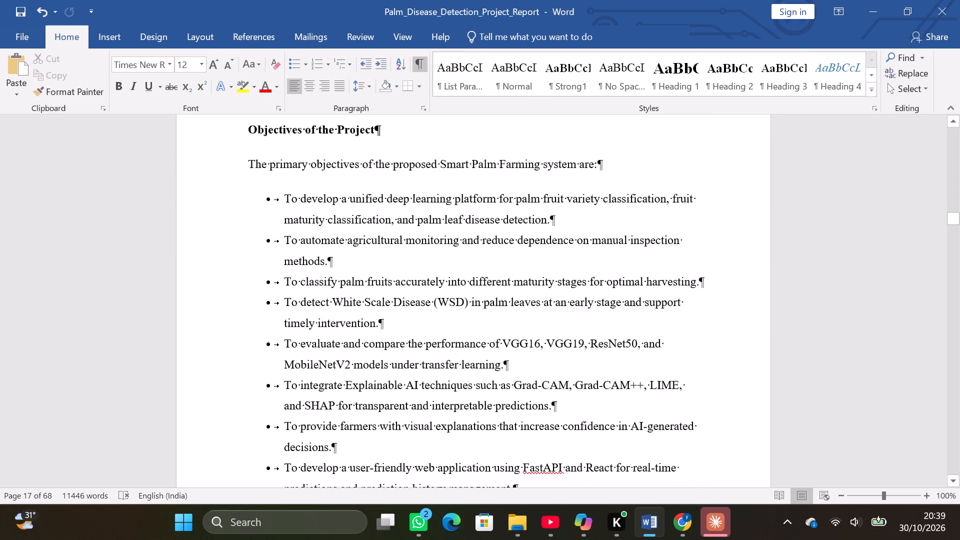
scroll(313, 438, "down", 14)
scroll(313, 438, "down", 9)
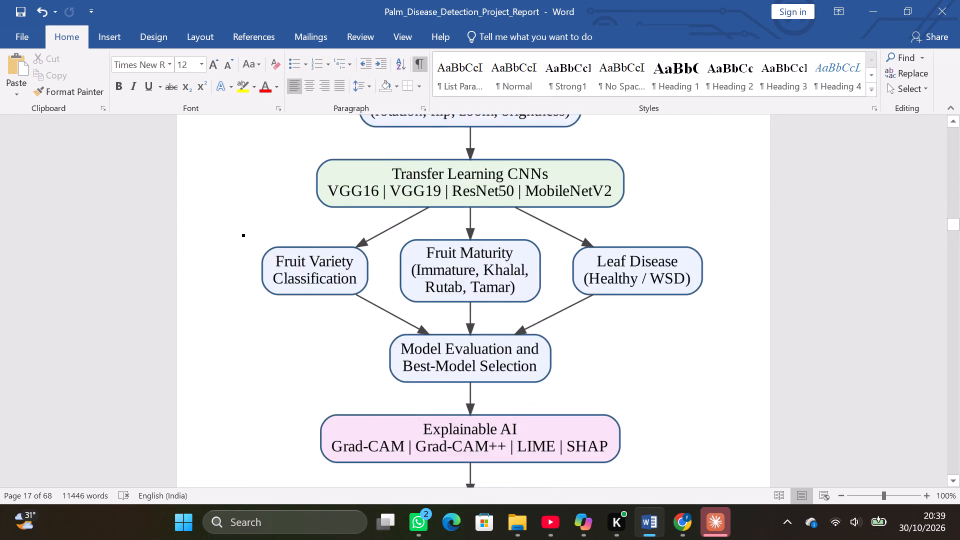
scroll(313, 438, "down", 20)
scroll(313, 438, "down", 1)
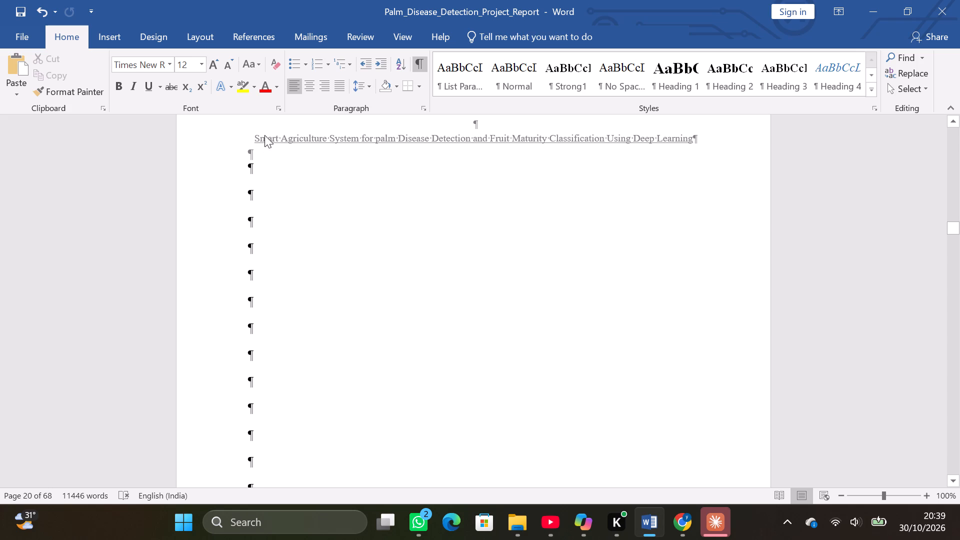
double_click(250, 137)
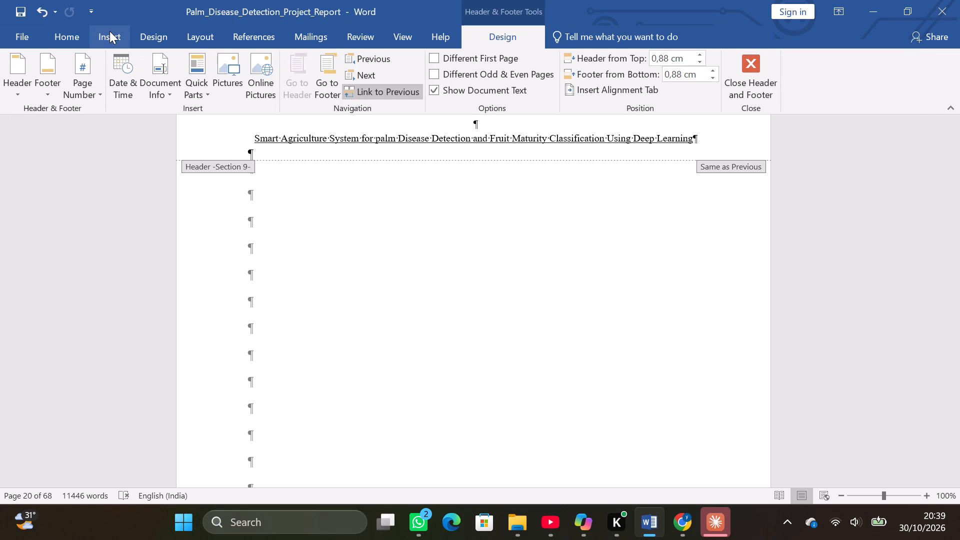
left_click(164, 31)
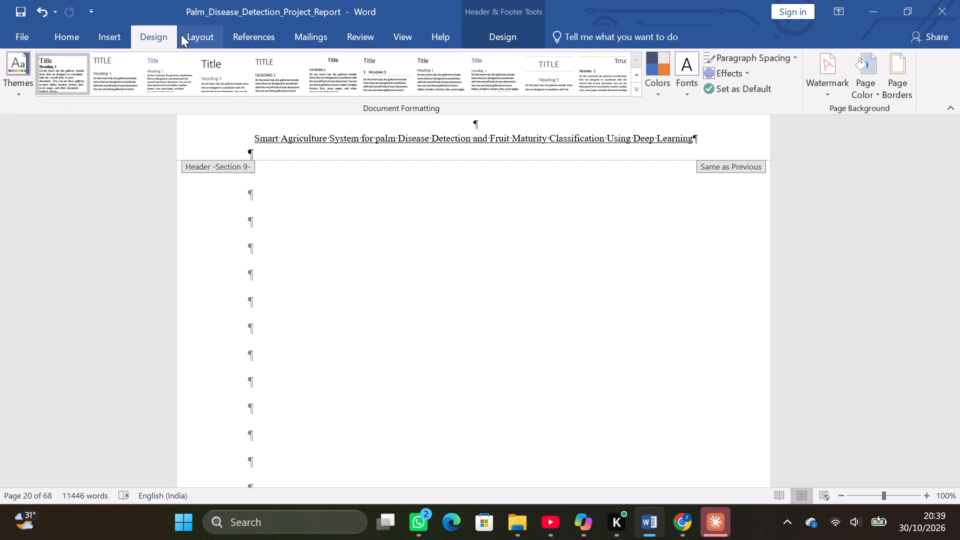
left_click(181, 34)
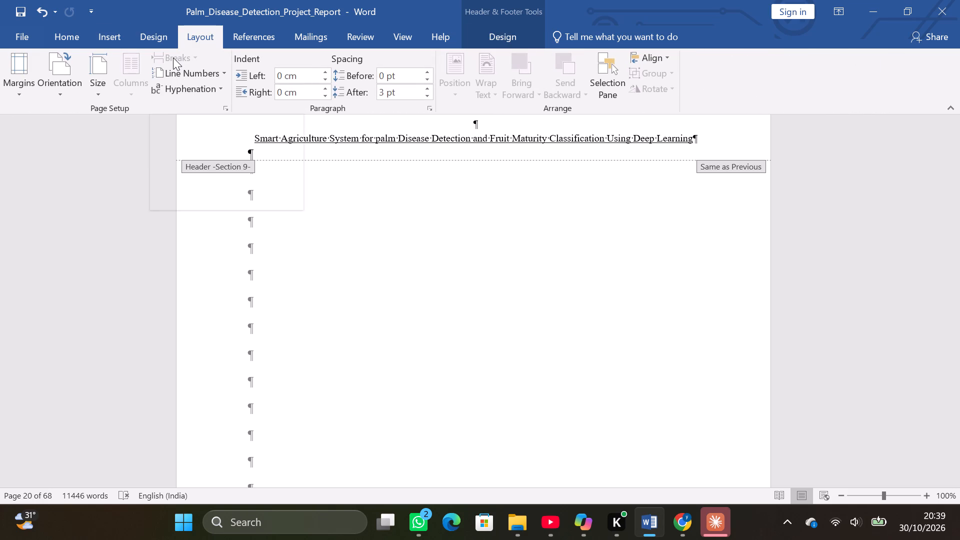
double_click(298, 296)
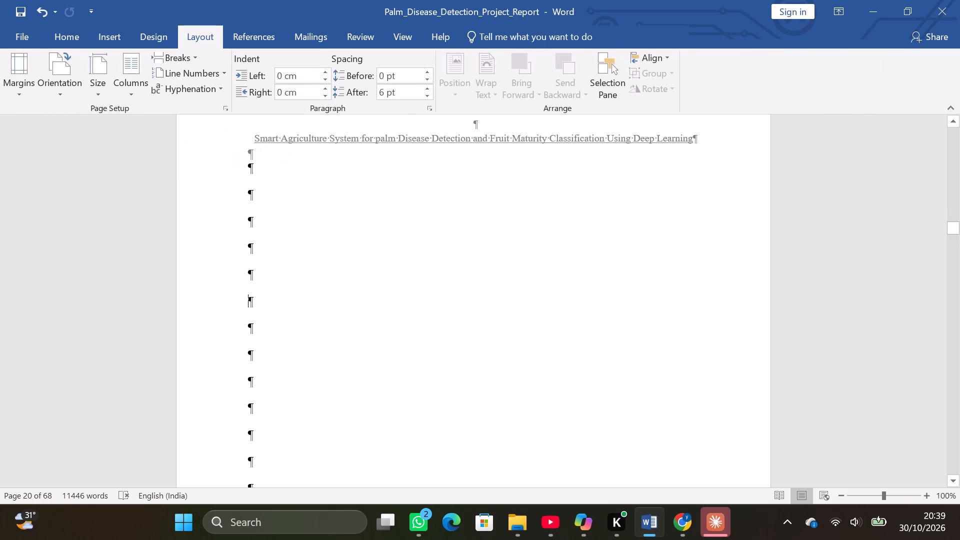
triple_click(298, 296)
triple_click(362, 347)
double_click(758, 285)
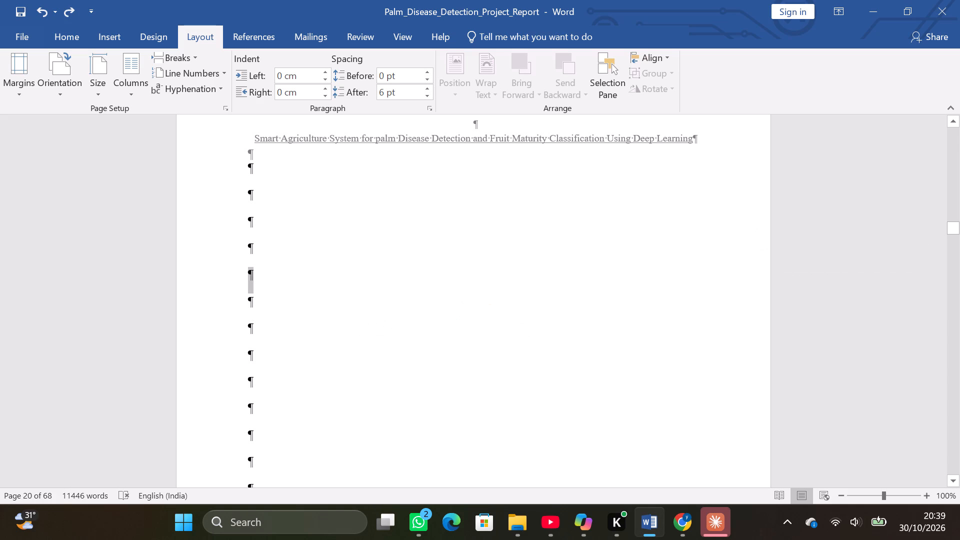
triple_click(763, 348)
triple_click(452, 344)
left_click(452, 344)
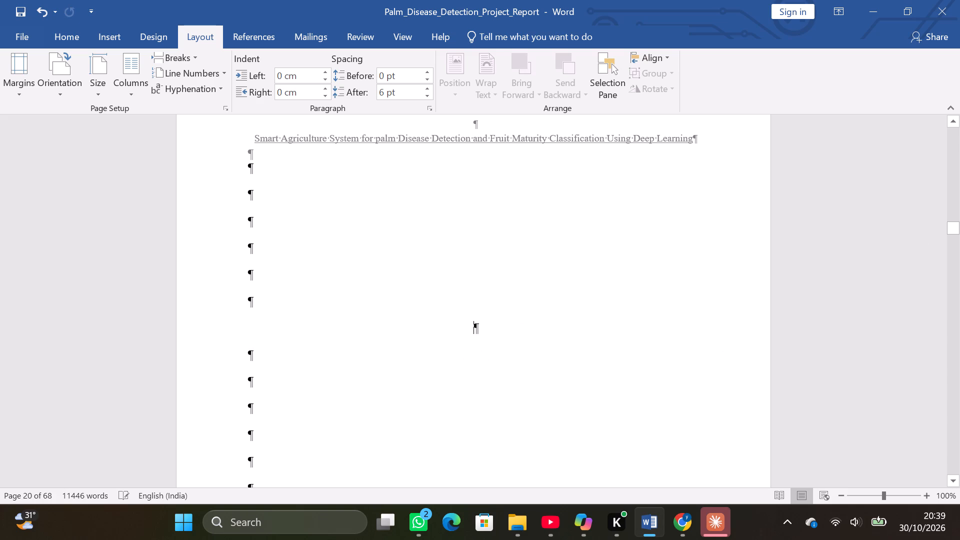
Hide the formatting marks in the document.
left_click(69, 36)
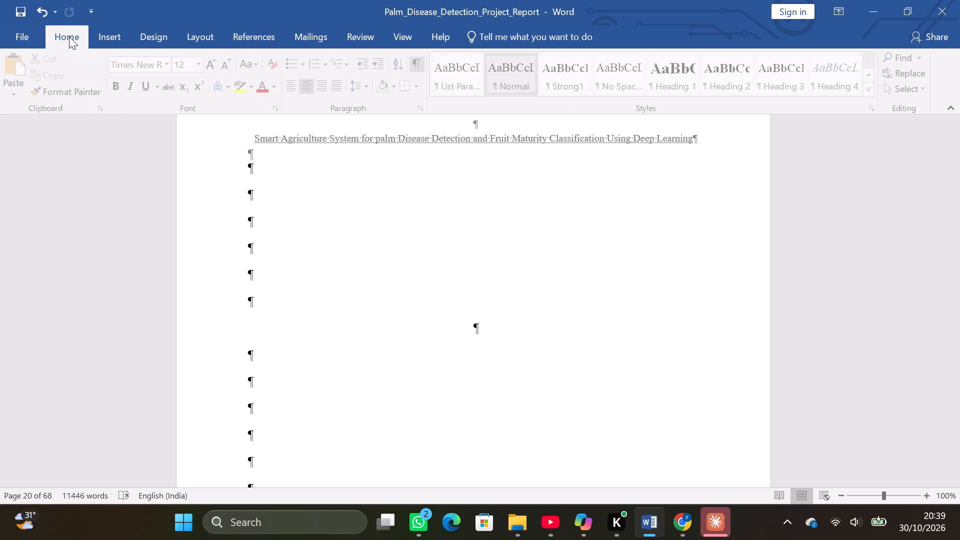
left_click(420, 66)
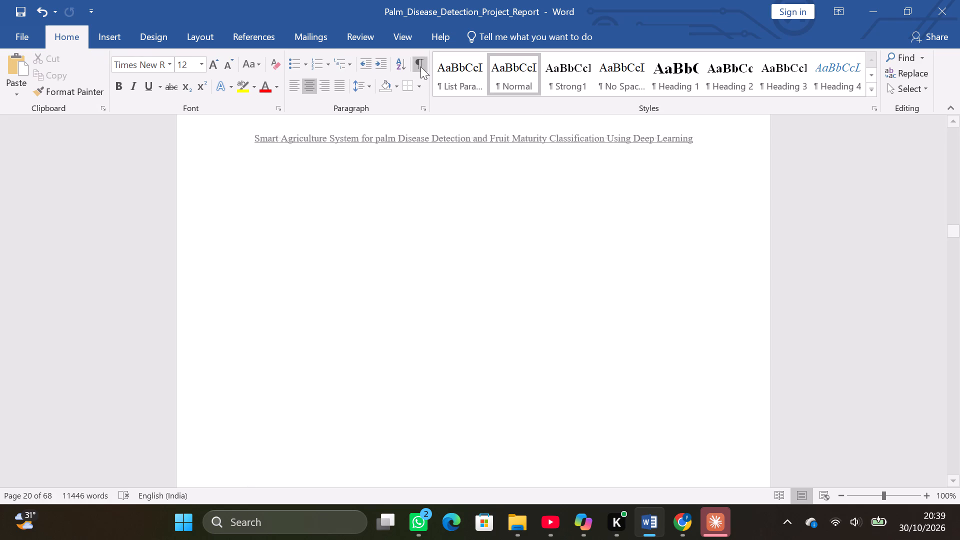
Insert a Continuous section break in the blank body of page 20, after the workflow diagram.
double_click(427, 204)
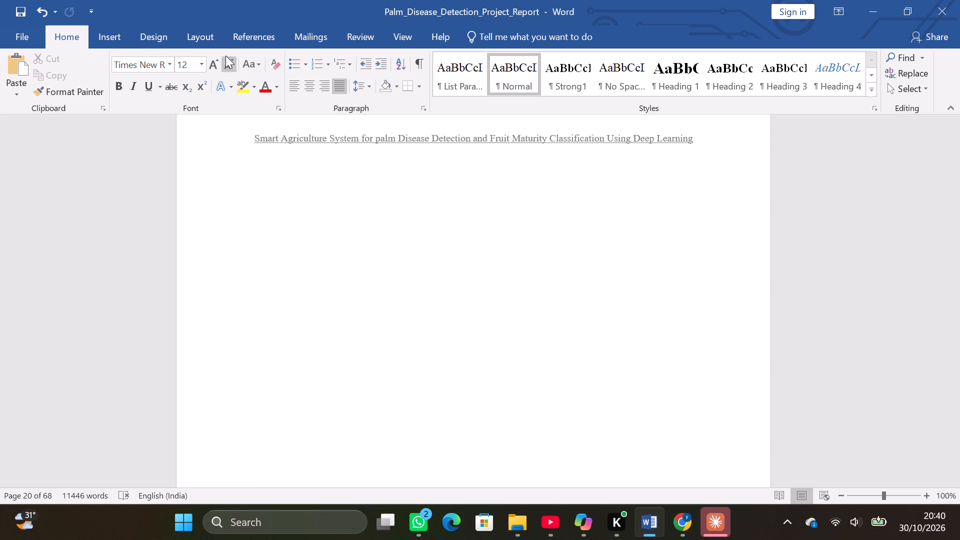
left_click(197, 42)
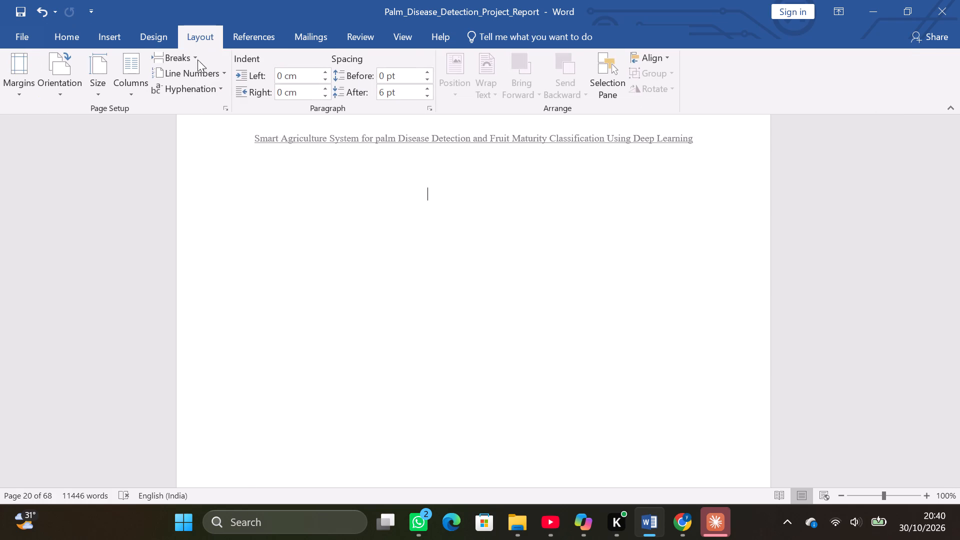
left_click(194, 60)
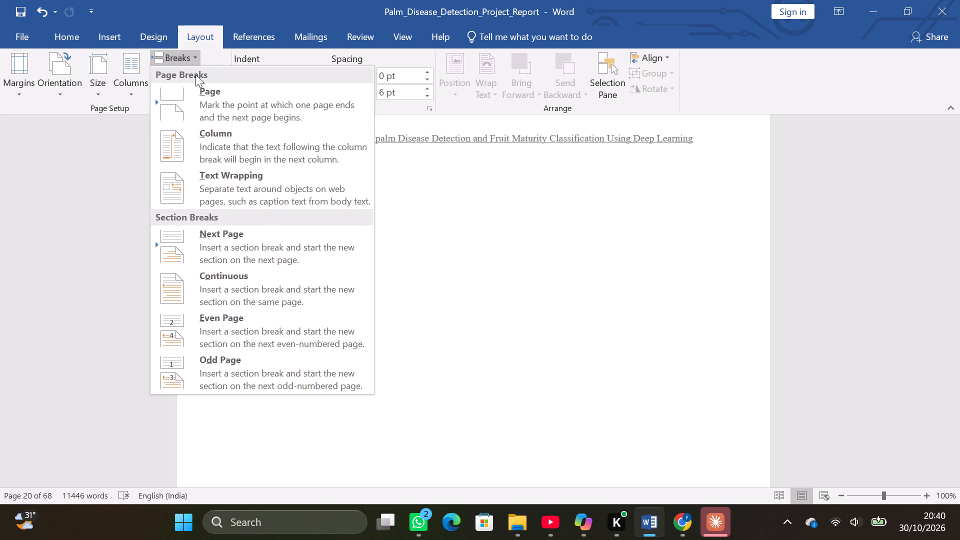
left_click(222, 276)
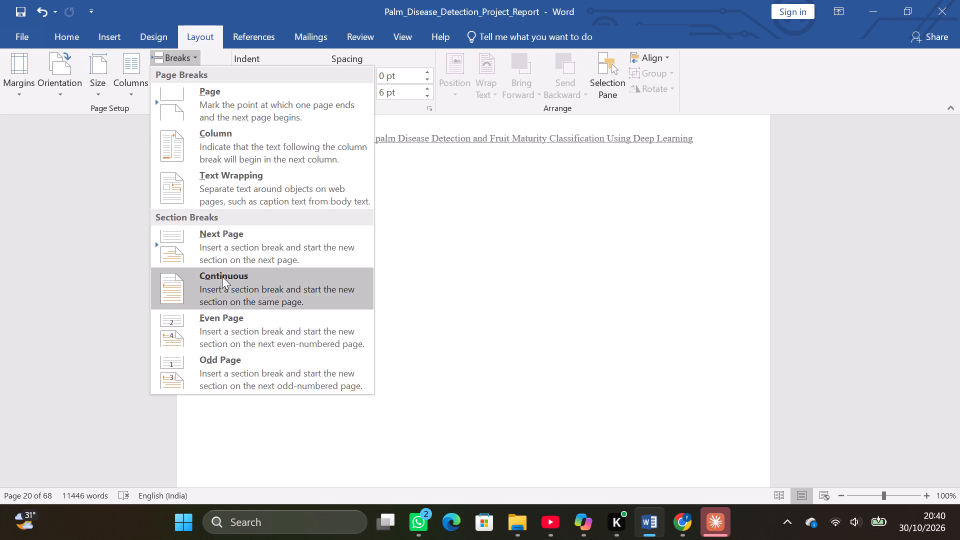
double_click(222, 276)
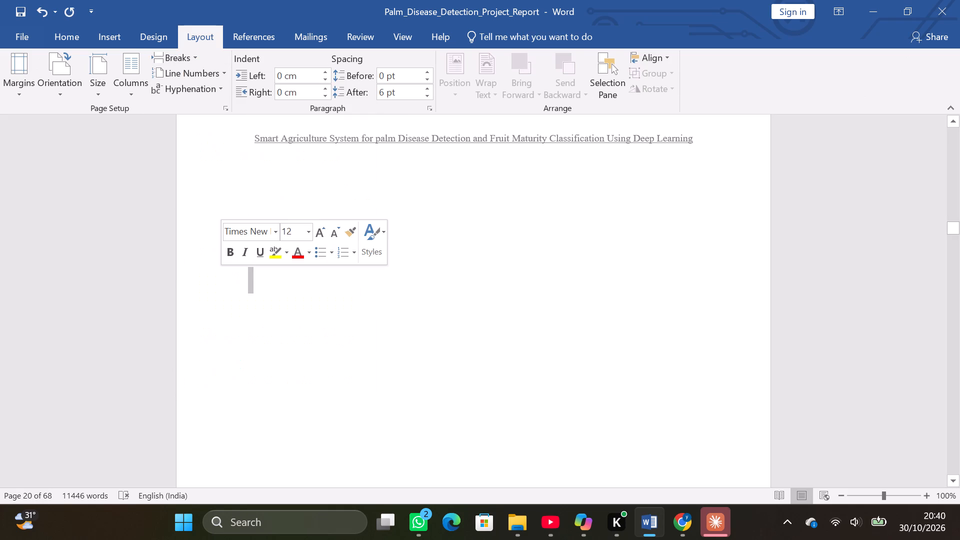
Delete the Smart Agriculture System project title from the Section 9 header on page 20.
triple_click(353, 157)
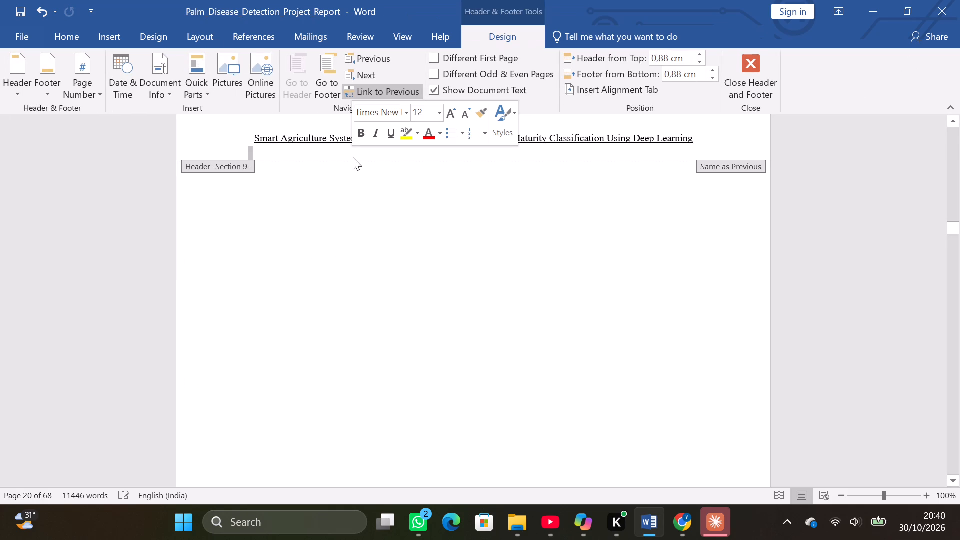
double_click(276, 139)
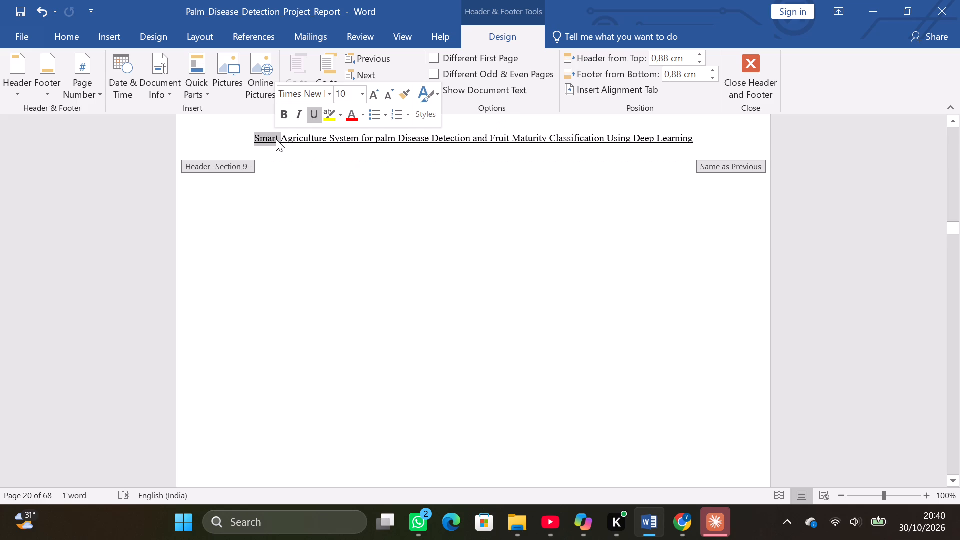
key("ctrl+a")
key("BackSpace")
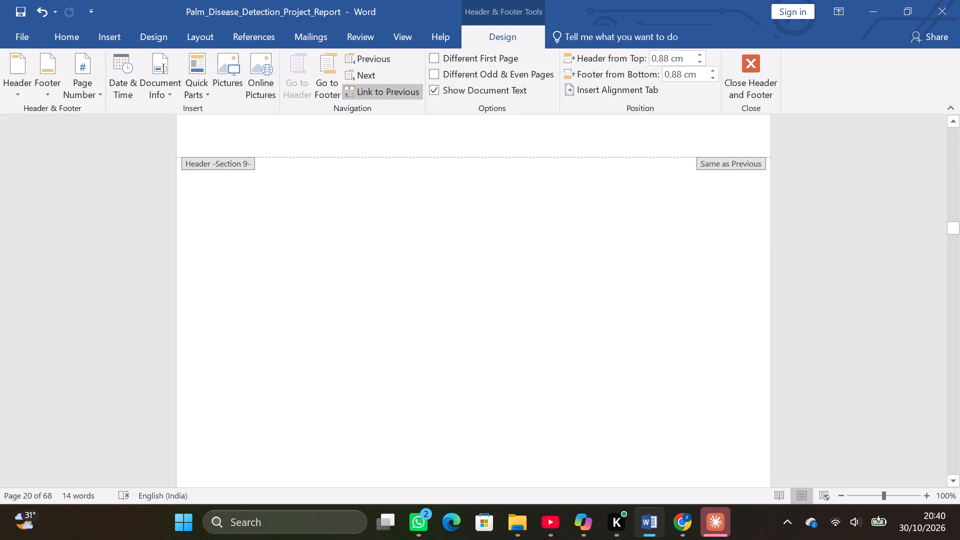
Turn off Link to Previous for the Section 9 header.
scroll(276, 139, "up", 20)
scroll(276, 139, "up", 3)
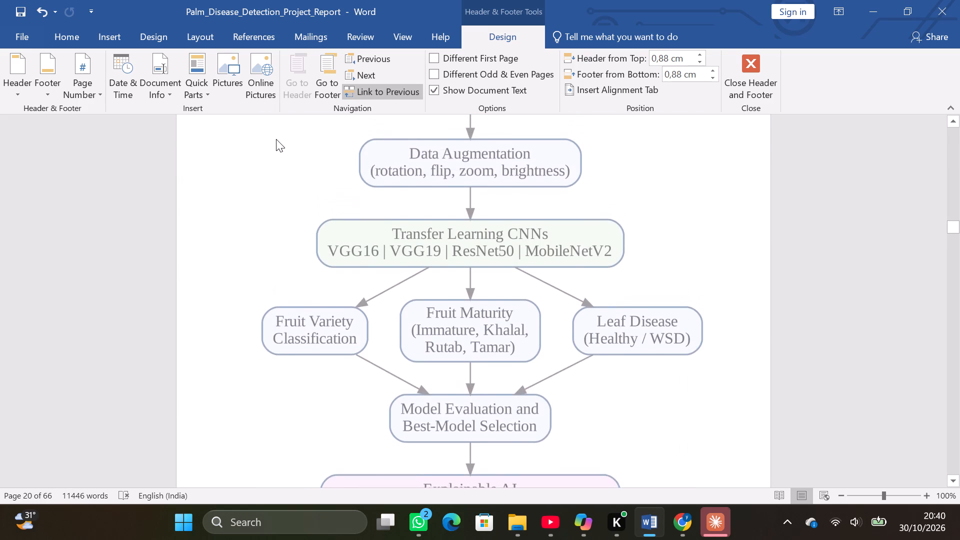
scroll(276, 139, "up", 18)
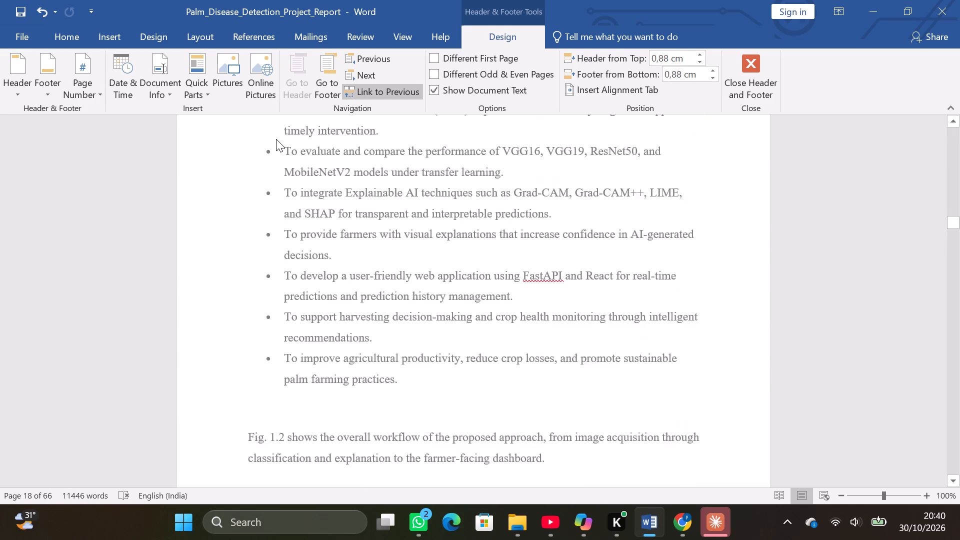
scroll(276, 139, "up", 13)
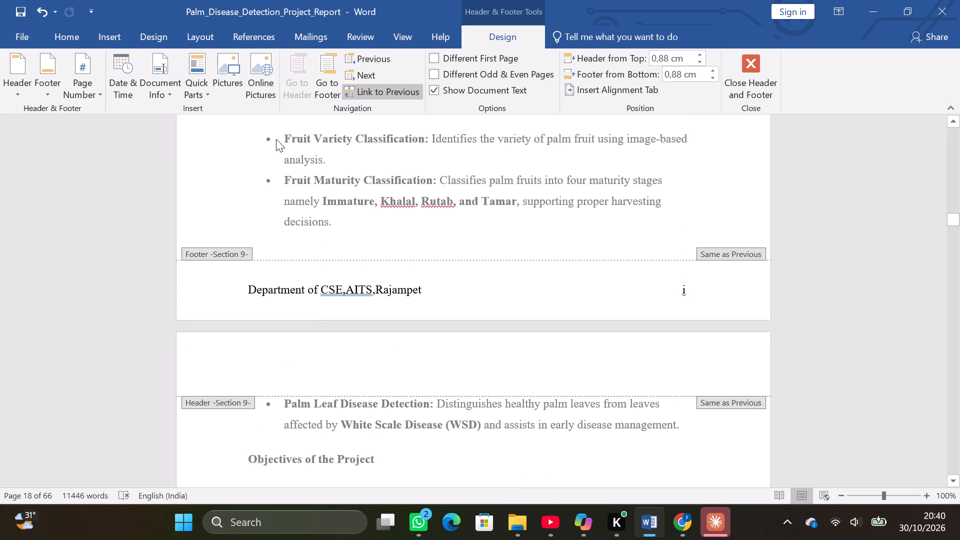
scroll(276, 139, "up", 20)
scroll(276, 139, "up", 6)
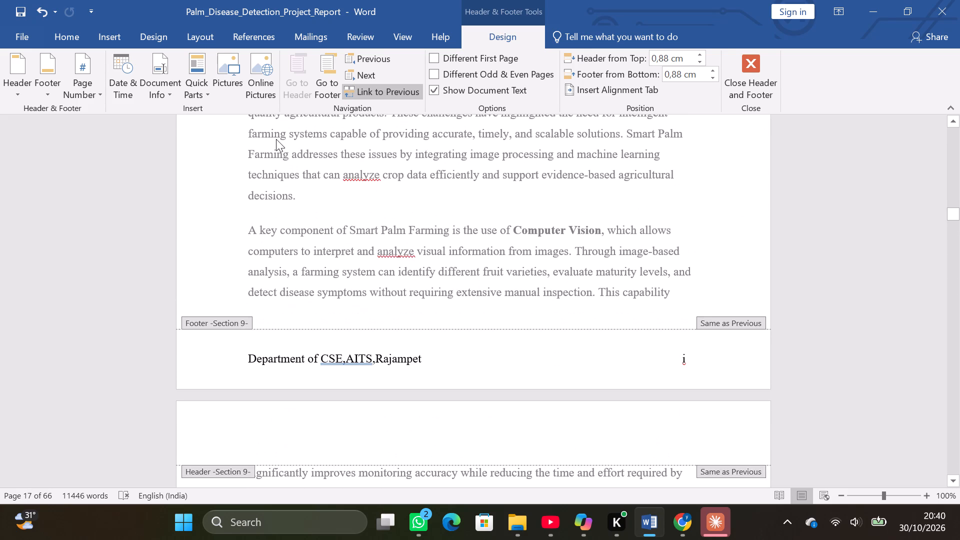
left_click(362, 87)
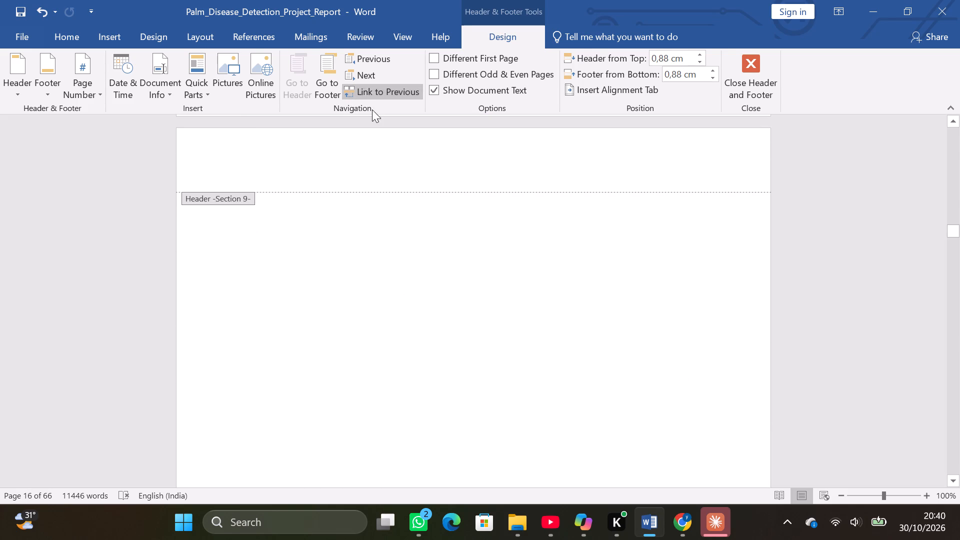
Examine the headers and footers from the workflow diagram back to the Introduction page and the start of Section 9.
scroll(400, 213, "down", 1, "ctrl")
scroll(410, 226, "up", 6)
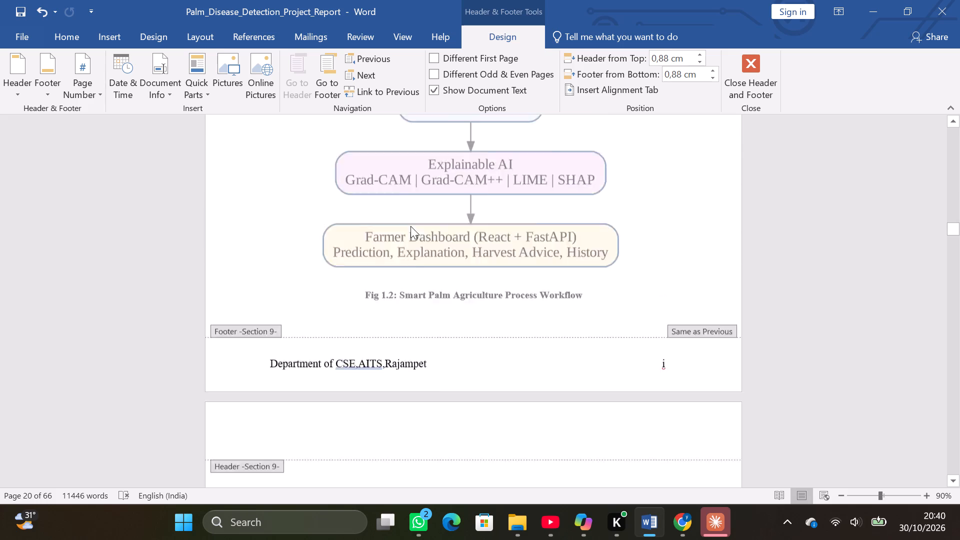
scroll(410, 226, "up", 20)
scroll(410, 226, "up", 7)
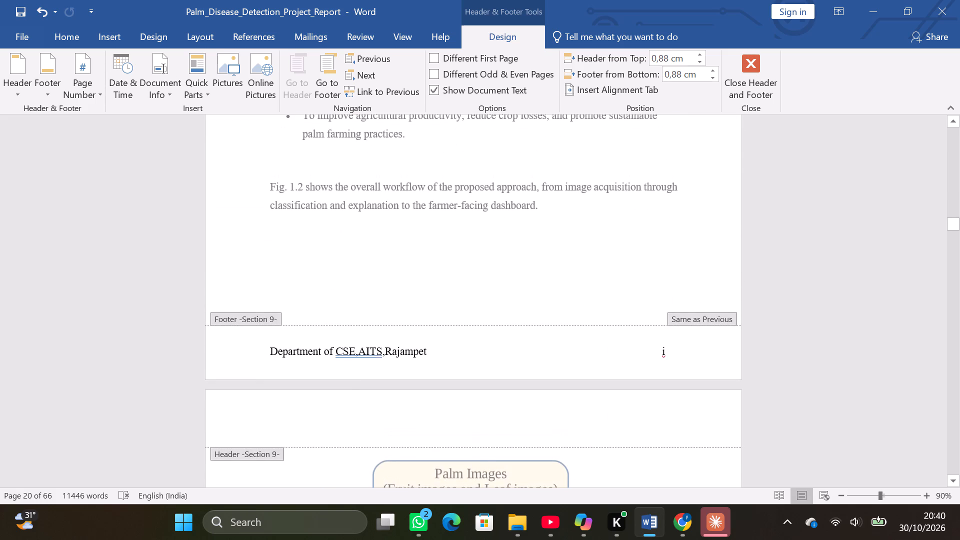
scroll(477, 446, "up", 4)
scroll(516, 305, "up", 4)
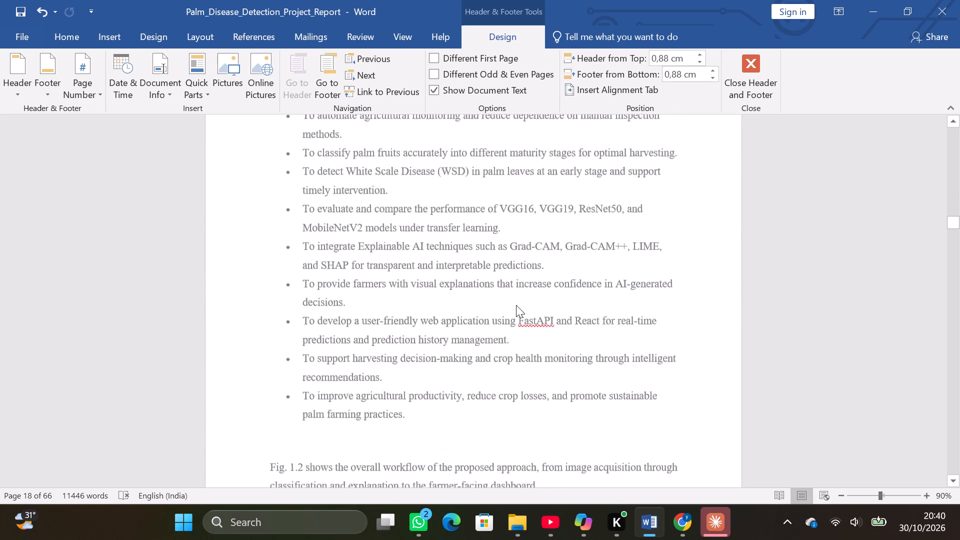
scroll(516, 305, "up", 20)
scroll(516, 305, "up", 9)
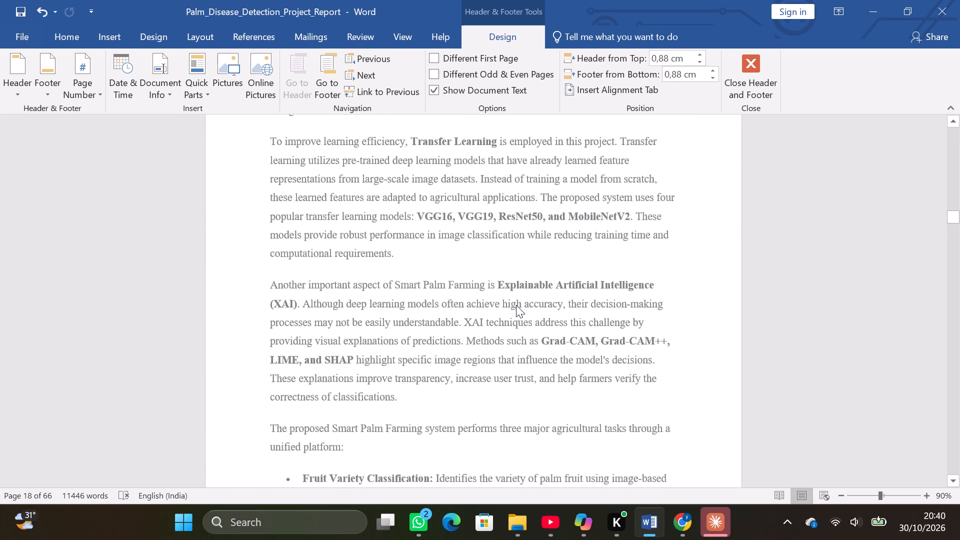
scroll(516, 305, "up", 13)
scroll(516, 305, "down", 1)
scroll(516, 305, "up", 7)
scroll(516, 305, "up", 20)
scroll(516, 305, "up", 17)
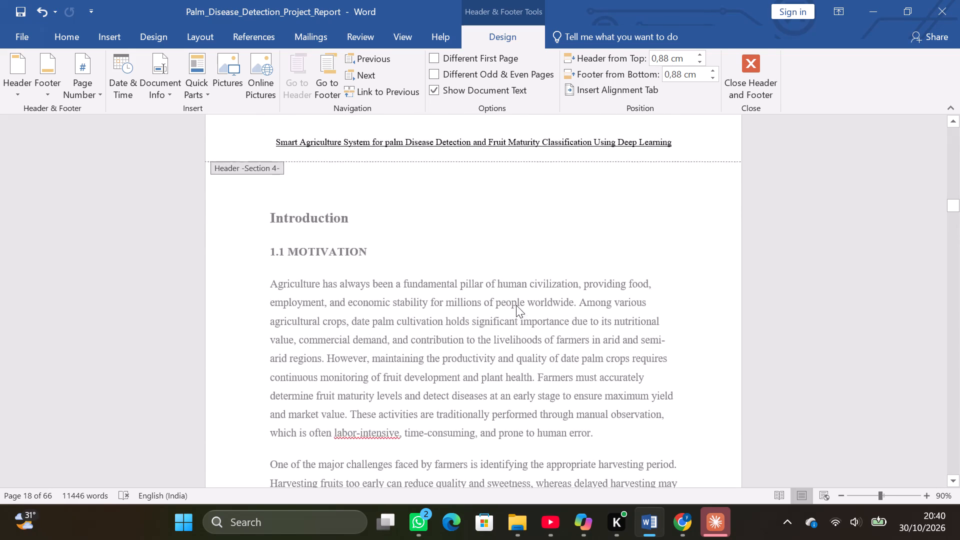
scroll(516, 305, "up", 7)
scroll(516, 305, "down", 2)
scroll(516, 305, "up", 1)
scroll(516, 305, "down", 1)
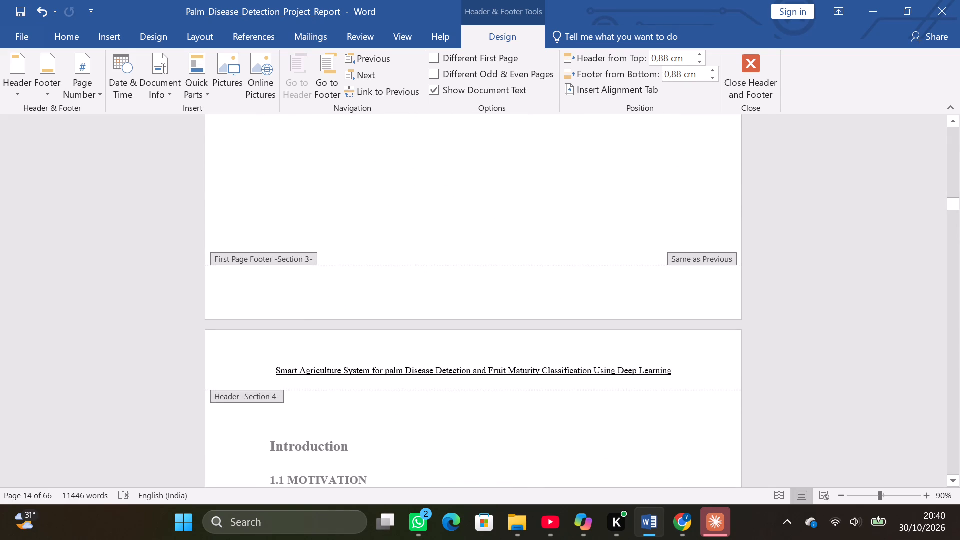
scroll(516, 302, "up", 1, "ctrl")
scroll(516, 302, "down", 20)
scroll(516, 302, "down", 11)
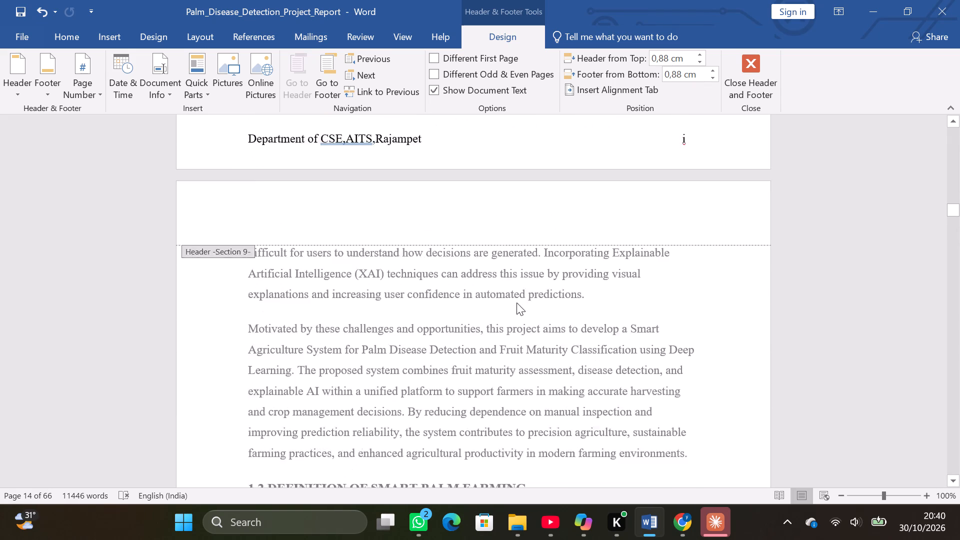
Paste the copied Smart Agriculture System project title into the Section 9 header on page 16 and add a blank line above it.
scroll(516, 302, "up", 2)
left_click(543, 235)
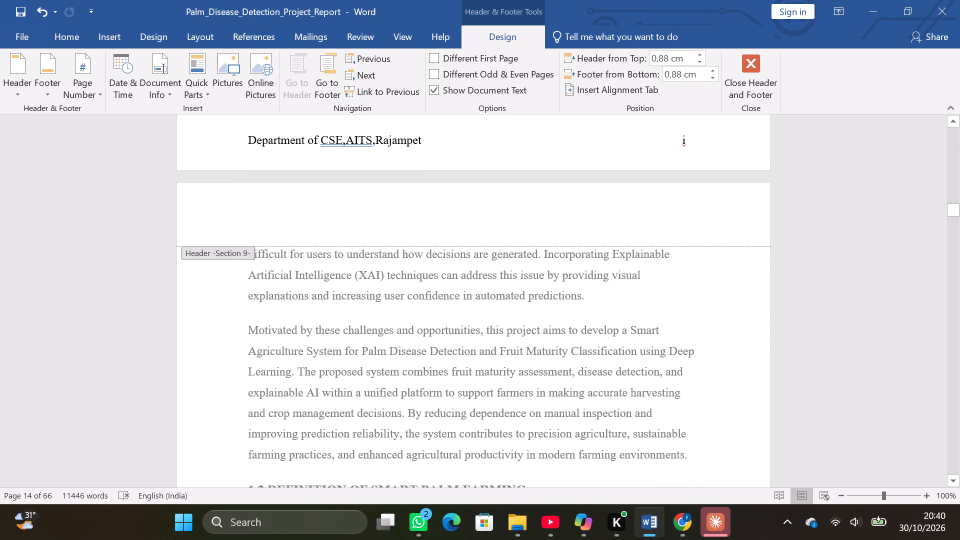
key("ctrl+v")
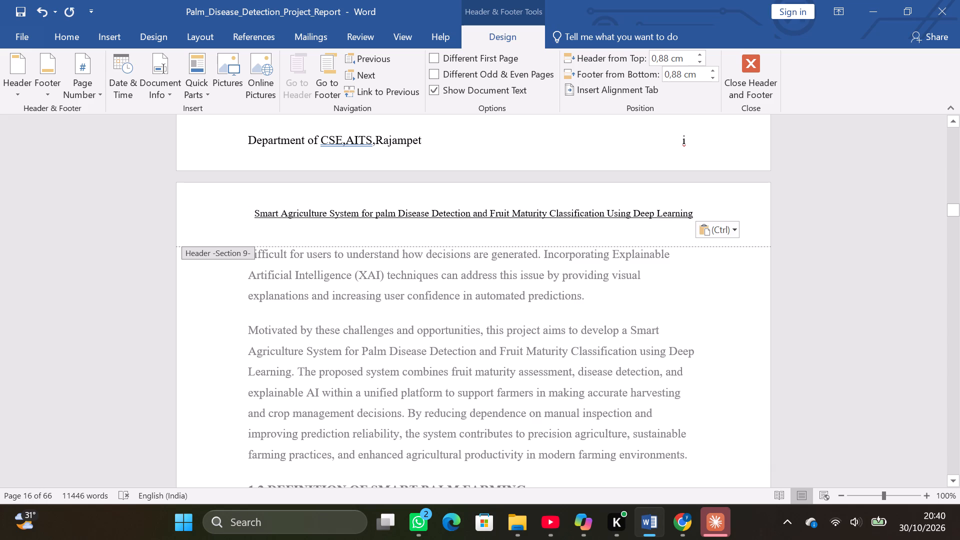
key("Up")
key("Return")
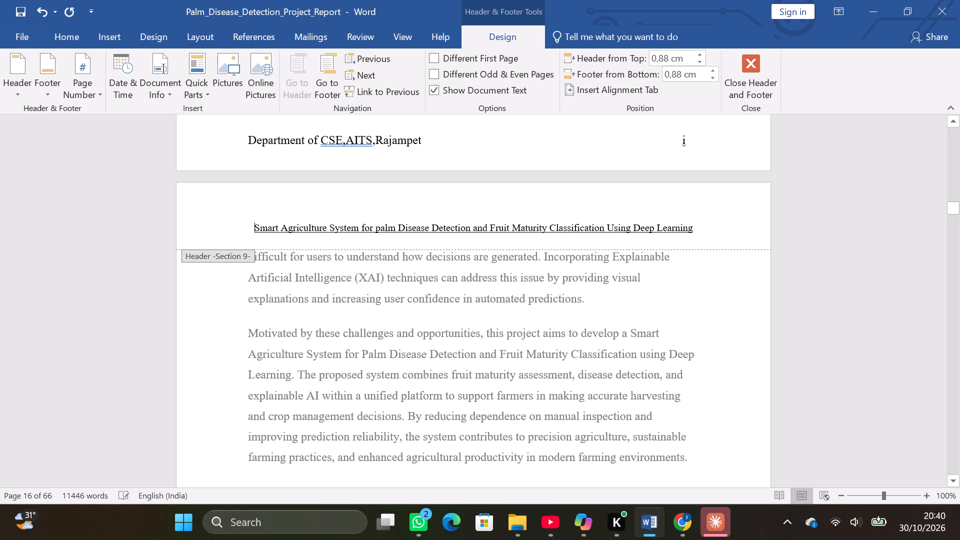
Examine the Section 9 headers on pages 16 and 17, leaving header editing and returning to the top of page 16.
left_click(564, 288)
scroll(564, 288, "down", 14)
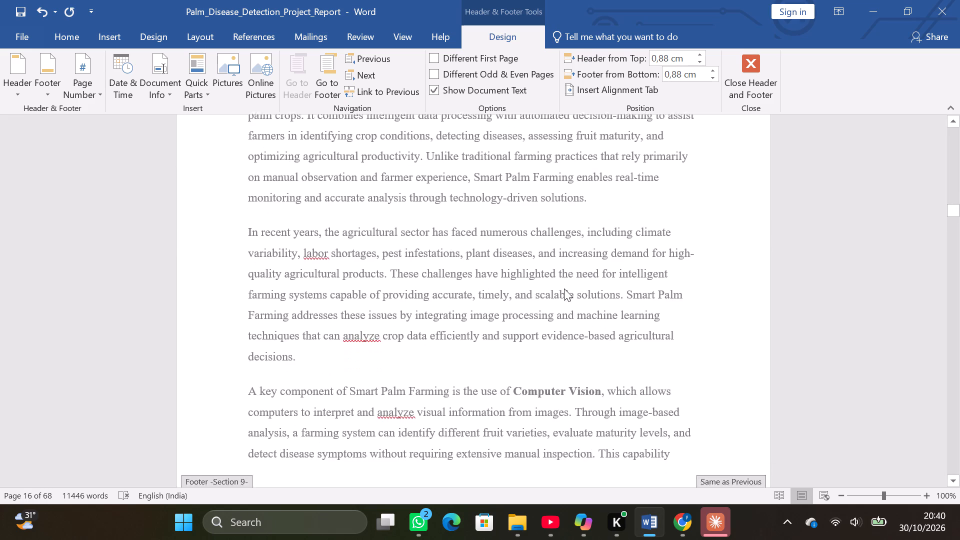
scroll(564, 288, "down", 15)
scroll(564, 288, "up", 4)
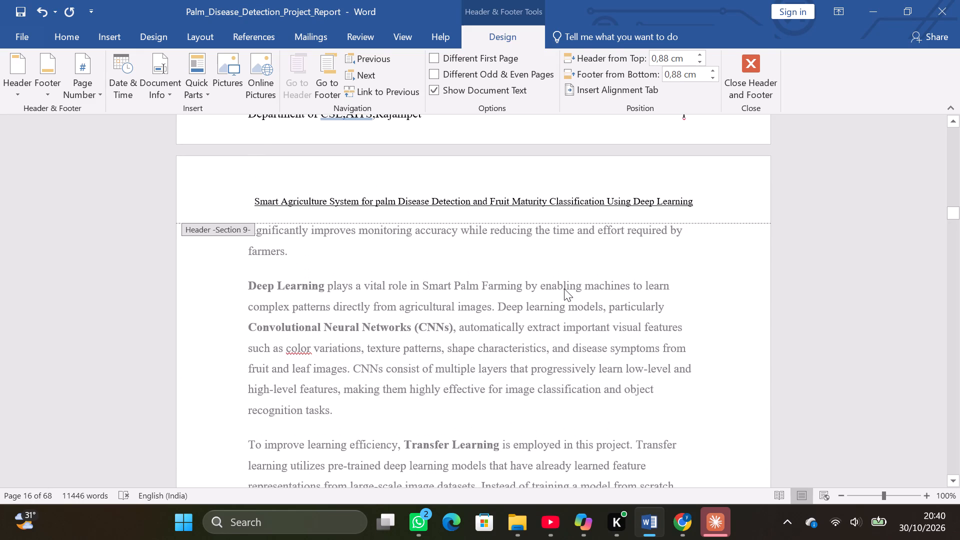
double_click(461, 250)
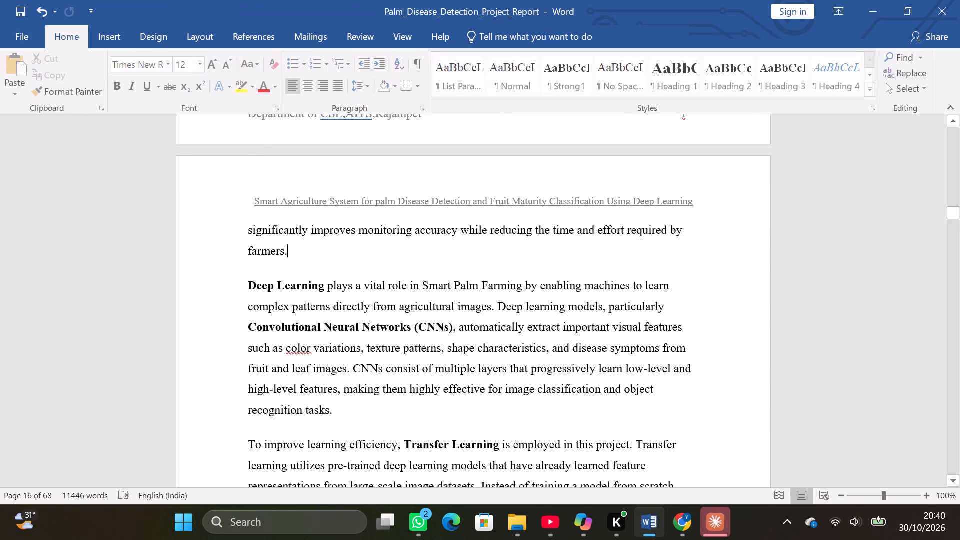
scroll(461, 250, "up", 17)
scroll(461, 250, "down", 1)
scroll(461, 250, "up", 1)
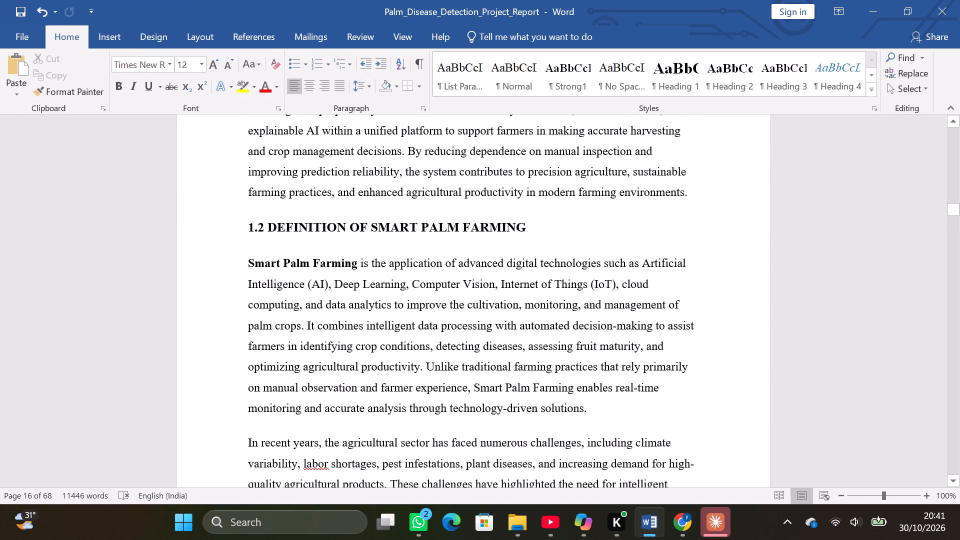
scroll(461, 250, "up", 8)
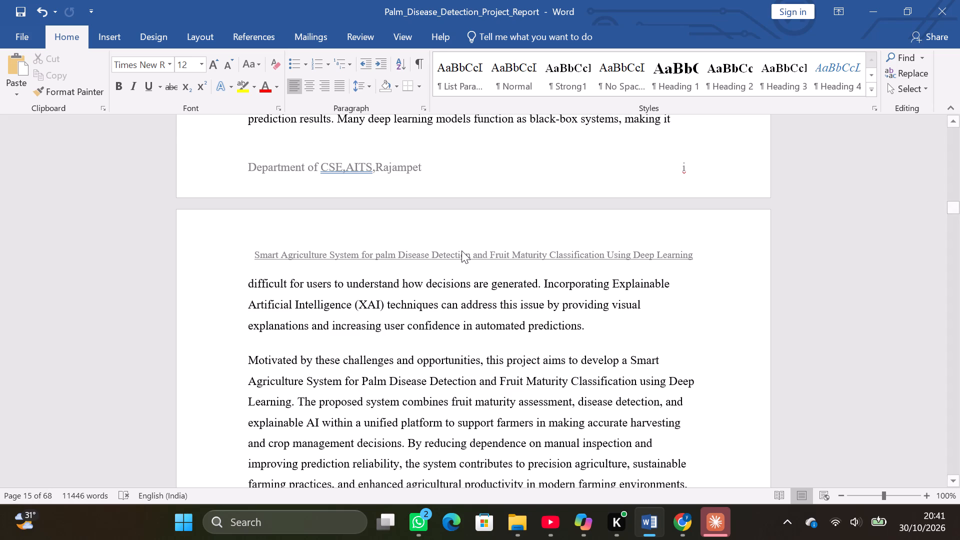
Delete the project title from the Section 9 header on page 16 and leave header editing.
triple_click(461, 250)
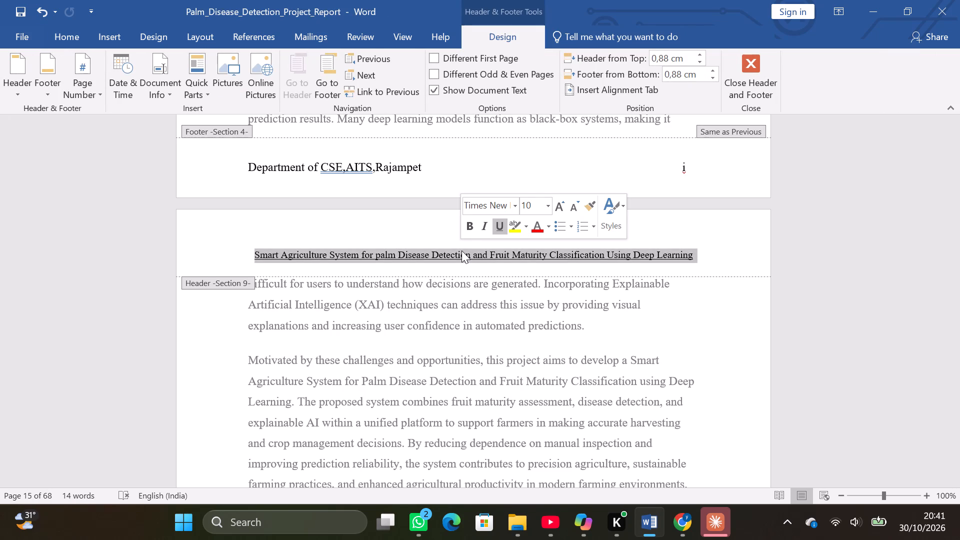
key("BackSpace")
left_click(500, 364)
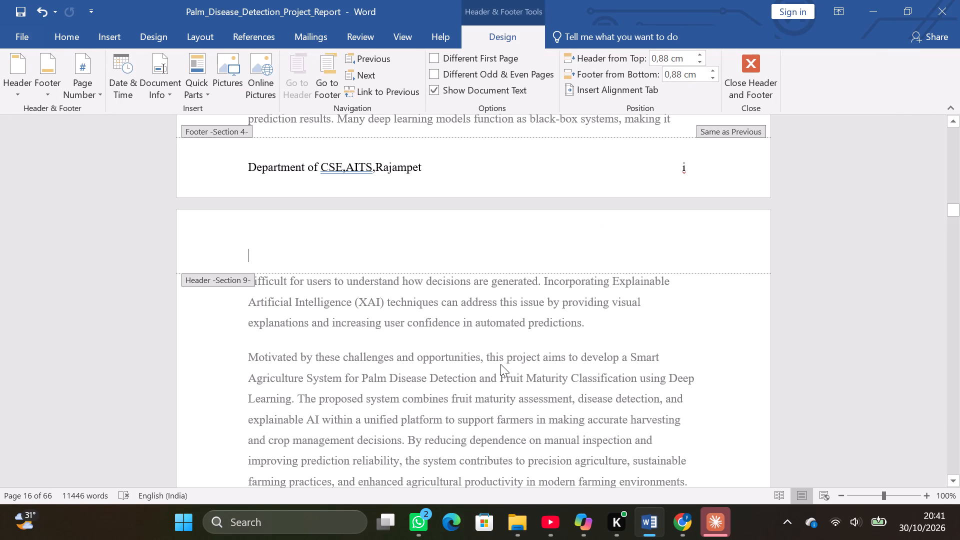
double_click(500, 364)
Show formatting marks and insert a continuous section break before "significantly improves monitoring accuracy" at the start of page 17.
scroll(500, 364, "down", 17)
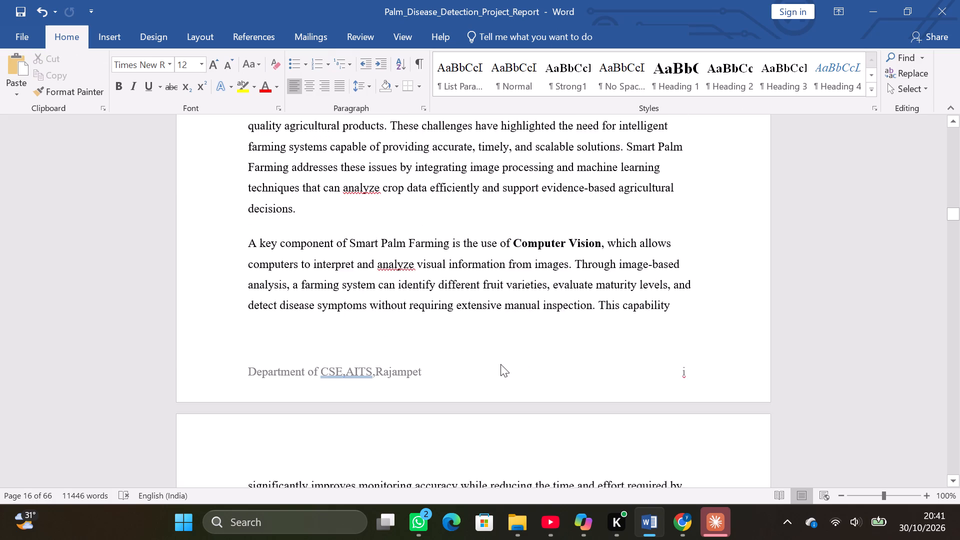
scroll(500, 364, "down", 4)
double_click(249, 395)
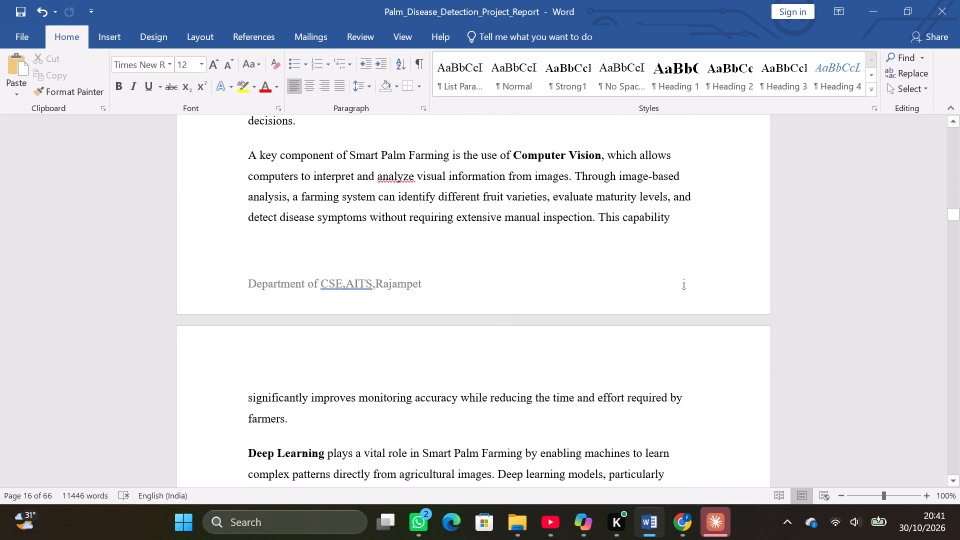
double_click(248, 386)
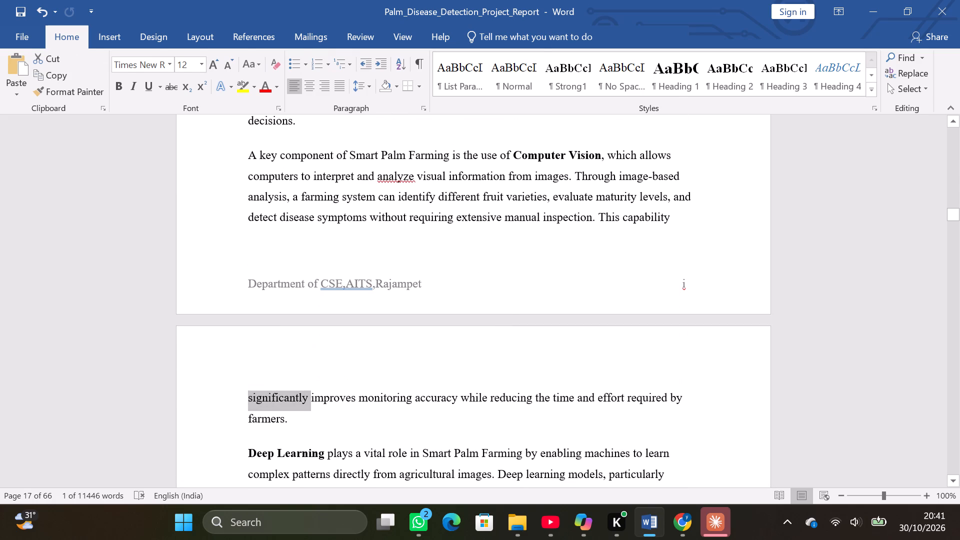
double_click(256, 425)
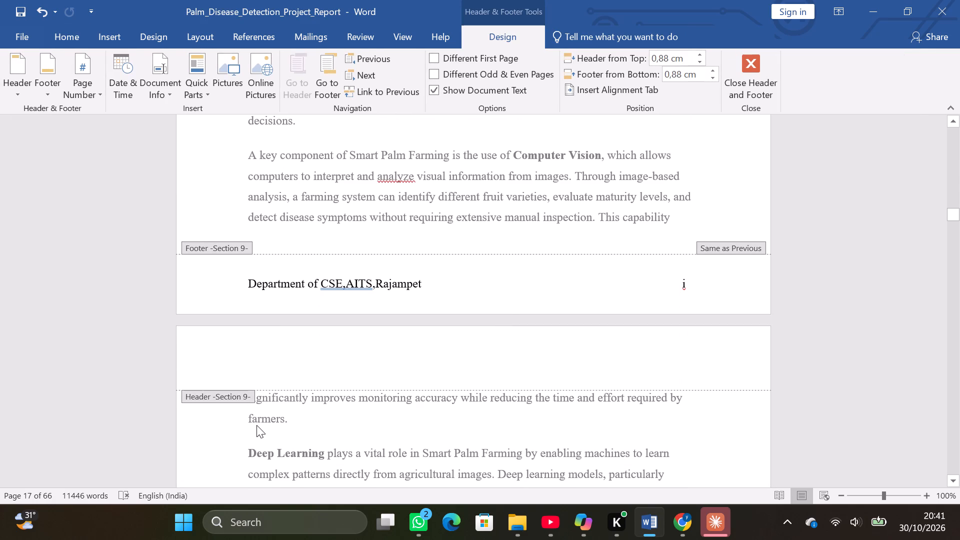
left_click(247, 397)
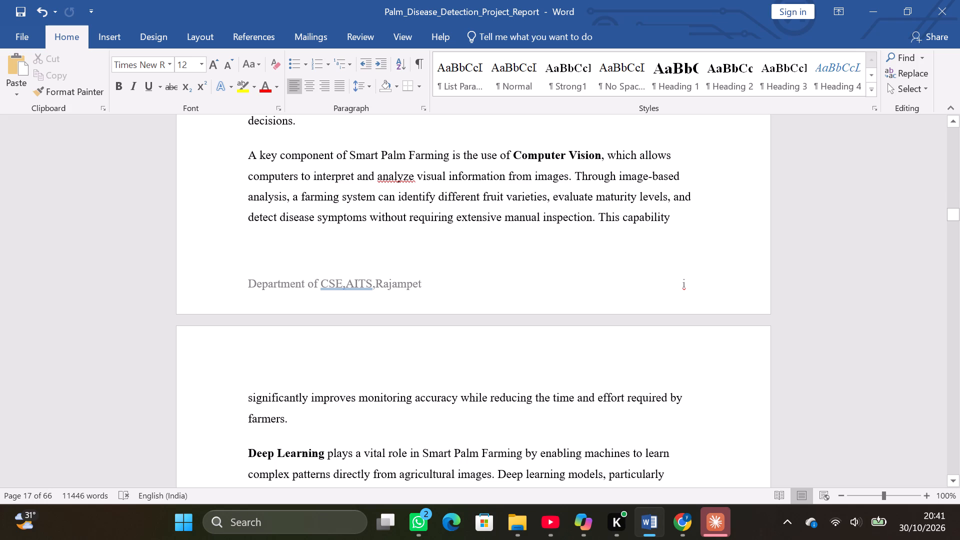
left_click(422, 58)
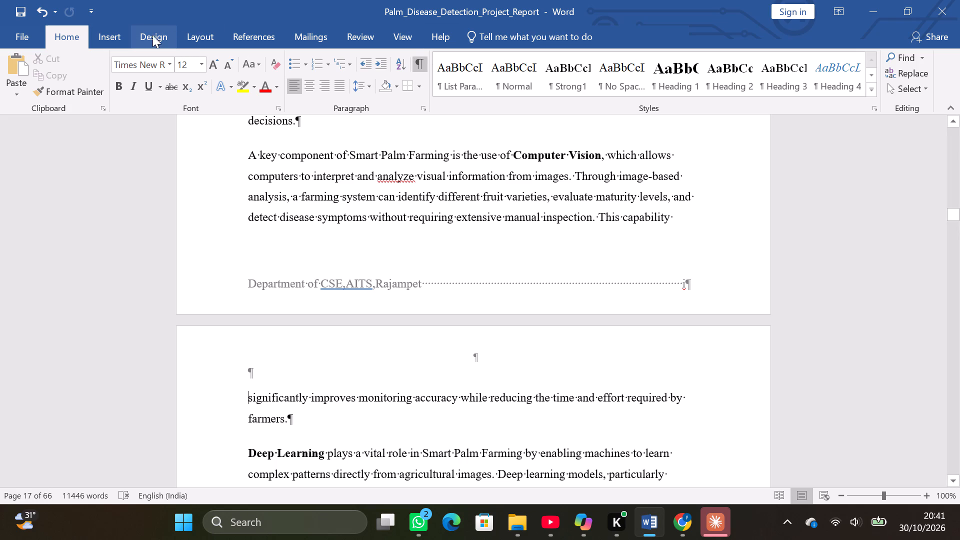
left_click(193, 40)
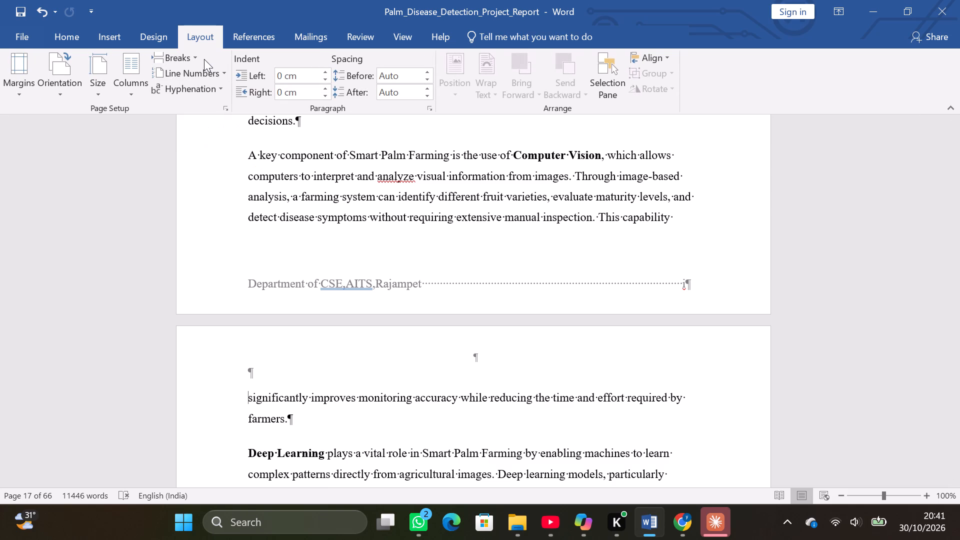
left_click(196, 59)
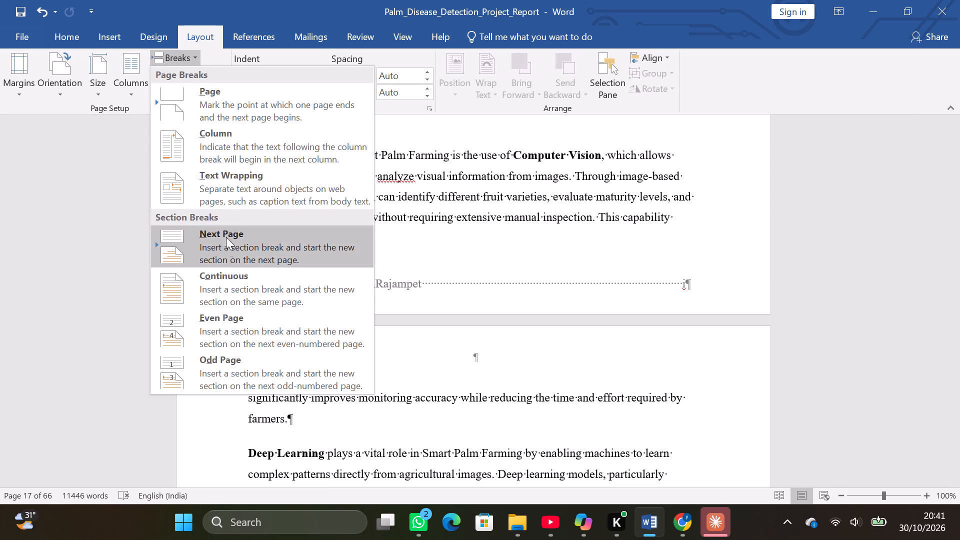
left_click(229, 285)
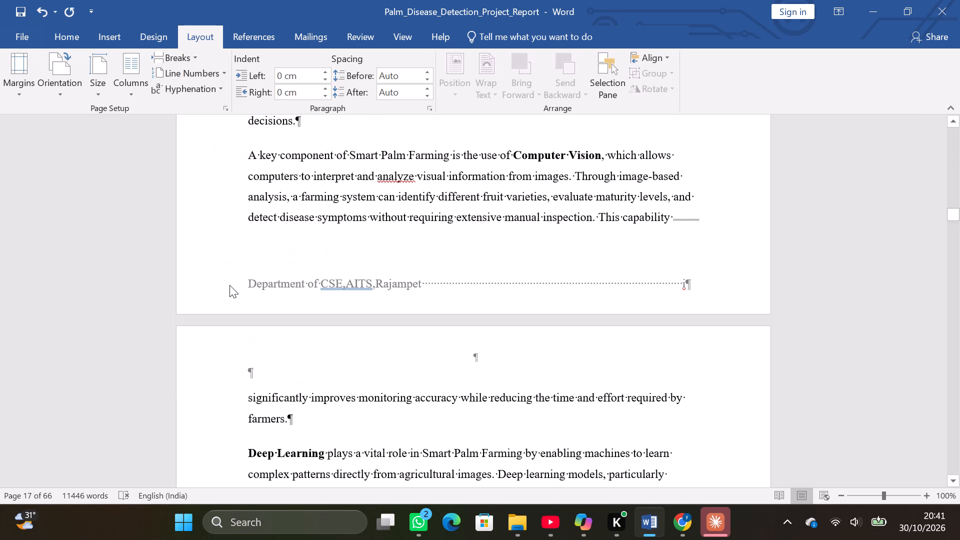
Paste the copied Smart Agriculture System project title into the Section 10 header on page 17, undoing the extra blank line added above it.
double_click(277, 363)
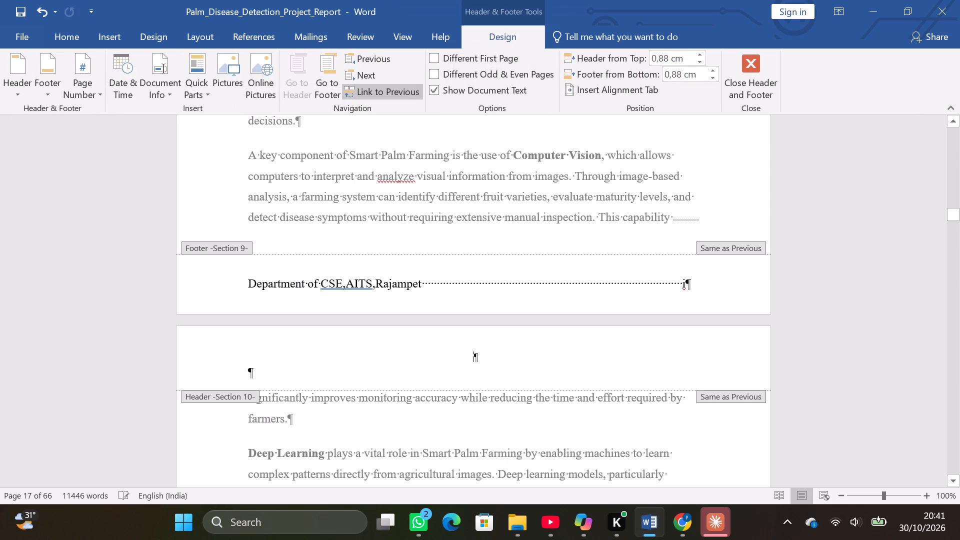
left_click(283, 372)
key("ctrl+v")
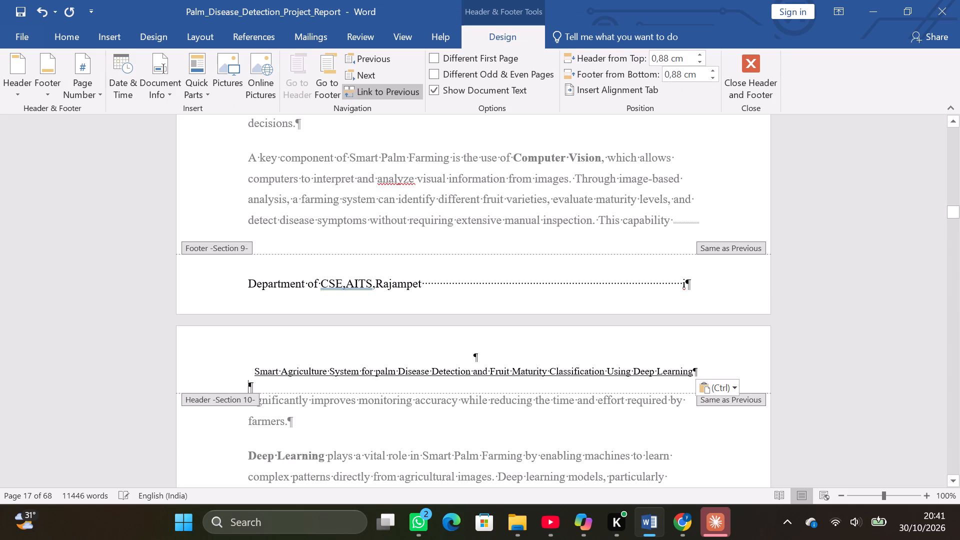
key("Up")
key("Return")
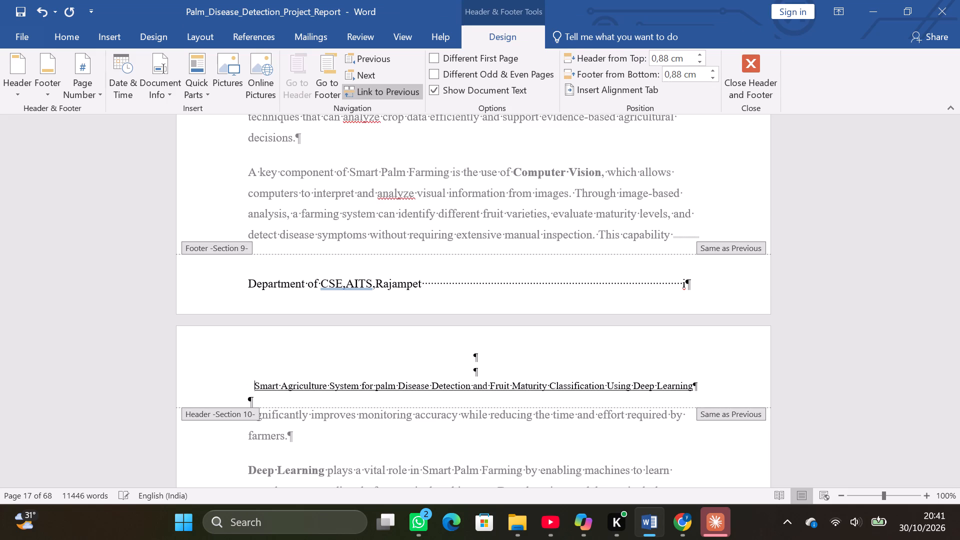
key("ctrl+z")
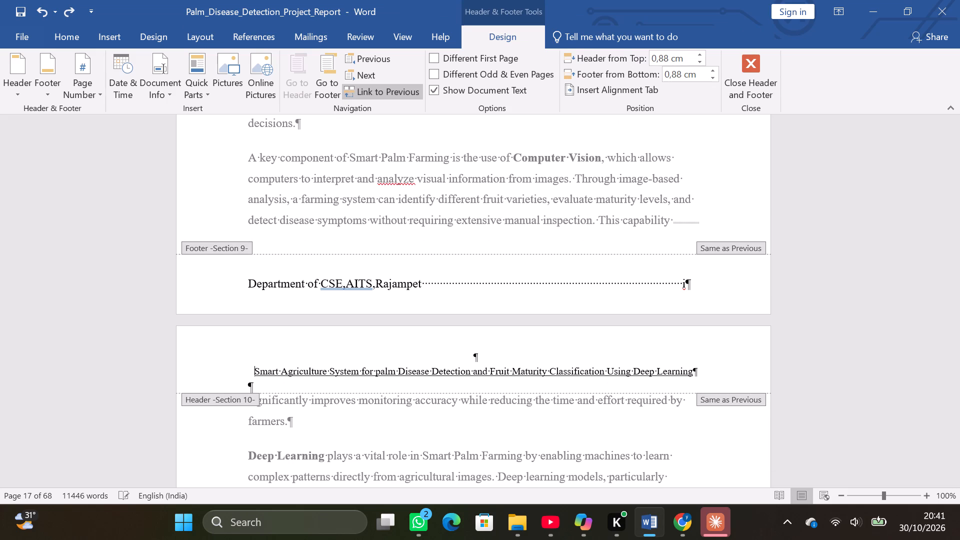
Check the headers back to the Introduction page and unlink the Section 10 header on page 17 from the previous section.
scroll(283, 372, "up", 20)
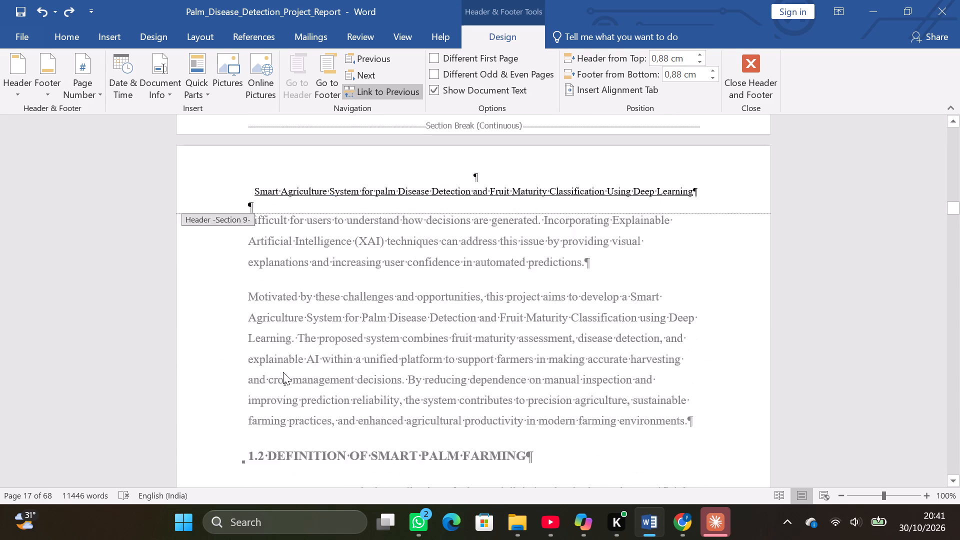
scroll(283, 372, "up", 3)
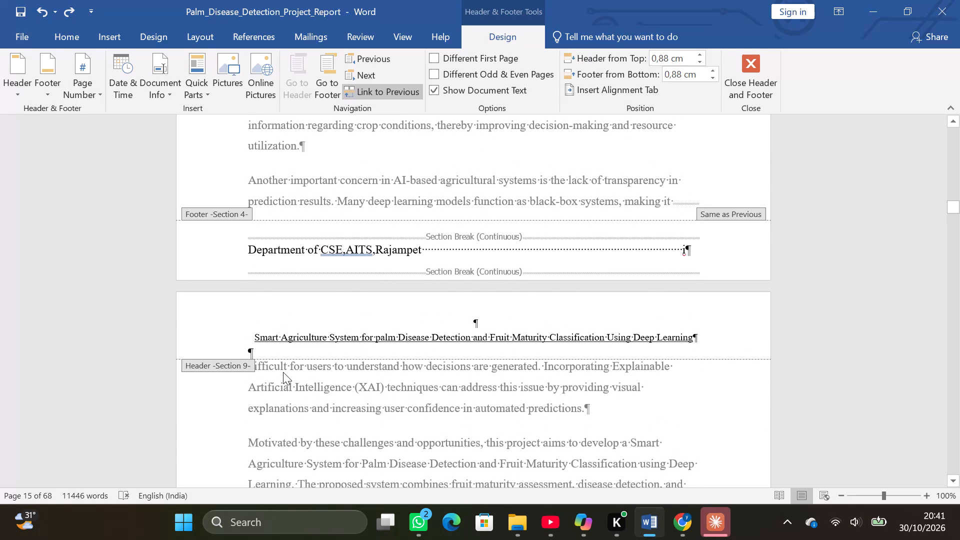
scroll(283, 372, "up", 16)
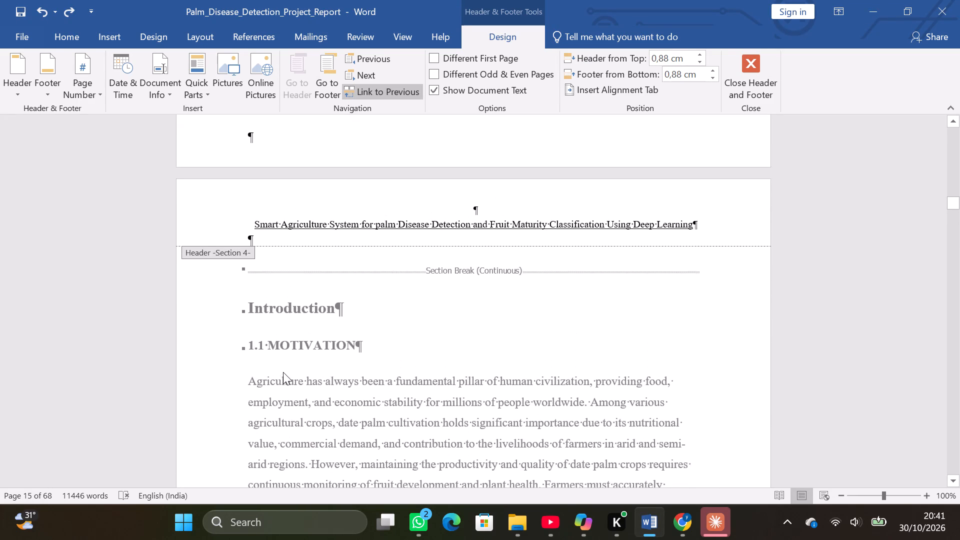
scroll(283, 372, "up", 6)
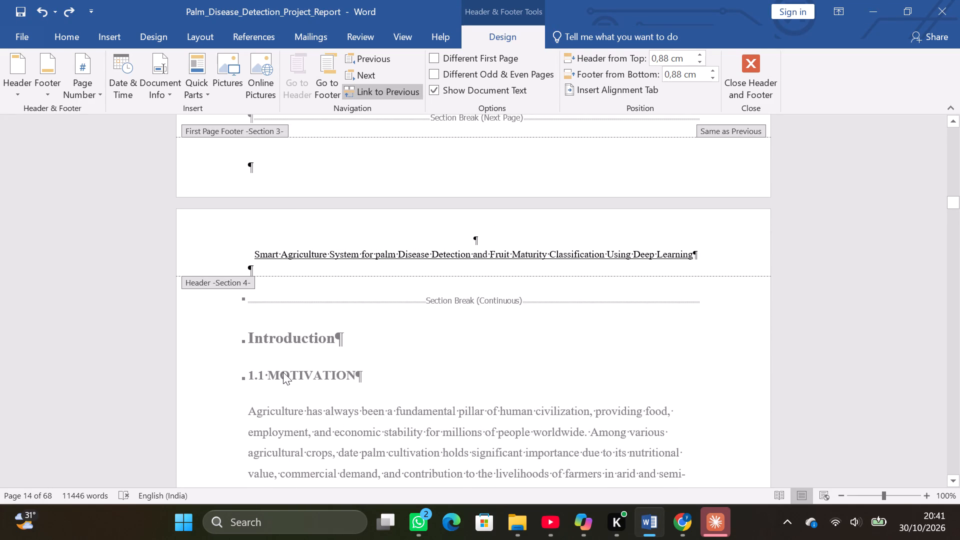
scroll(283, 372, "down", 20)
scroll(283, 372, "down", 5)
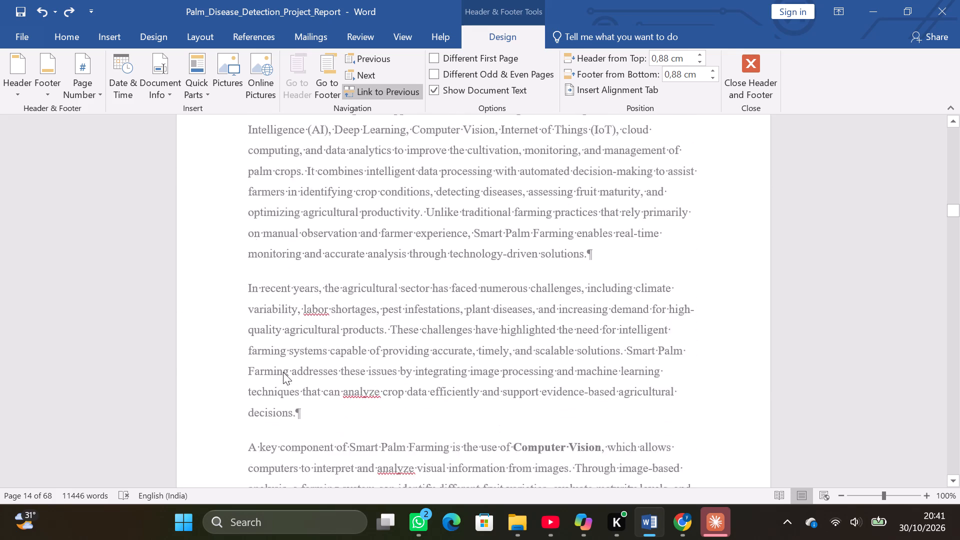
scroll(283, 372, "down", 20)
scroll(283, 372, "down", 6)
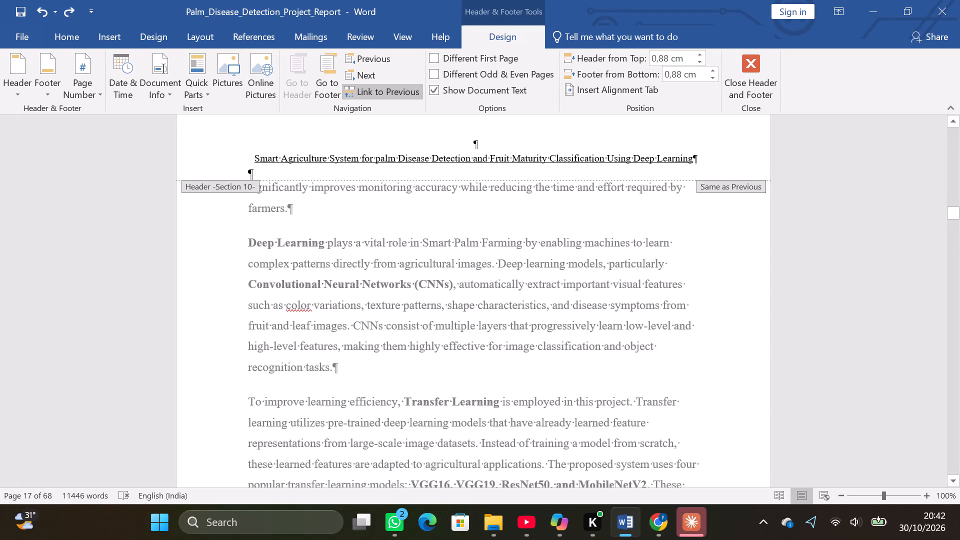
left_click(385, 89)
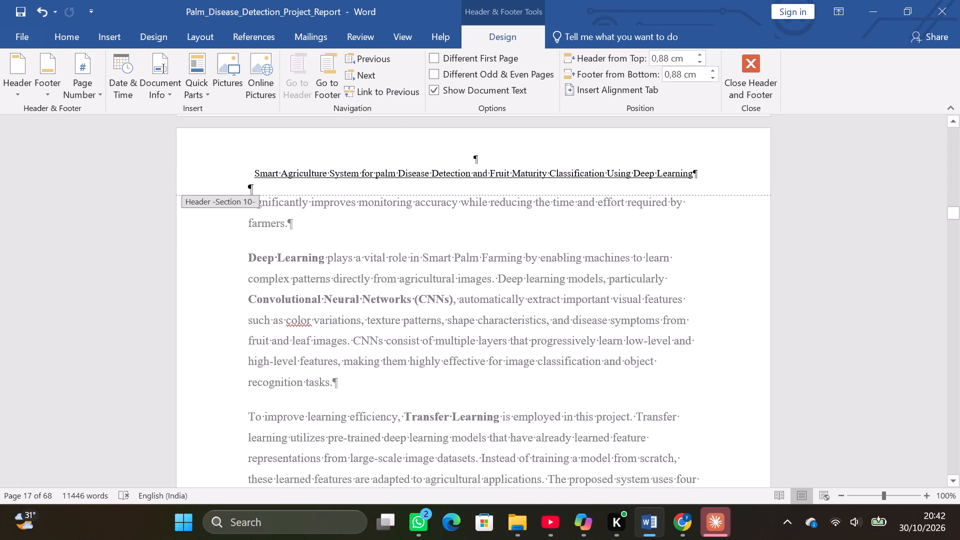
Examine the Section 10 headers and footers from page 17 through the workflow diagram to the page after Fig 1.2.
scroll(423, 185, "down", 2, "ctrl")
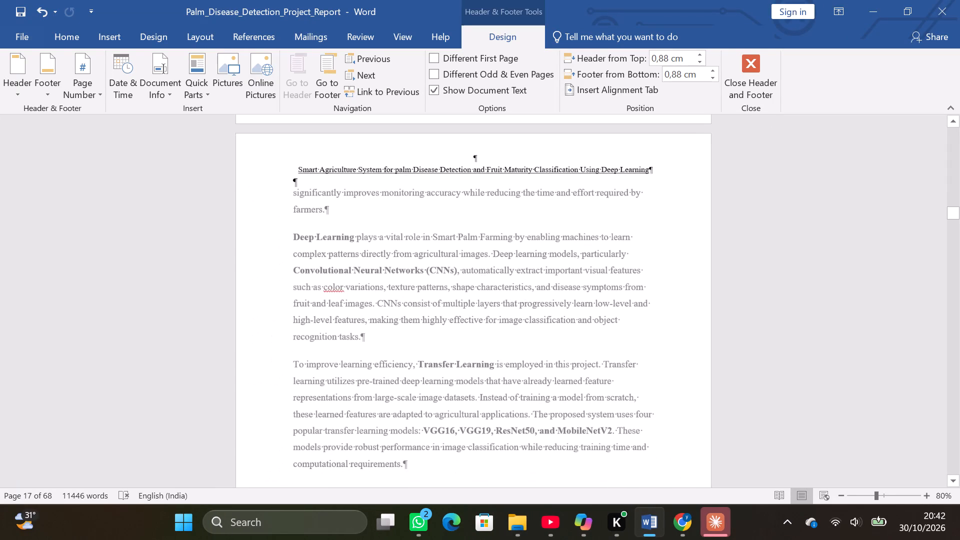
scroll(425, 176, "down", 1)
scroll(425, 176, "down", 20)
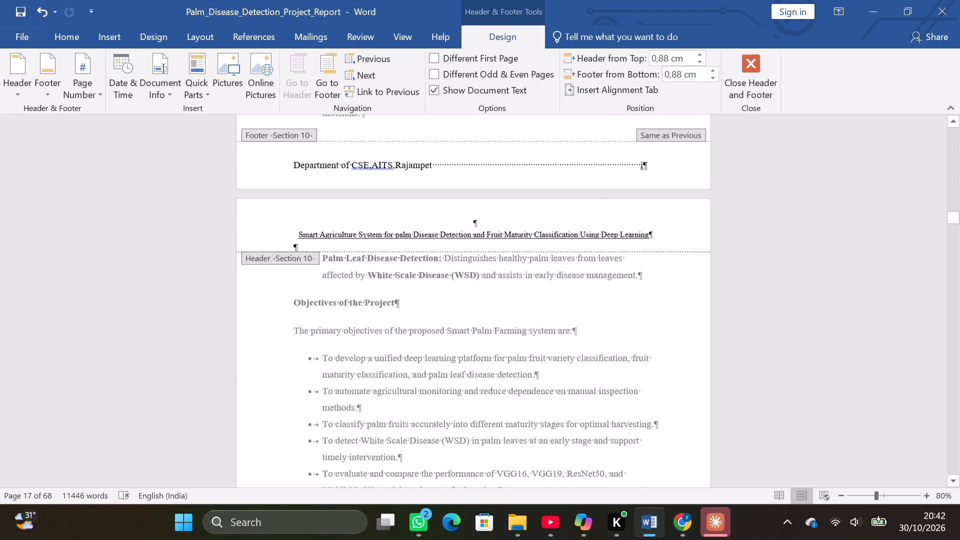
scroll(425, 176, "down", 8)
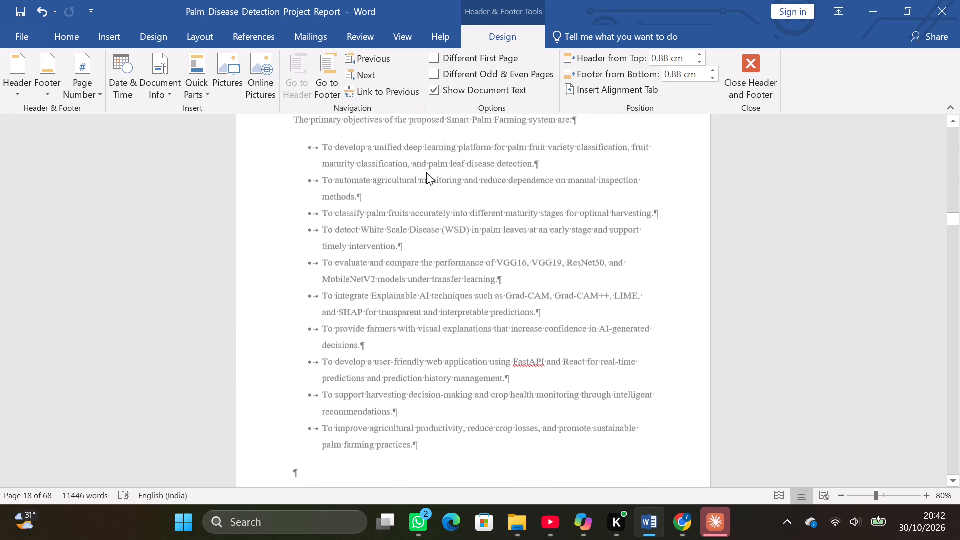
scroll(426, 172, "down", 20)
scroll(426, 172, "up", 3)
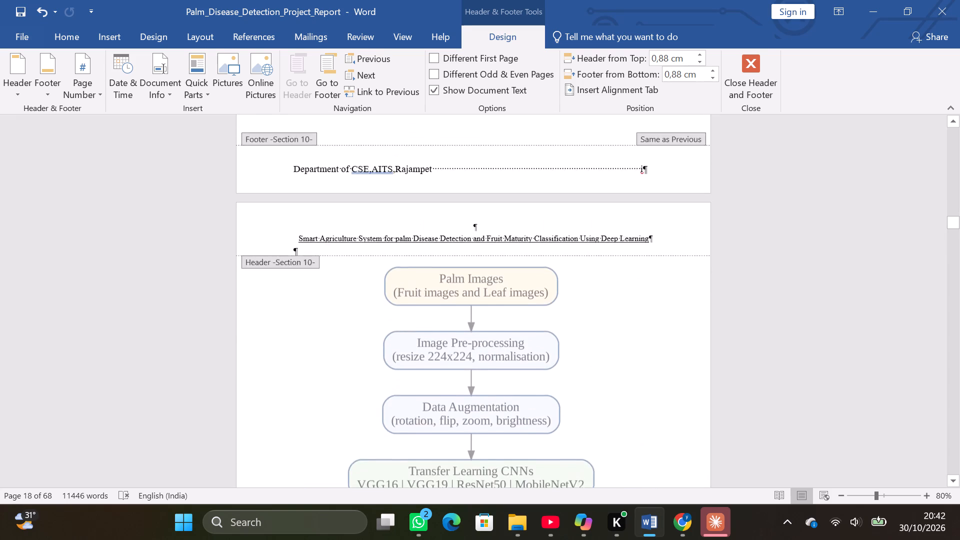
scroll(426, 172, "up", 1)
scroll(426, 172, "down", 19)
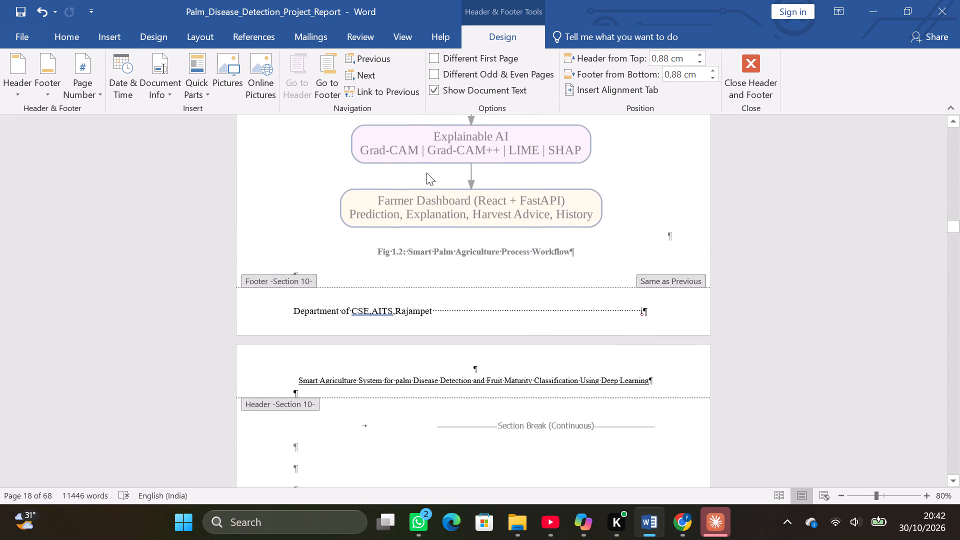
scroll(426, 172, "down", 3)
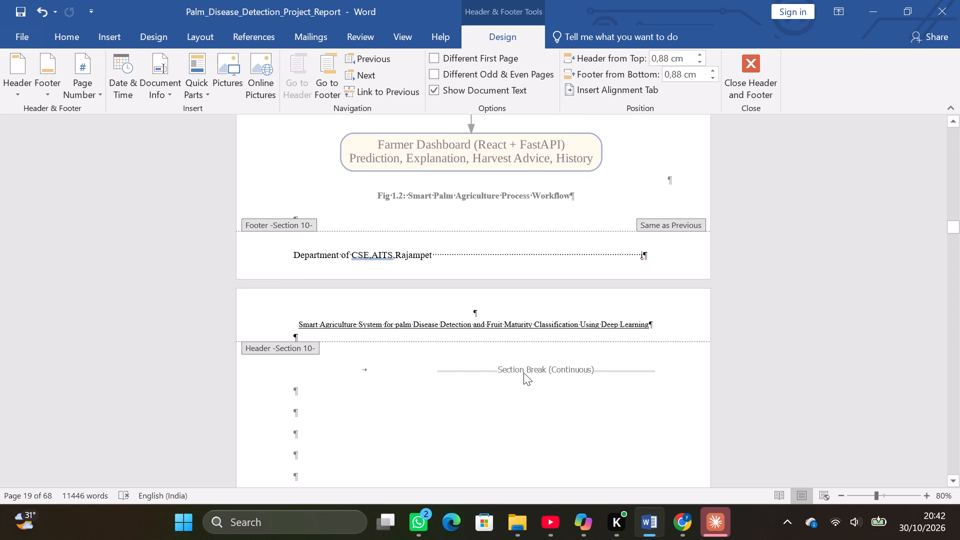
Delete the project title from the Section 10 header on the page following the Fig 1.2 workflow diagram.
left_click(528, 360)
double_click(656, 316)
triple_click(655, 327)
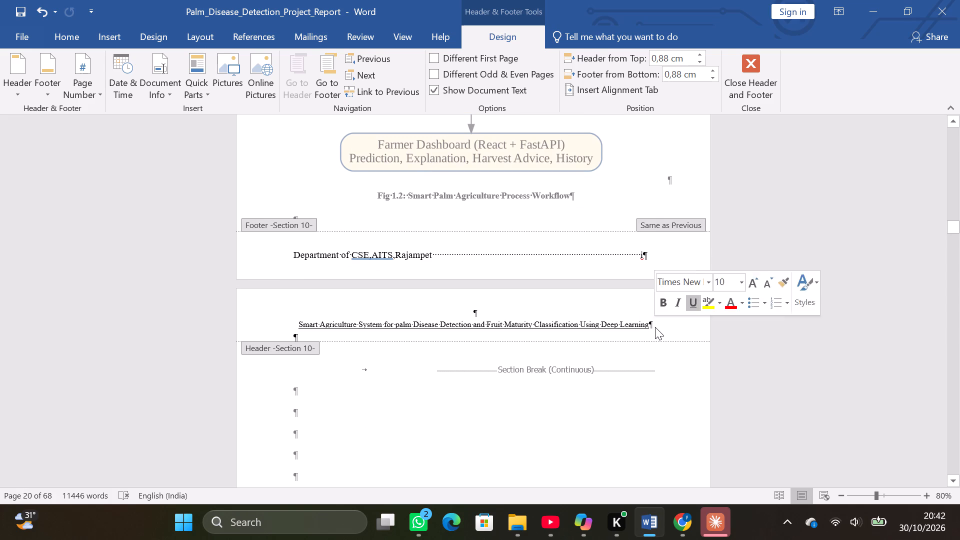
key("BackSpace")
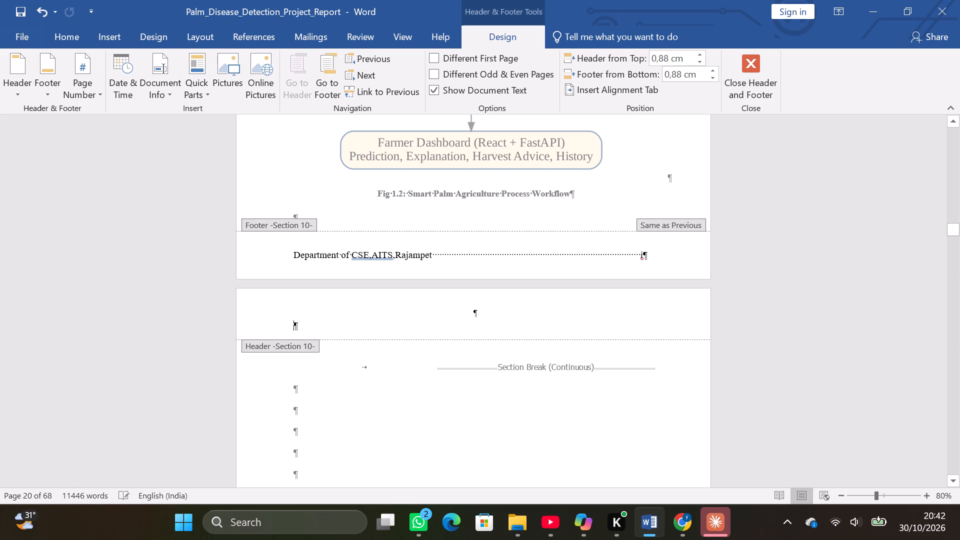
Open Page Setup from the continuous section break after Fig 1.2 and apply its settings to the whole document.
triple_click(474, 363)
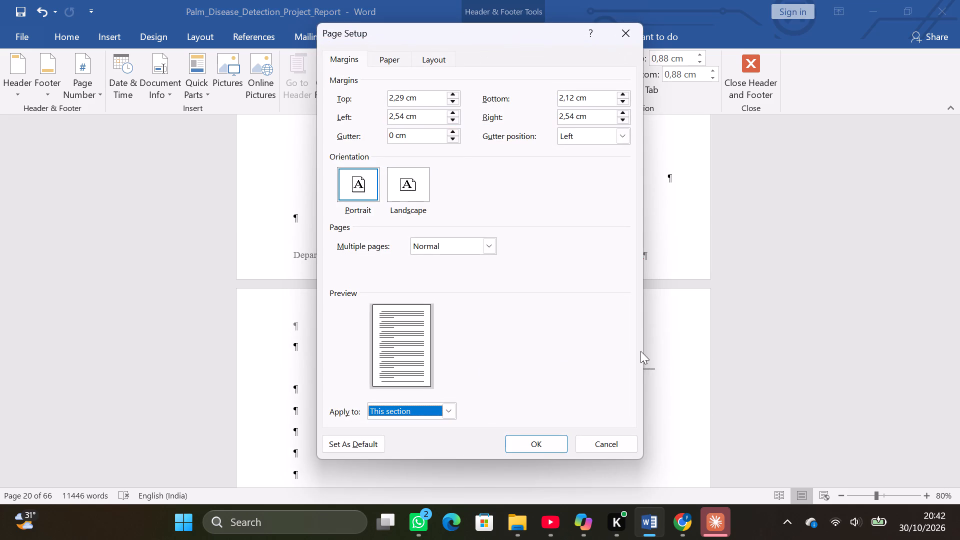
left_click(446, 408)
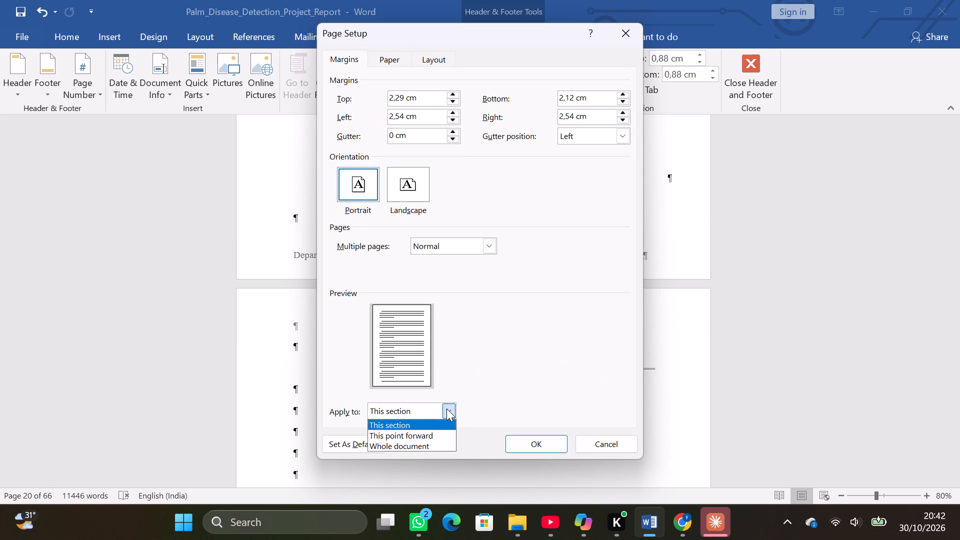
left_click(435, 440)
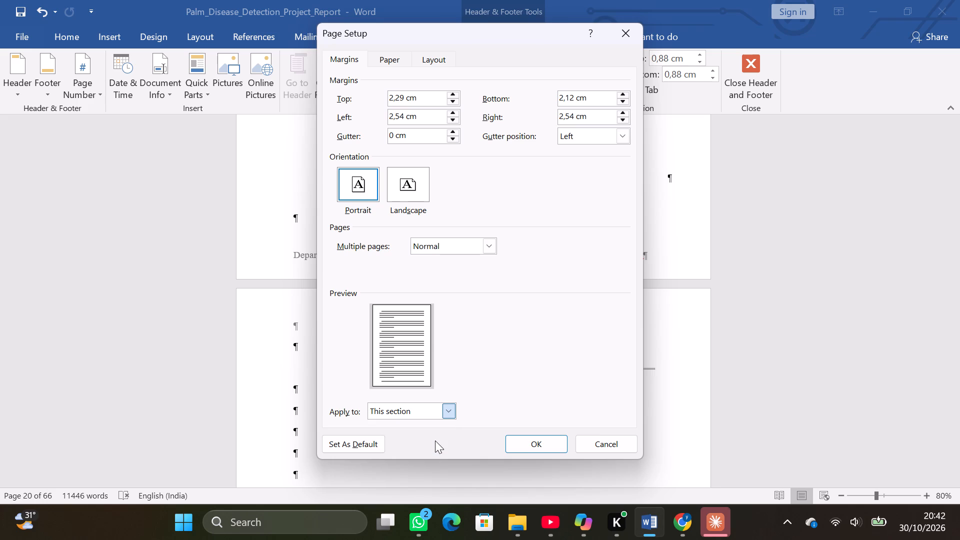
left_click(525, 443)
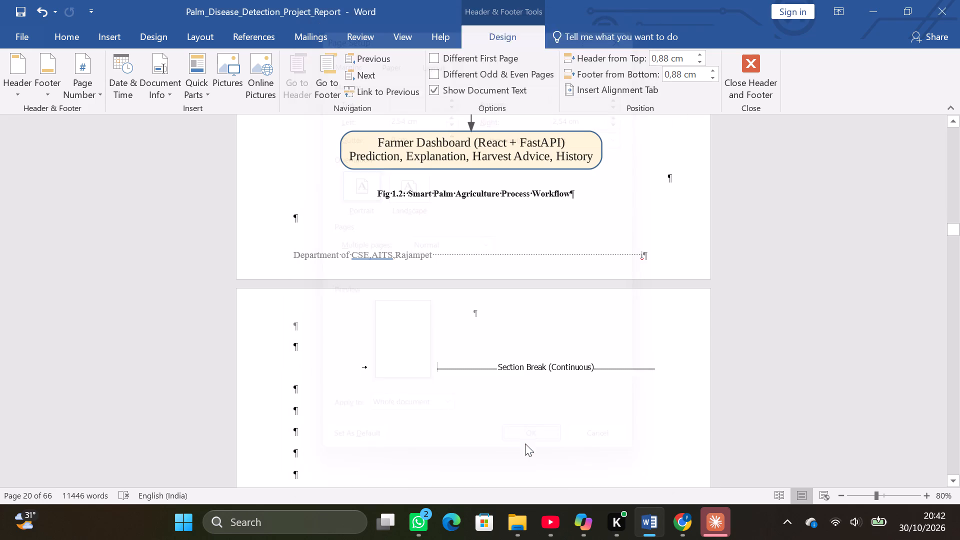
scroll(515, 343, "up", 7)
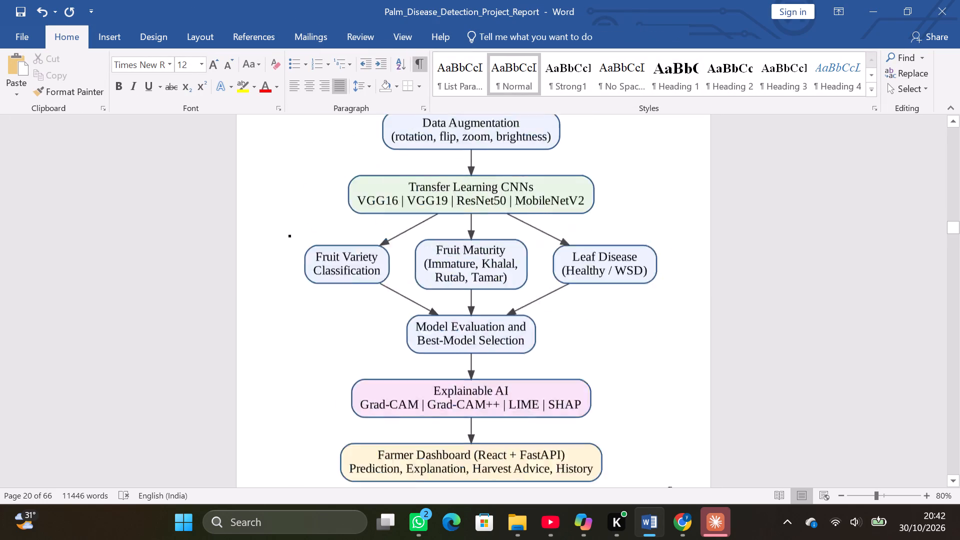
Insert a continuous section break immediately before the Fig 1.2 workflow diagram.
scroll(515, 343, "up", 19)
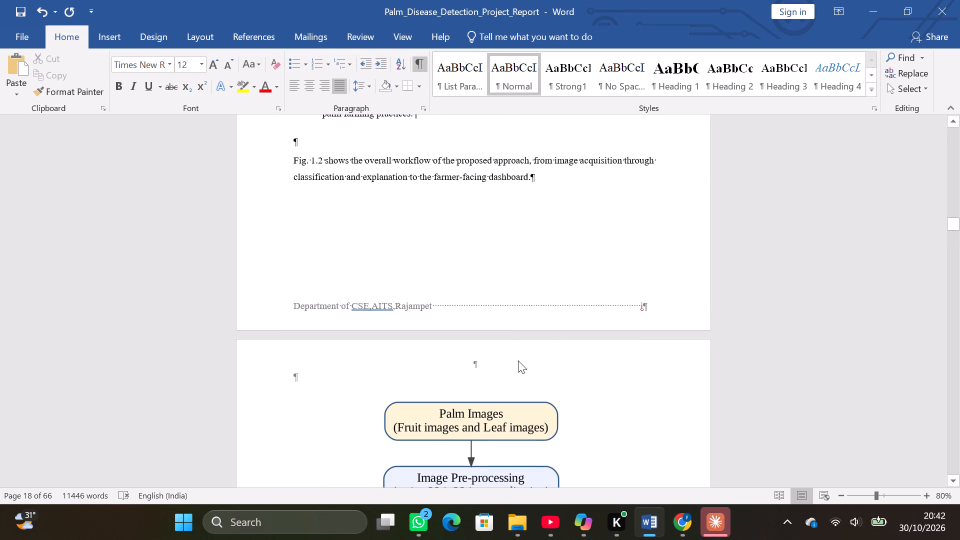
left_click(518, 360)
left_click(518, 363)
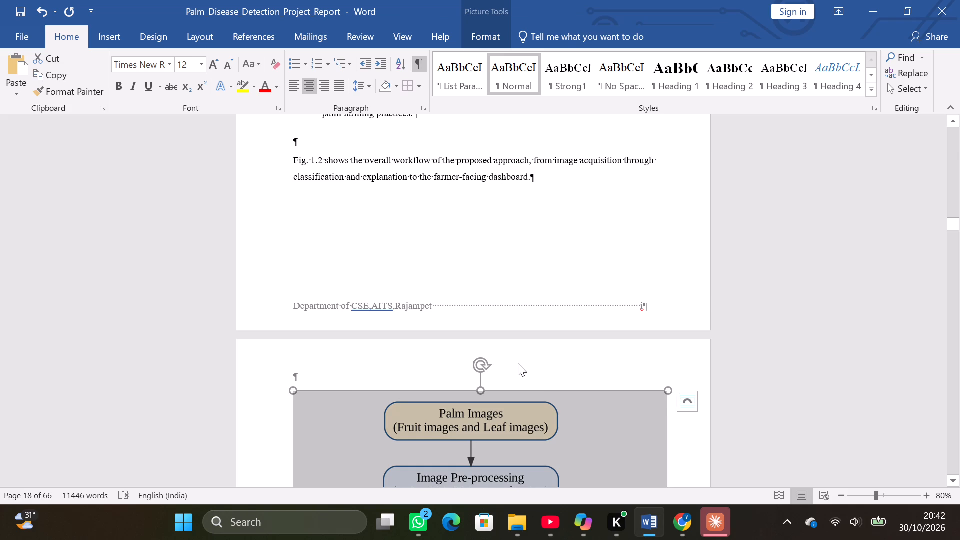
double_click(343, 340)
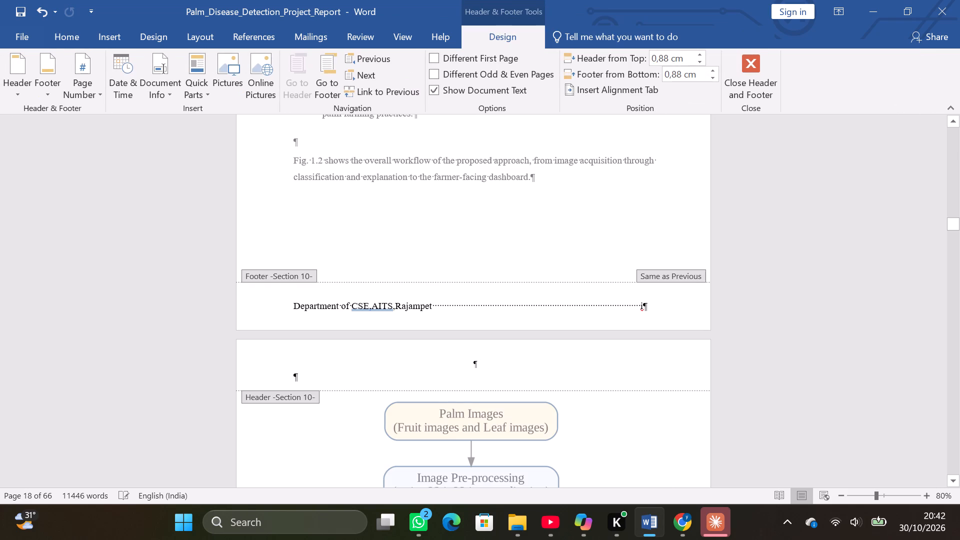
double_click(328, 398)
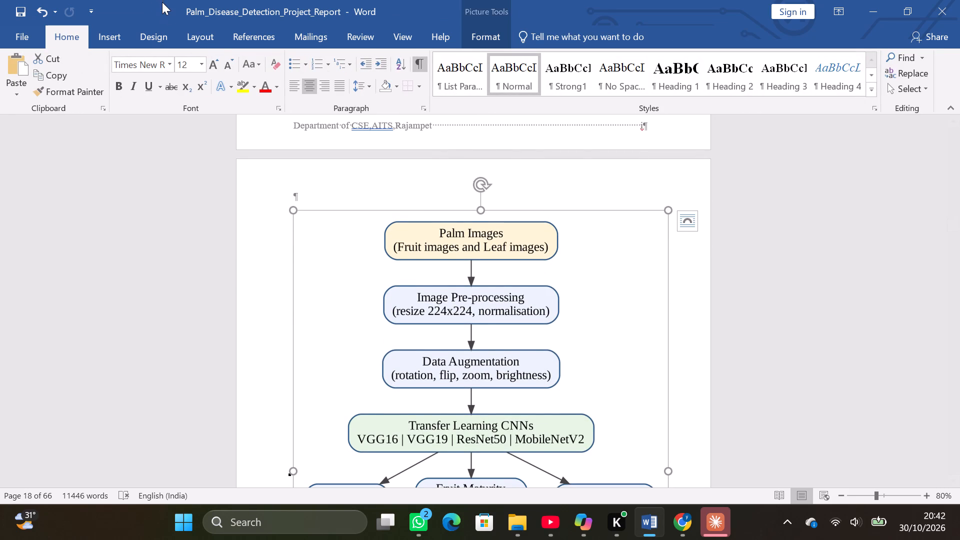
left_click(188, 30)
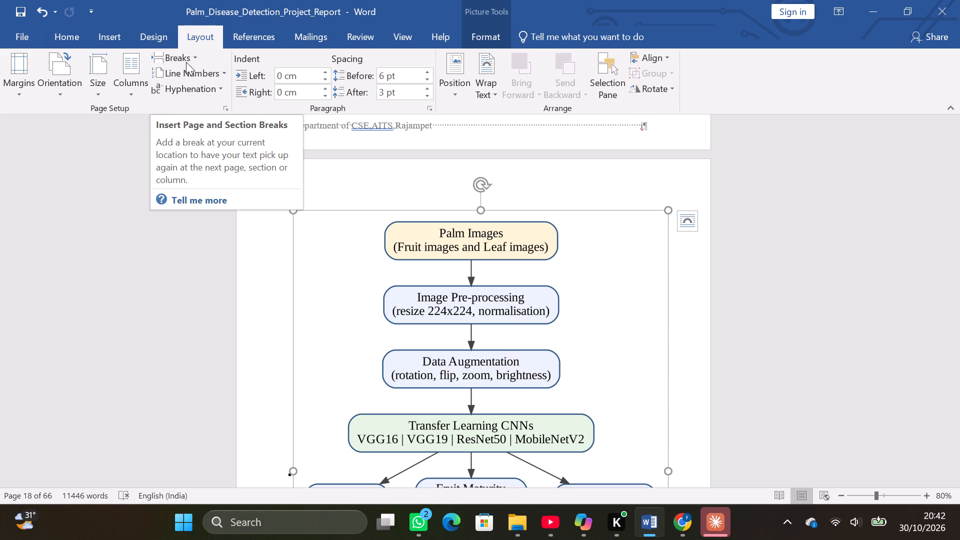
left_click(186, 62)
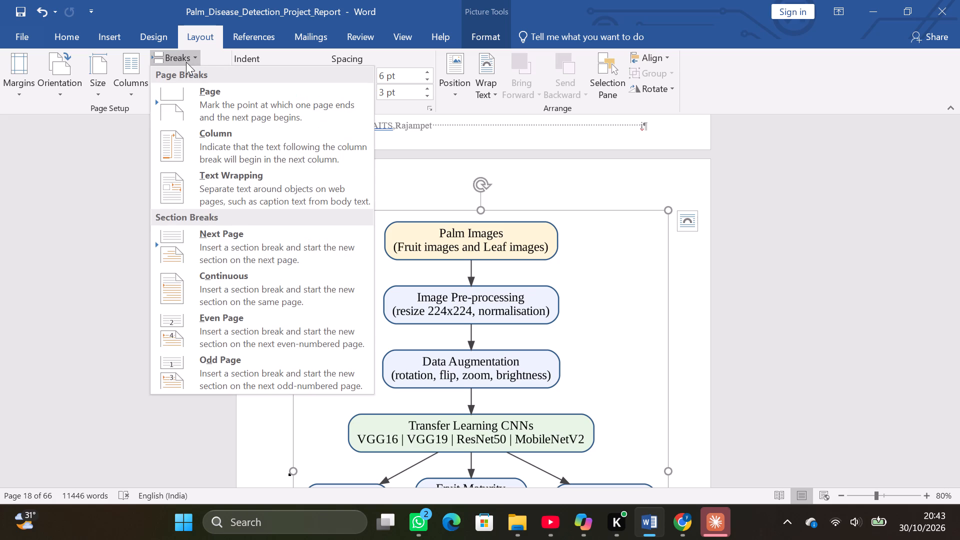
left_click(239, 277)
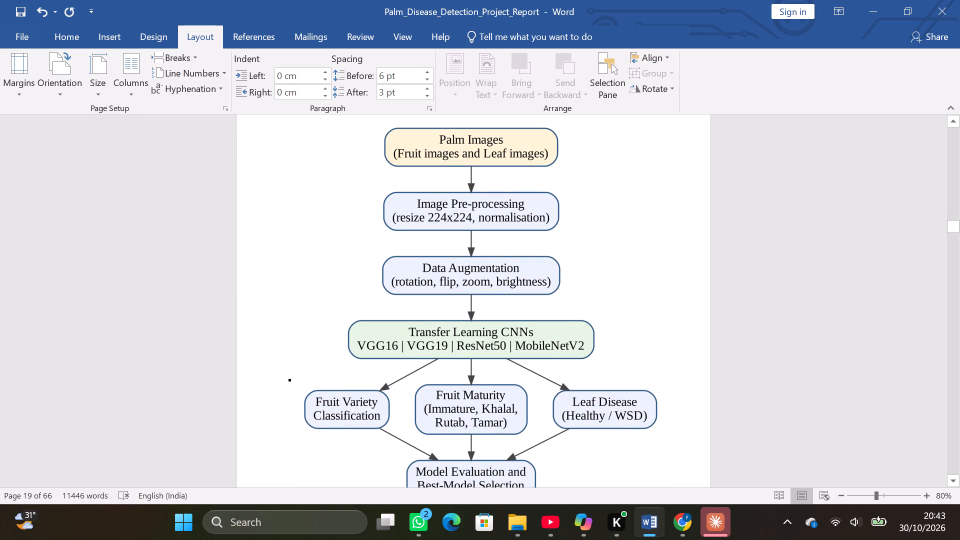
Apply the Page Setup settings to the whole document and save them as the default page setup.
left_click(225, 109)
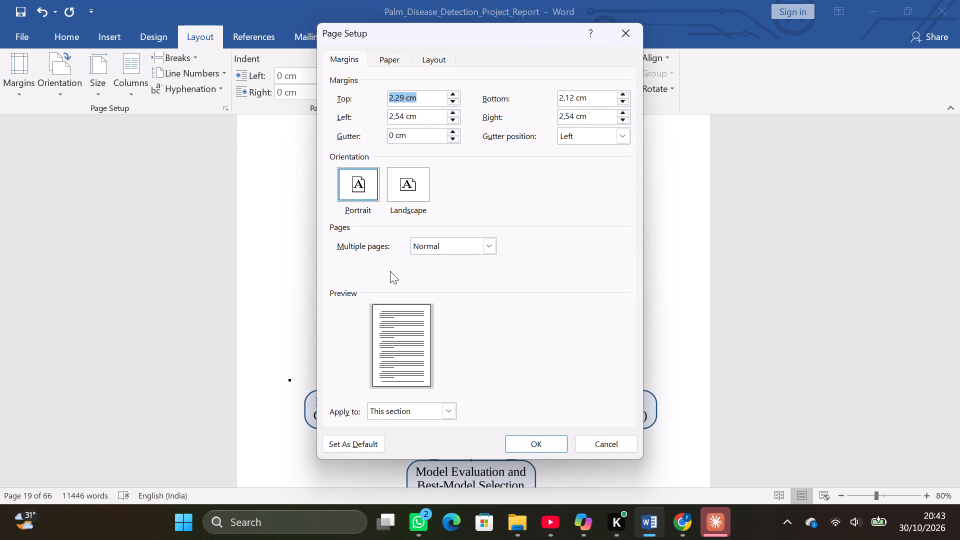
left_click(442, 410)
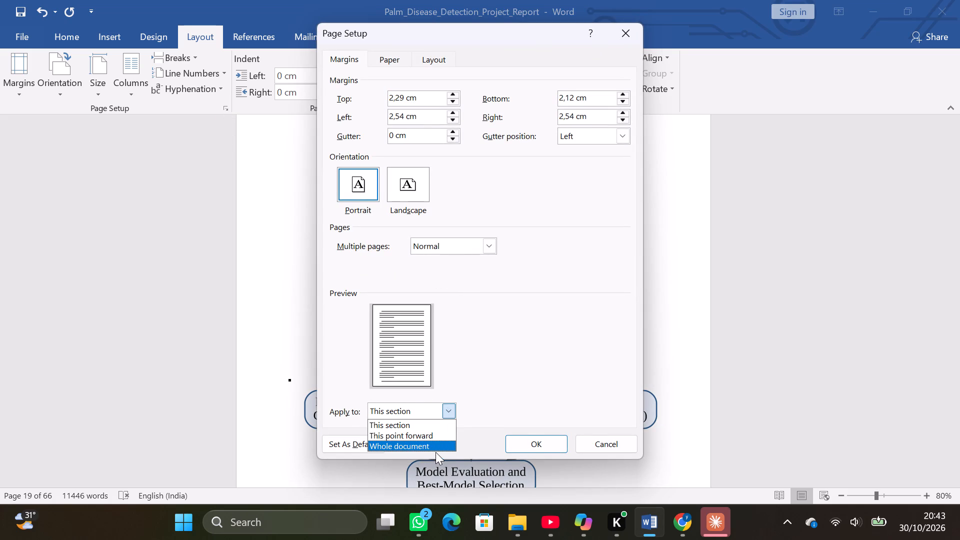
left_click(435, 451)
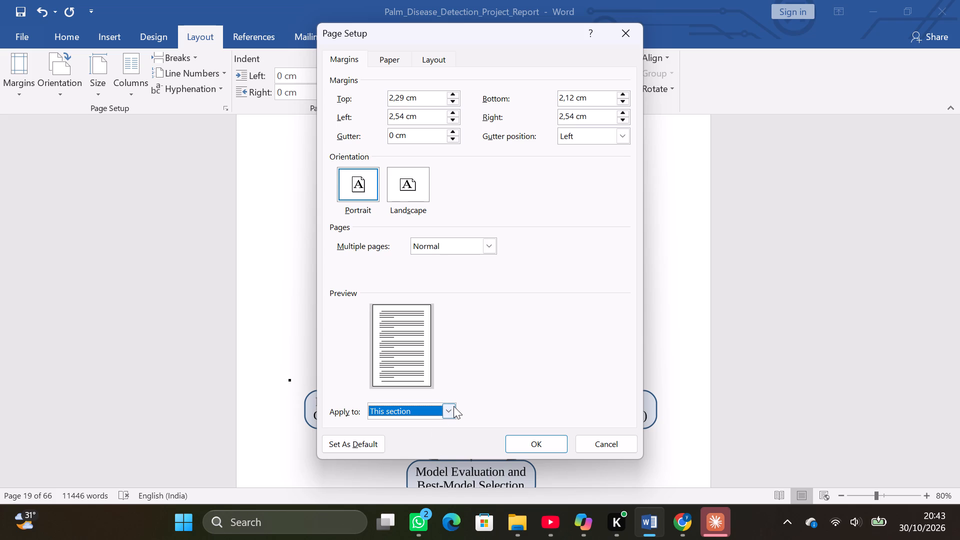
left_click(449, 415)
left_click(443, 444)
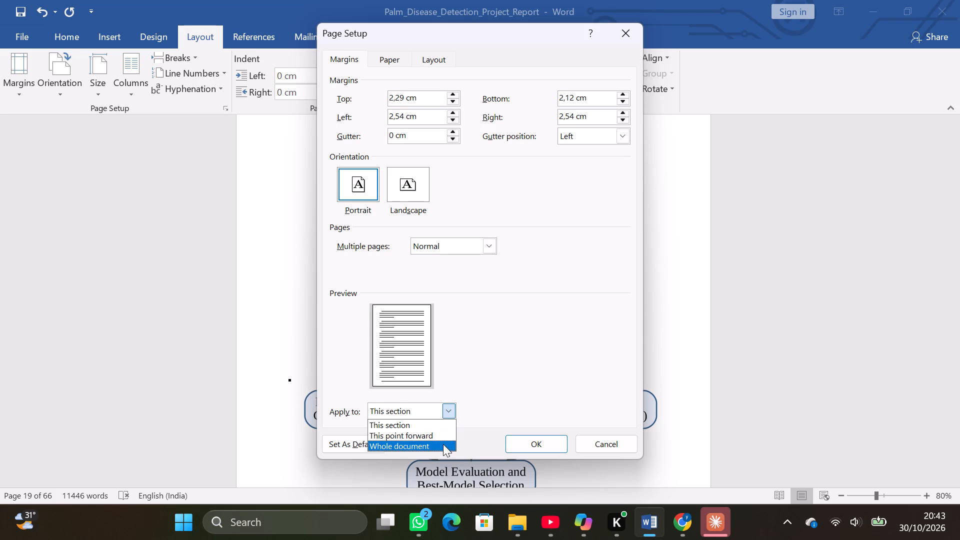
left_click(369, 446)
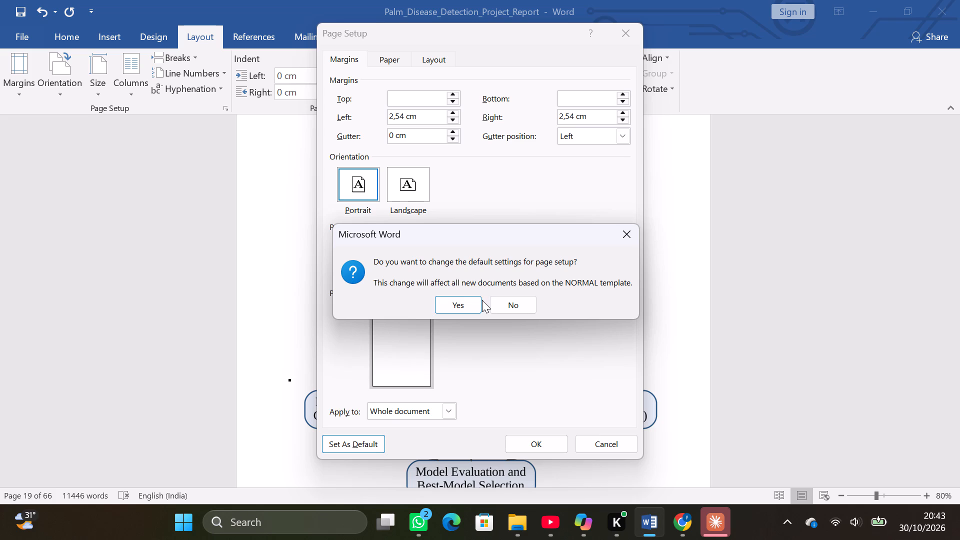
left_click(480, 301)
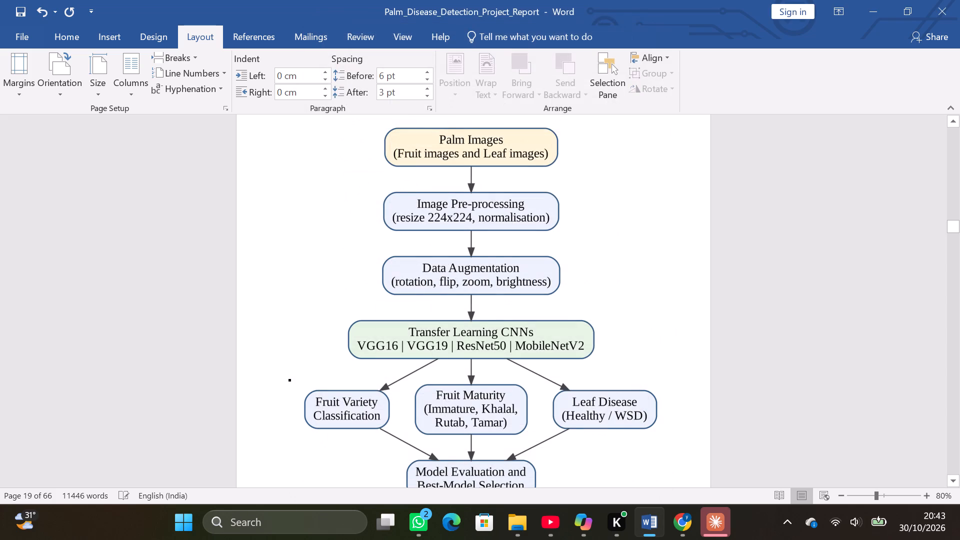
Check the Section 11 header above the workflow diagram and insert another continuous section break before the diagram.
scroll(414, 274, "up", 7)
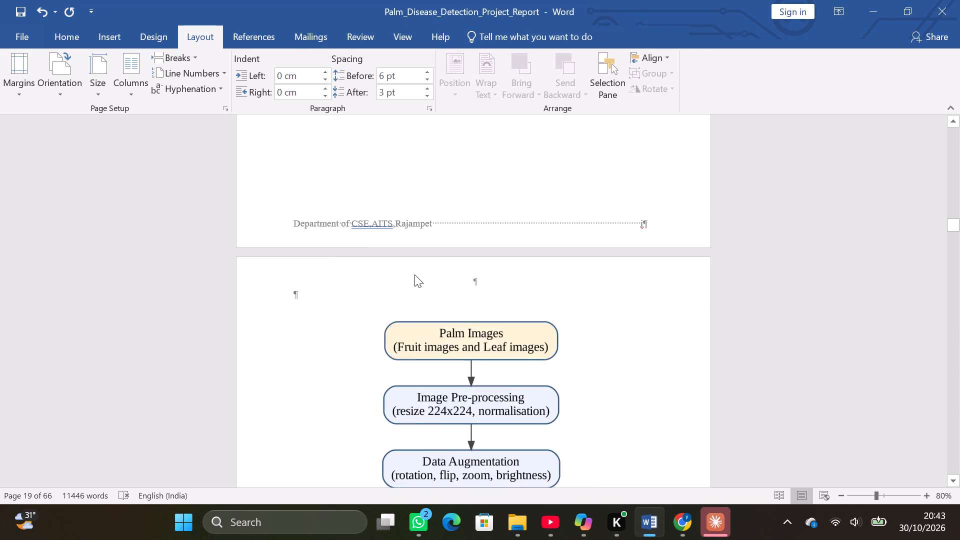
scroll(414, 274, "up", 2)
triple_click(395, 334)
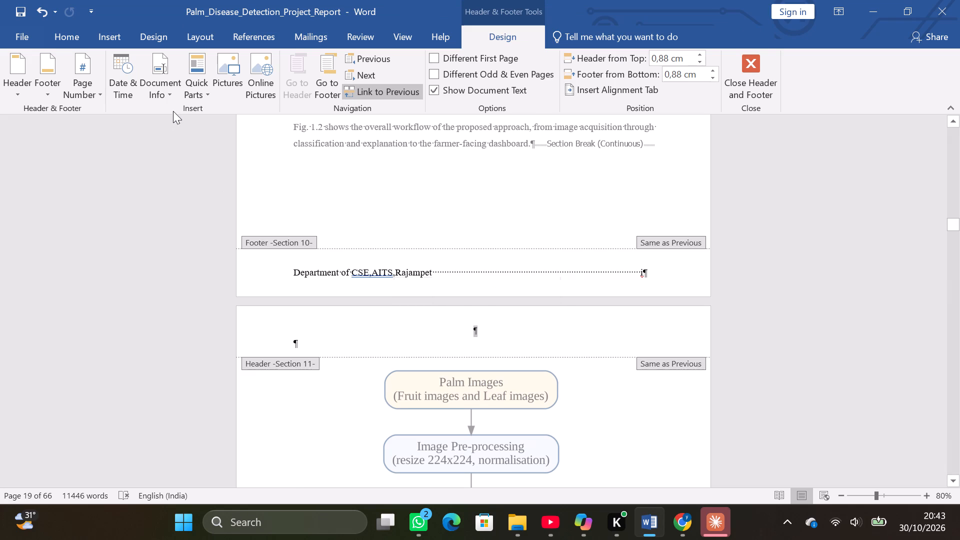
left_click(200, 35)
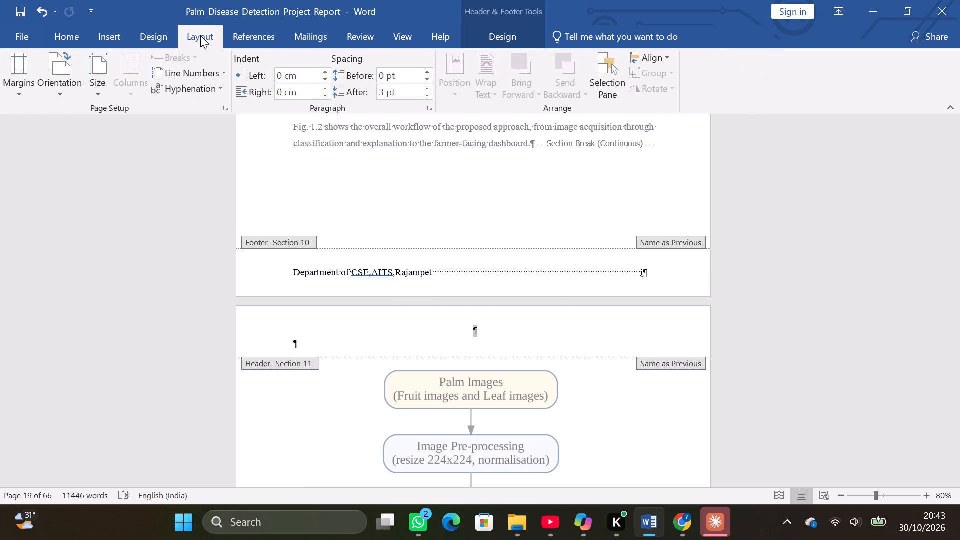
double_click(314, 415)
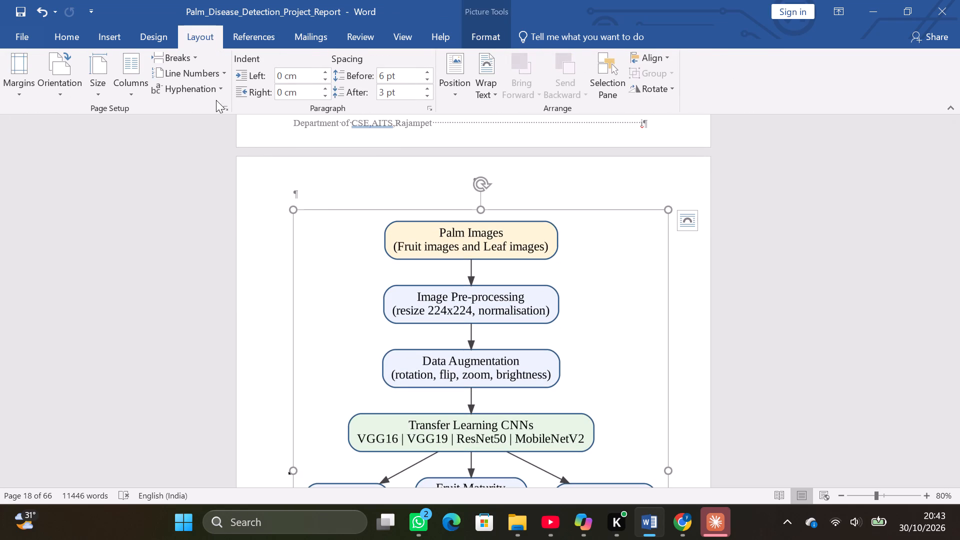
left_click(190, 56)
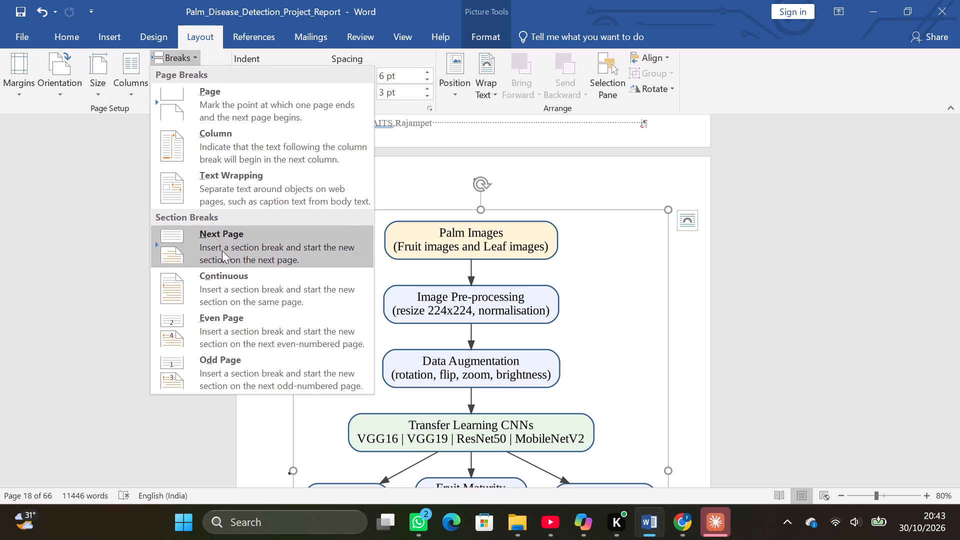
left_click(227, 287)
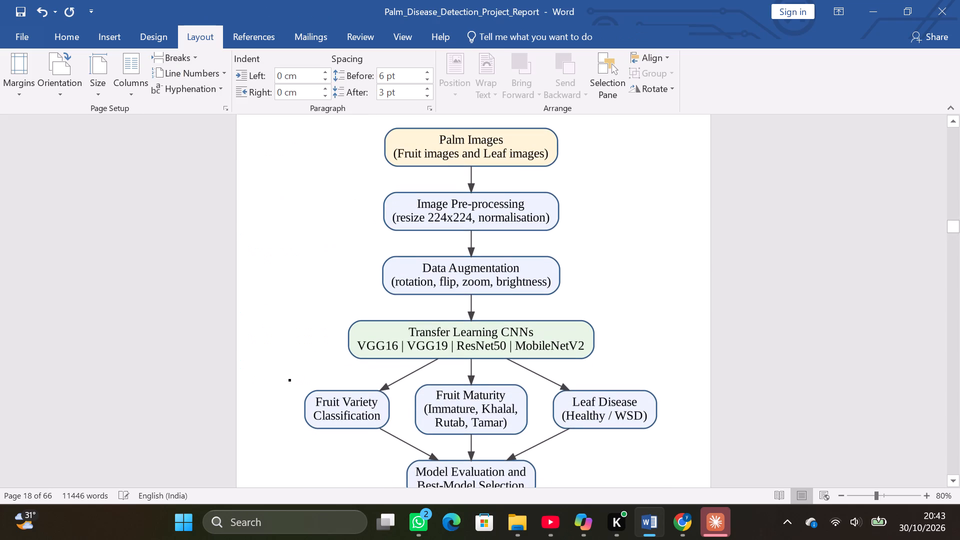
Examine the section breaks, headers and footers around the workflow diagram and back to the Introduction page.
scroll(284, 245, "up", 10)
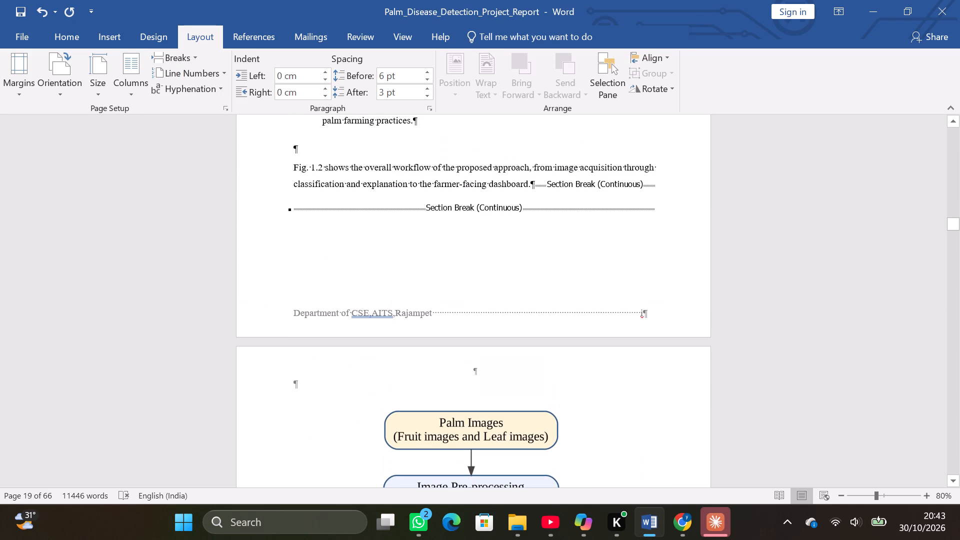
scroll(284, 245, "up", 1)
scroll(284, 245, "down", 20)
scroll(284, 245, "down", 7)
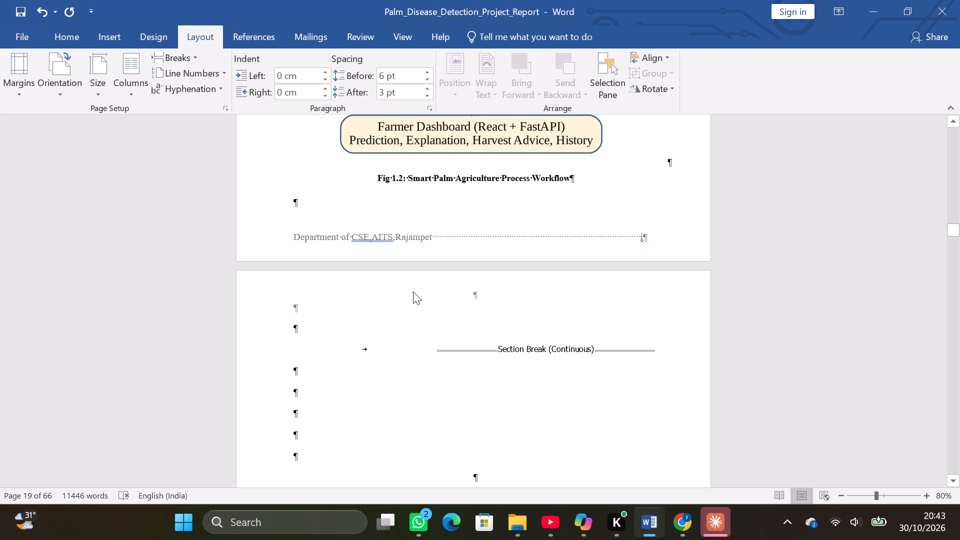
scroll(413, 291, "up", 4)
scroll(501, 424, "right", 1)
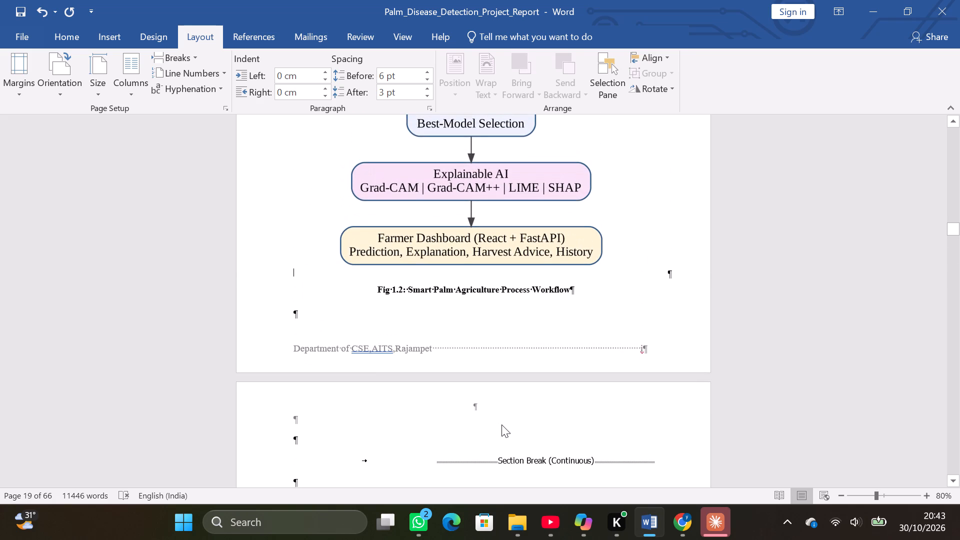
scroll(501, 424, "right", 1)
scroll(575, 420, "up", 20)
scroll(575, 420, "up", 2)
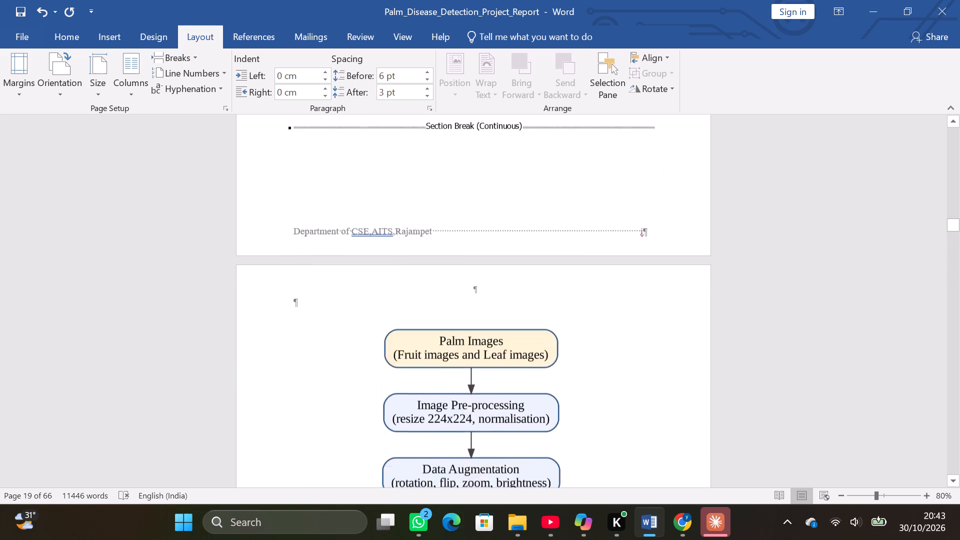
scroll(575, 420, "up", 20)
scroll(575, 420, "up", 20)
scroll(575, 420, "up", 18)
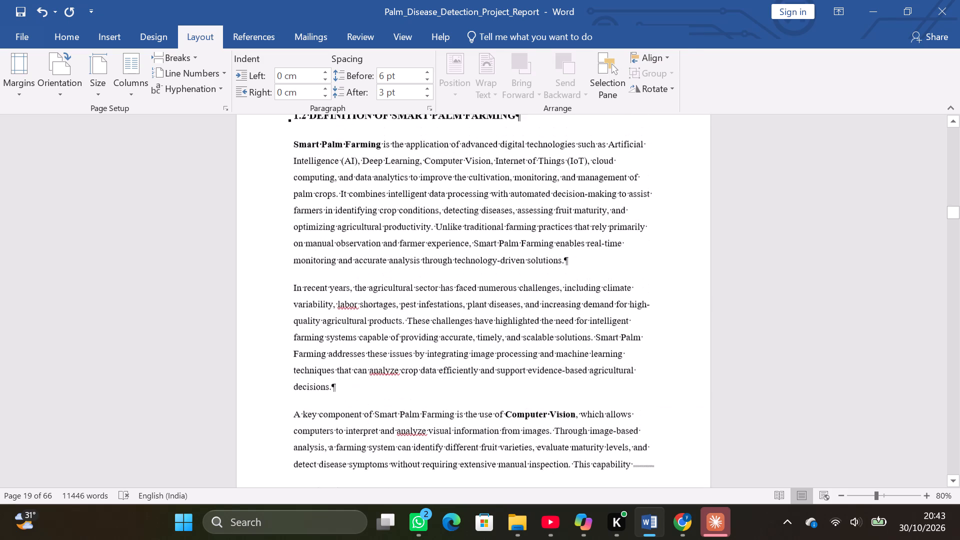
scroll(575, 420, "up", 20)
scroll(575, 420, "up", 10)
scroll(575, 420, "down", 1)
scroll(575, 420, "up", 7)
scroll(575, 420, "down", 1)
scroll(575, 420, "up", 1)
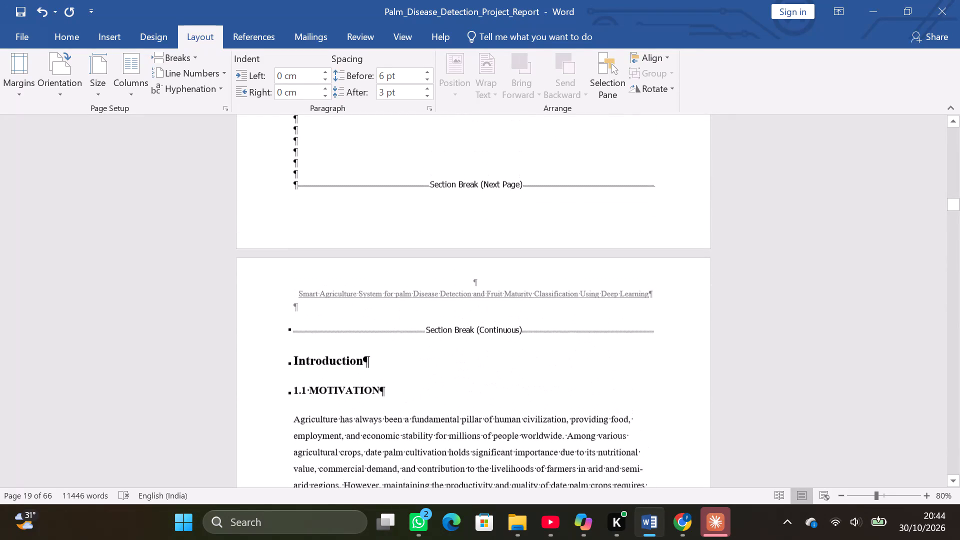
scroll(575, 420, "up", 1)
scroll(575, 420, "down", 1)
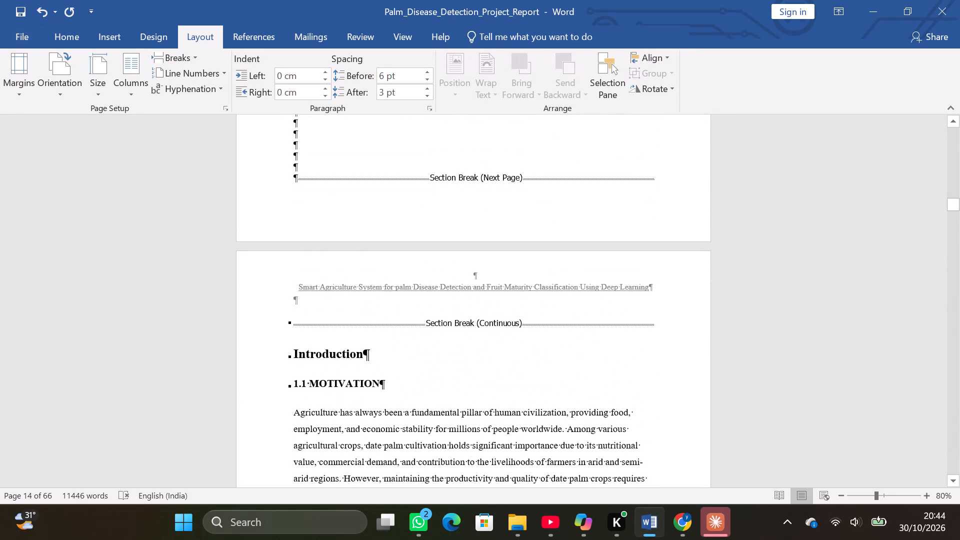
Replace the project title in the Section 9 header on page 16 with a backslash.
scroll(575, 420, "down", 20)
scroll(575, 420, "down", 3)
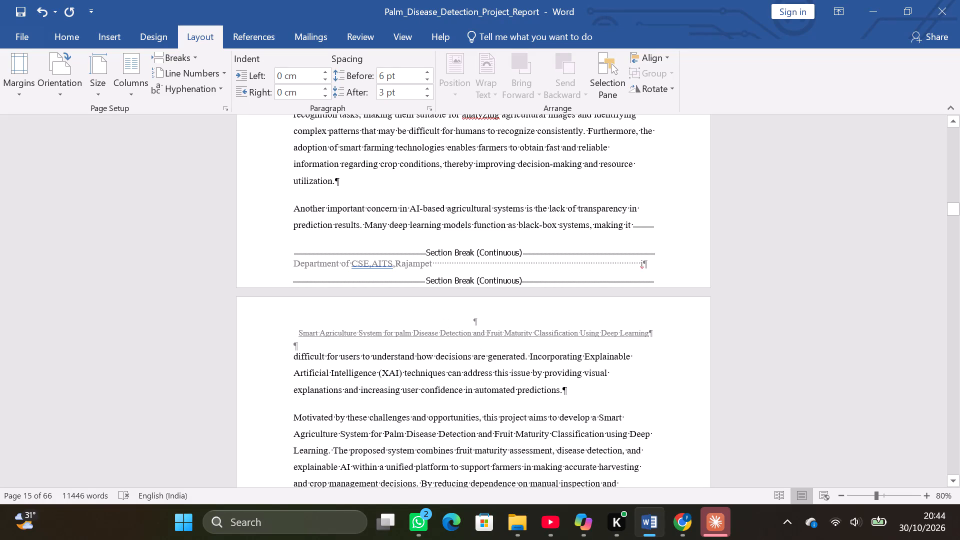
left_click(385, 335)
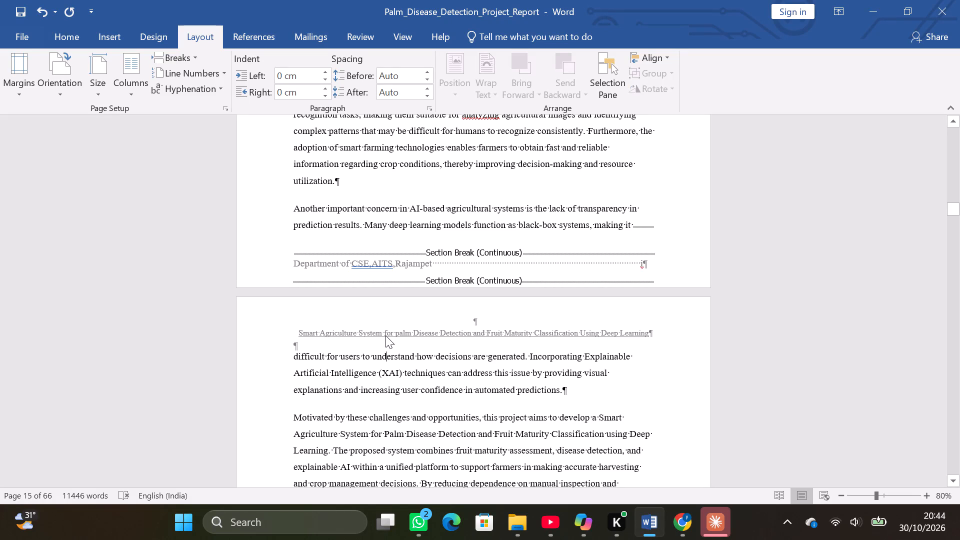
triple_click(449, 330)
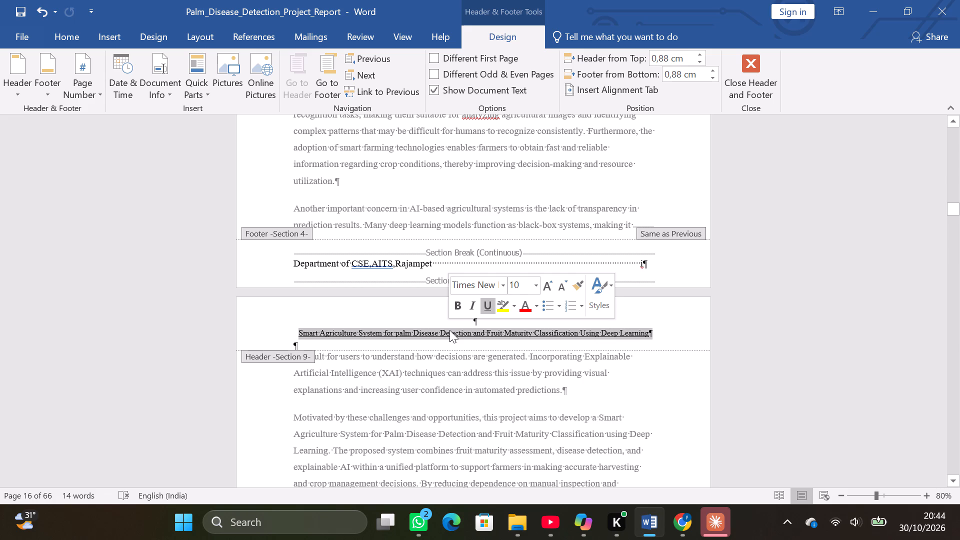
key("backslash")
double_click(274, 377)
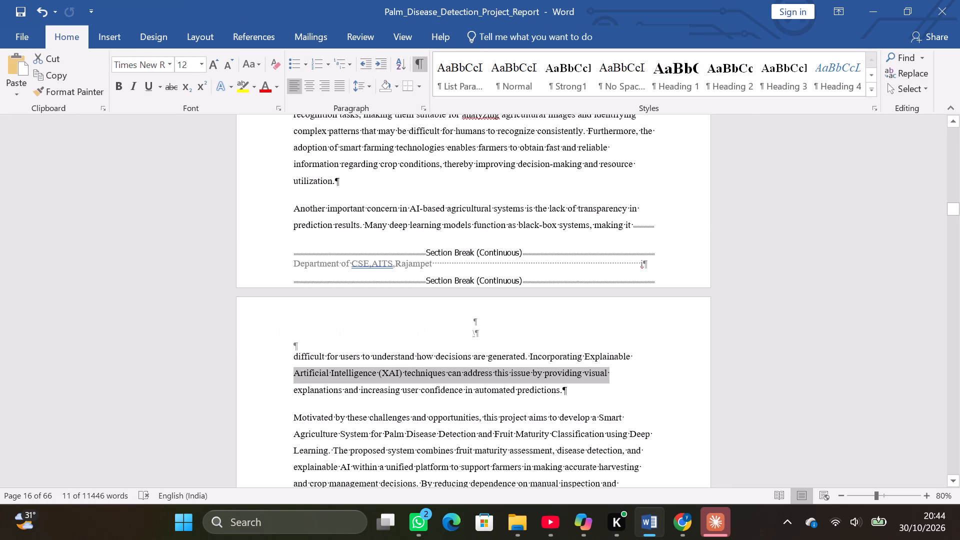
double_click(247, 443)
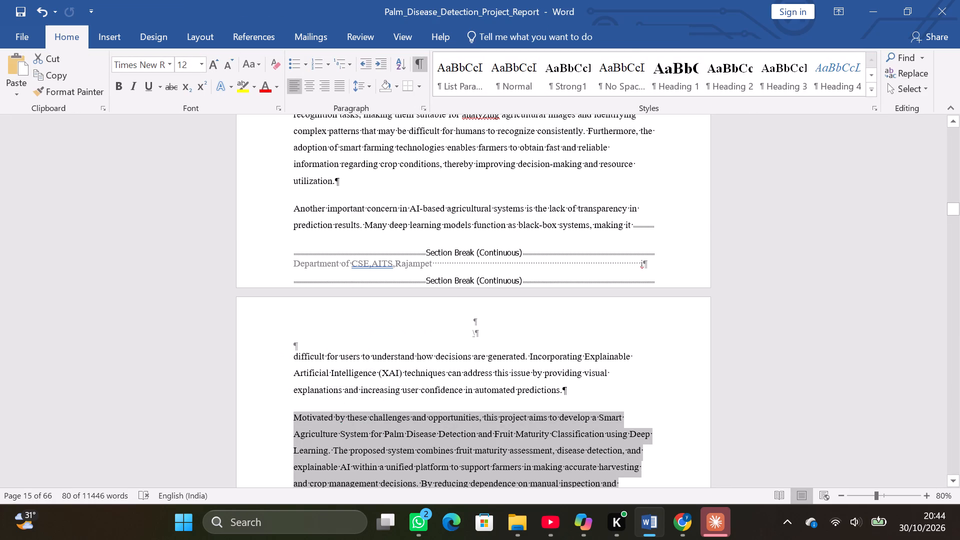
Open Page Setup from the continuous section break at the end of page 15 and apply its settings from this point forward.
triple_click(324, 274)
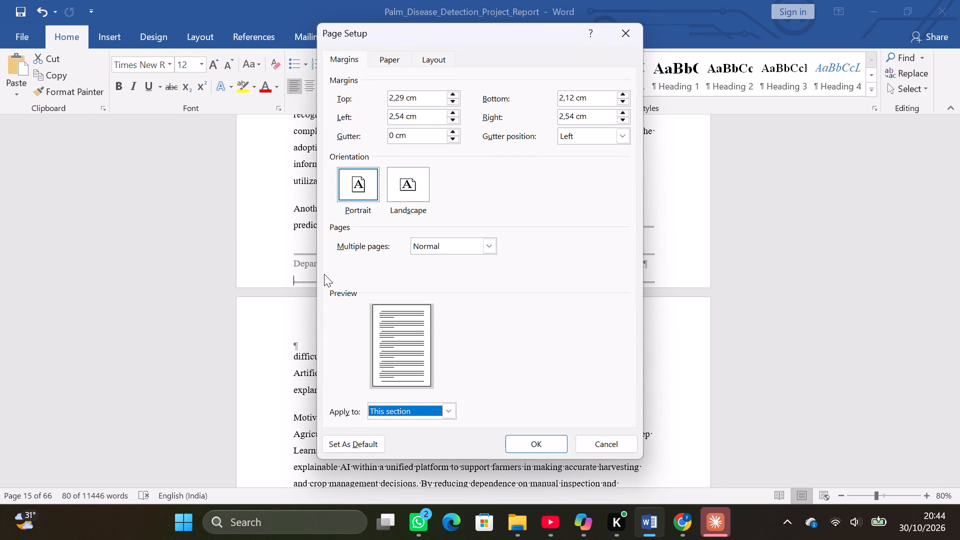
left_click(446, 413)
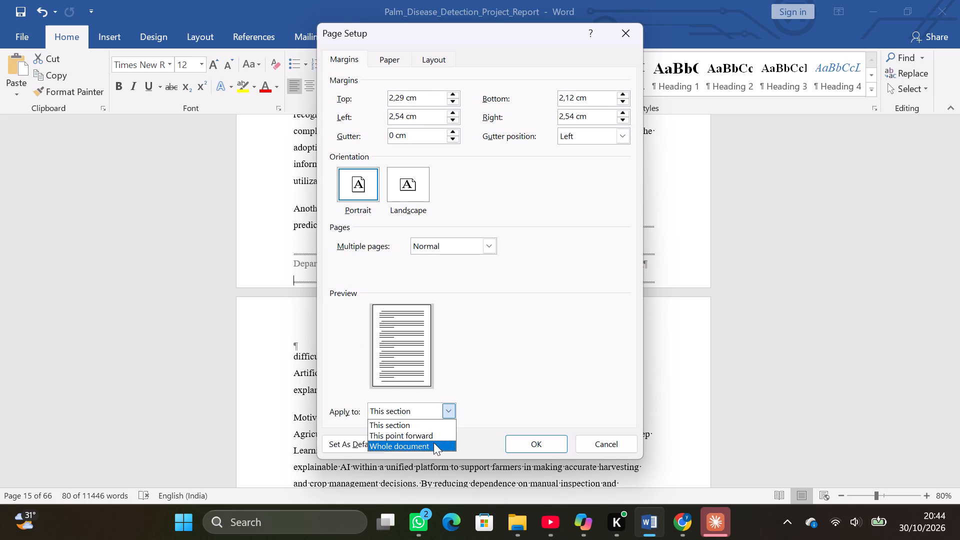
left_click(434, 438)
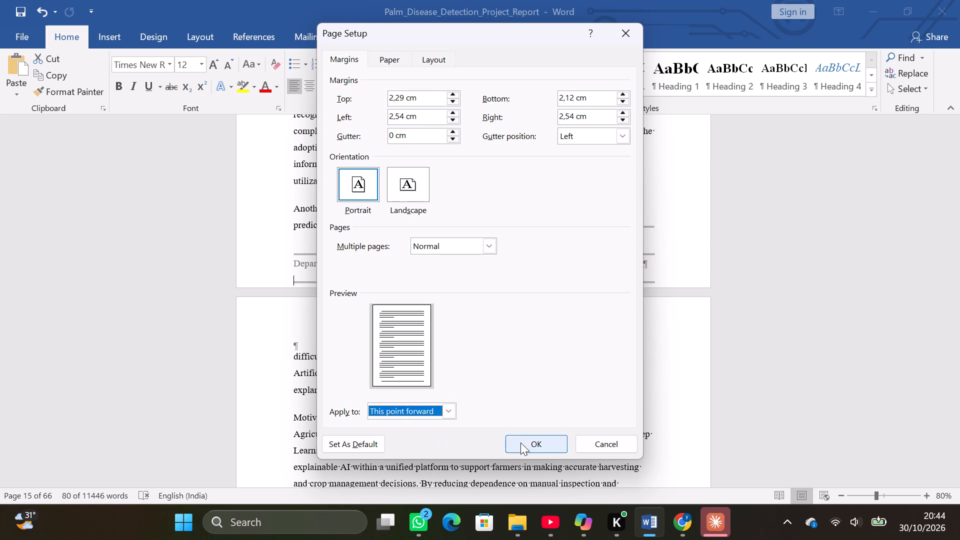
left_click(524, 442)
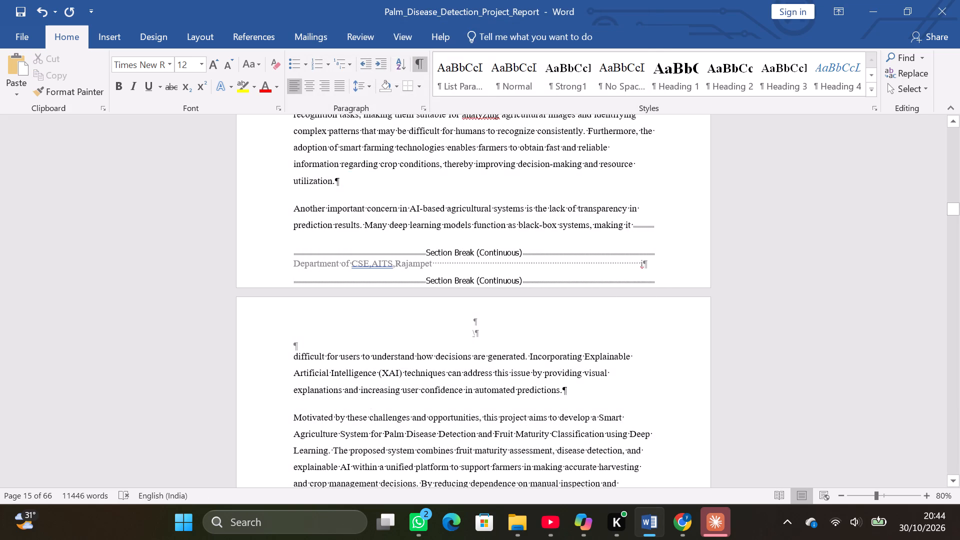
Insert a next-page section break before the last continuous section break at the end of page 15.
key("Delete")
left_click(190, 40)
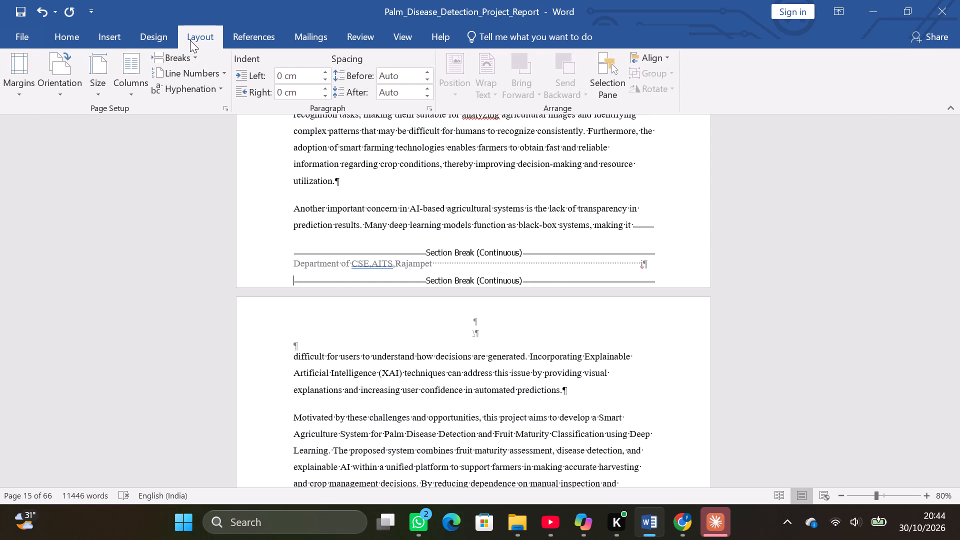
left_click(188, 53)
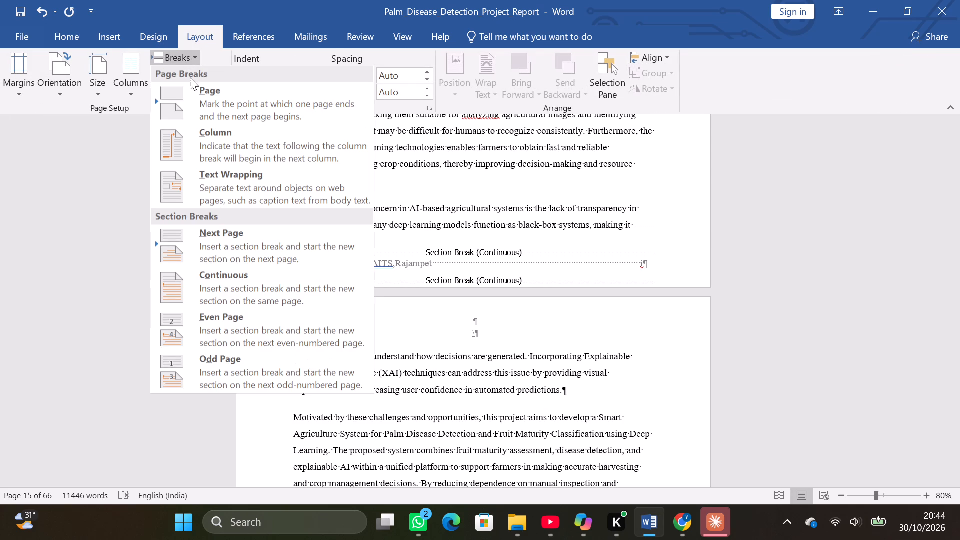
left_click(214, 232)
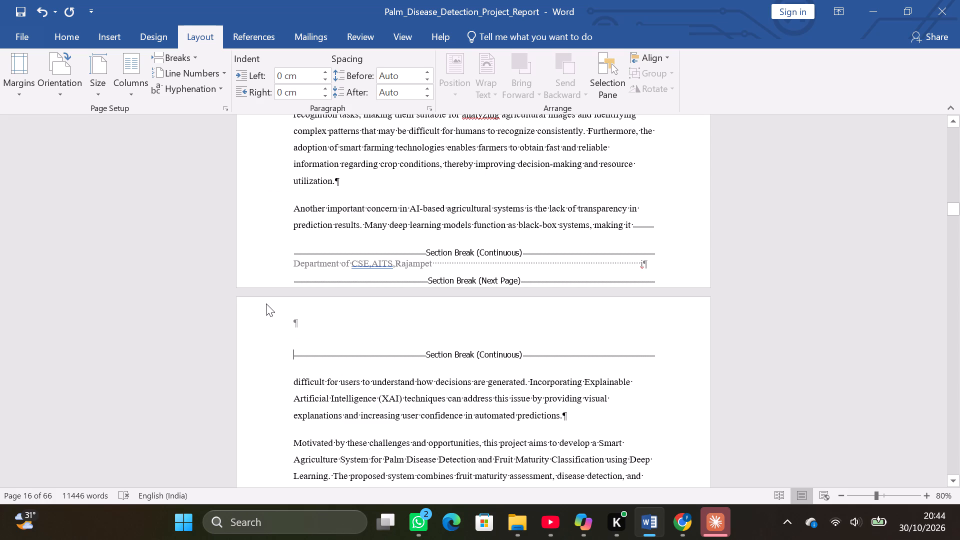
From the Section 8 footer on page 16, apply the Page Setup layout settings to the whole document and make them the default.
scroll(266, 303, "down", 20)
scroll(266, 303, "down", 4)
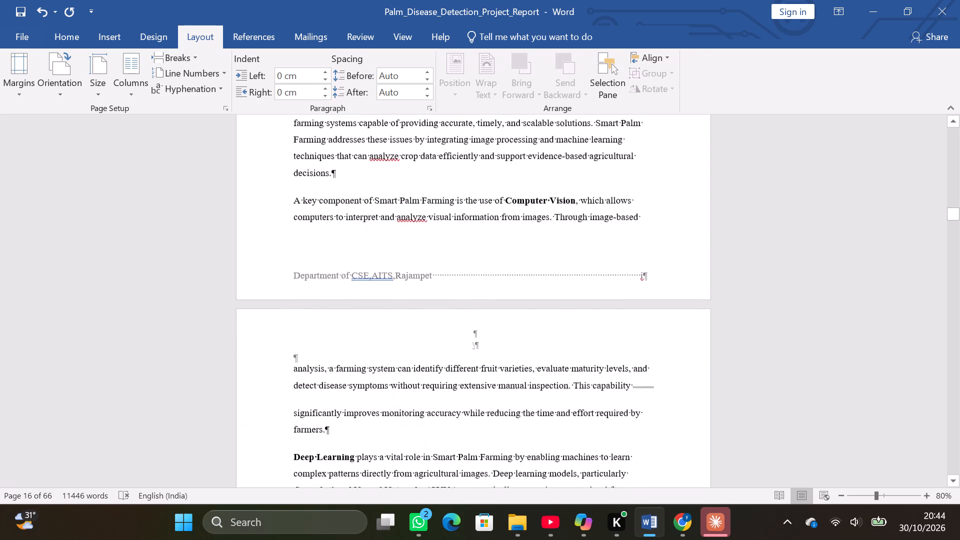
scroll(266, 303, "down", 2)
double_click(297, 309)
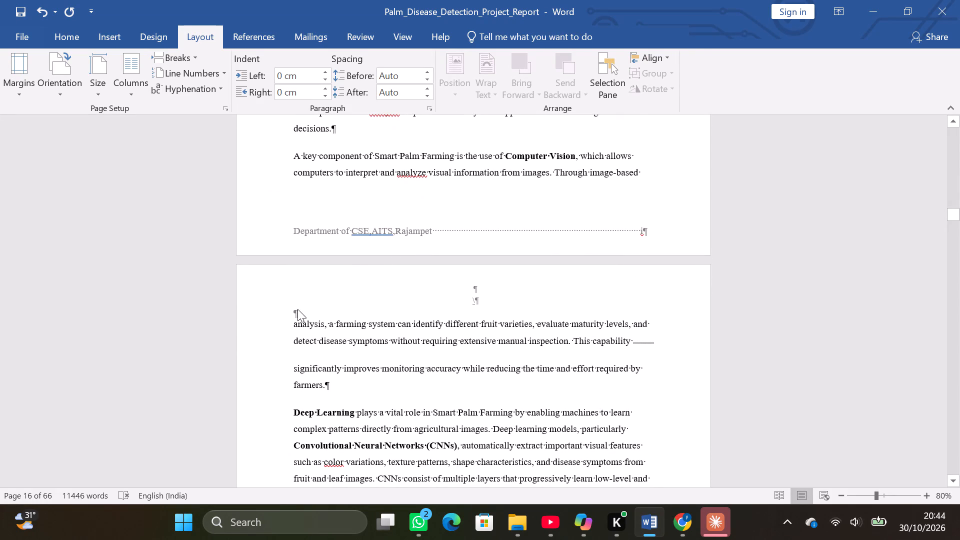
triple_click(287, 337)
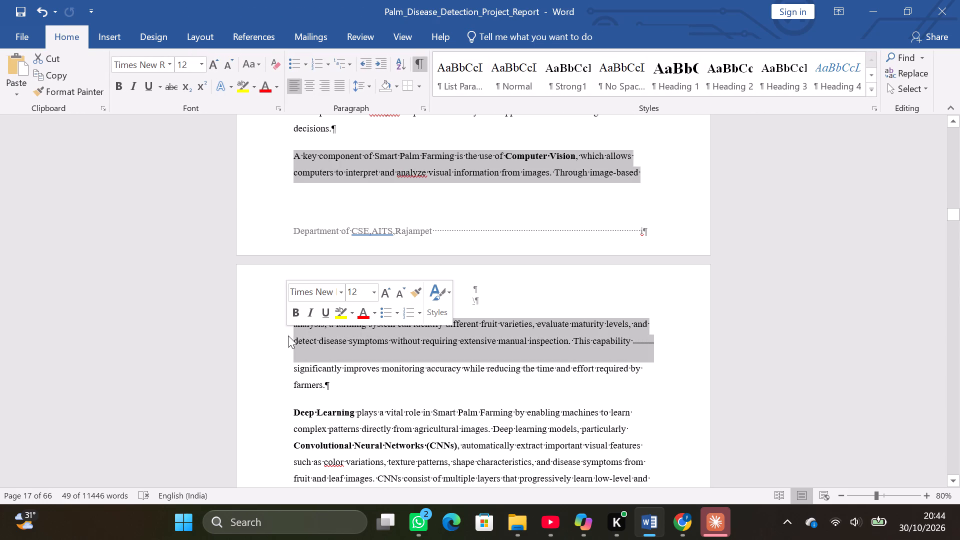
double_click(290, 334)
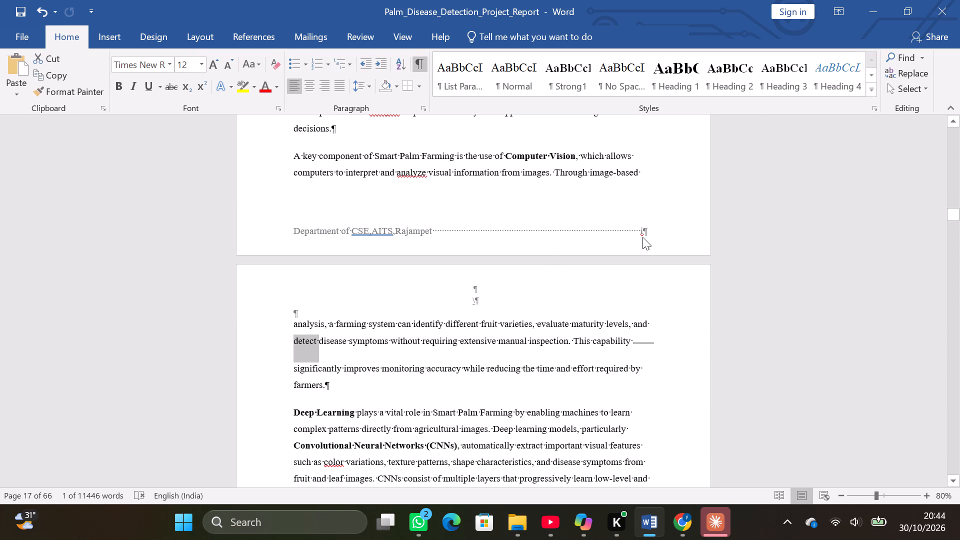
double_click(661, 228)
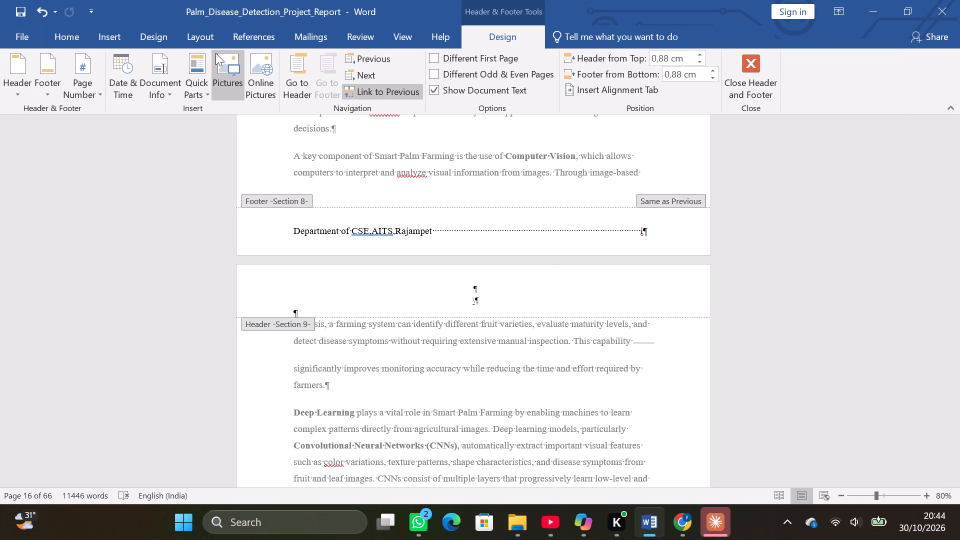
left_click(206, 36)
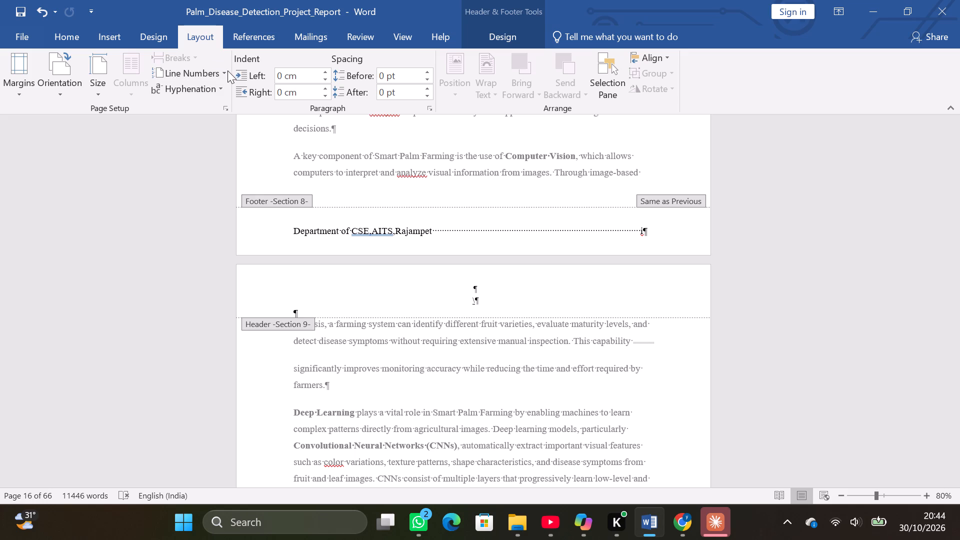
double_click(266, 248)
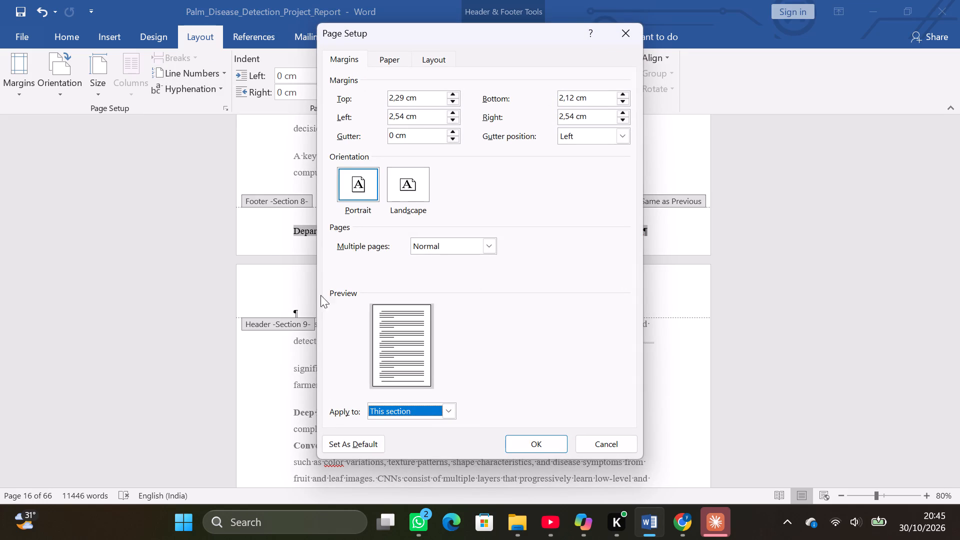
double_click(276, 344)
left_click(276, 344)
left_click(443, 54)
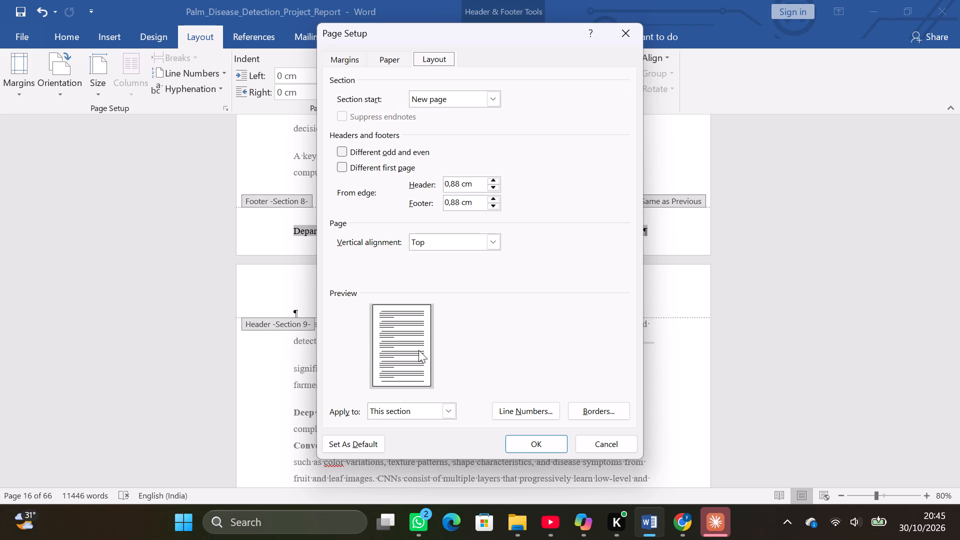
left_click(452, 412)
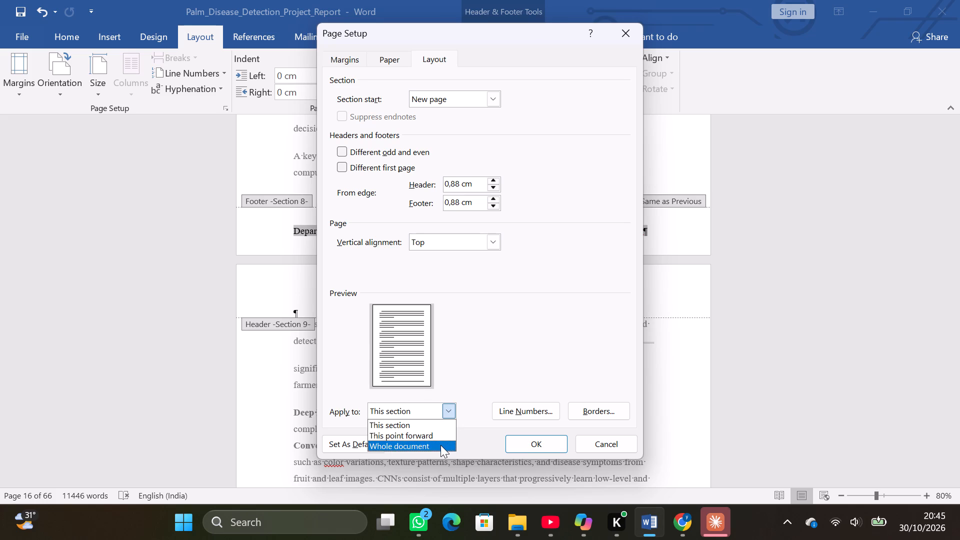
left_click(440, 445)
left_click(365, 440)
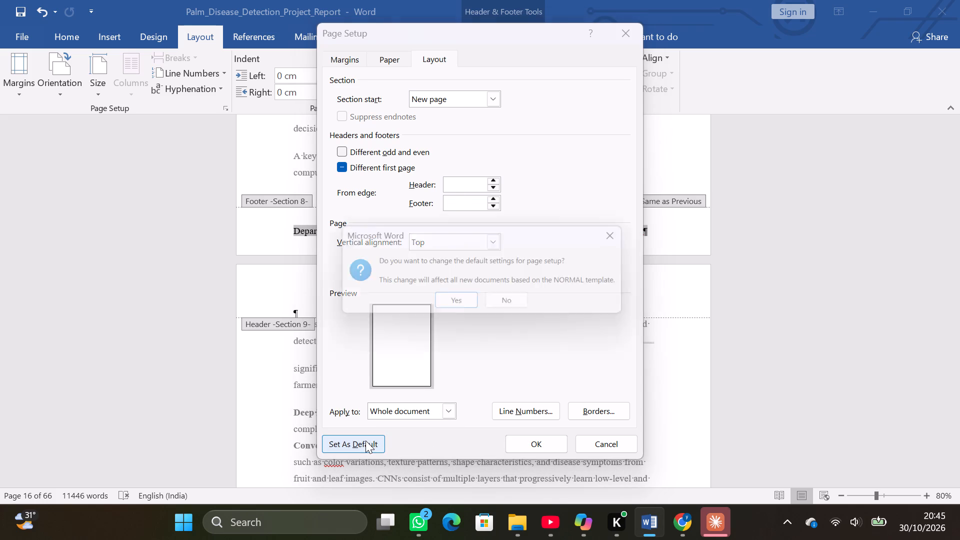
left_click(449, 307)
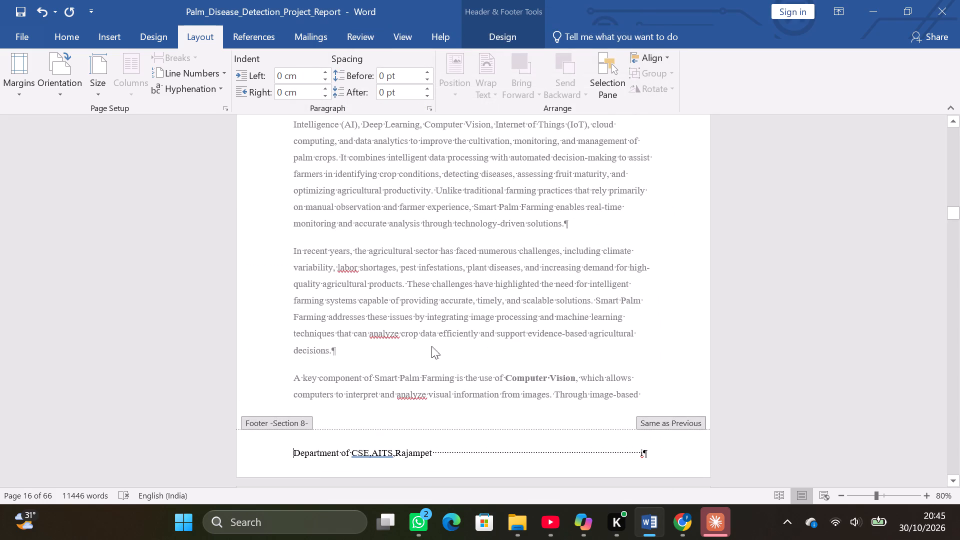
Insert a continuous and a next-page section break before the line starting "analysis, a farming system" on page 17.
scroll(456, 420, "down", 4)
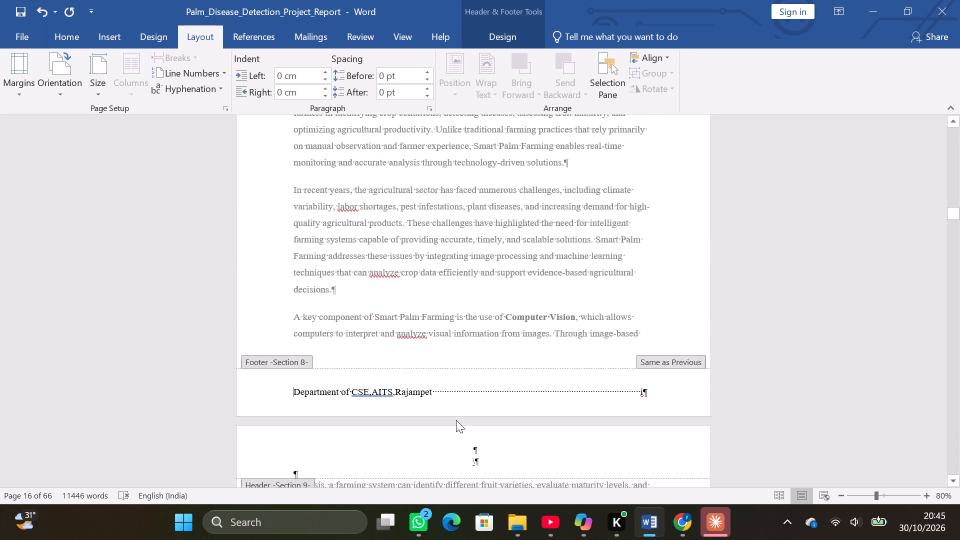
scroll(456, 420, "down", 3)
triple_click(273, 382)
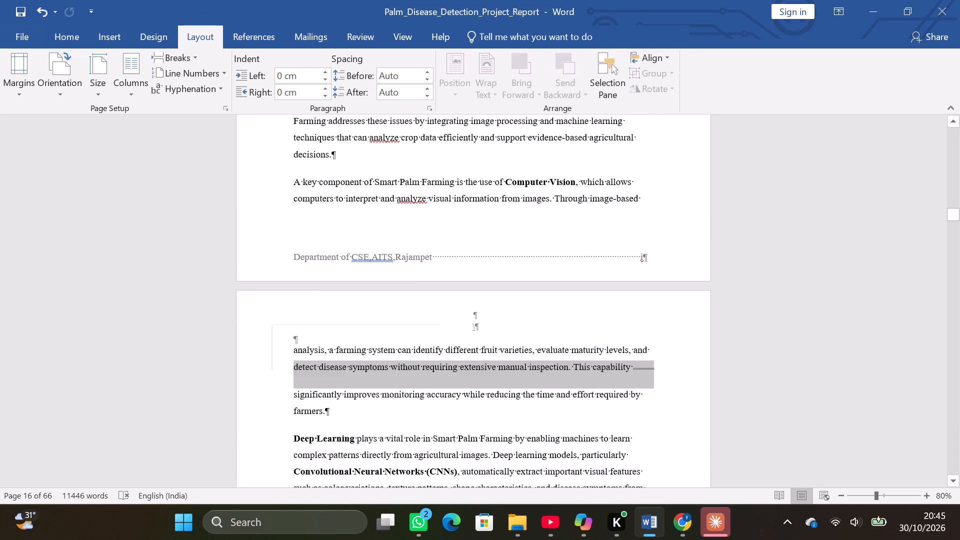
double_click(273, 383)
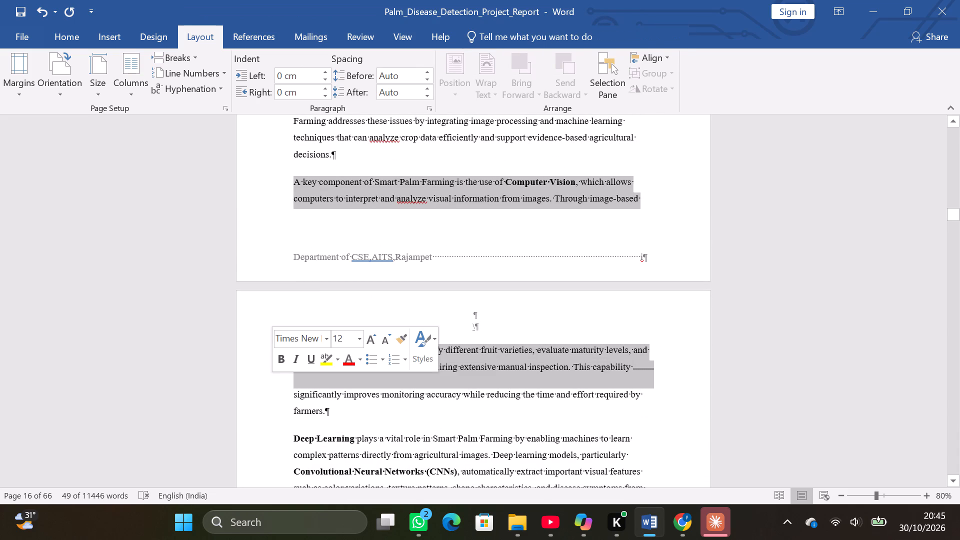
left_click(723, 330)
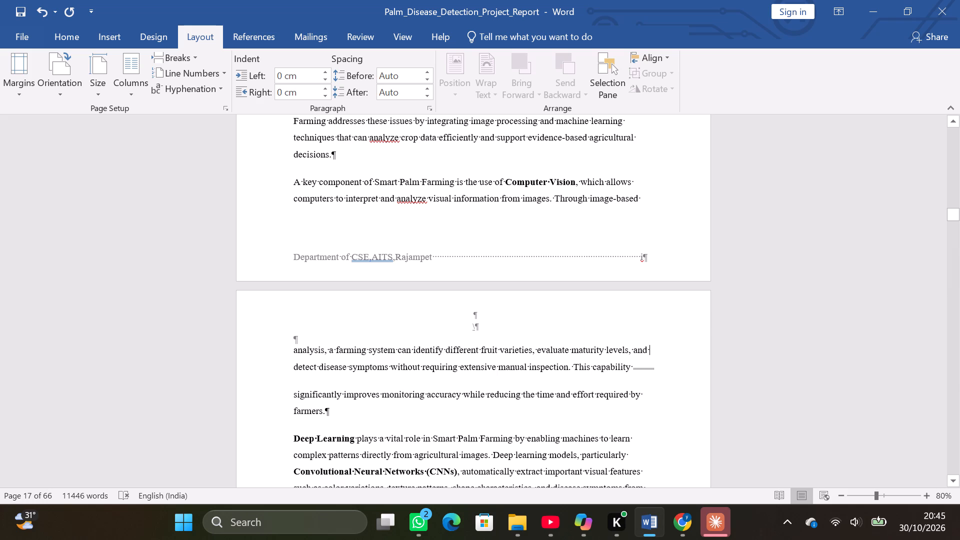
left_click(294, 335)
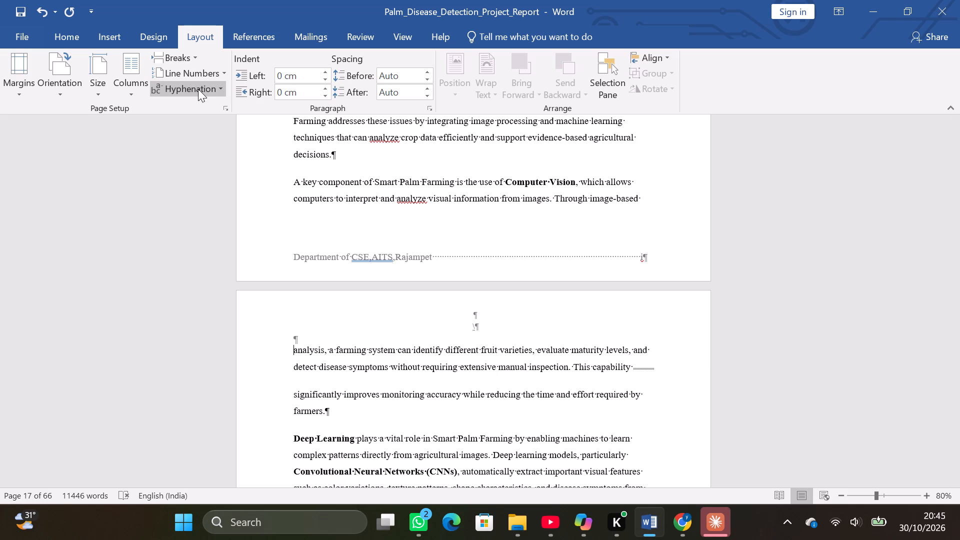
left_click(193, 57)
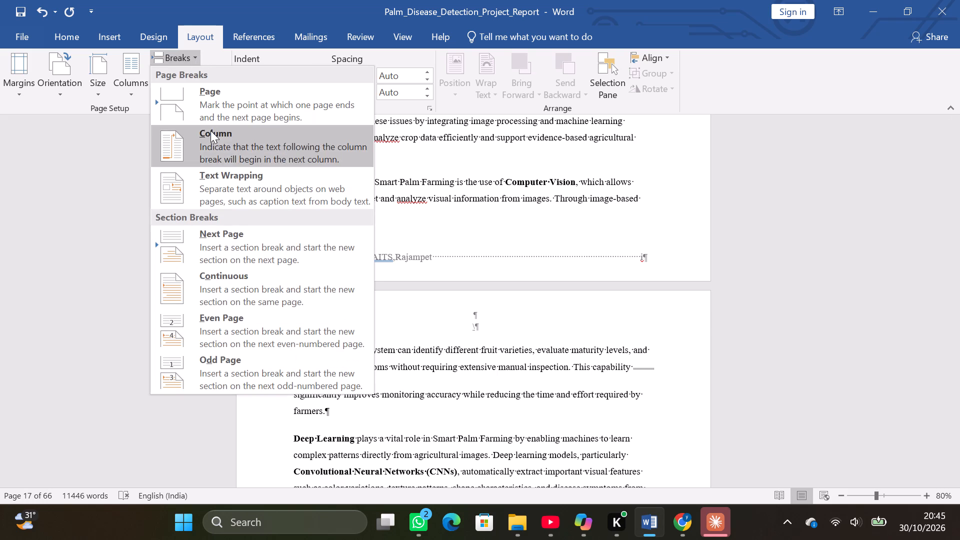
left_click(238, 281)
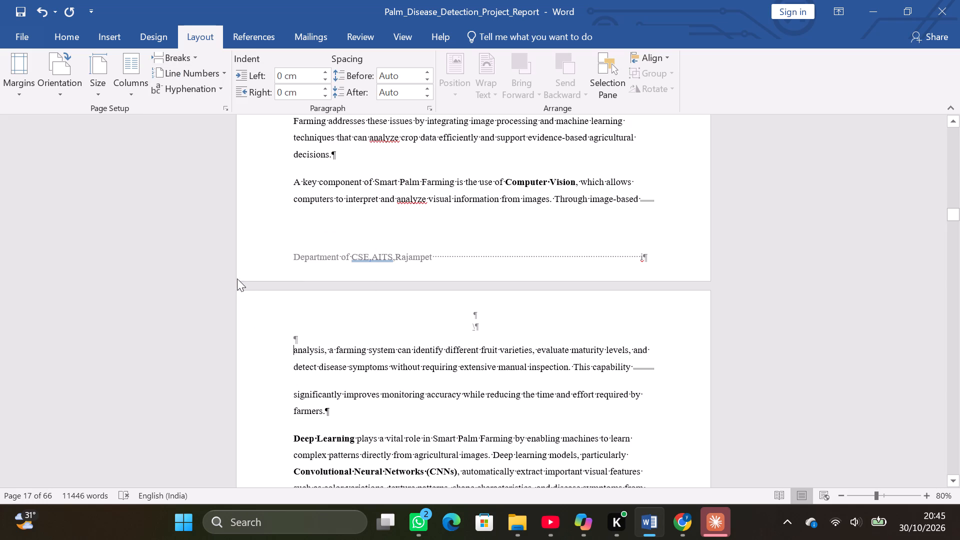
left_click(198, 61)
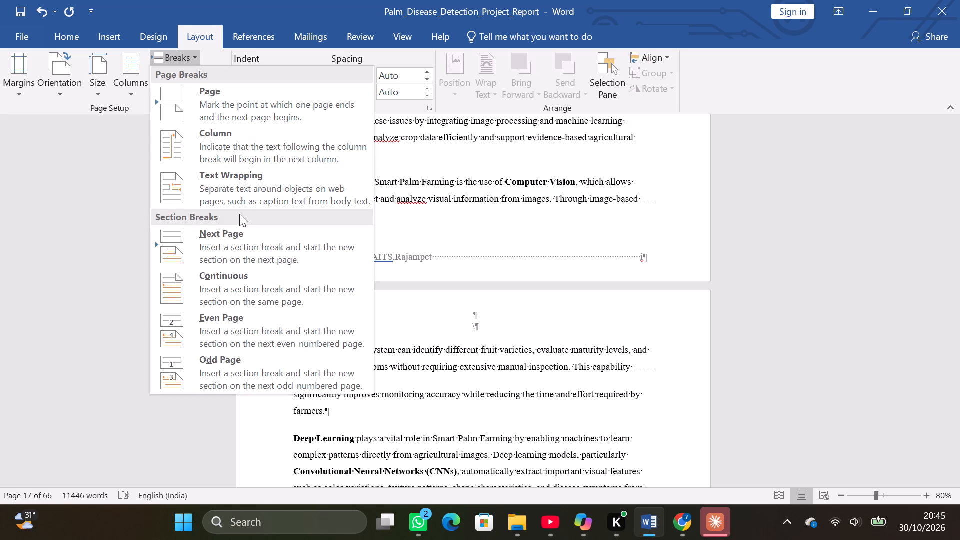
left_click(243, 230)
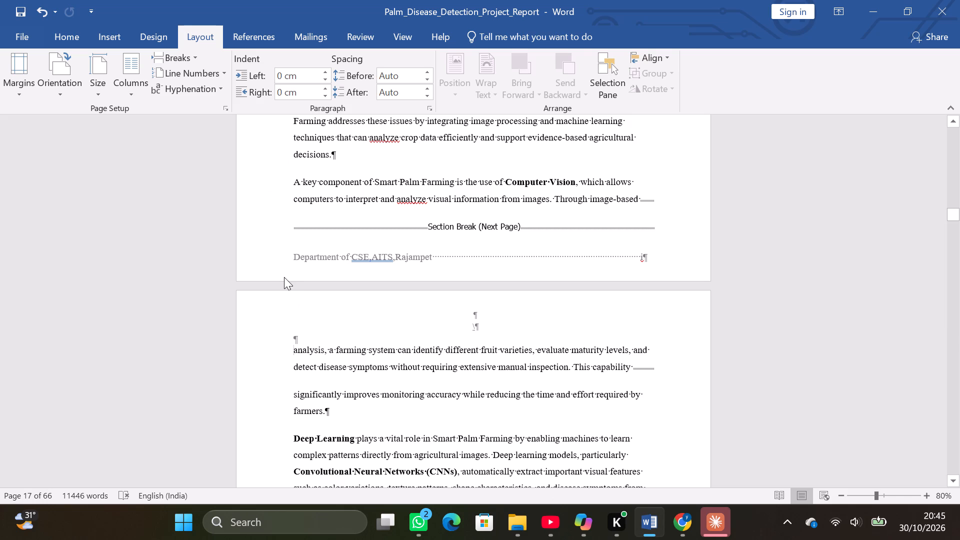
Add an empty paragraph and a continuous section break above "analysis, a farming system" on page 17.
left_click(525, 228)
left_click(283, 333)
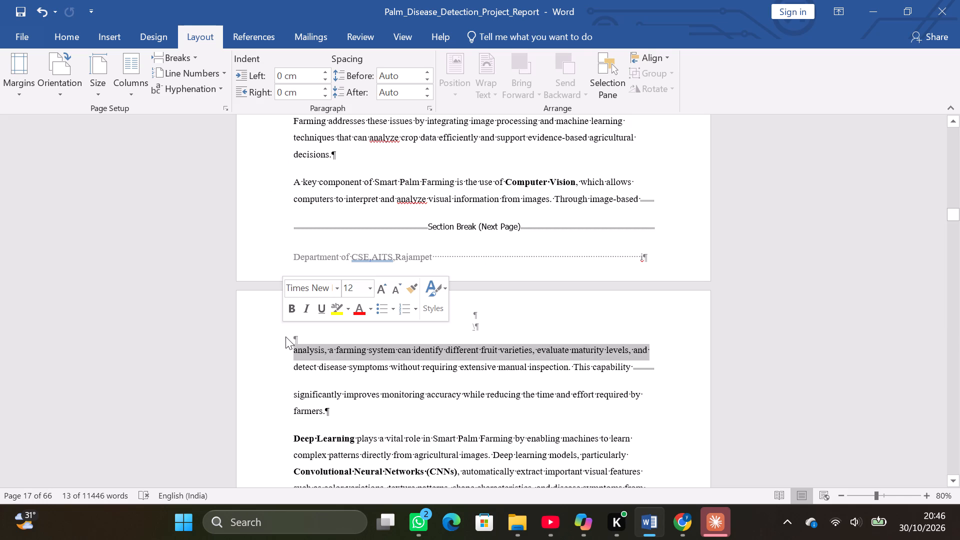
left_click(285, 336)
key("Return")
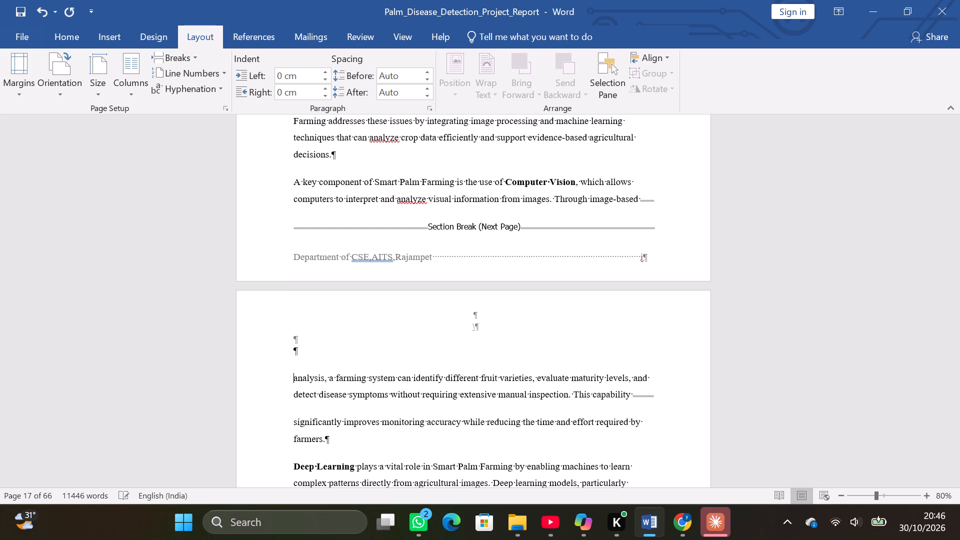
left_click(217, 78)
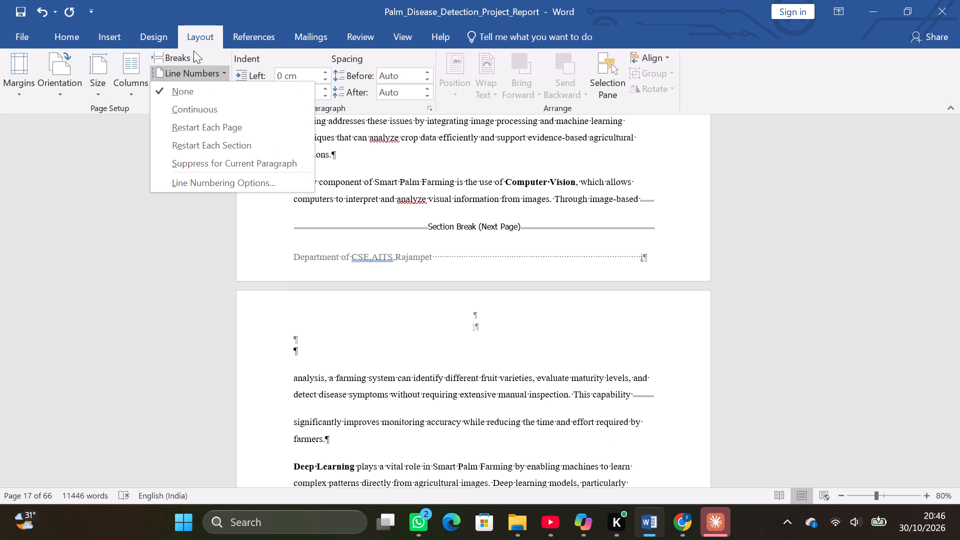
left_click(193, 54)
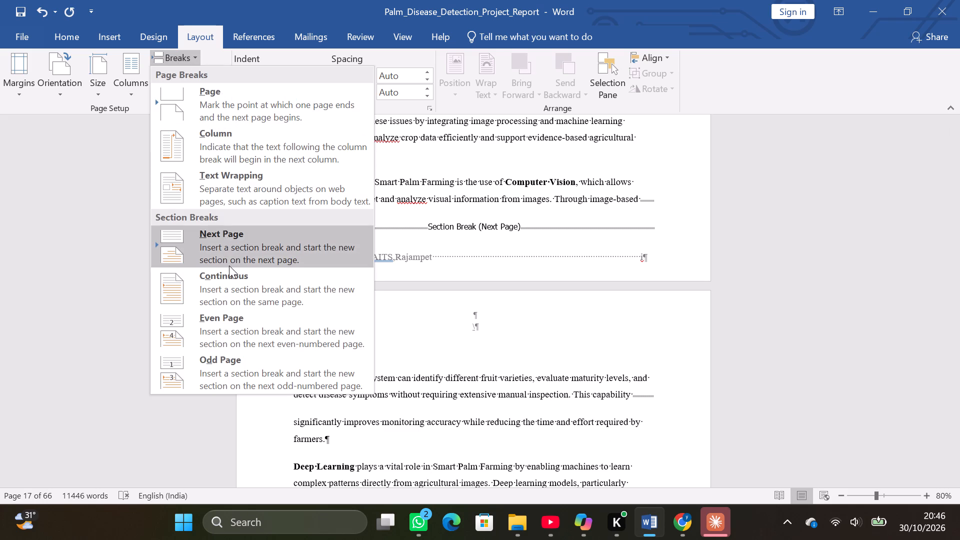
left_click(232, 280)
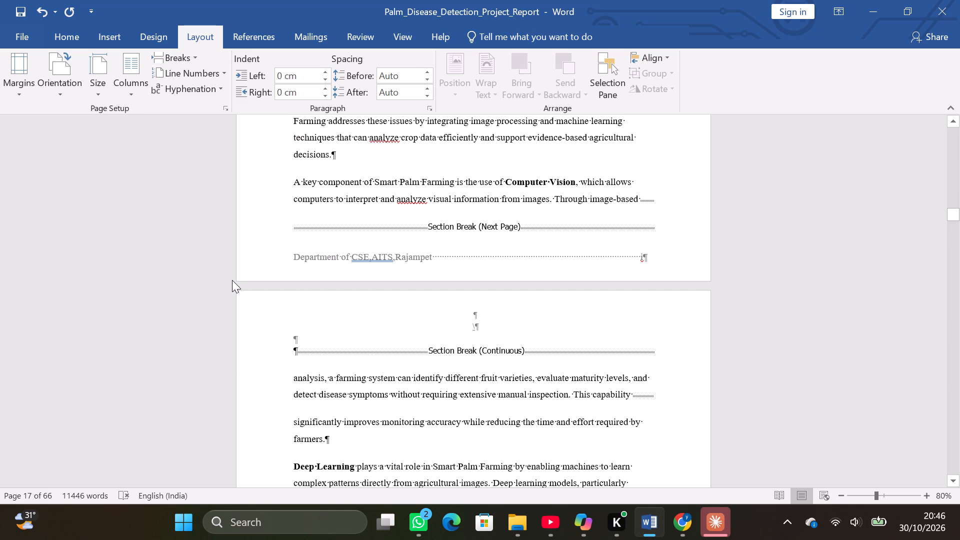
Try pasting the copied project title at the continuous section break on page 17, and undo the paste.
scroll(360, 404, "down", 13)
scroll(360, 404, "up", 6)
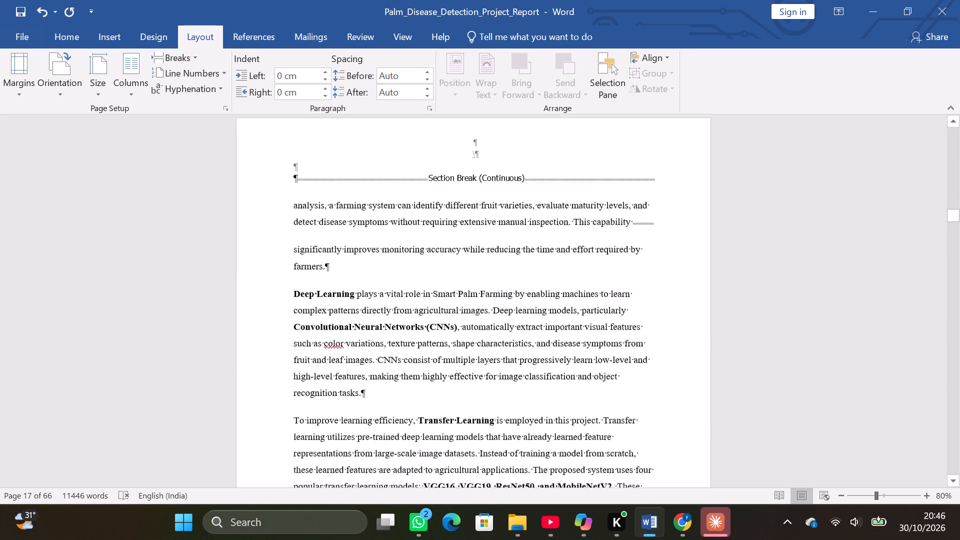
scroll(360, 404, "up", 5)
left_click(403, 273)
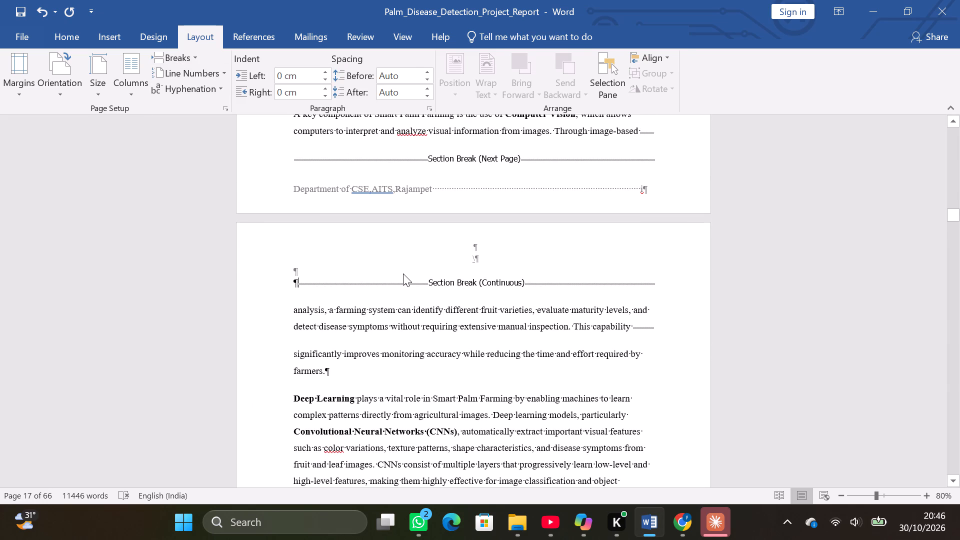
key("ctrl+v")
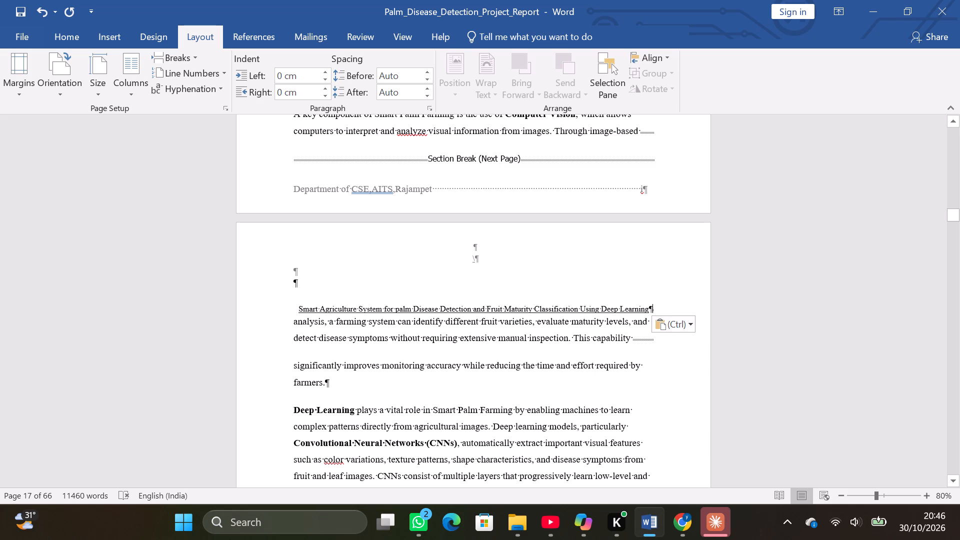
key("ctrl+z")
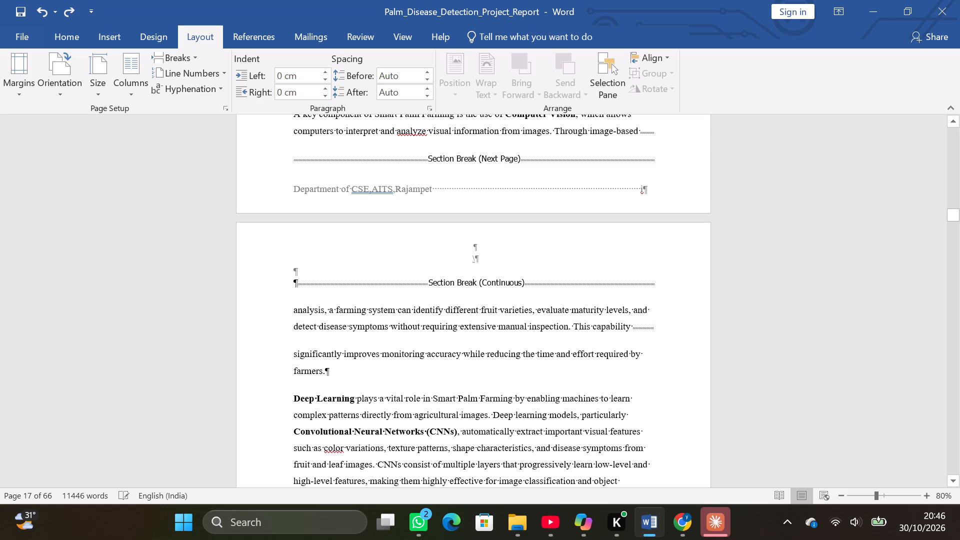
Paste the copied project title into the Section 11 header on page 17, with one empty line above it.
double_click(383, 269)
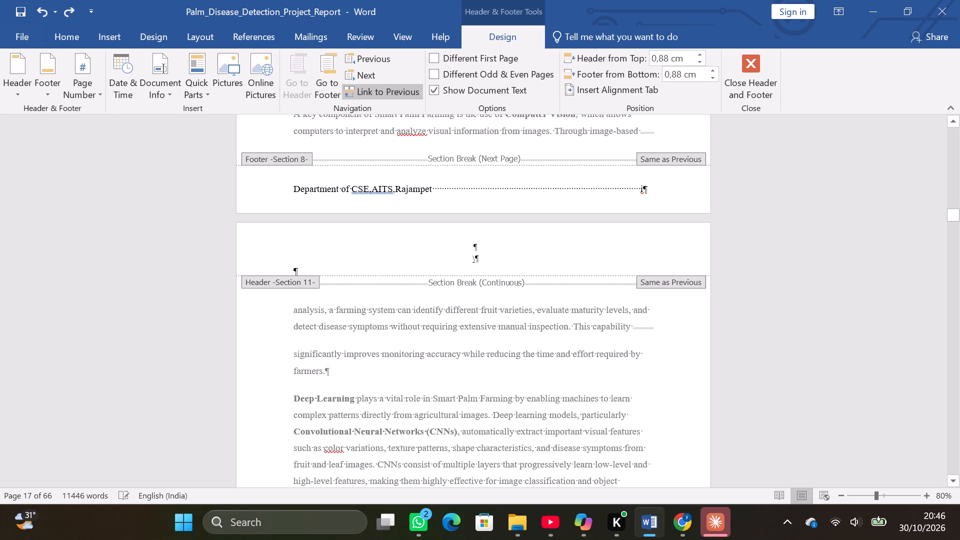
key("ctrl+v")
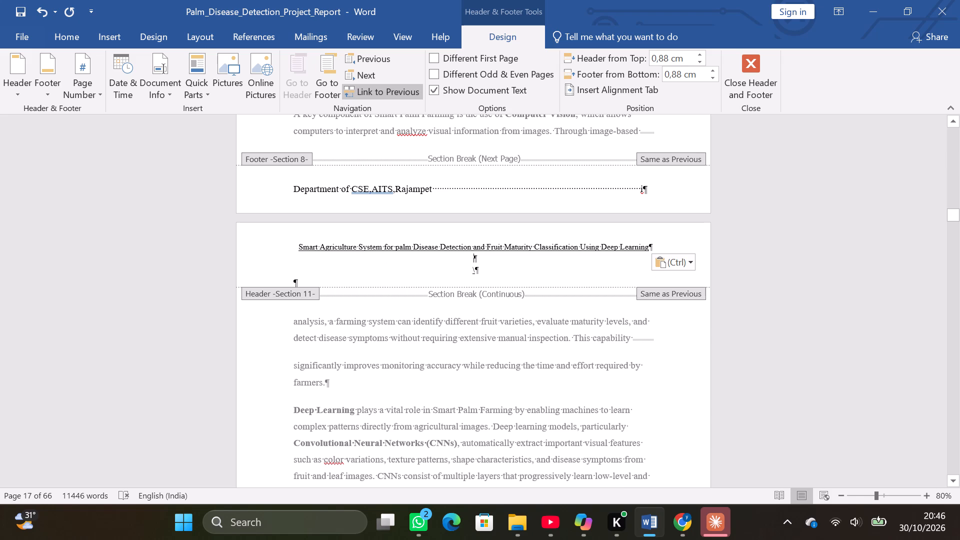
left_click(298, 242)
key("Return")
key("Return")
key("Return")
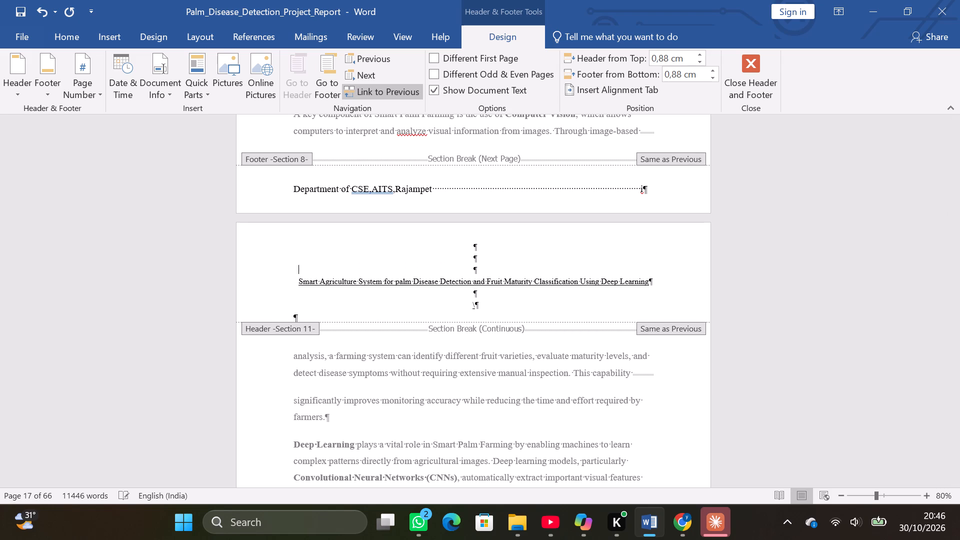
key("BackSpace")
key("BackSpace")
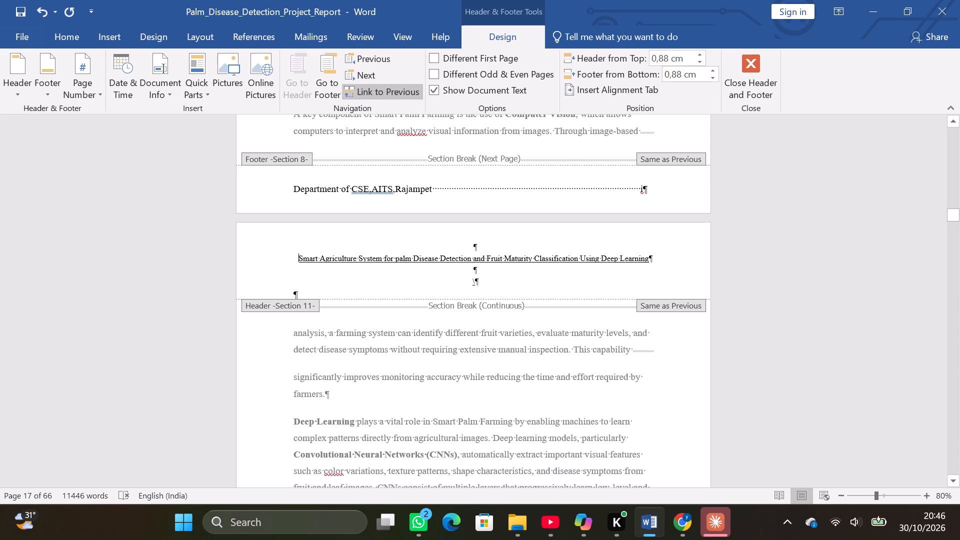
Delete the stray character and extra empty lines below the project title in the Section 11 header.
double_click(480, 280)
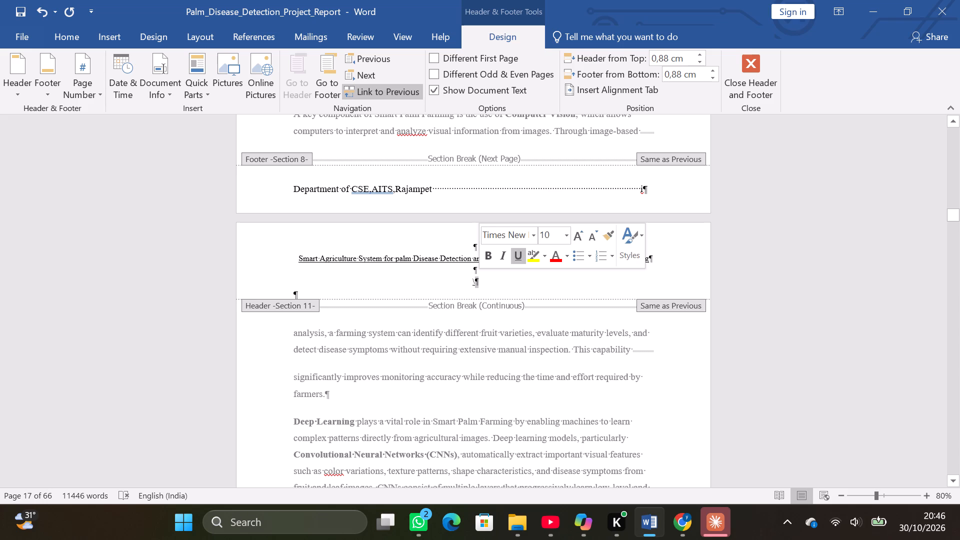
key("BackSpace")
key("BackSpace")
key("BackSpace")
key("BackSpace")
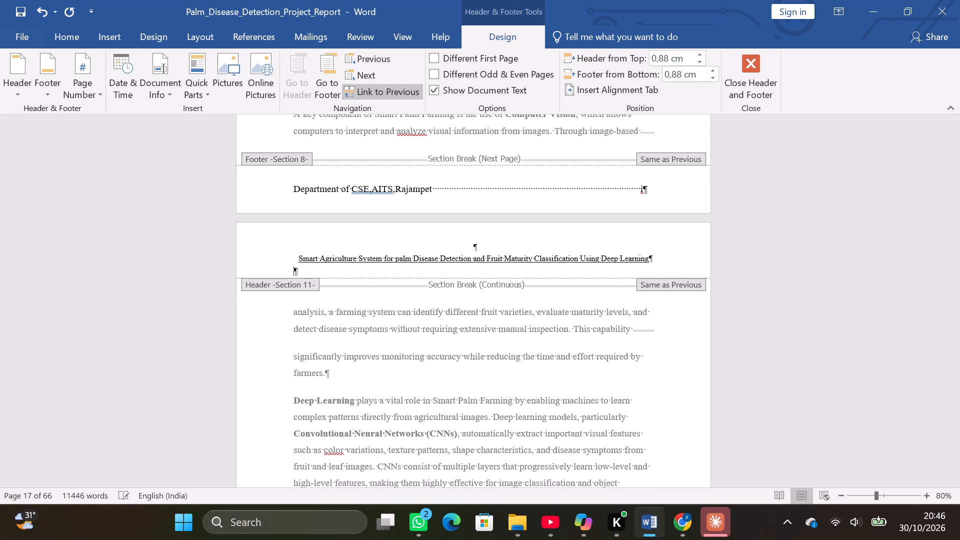
Paste the copied project title into the empty Section 8 header on page 16.
scroll(480, 280, "up", 8)
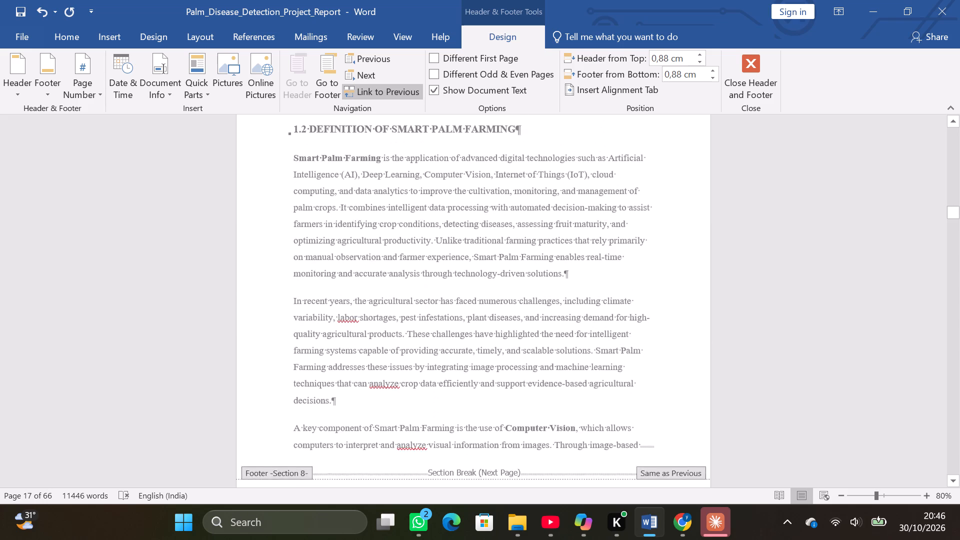
scroll(480, 280, "up", 11)
scroll(480, 280, "down", 1)
scroll(480, 280, "up", 4)
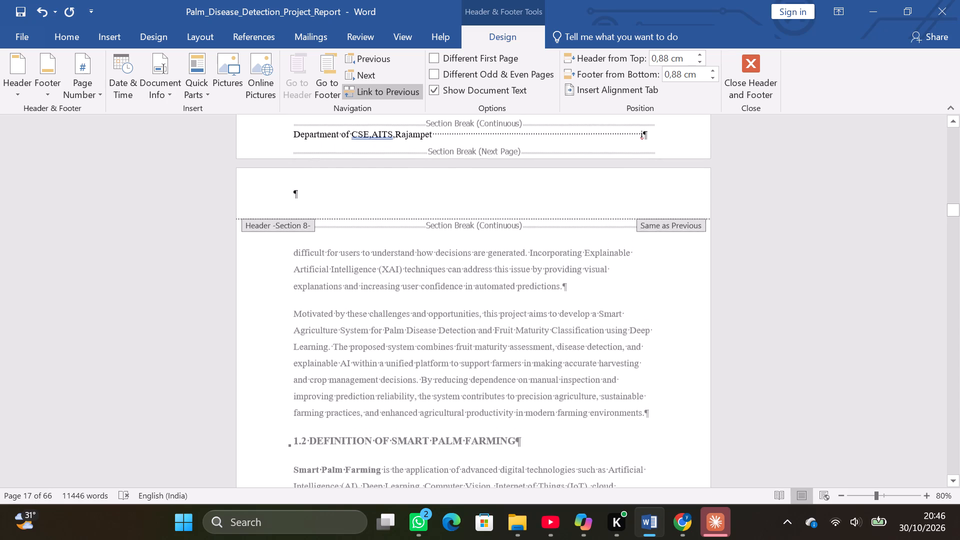
left_click(395, 192)
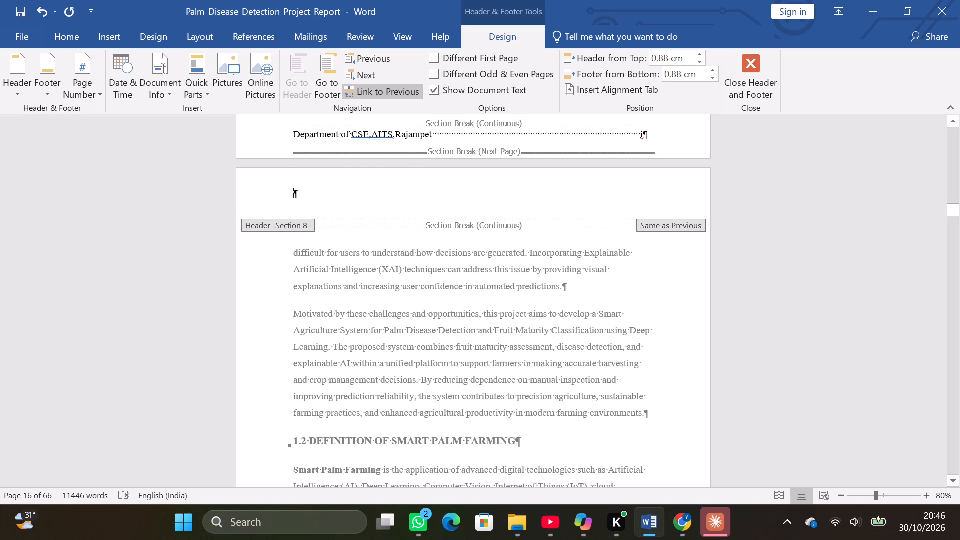
key("ctrl+v")
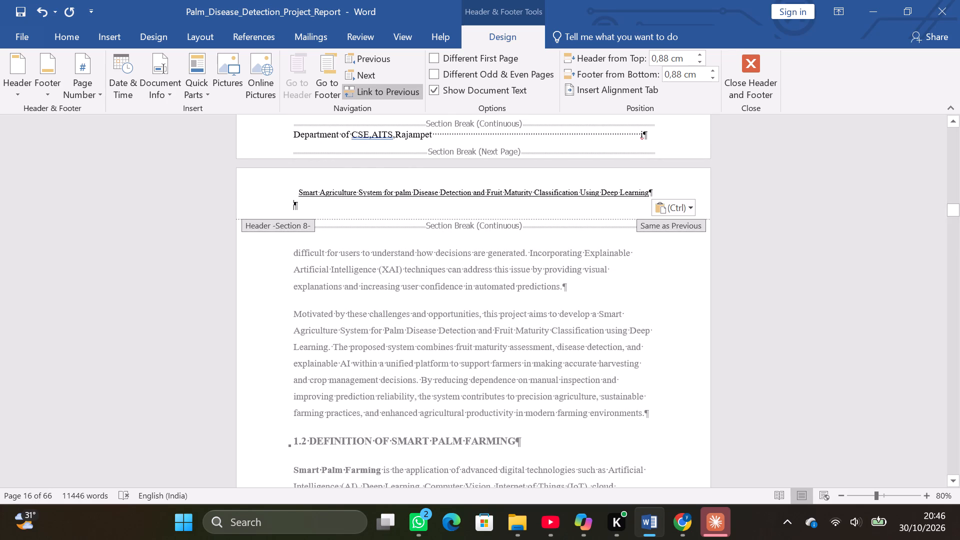
Check the headers and footers around the Chapter 1 title page and the Introduction page.
scroll(395, 192, "up", 20)
scroll(395, 192, "up", 2)
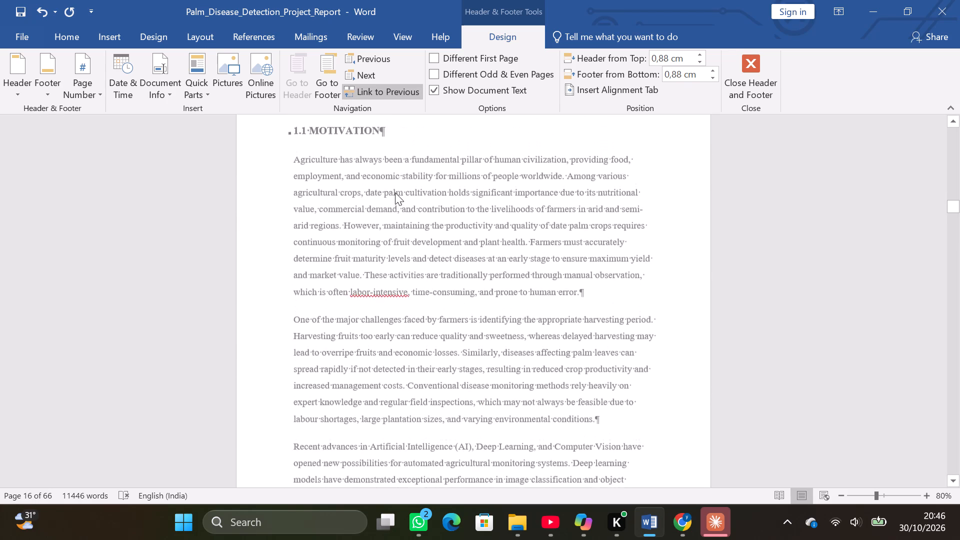
scroll(395, 192, "up", 16)
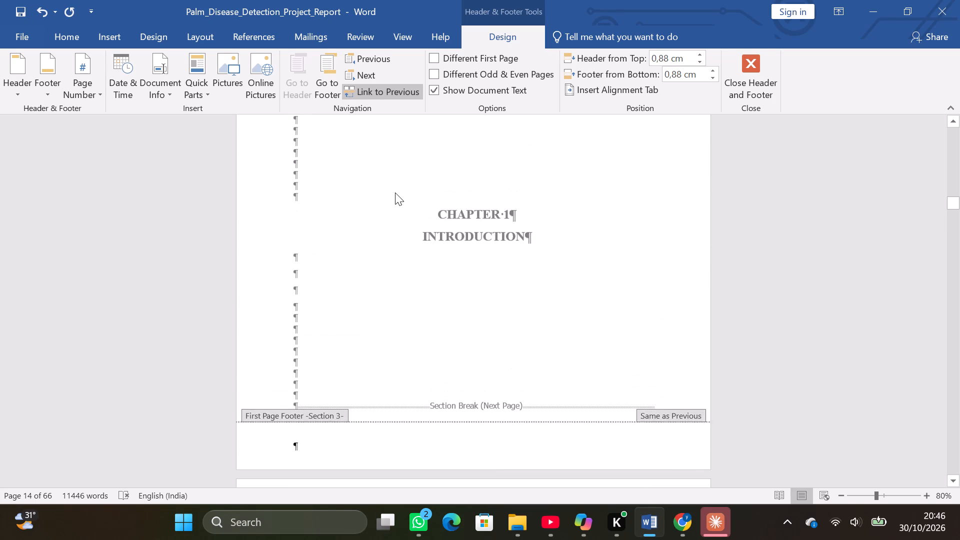
scroll(395, 192, "up", 13)
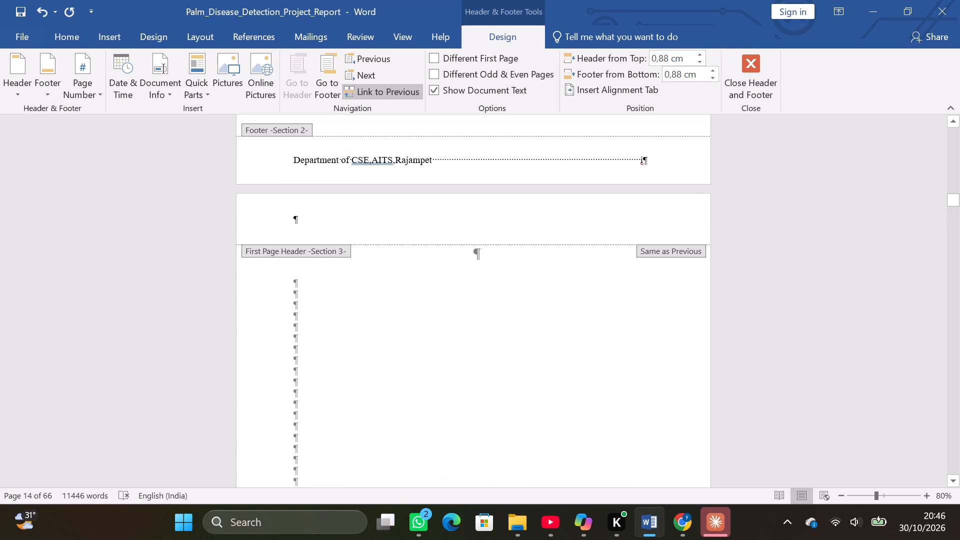
scroll(395, 192, "down", 11)
scroll(395, 192, "up", 1)
scroll(395, 192, "down", 10)
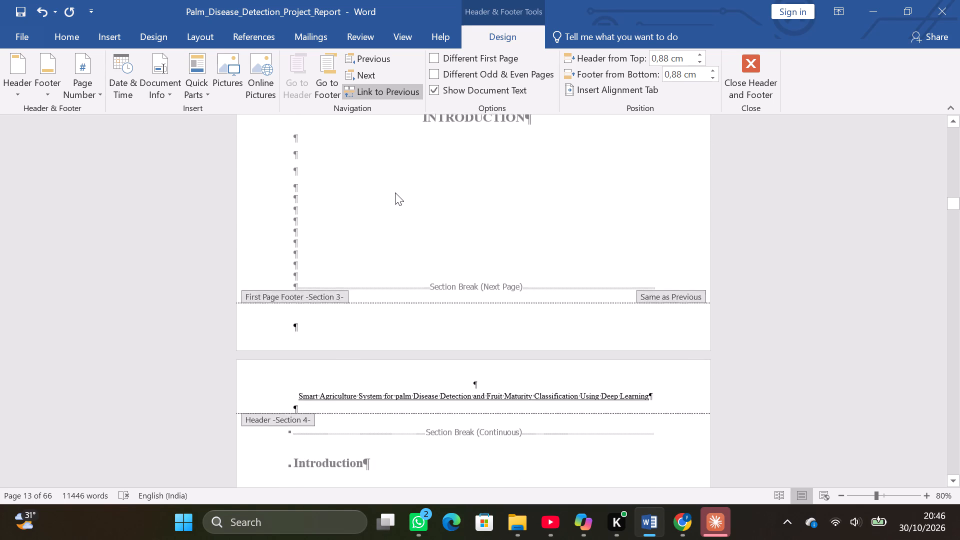
scroll(395, 192, "down", 8)
scroll(395, 192, "up", 2, "ctrl")
scroll(395, 192, "down", 3)
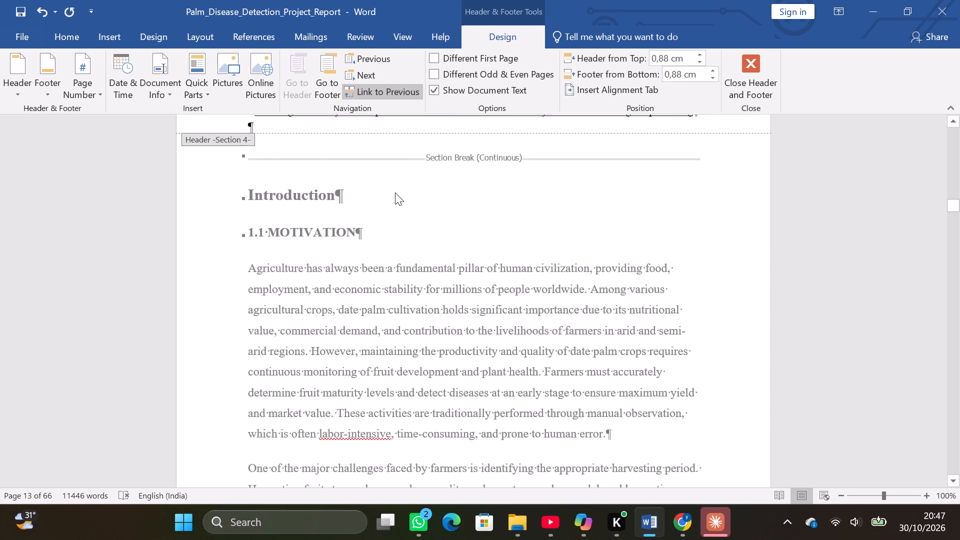
Remove the trailing dotted spacing and roman page number from the page 15 footer, keeping "Department of CSE,AITS,Rajampet", and return to the body text.
scroll(395, 192, "down", 16)
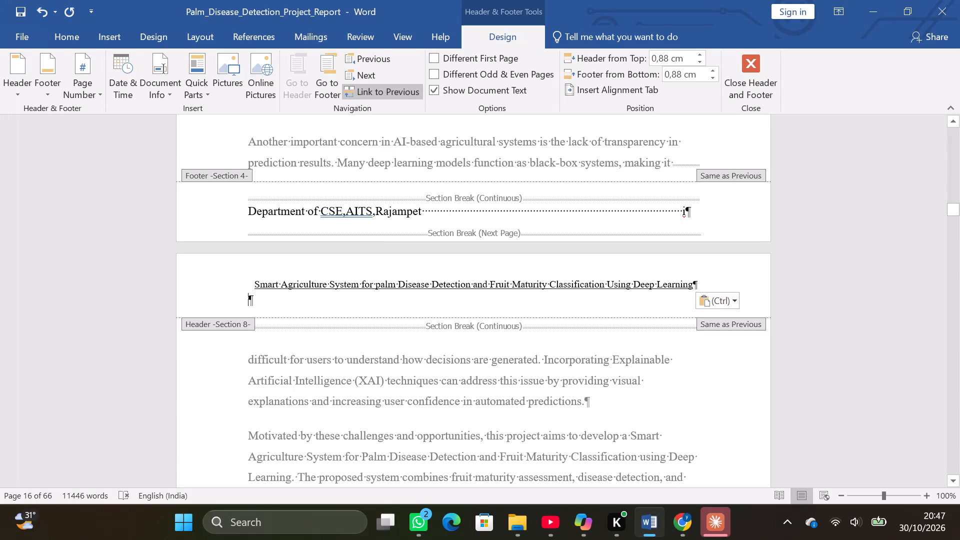
left_click(418, 207)
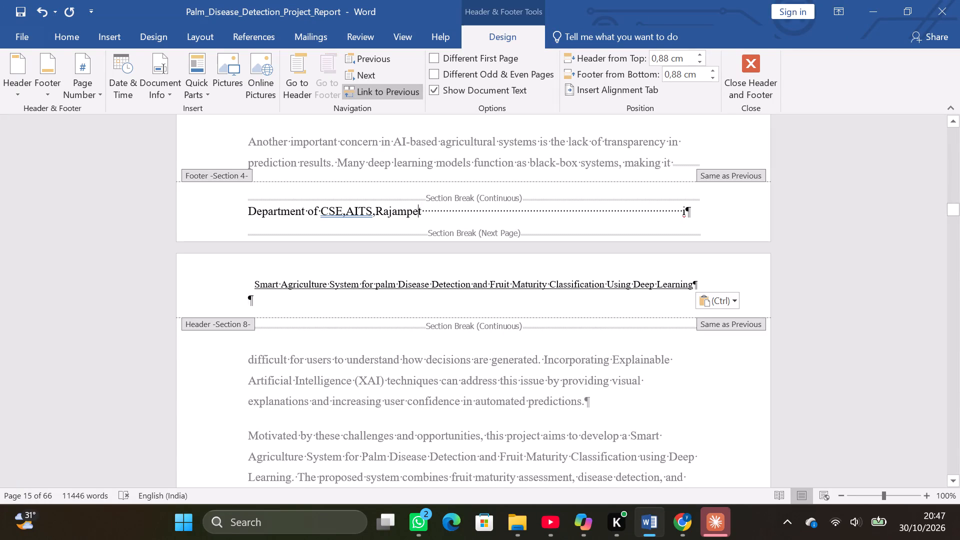
key("Delete")
key("Delete")
key("Delete")
key("Delete")
key("Delete")
key("Delete")
key("Delete")
key("Delete")
key("Delete")
key("Delete")
key("Delete")
key("Delete")
key("Delete")
key("Delete")
key("Delete")
key("Delete")
key("Delete")
key("Delete")
key("Delete")
key("Delete")
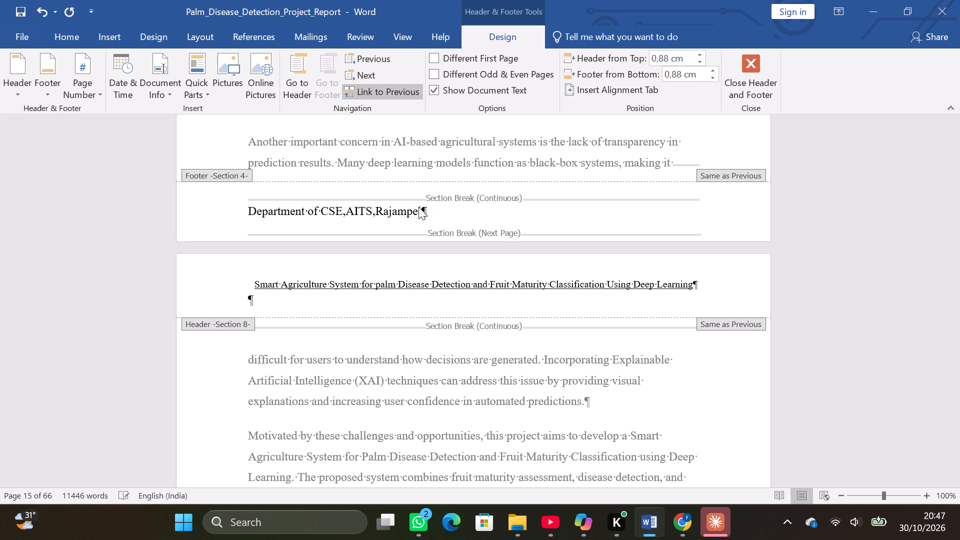
key("Delete")
key("t")
key("space")
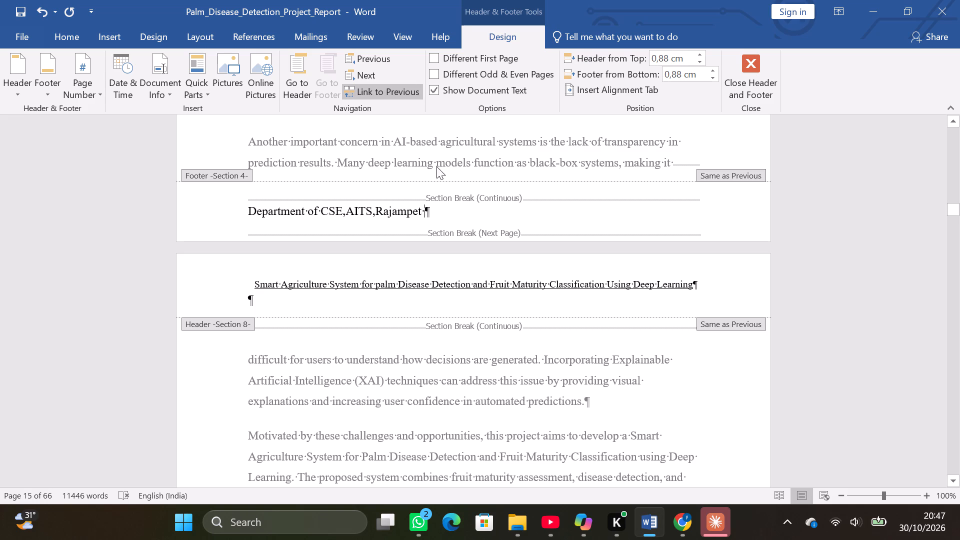
double_click(451, 142)
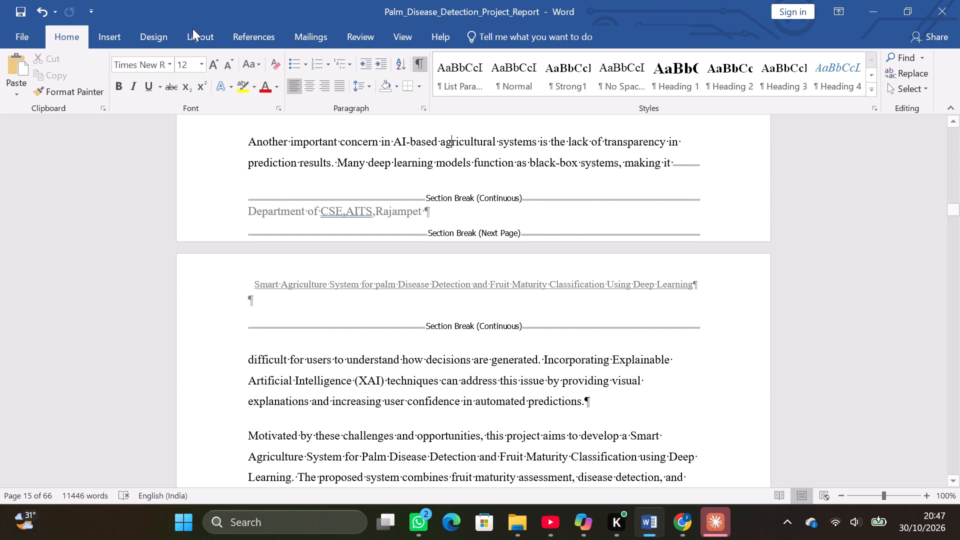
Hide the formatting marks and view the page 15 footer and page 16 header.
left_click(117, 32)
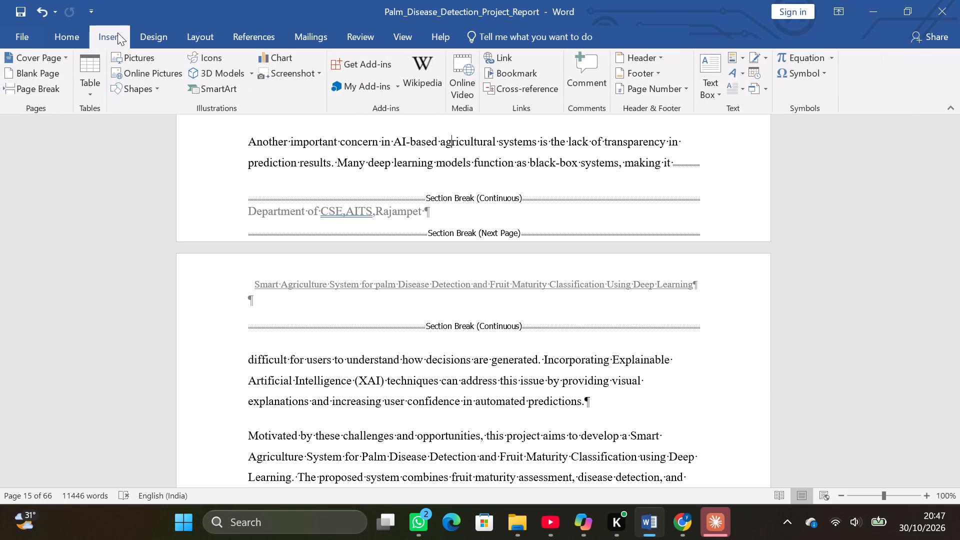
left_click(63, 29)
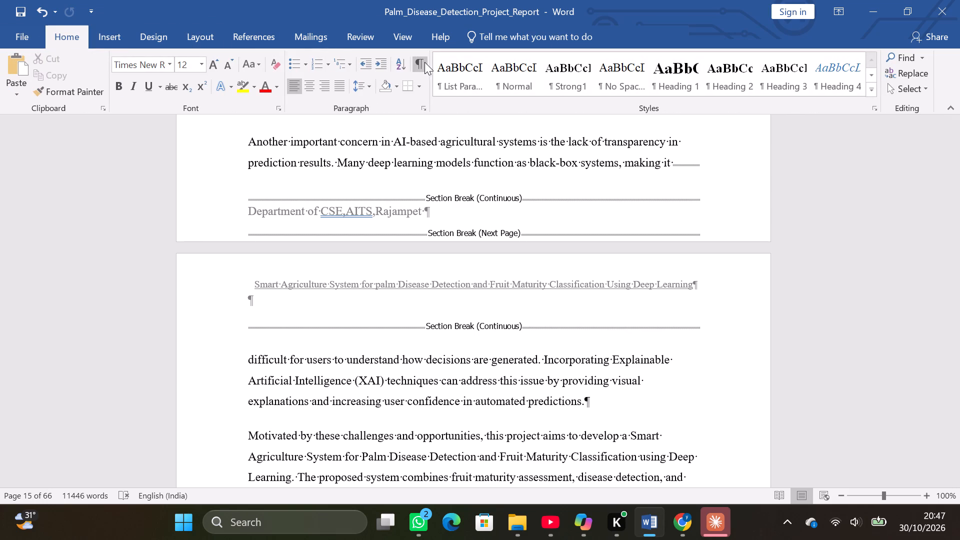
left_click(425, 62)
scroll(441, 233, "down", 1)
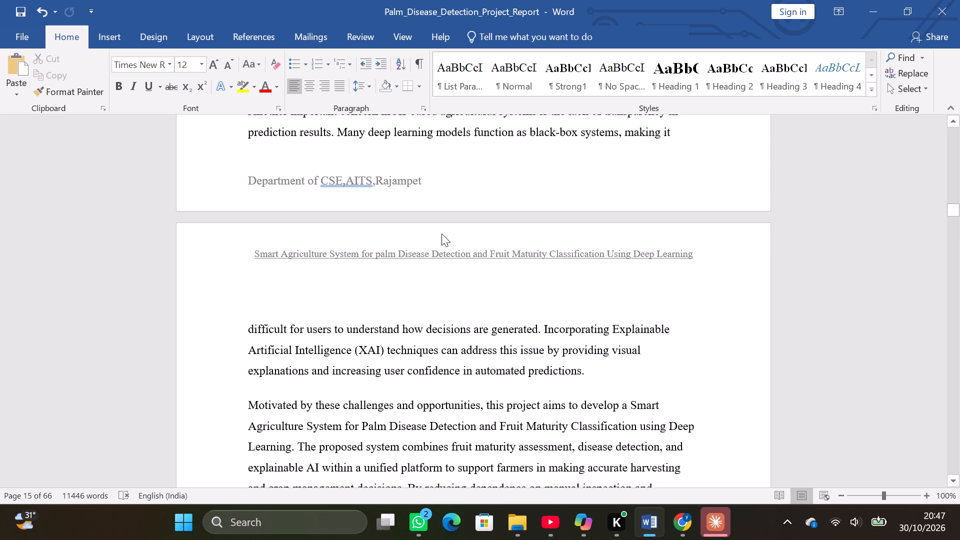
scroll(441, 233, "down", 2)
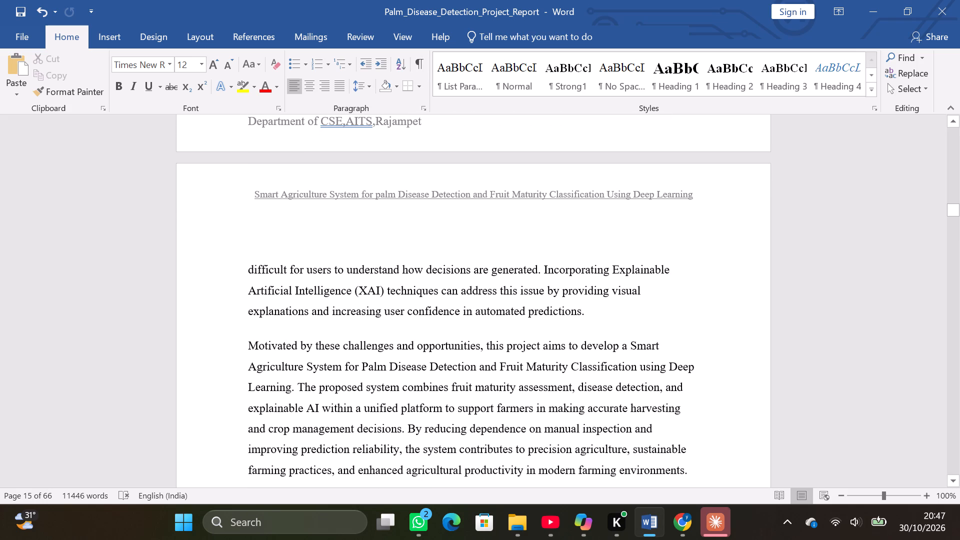
Try to close the gap above "difficult for users" on page 16 by deleting backwards from the start of that line.
left_click(251, 265)
key("Left")
key("BackSpace")
key("BackSpace")
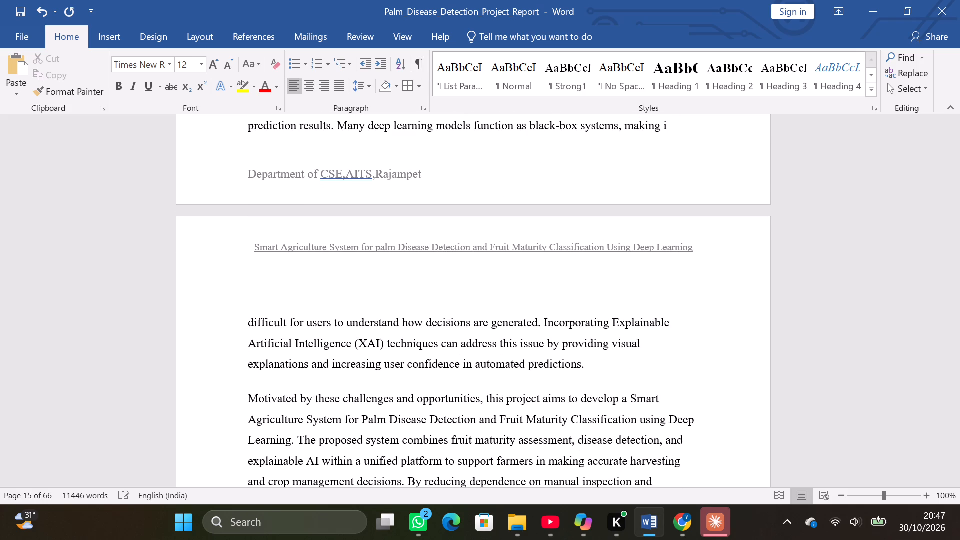
left_click(259, 317)
key("Left")
key("Left")
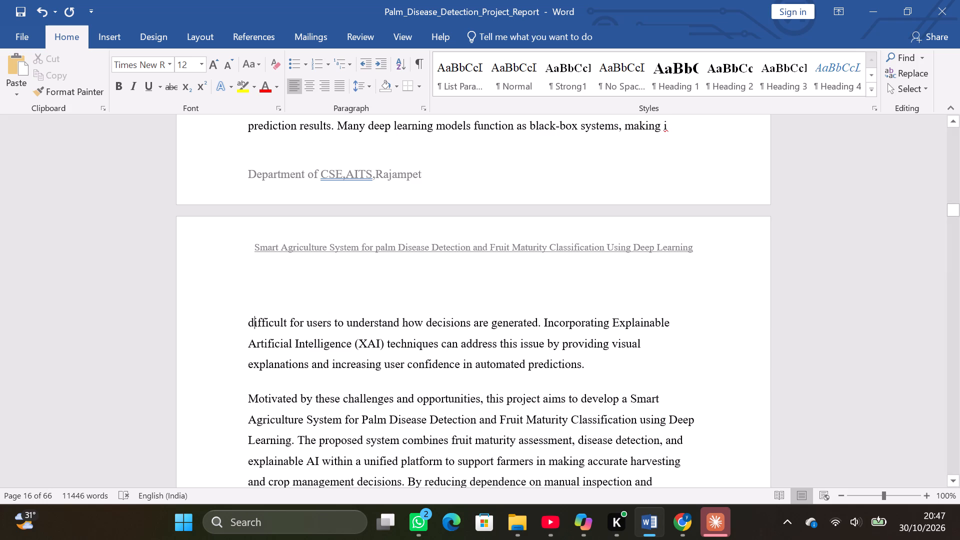
key("Left")
key("BackSpace")
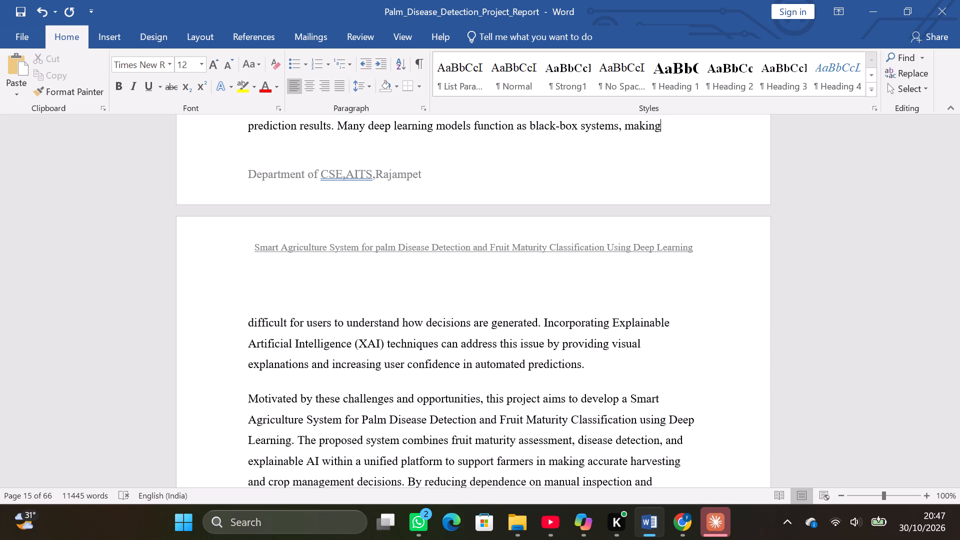
left_click(247, 318)
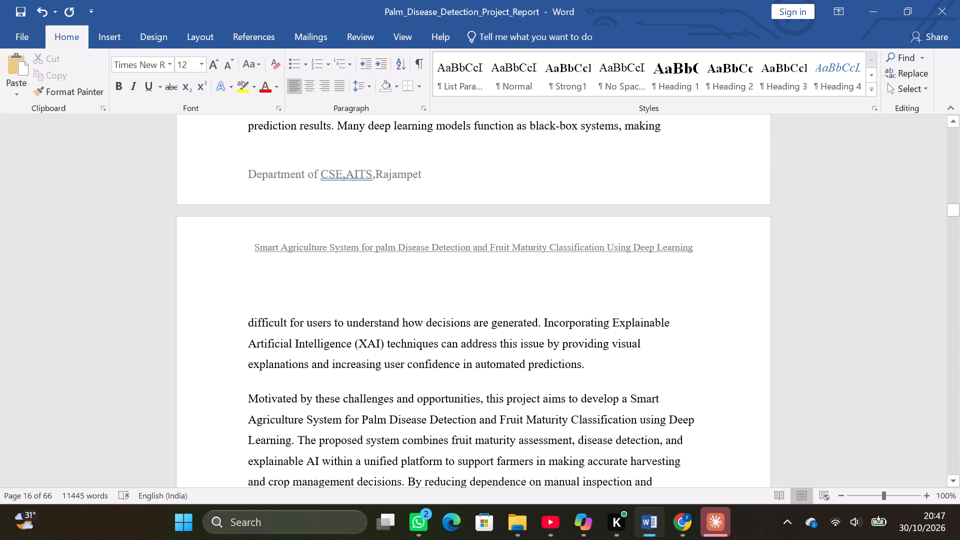
left_click(267, 297)
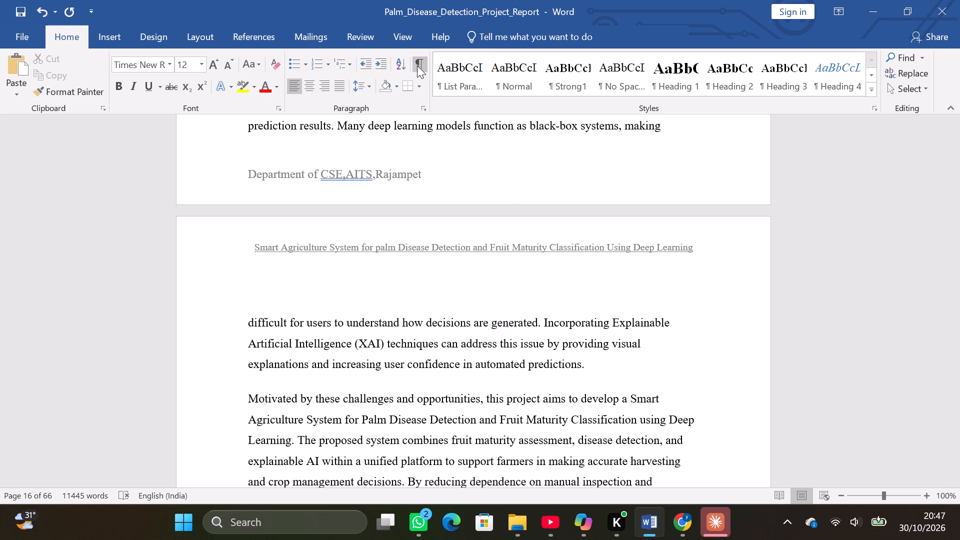
Show the formatting marks and add an empty line above the project title in the Section 8 header on page 16.
left_click(417, 65)
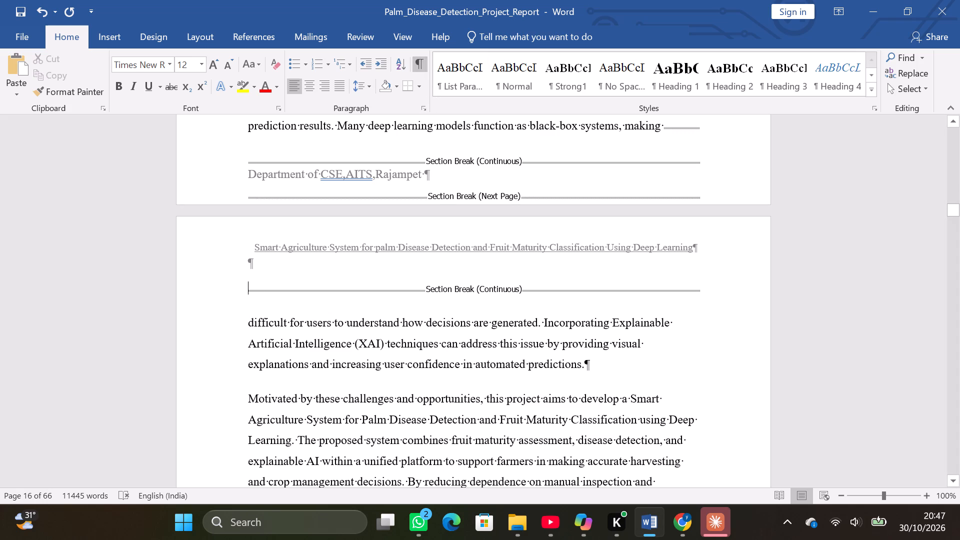
left_click(251, 248)
double_click(257, 246)
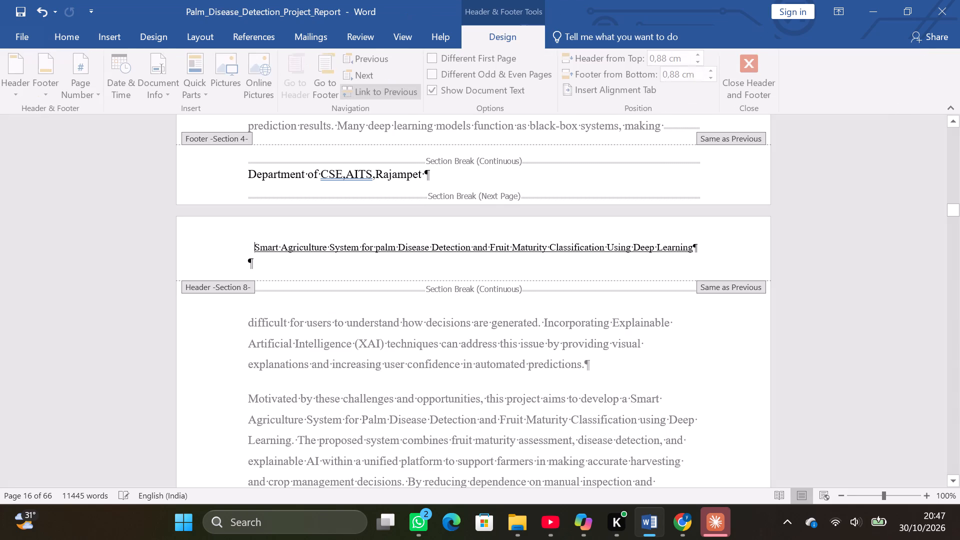
key("Return")
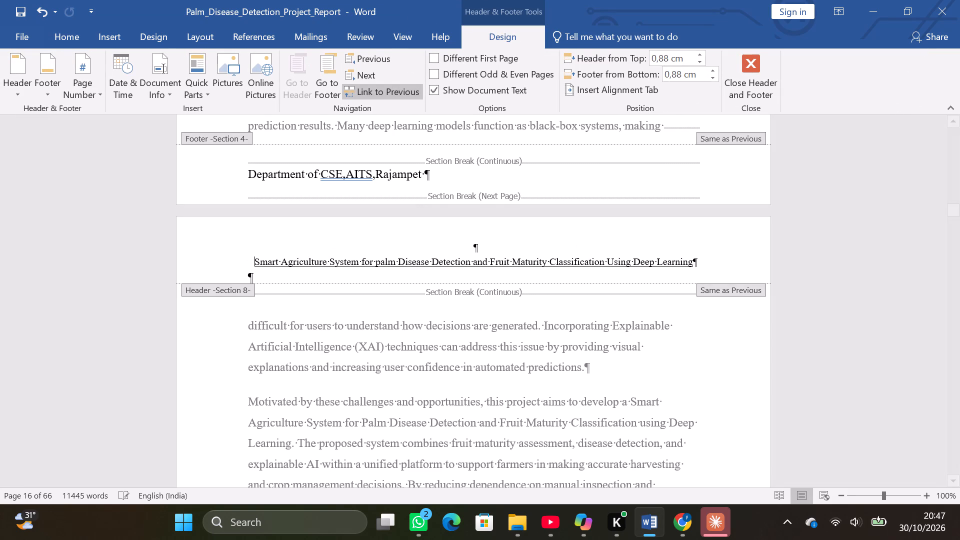
Leave the Section 8 header and return to the body text on page 16.
left_click(246, 312)
left_click(238, 336)
triple_click(351, 375)
left_click(351, 375)
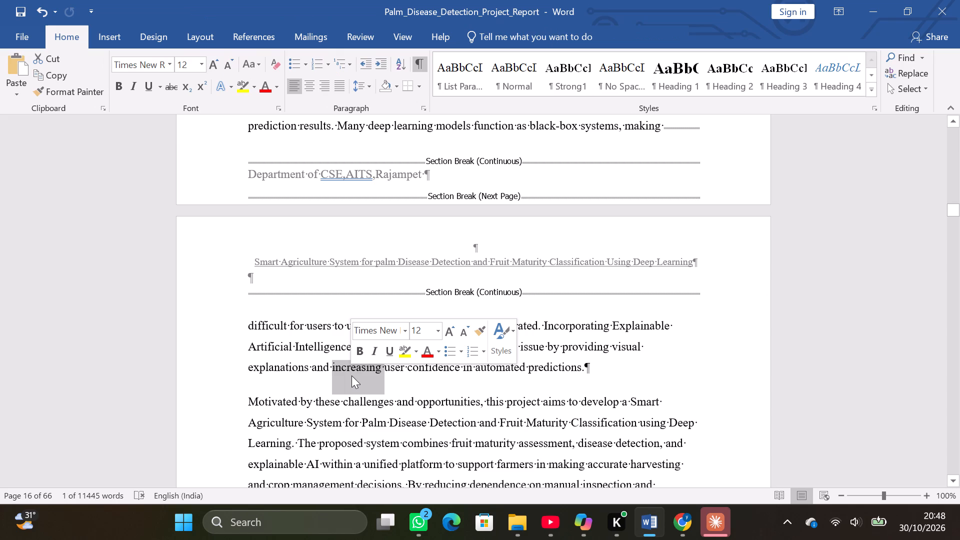
double_click(292, 359)
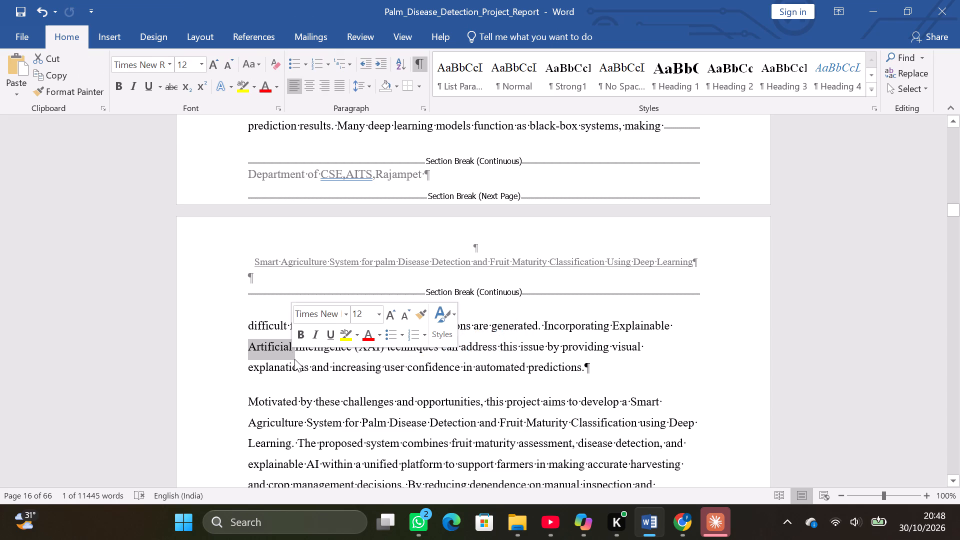
left_click(379, 388)
Examine the headers and footers from the Introduction page through the Fruit Variety Classification page.
scroll(379, 388, "up", 9)
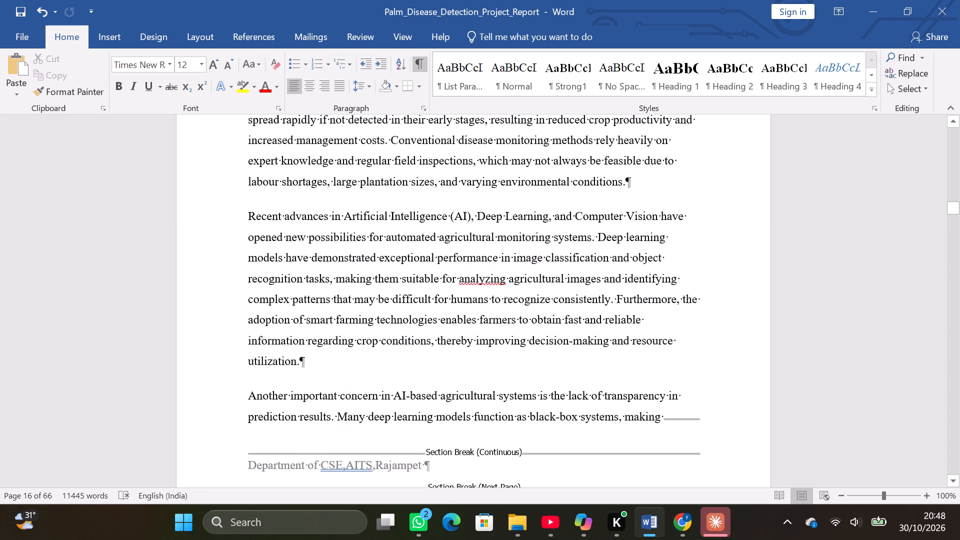
scroll(379, 388, "up", 18)
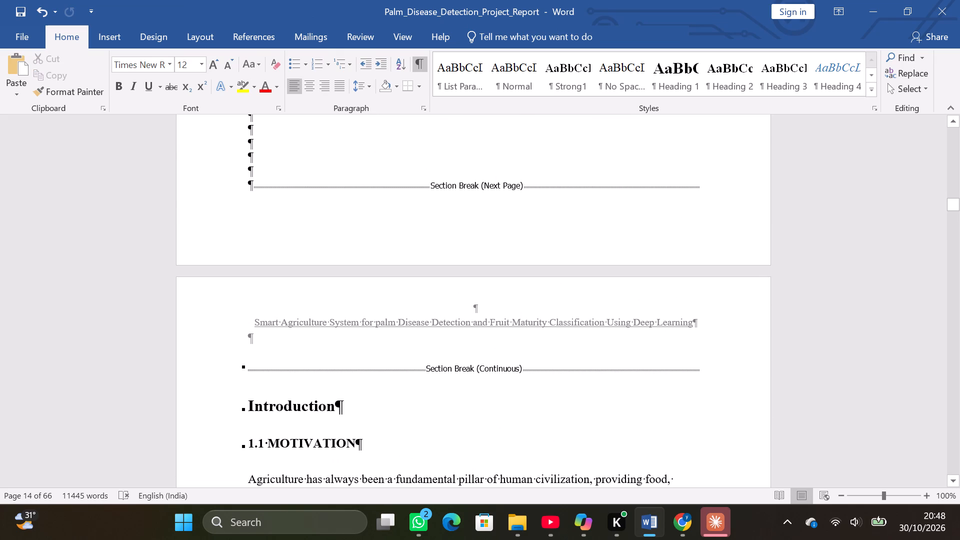
scroll(346, 365, "down", 3)
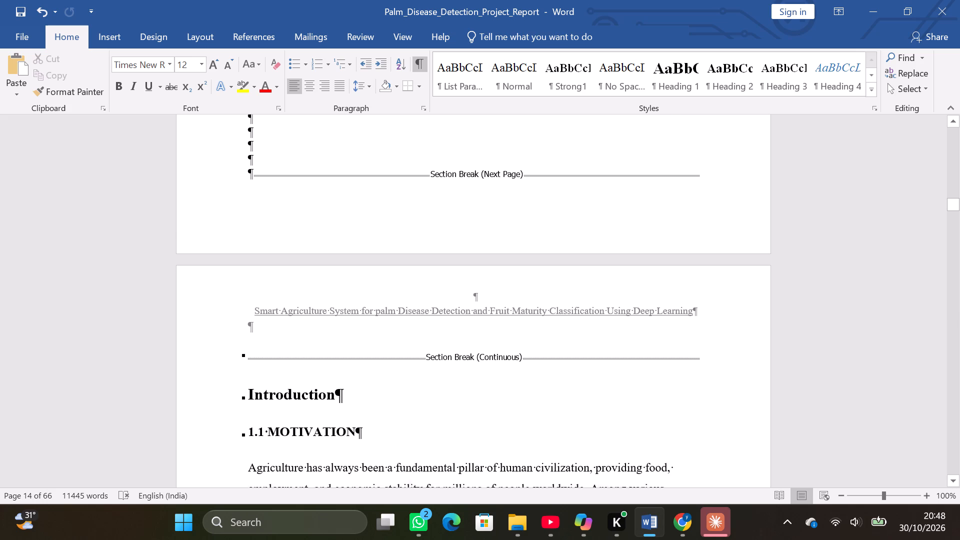
scroll(346, 365, "down", 8)
scroll(346, 365, "up", 8)
scroll(346, 365, "down", 19)
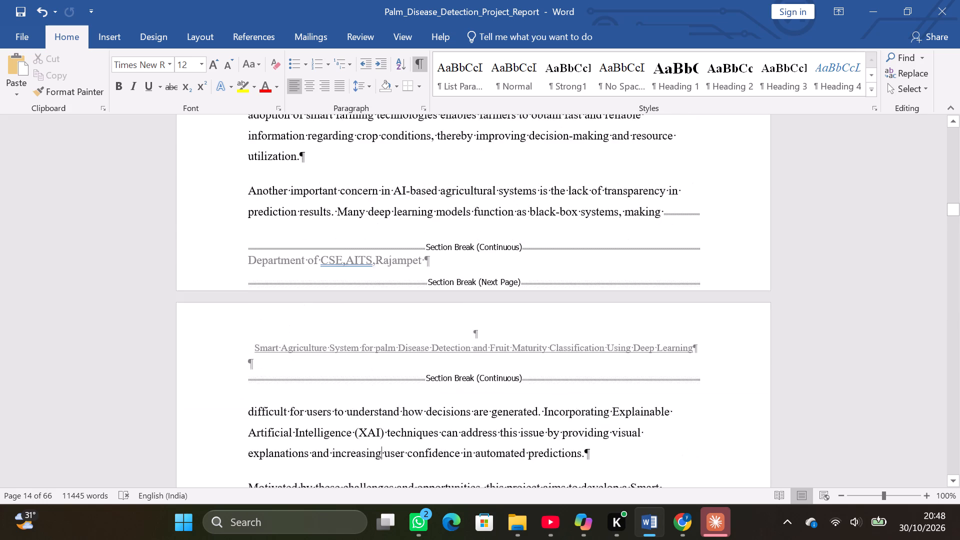
scroll(346, 365, "down", 20)
scroll(346, 365, "down", 14)
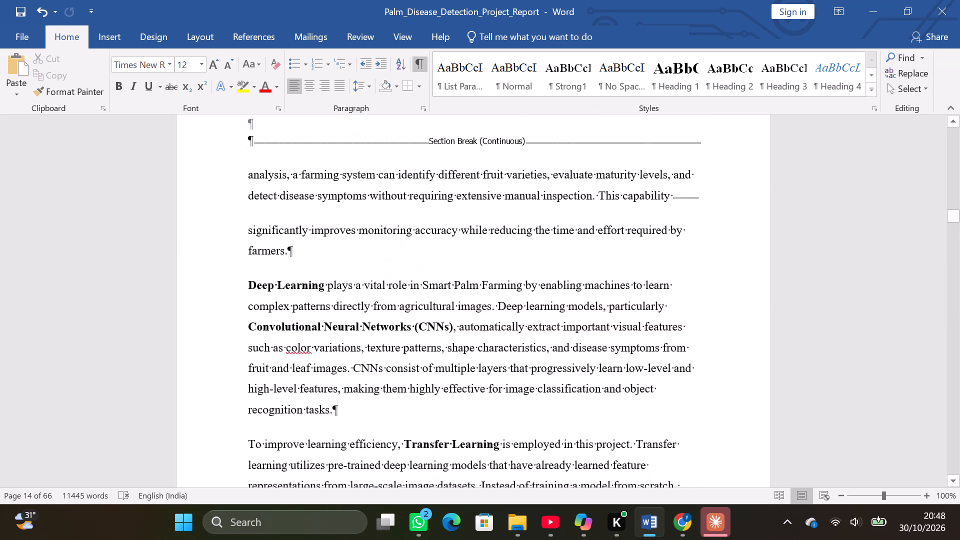
scroll(346, 365, "down", 14)
scroll(346, 365, "up", 1, "ctrl")
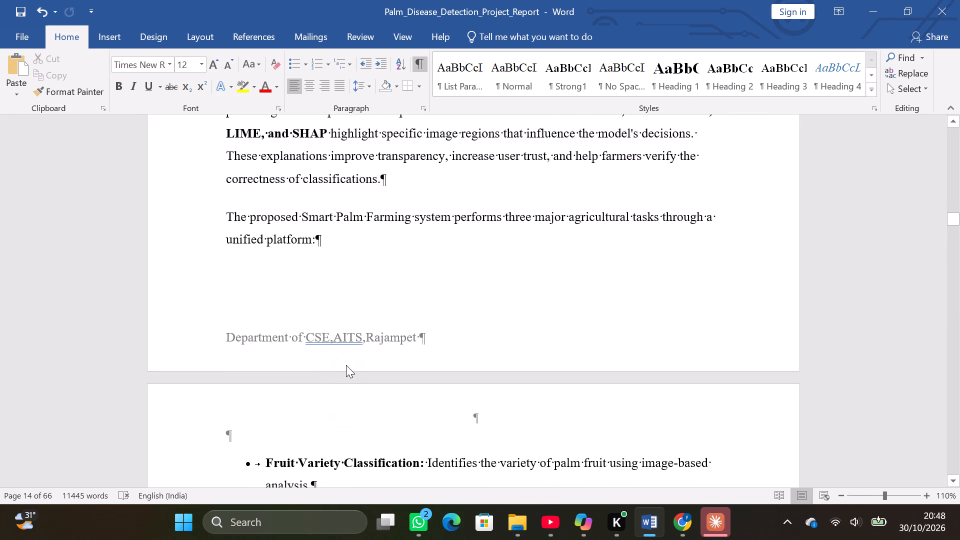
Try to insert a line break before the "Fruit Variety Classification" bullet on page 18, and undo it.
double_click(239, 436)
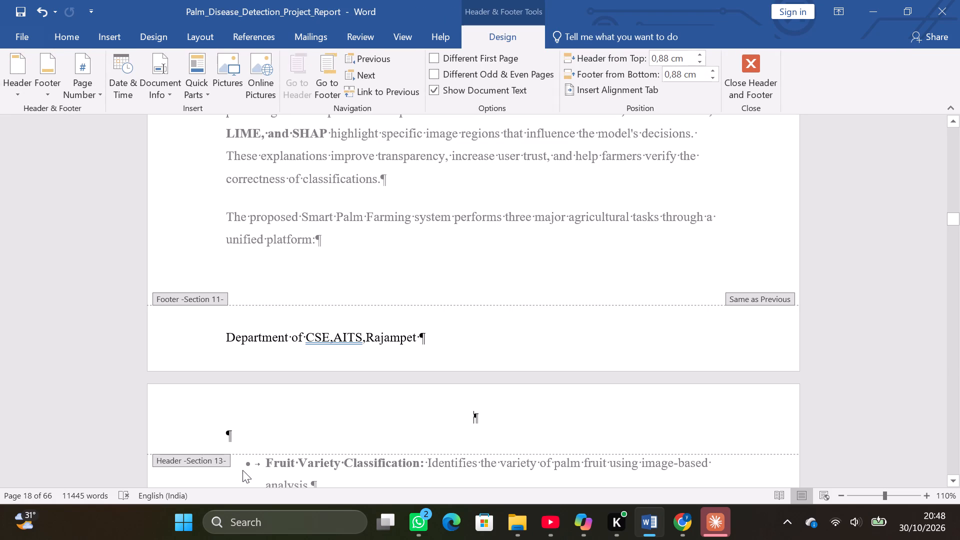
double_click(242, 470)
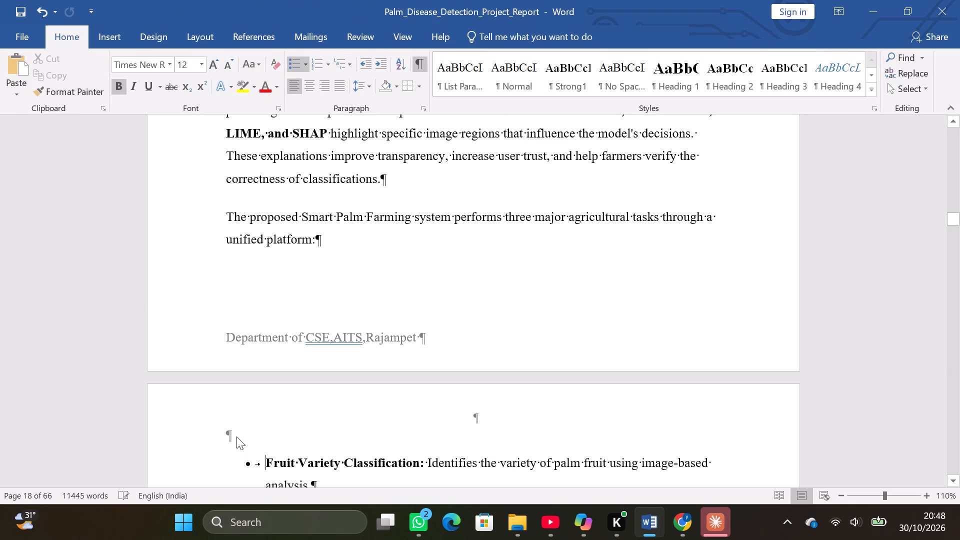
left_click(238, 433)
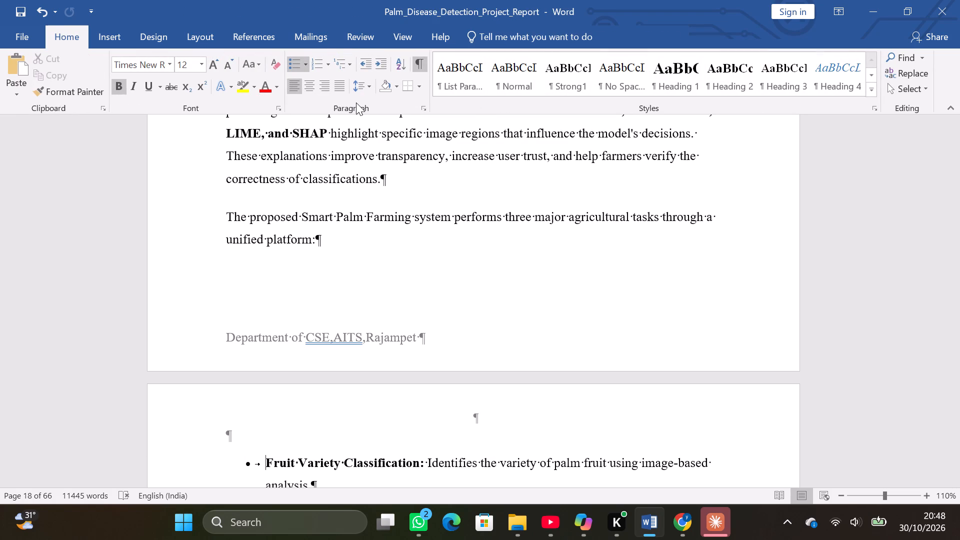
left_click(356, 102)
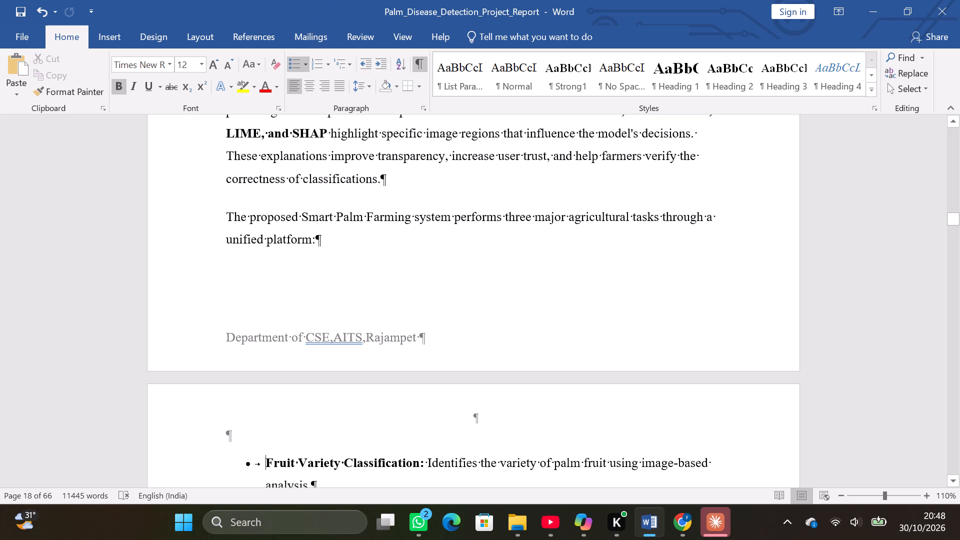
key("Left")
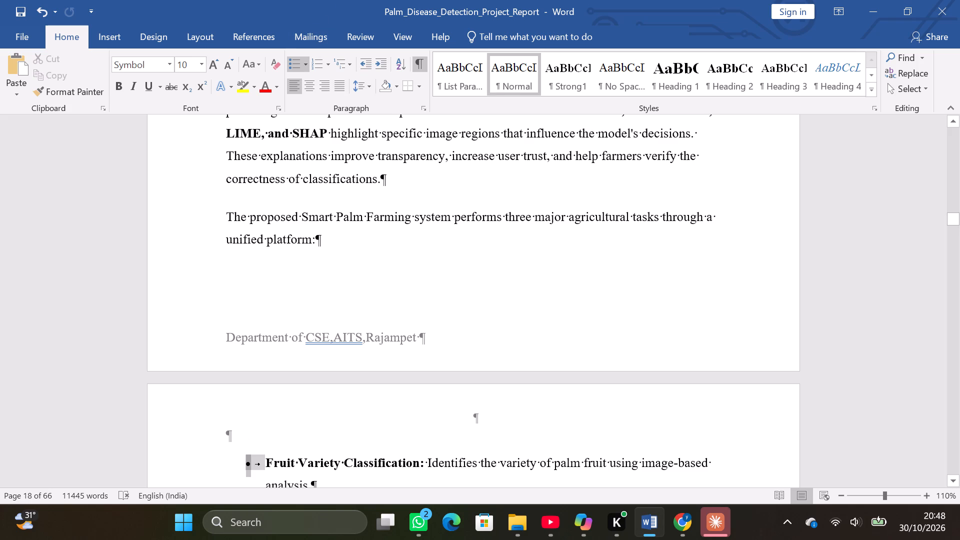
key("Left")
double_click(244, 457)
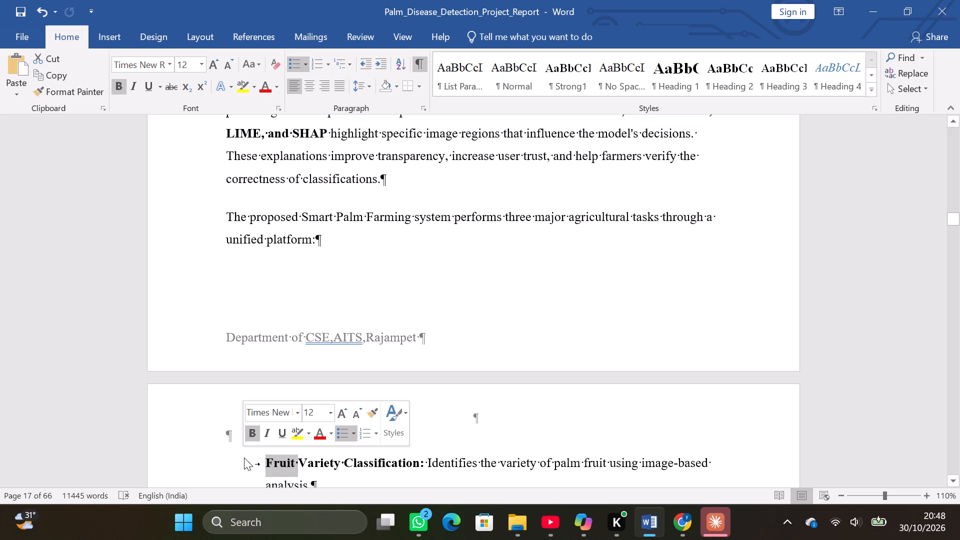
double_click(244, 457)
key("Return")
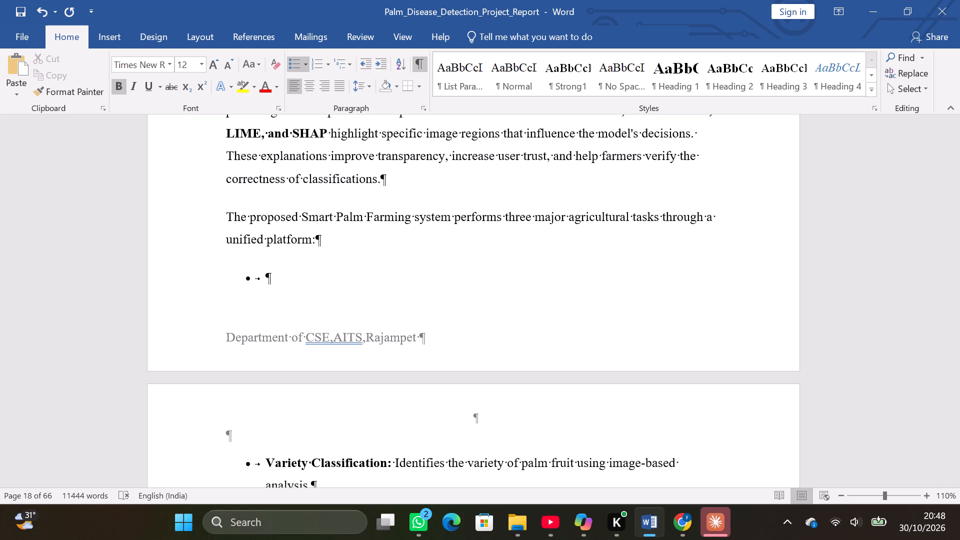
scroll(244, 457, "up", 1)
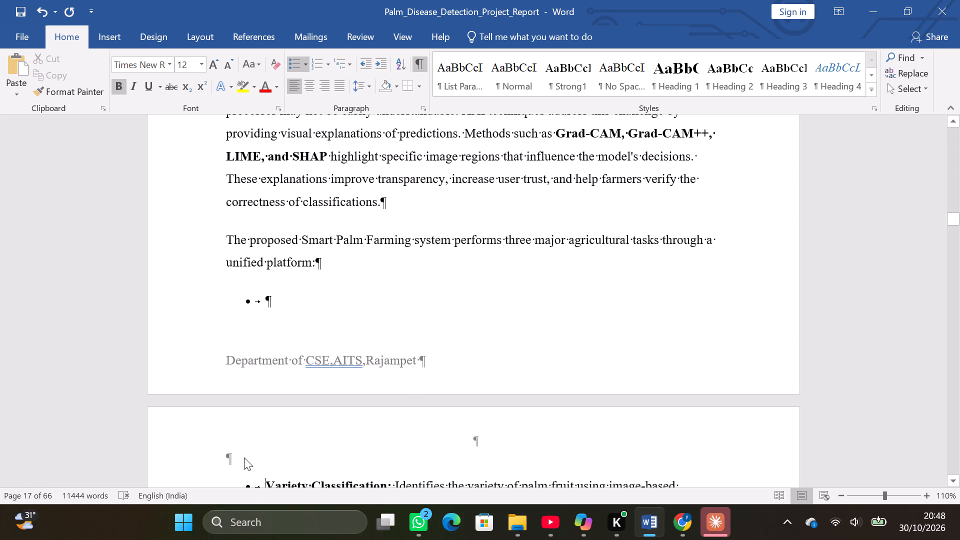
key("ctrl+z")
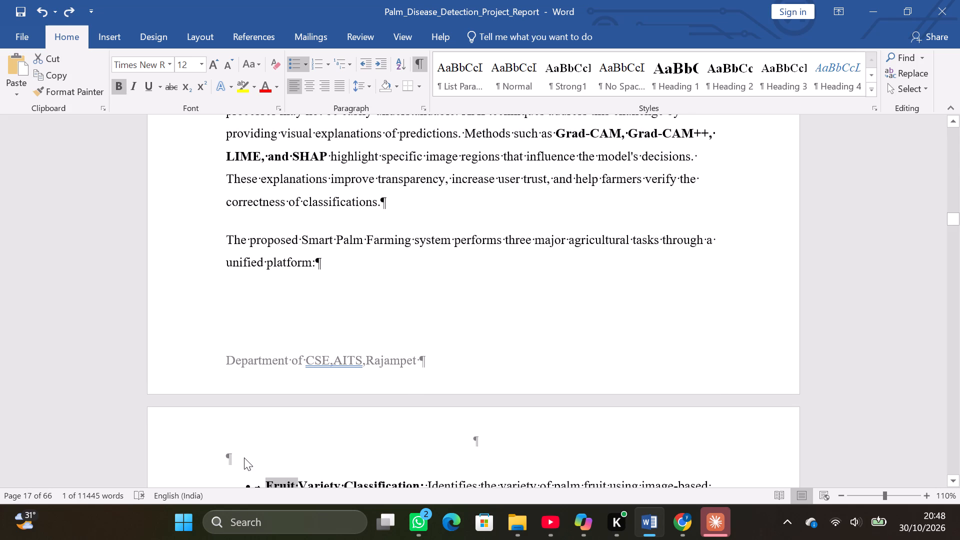
Open the Section 13 header on page 18 for editing and hide the formatting marks.
double_click(244, 457)
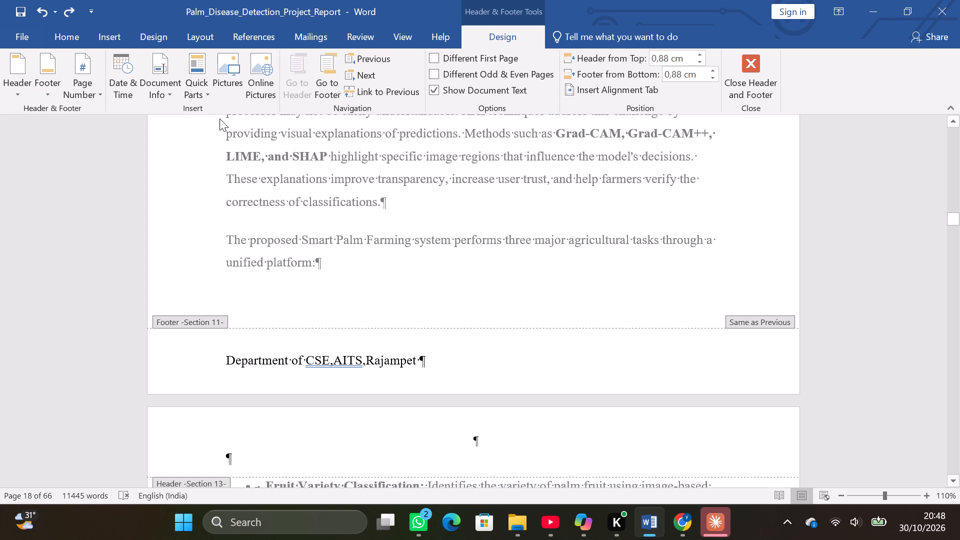
left_click(72, 32)
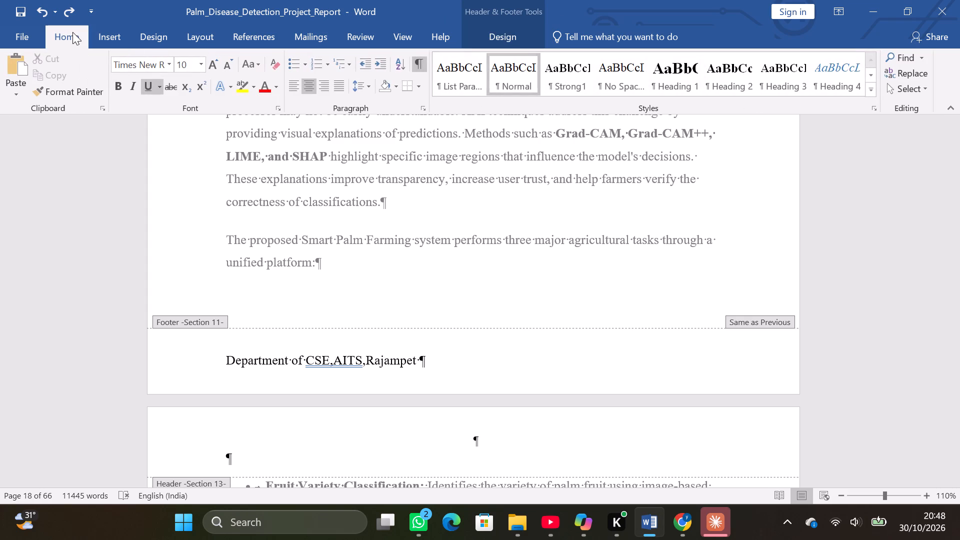
left_click(424, 60)
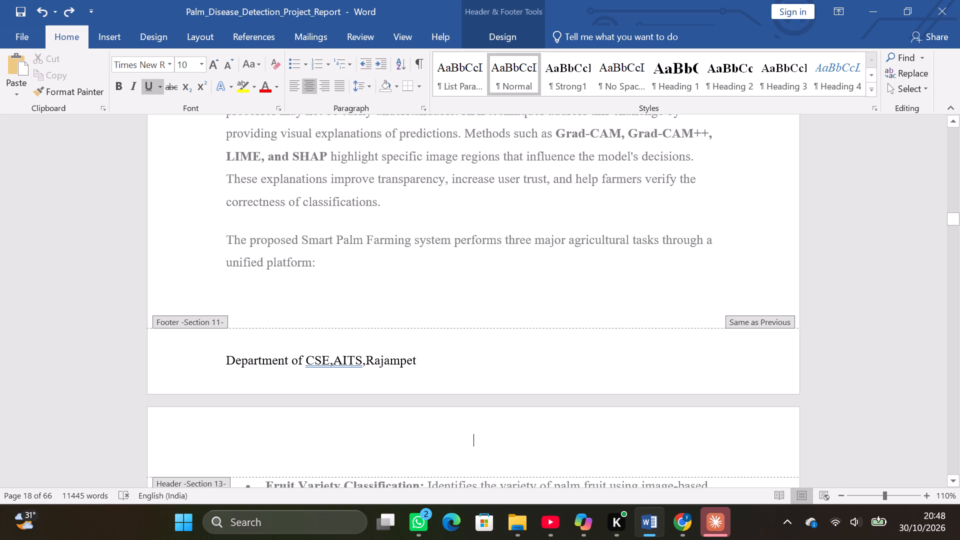
Examine the page headers and footers from page 17 through the Chapter 2 Literature Survey pages.
scroll(379, 424, "down", 14)
scroll(379, 424, "up", 8)
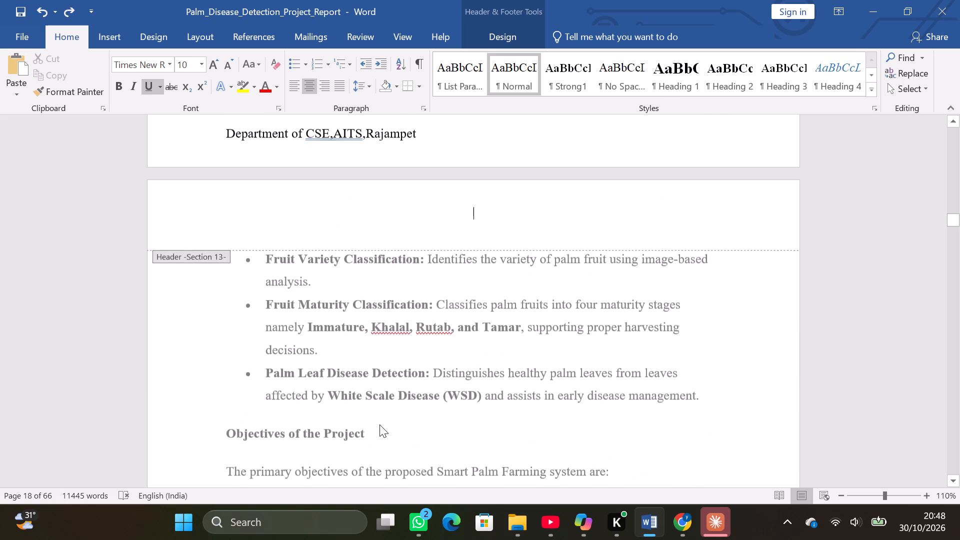
scroll(379, 424, "up", 7)
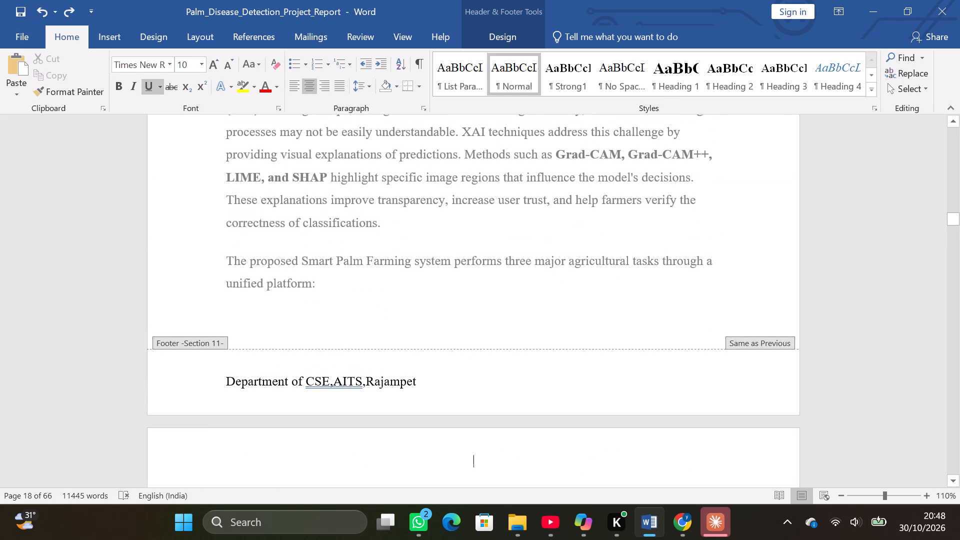
scroll(379, 424, "up", 5)
scroll(379, 424, "down", 4)
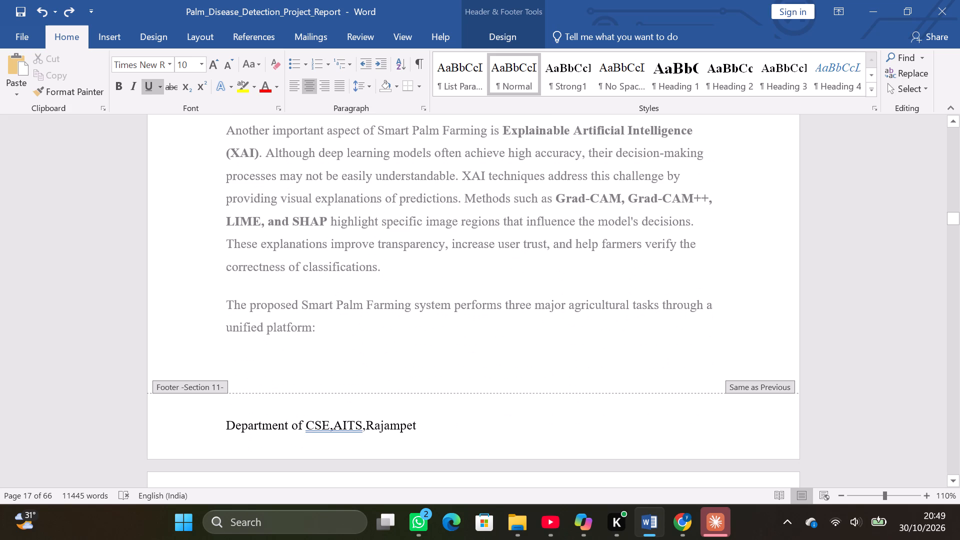
scroll(379, 424, "down", 14)
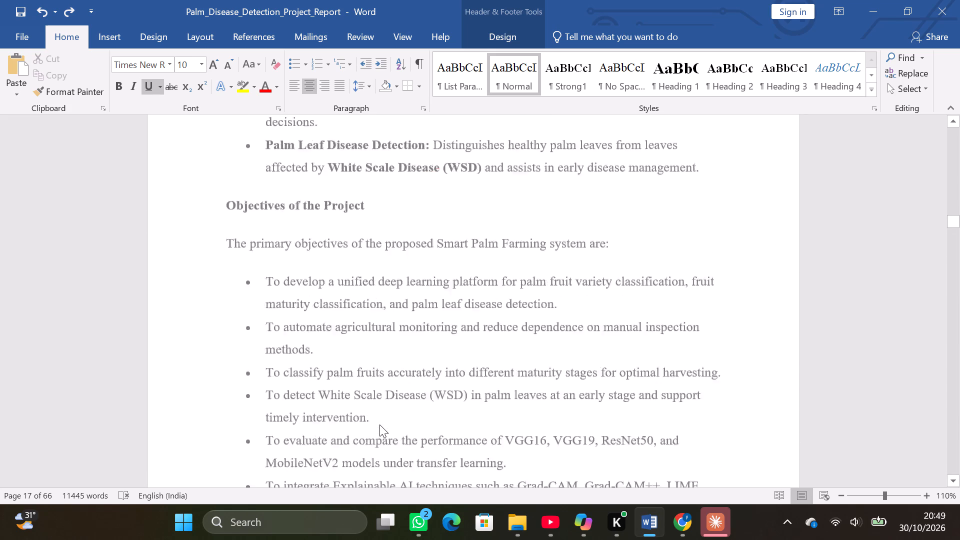
scroll(379, 424, "down", 19)
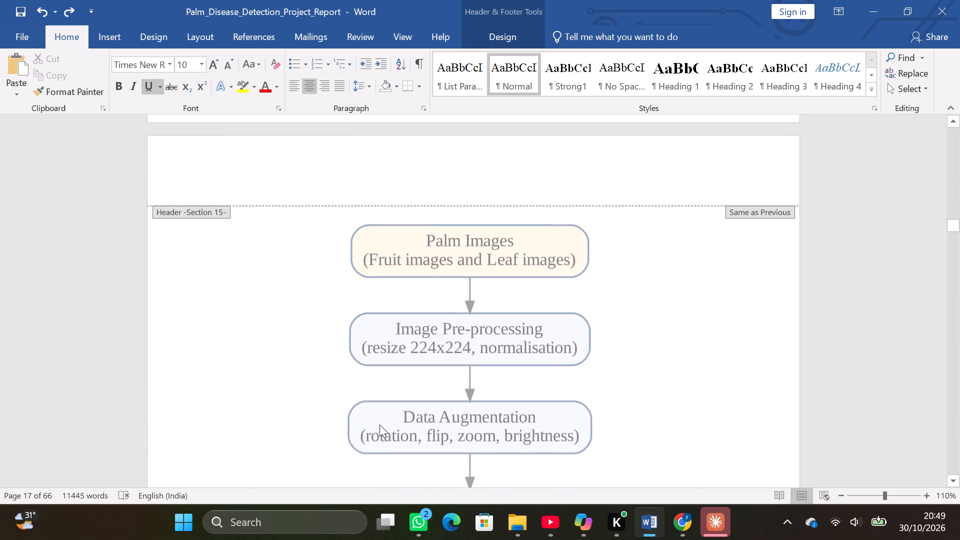
scroll(379, 424, "down", 1)
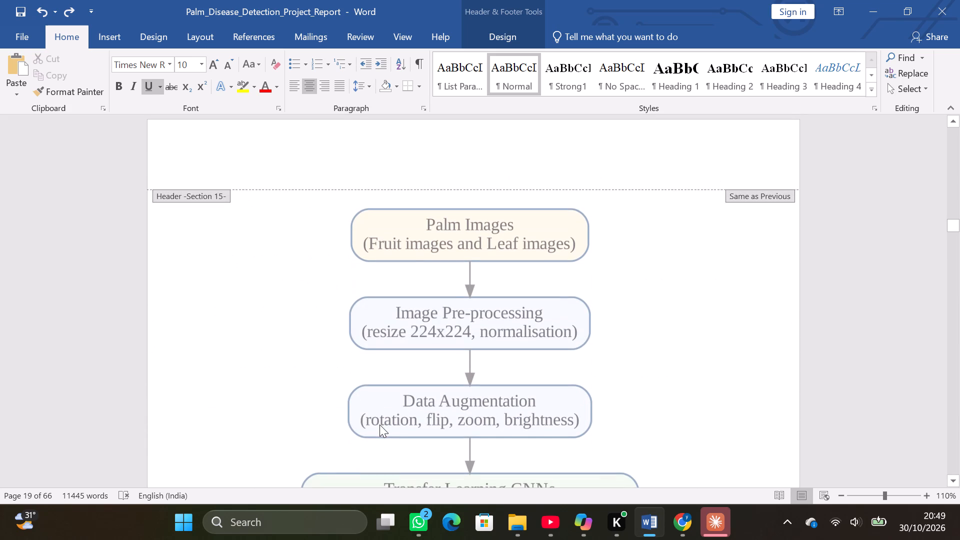
scroll(379, 424, "down", 11)
scroll(379, 424, "down", 14)
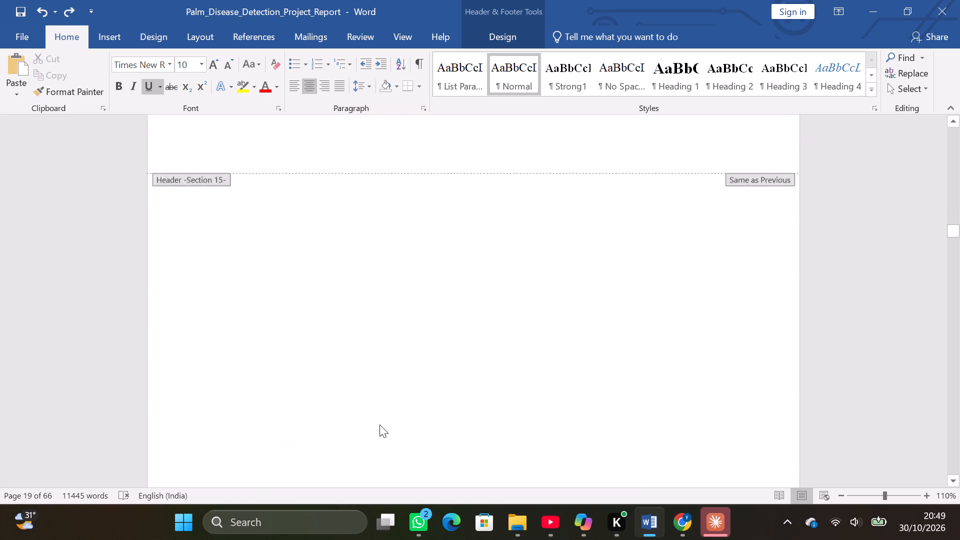
scroll(379, 424, "down", 1)
scroll(379, 424, "up", 2)
scroll(379, 424, "down", 13)
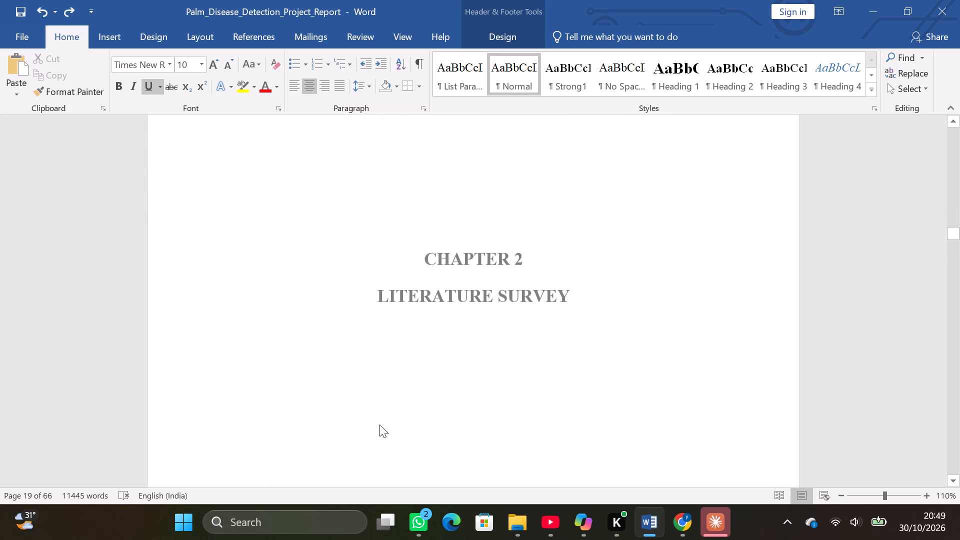
scroll(379, 424, "down", 14)
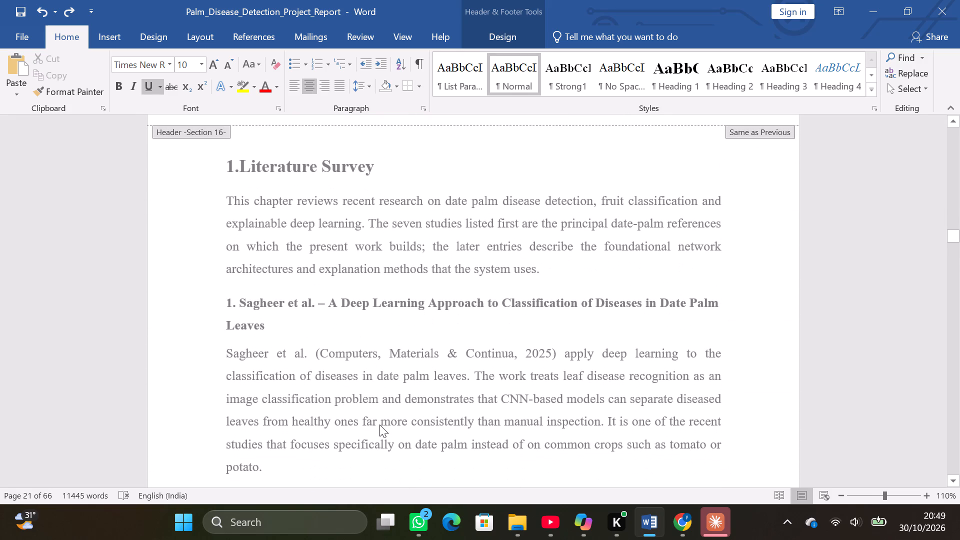
scroll(379, 424, "down", 5, "ctrl")
Examine the headers and footers in a multi-page overview, from the Literature Survey back to the front pages.
scroll(379, 424, "down", 2, "ctrl")
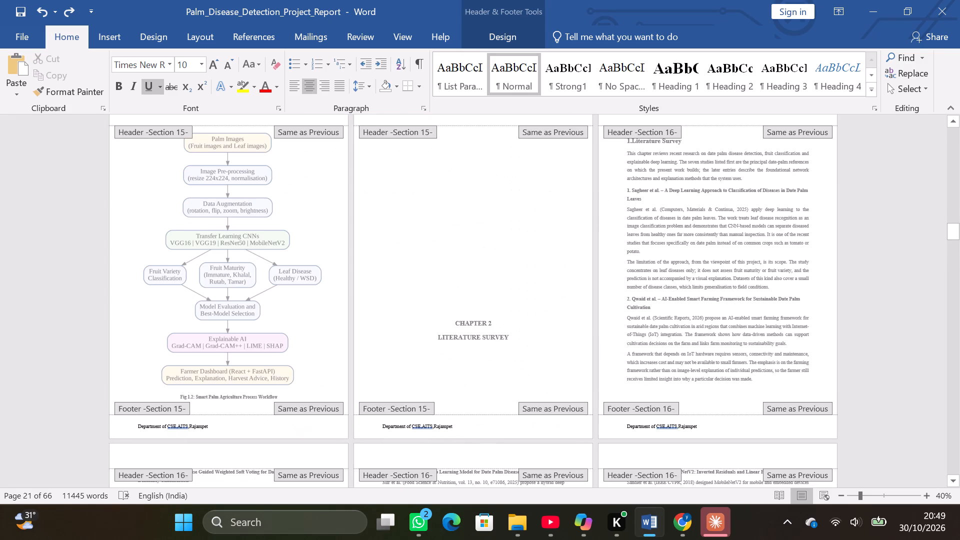
scroll(379, 424, "up", 1, "ctrl")
scroll(379, 424, "up", 9)
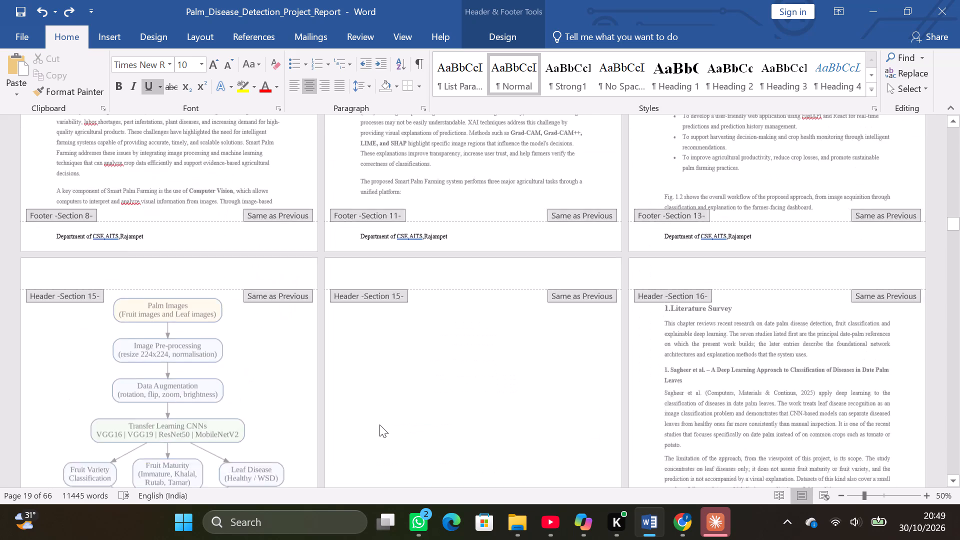
scroll(379, 424, "up", 20)
scroll(379, 424, "up", 20)
scroll(379, 424, "up", 9)
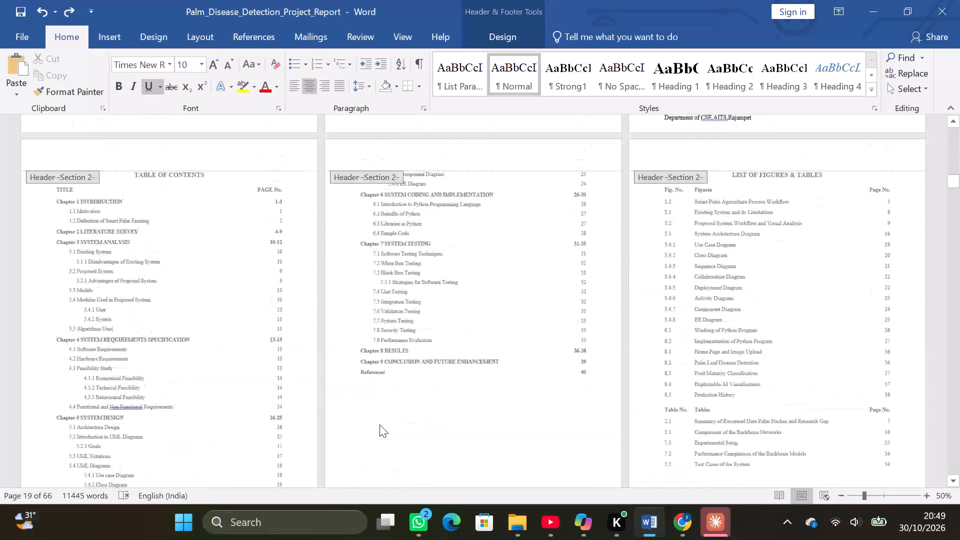
scroll(379, 424, "up", 20)
scroll(379, 424, "up", 15)
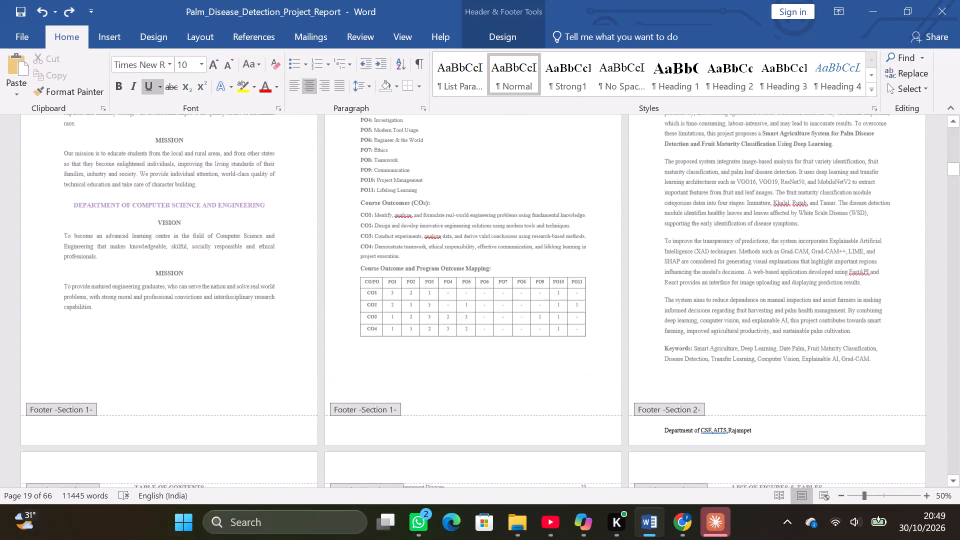
scroll(379, 424, "up", 20)
scroll(379, 424, "up", 14)
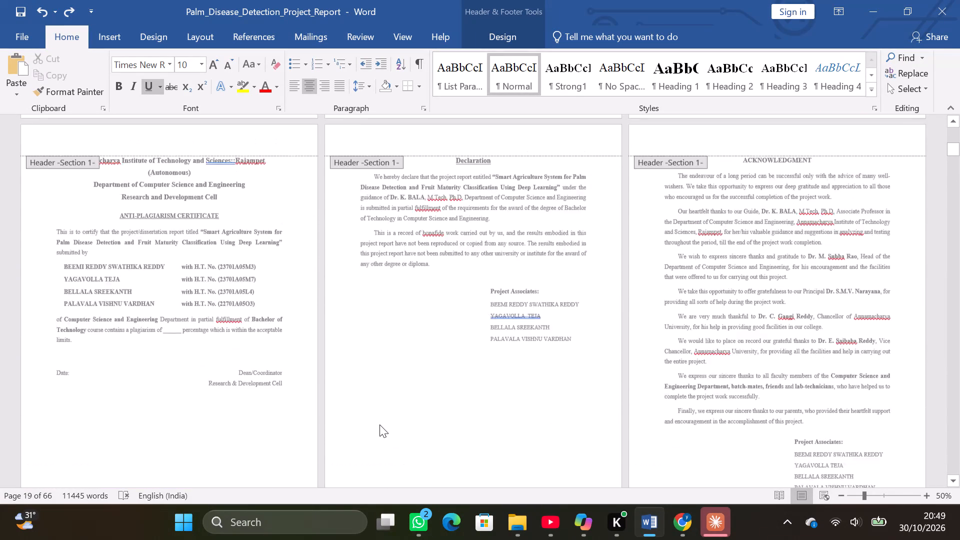
Paste the project title into the Section 13 header on page 18, with a blank line above it.
scroll(379, 424, "up", 12)
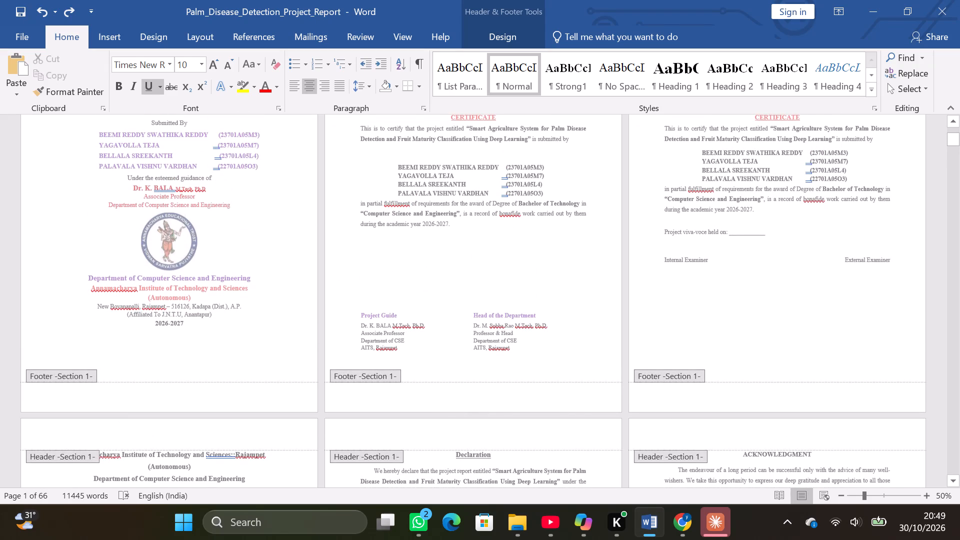
scroll(379, 424, "down", 20)
scroll(379, 424, "down", 20)
scroll(379, 424, "down", 12)
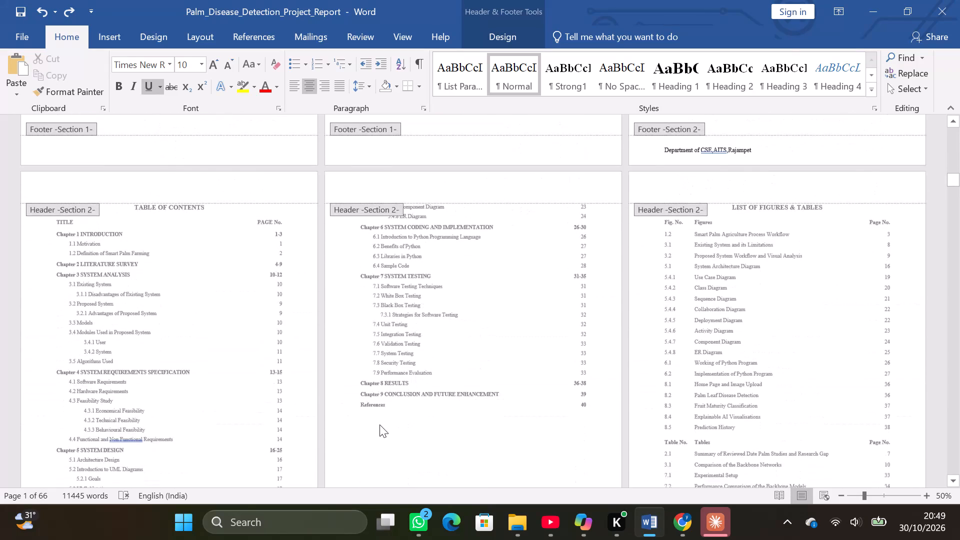
scroll(379, 424, "down", 20)
scroll(379, 424, "down", 19)
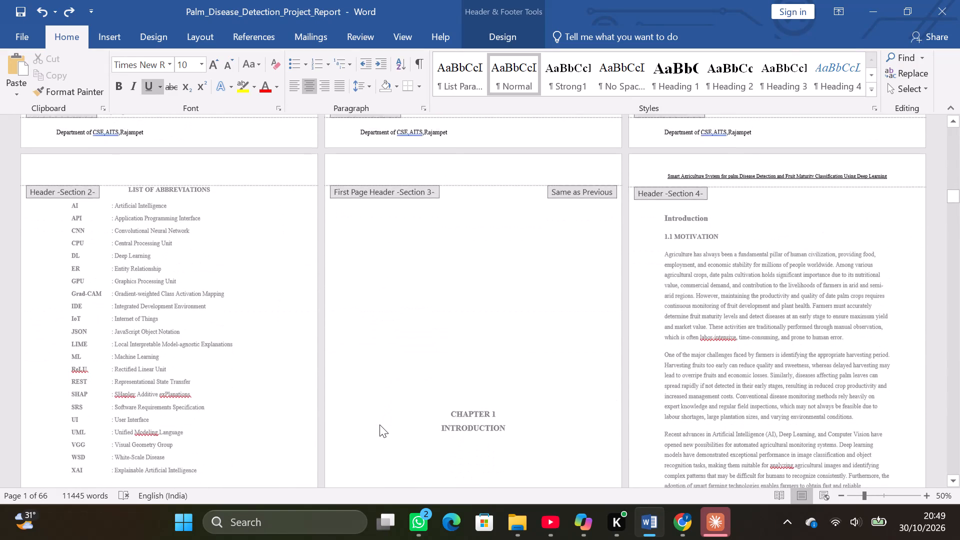
scroll(379, 424, "down", 11)
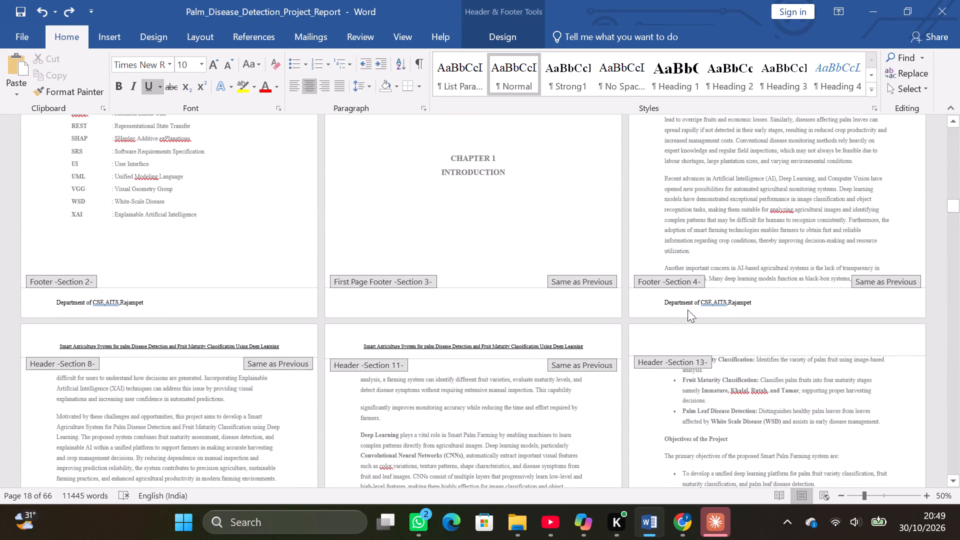
left_click(680, 336)
key("ctrl+v")
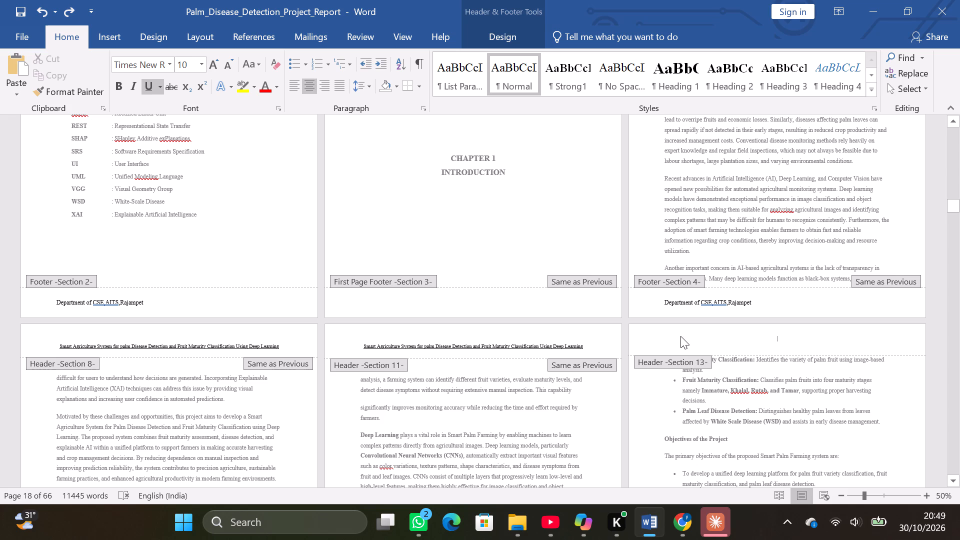
left_click(669, 337)
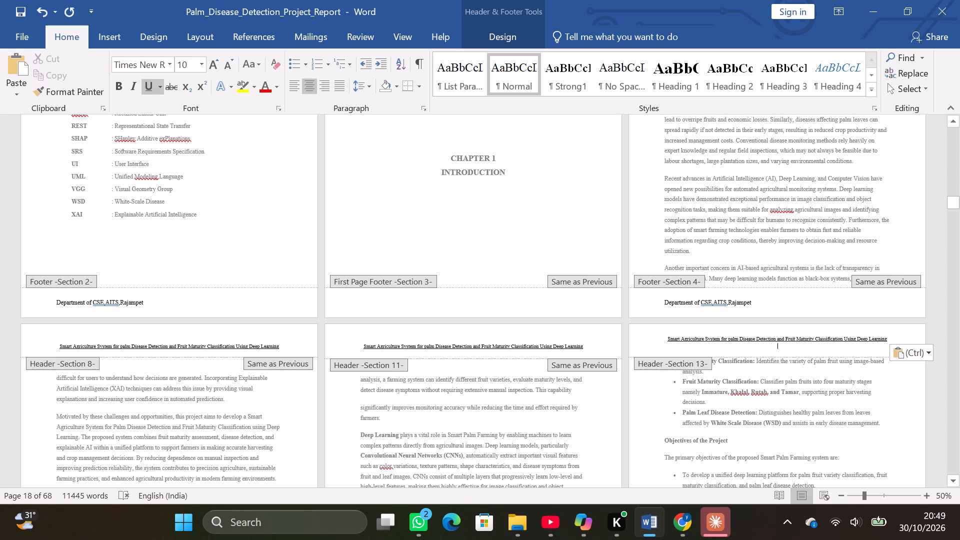
key("Left")
key("Return")
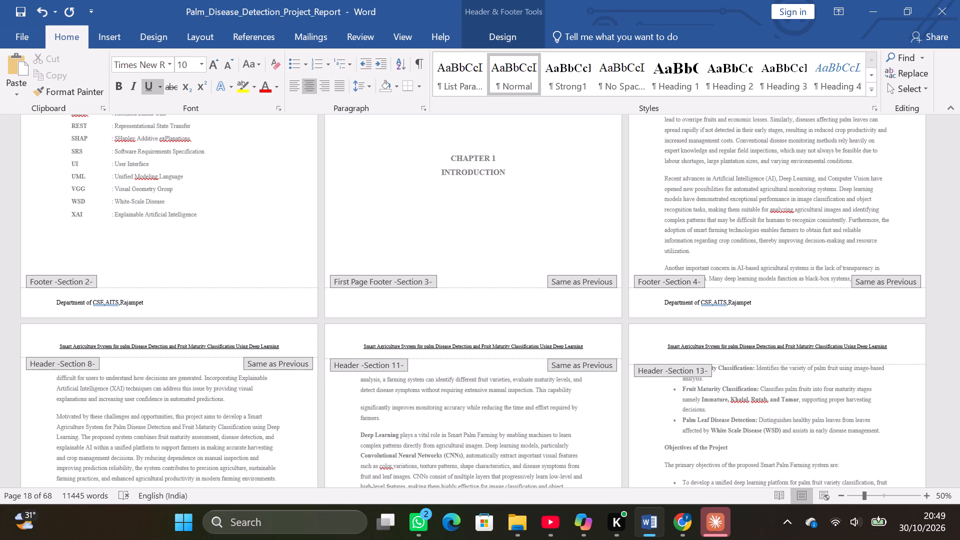
Examine the headers and footers from page 18 through Chapter 3 System Analysis, and leave header and footer editing.
scroll(669, 337, "down", 20)
scroll(669, 337, "down", 9)
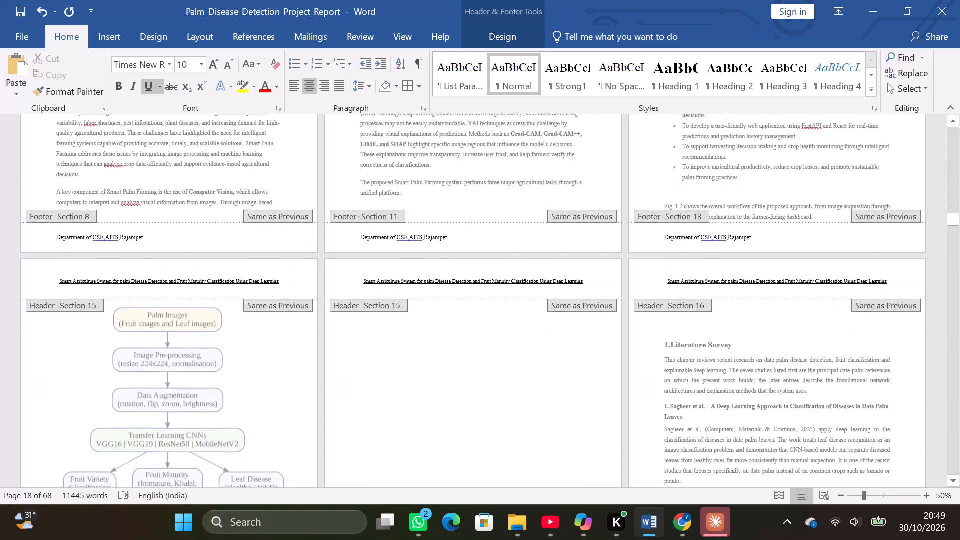
scroll(669, 337, "down", 15)
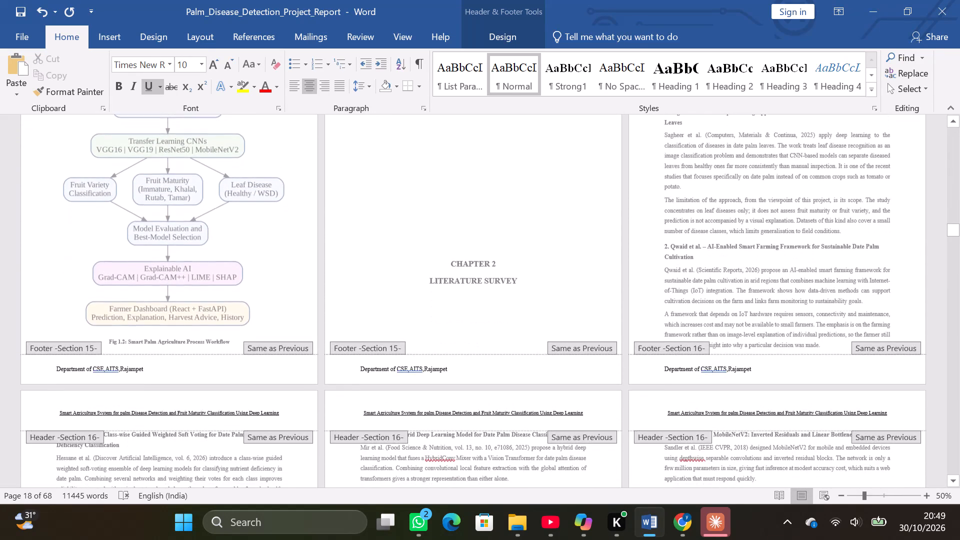
scroll(669, 337, "down", 11)
scroll(669, 337, "down", 17)
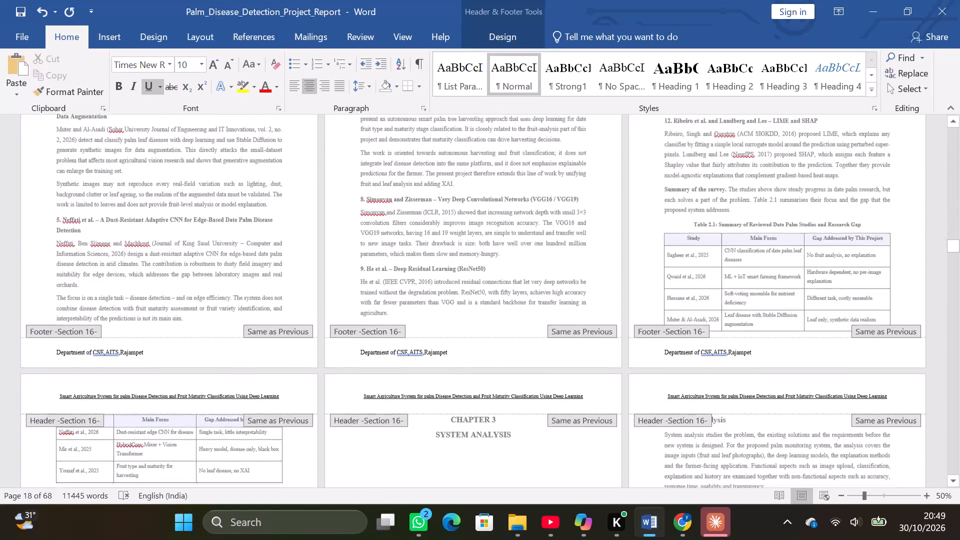
scroll(669, 337, "down", 11)
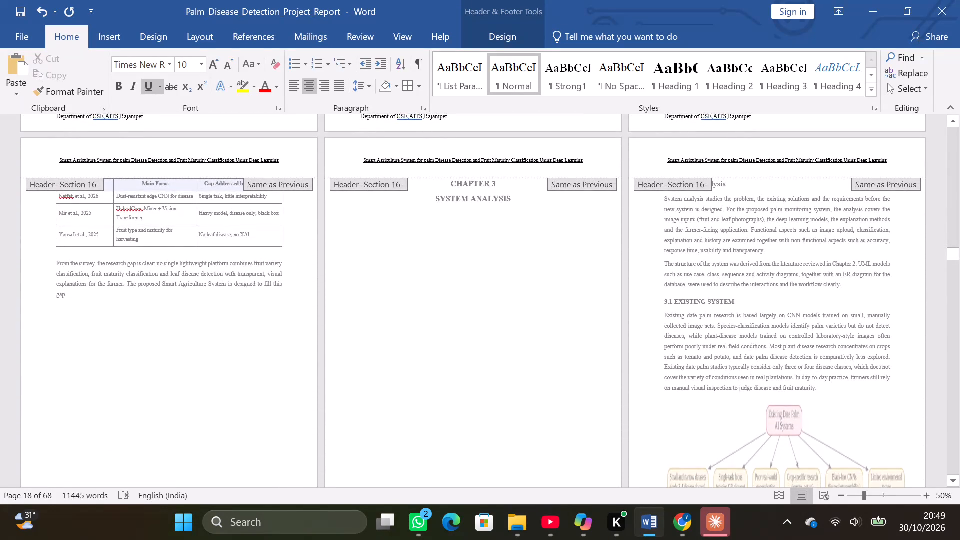
scroll(669, 337, "down", 9)
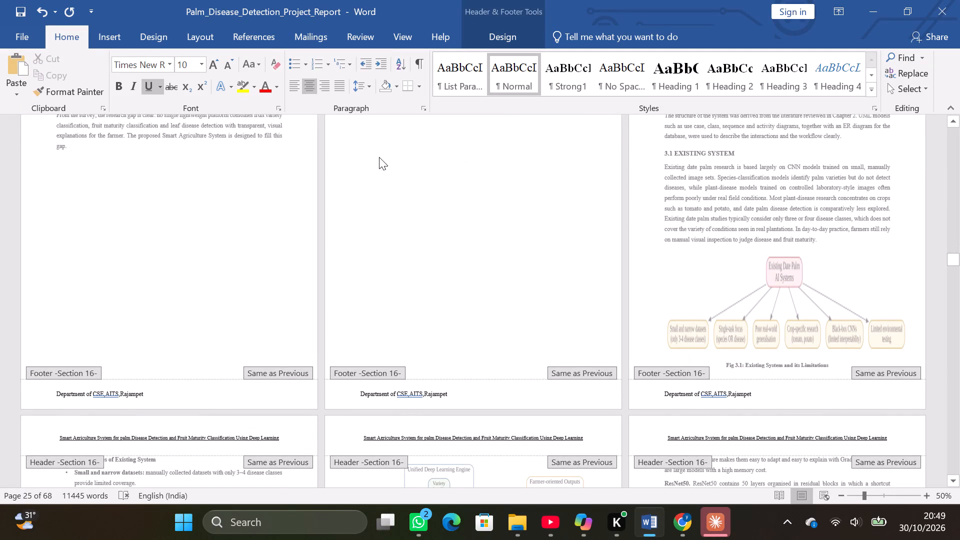
left_click(117, 30)
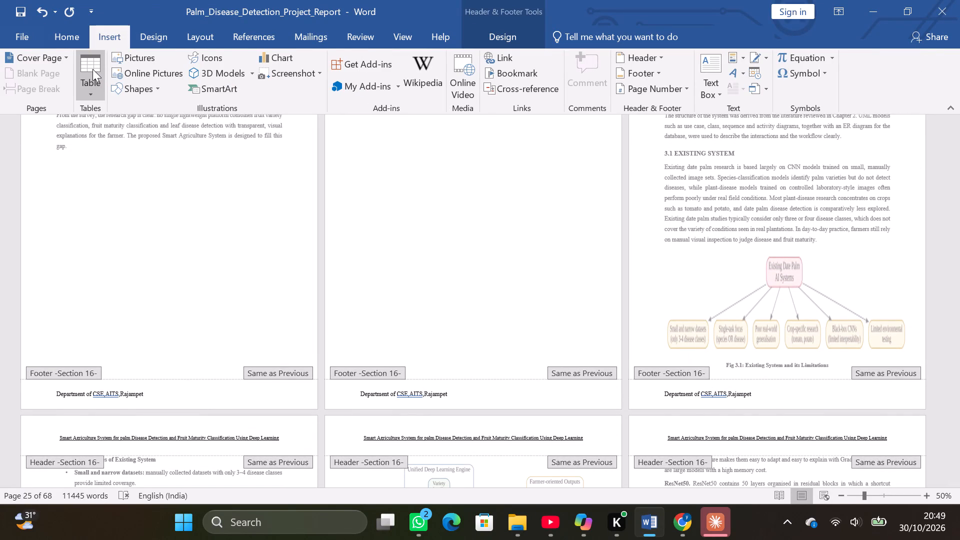
left_click(227, 252)
double_click(227, 252)
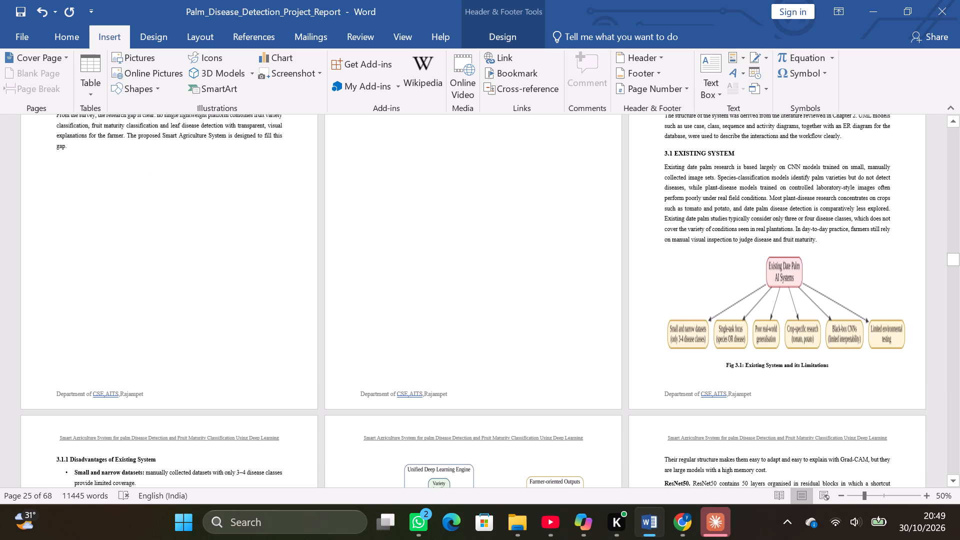
Examine the headers and footers from the Literature Survey back through Chapter 1 and the contents pages to the Abstract.
scroll(227, 252, "up", 20)
scroll(227, 252, "up", 10)
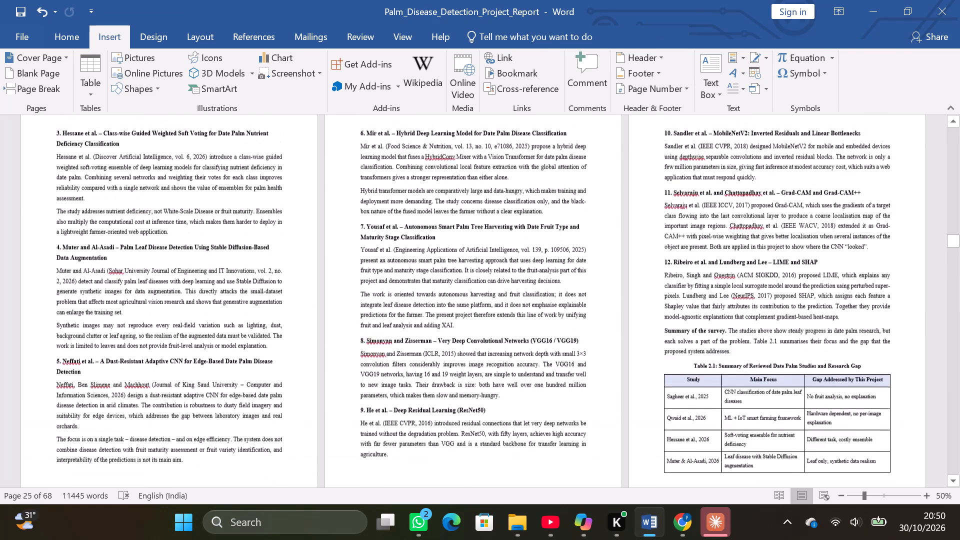
scroll(227, 252, "up", 20)
scroll(227, 252, "up", 20)
scroll(227, 252, "up", 10)
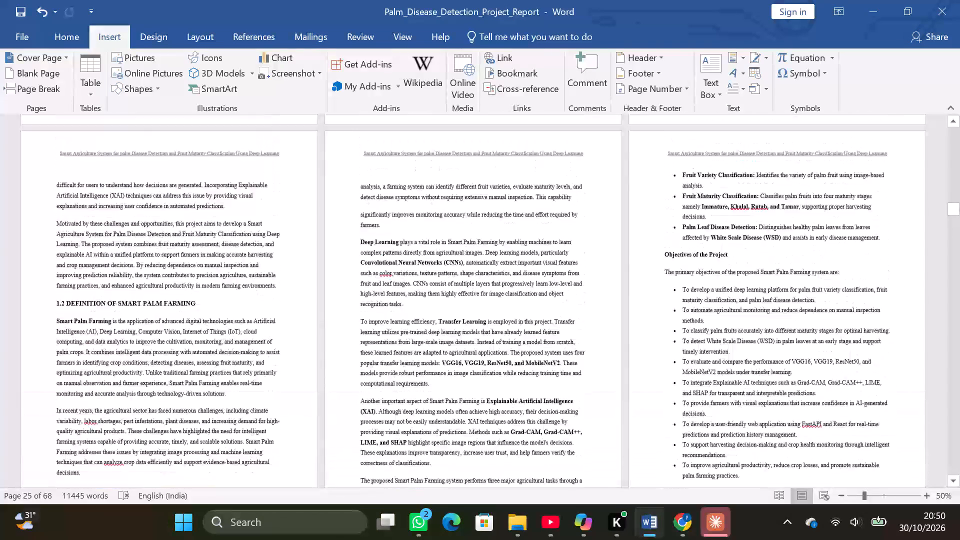
scroll(227, 252, "up", 5)
scroll(227, 252, "down", 1)
scroll(227, 252, "up", 8)
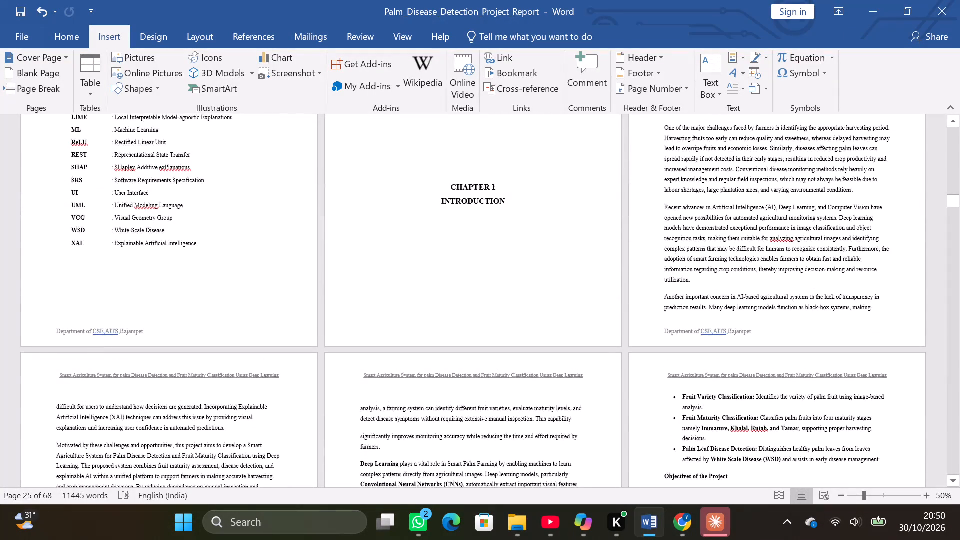
scroll(203, 310, "up", 5)
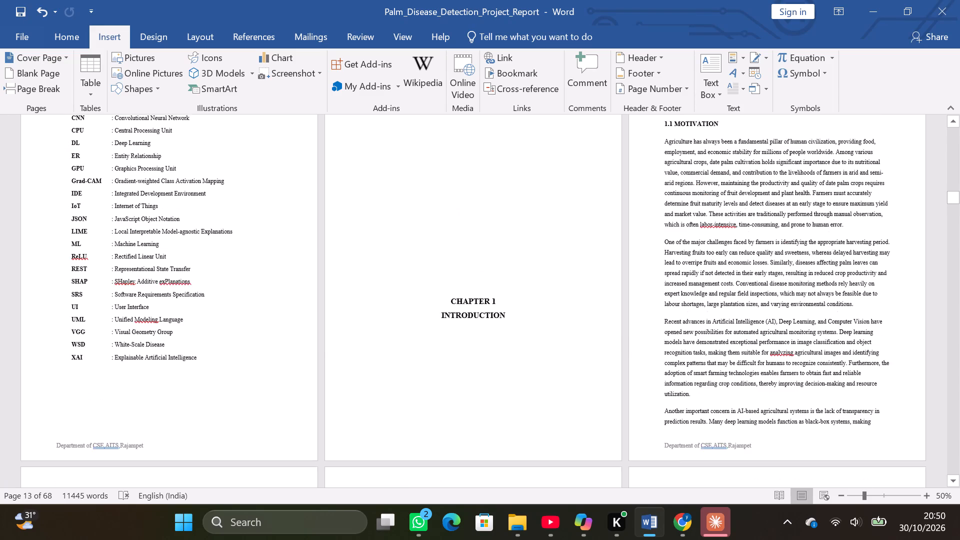
scroll(203, 310, "up", 19)
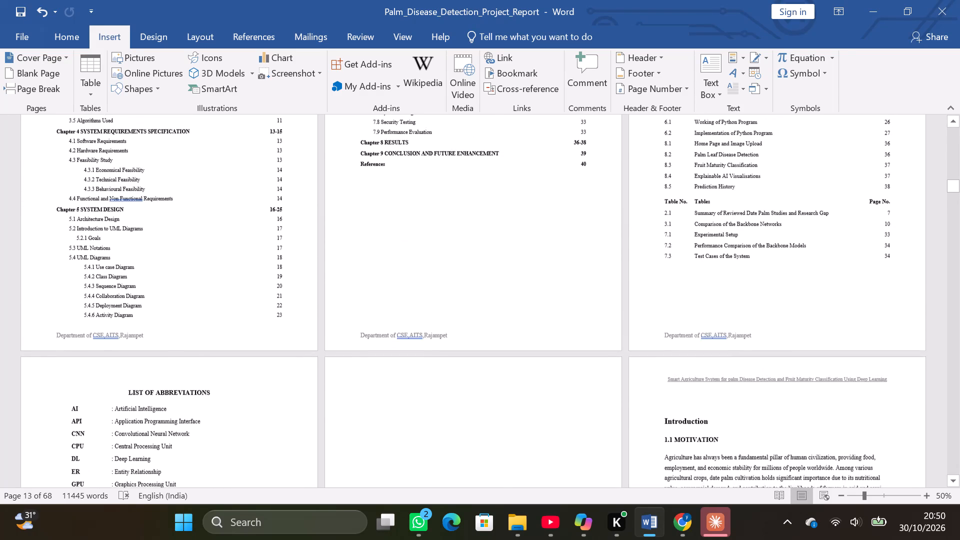
scroll(203, 310, "up", 2)
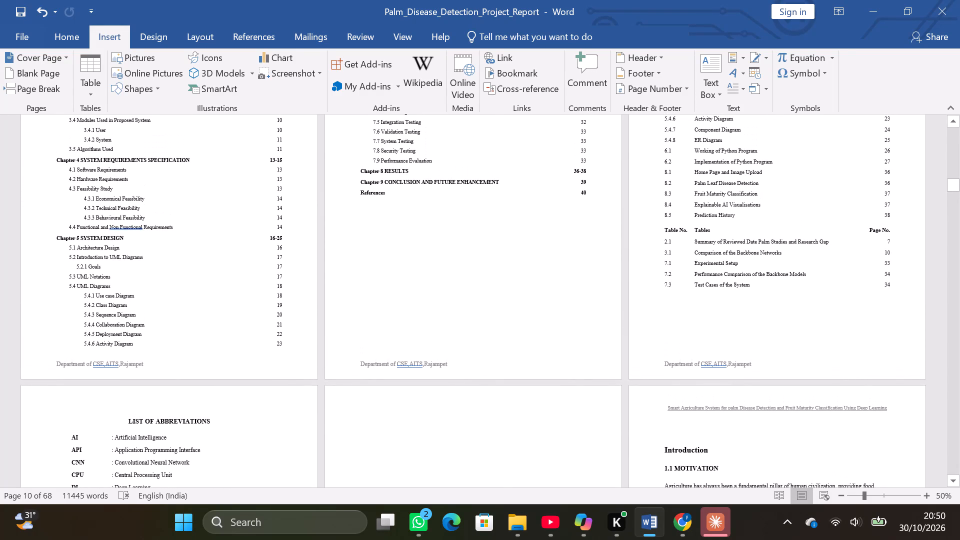
scroll(196, 338, "up", 19)
scroll(196, 338, "up", 4)
In the Section 2 footer on the Abstract page, apply the page number format i, ii, iii, starting at i.
left_click(755, 339)
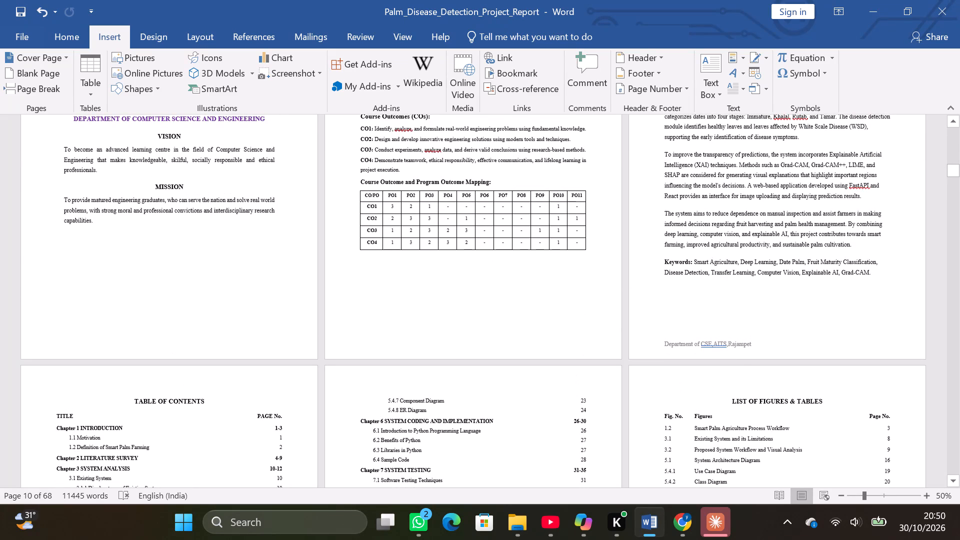
double_click(755, 339)
left_click(746, 346)
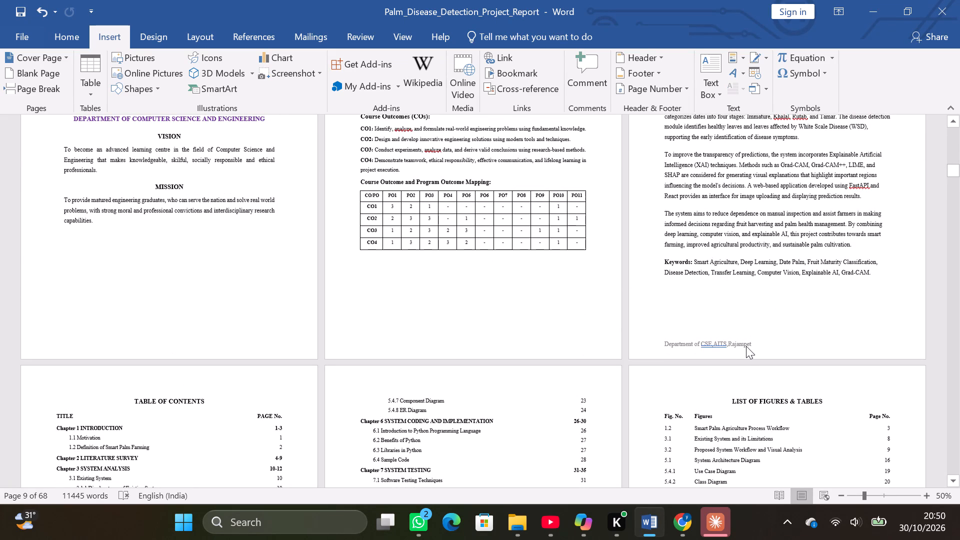
triple_click(747, 343)
left_click(747, 343)
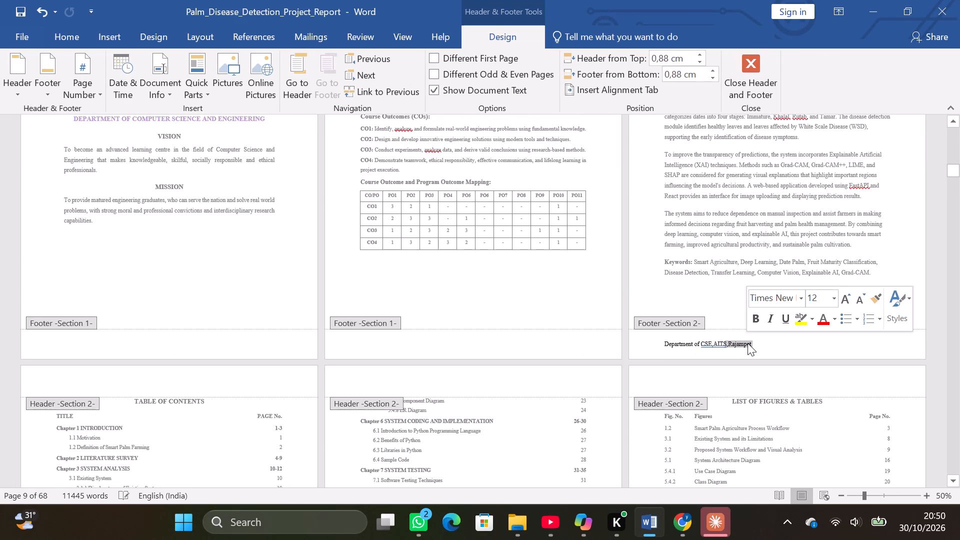
left_click(771, 341)
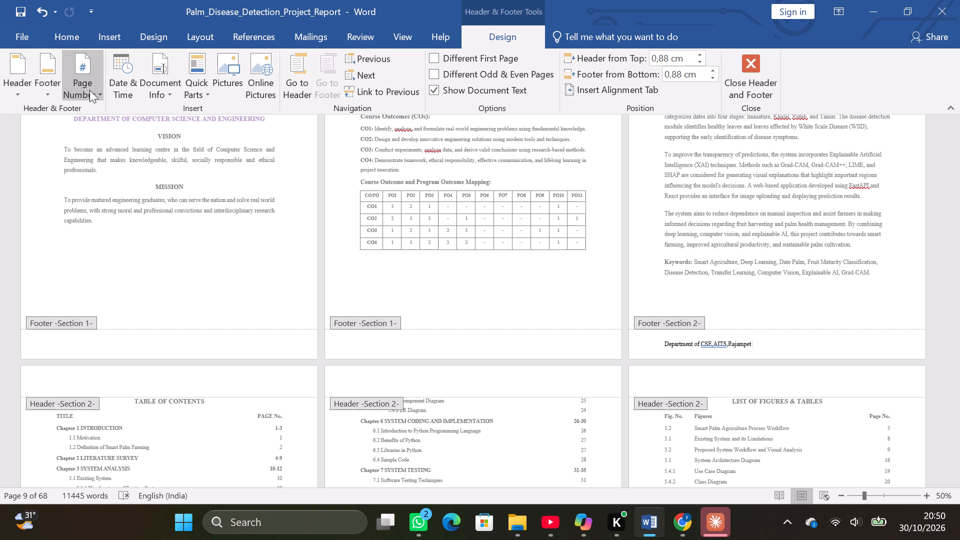
left_click(81, 80)
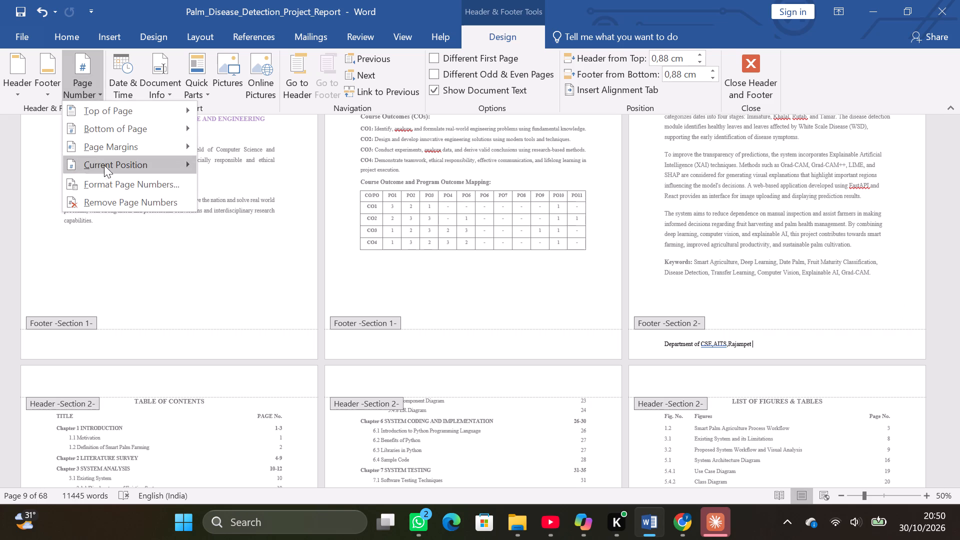
left_click(111, 181)
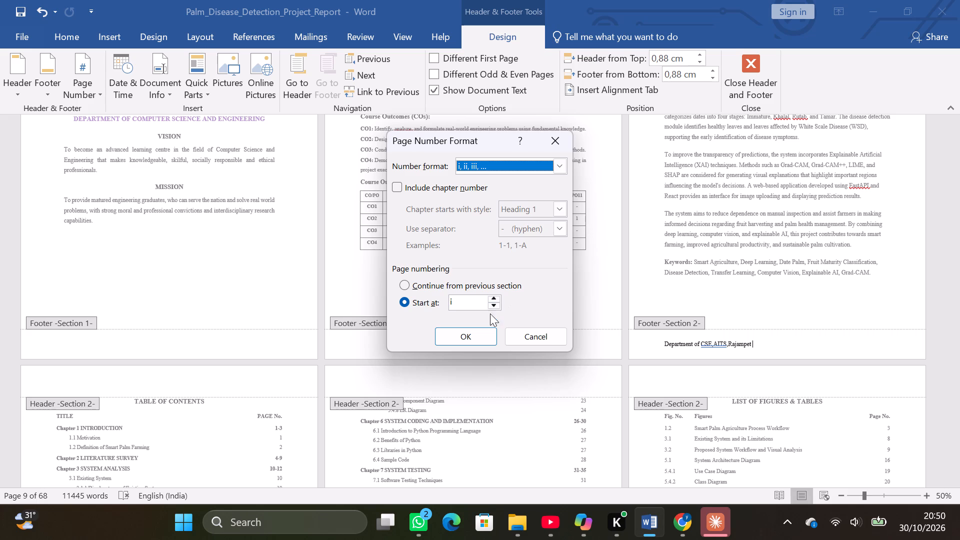
left_click(475, 338)
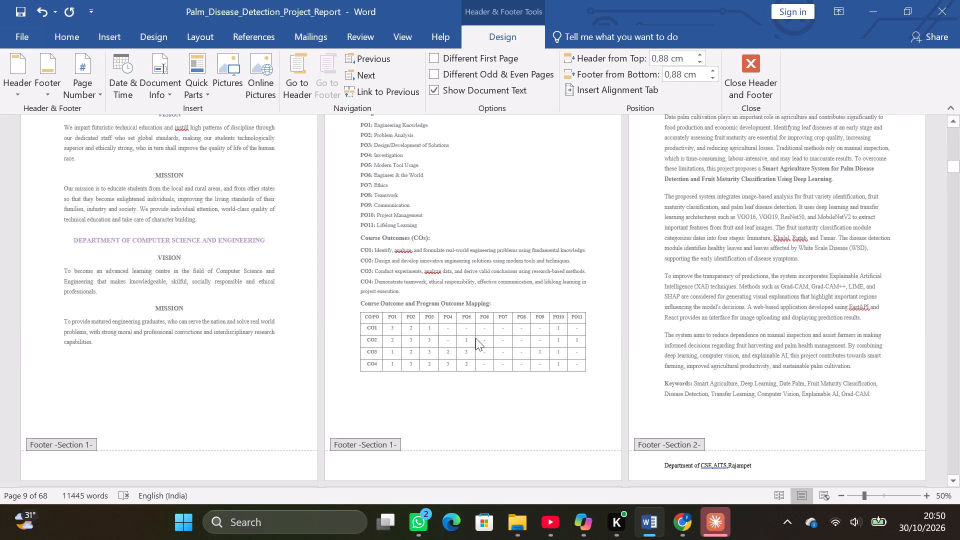
Examine the headers and footers of the front pages around the Acknowledgment, Vision and Mission, Course Outcomes and Abstract pages.
scroll(475, 338, "down", 5)
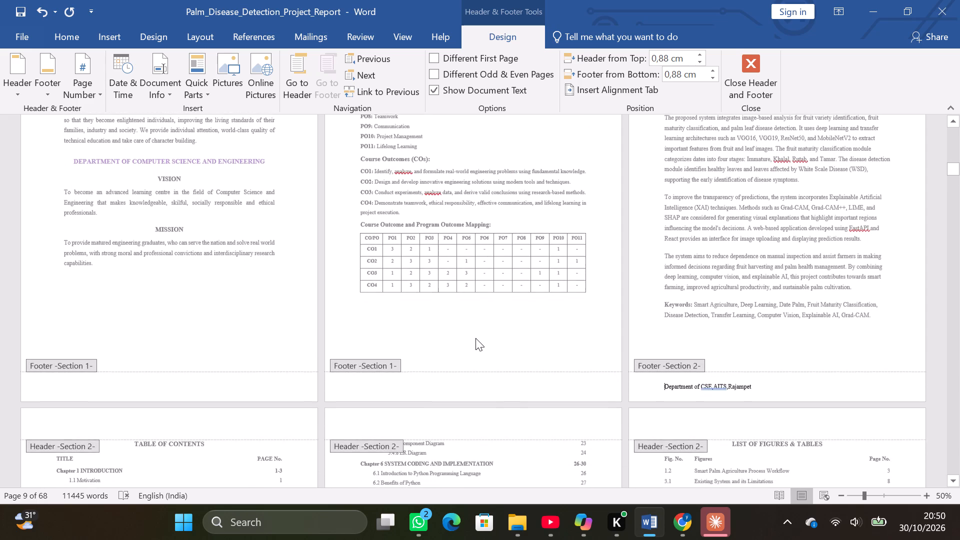
scroll(475, 338, "down", 1)
scroll(536, 383, "up", 18)
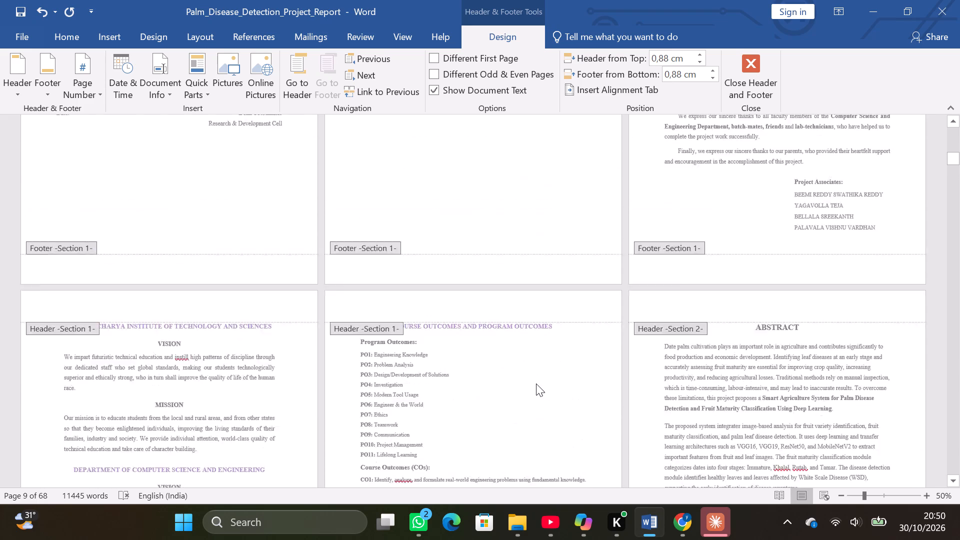
scroll(536, 383, "up", 7)
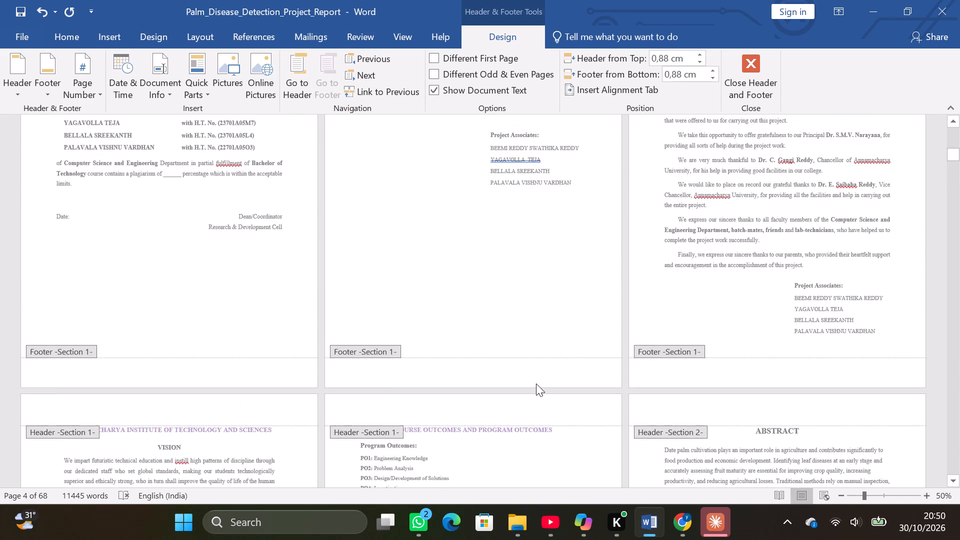
scroll(536, 383, "up", 1)
scroll(536, 383, "down", 18)
scroll(536, 383, "up", 1)
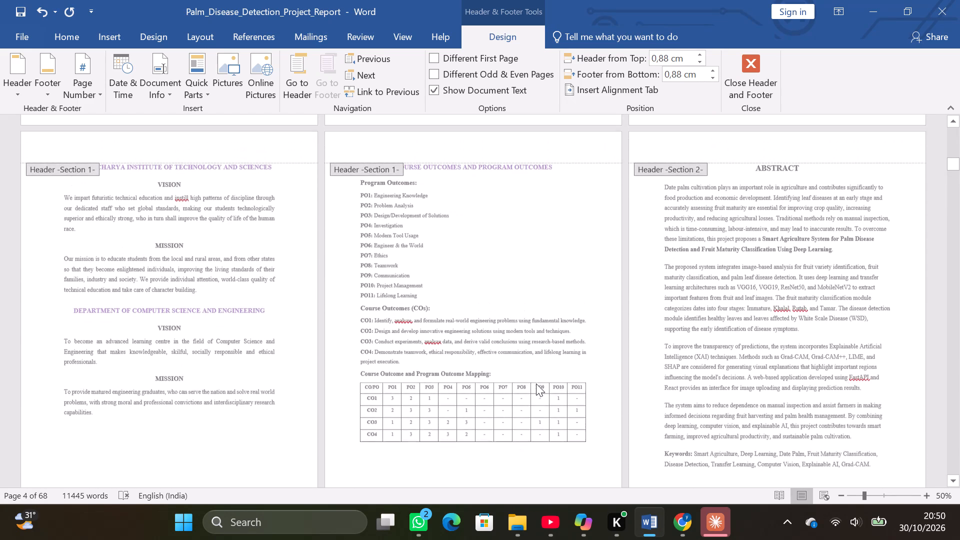
scroll(536, 383, "up", 7)
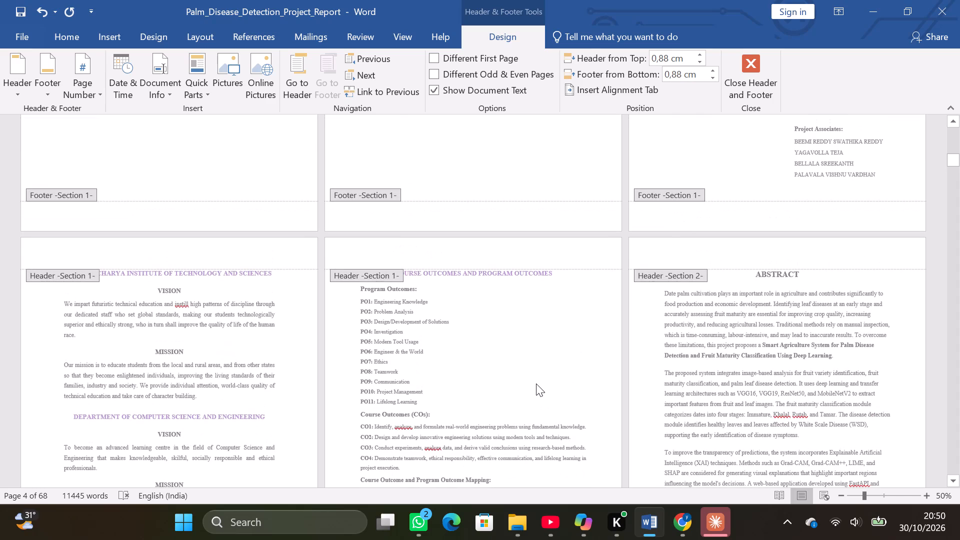
Examine the headers and footers from the Abstract and contents pages through the Chapter 1 Introduction pages.
scroll(536, 383, "down", 20)
scroll(536, 383, "down", 3)
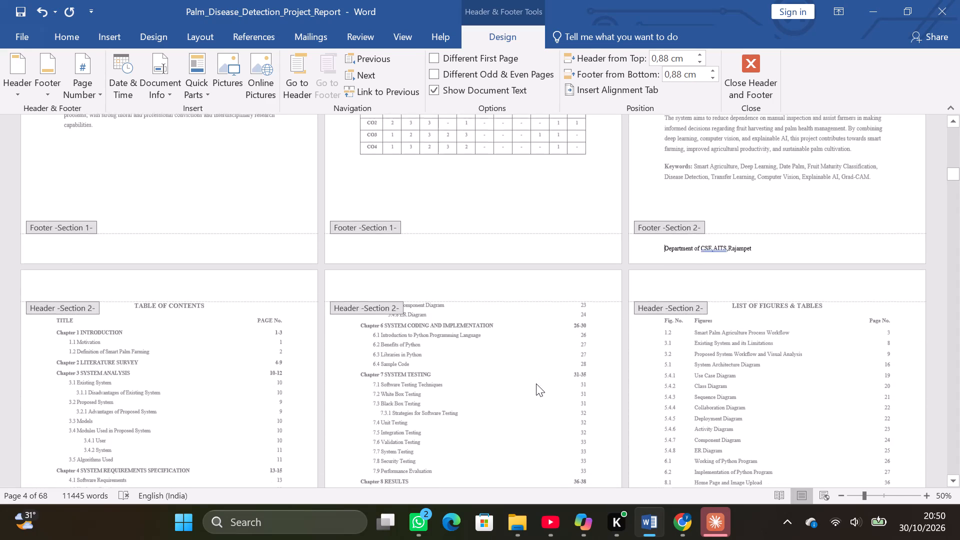
scroll(536, 383, "down", 4)
scroll(536, 383, "up", 1, "ctrl")
scroll(536, 383, "down", 1)
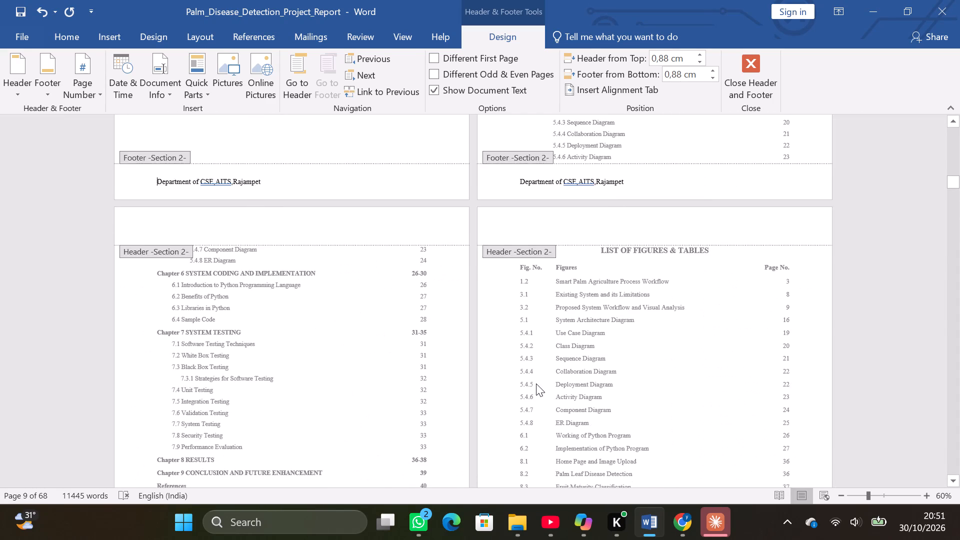
scroll(536, 383, "down", 1)
scroll(536, 383, "down", 20)
scroll(536, 383, "down", 7)
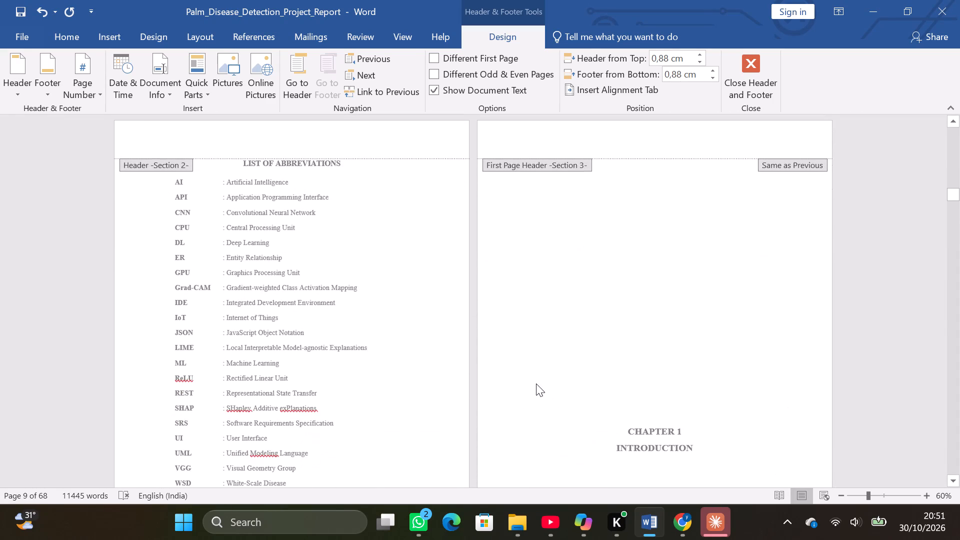
scroll(536, 383, "down", 1)
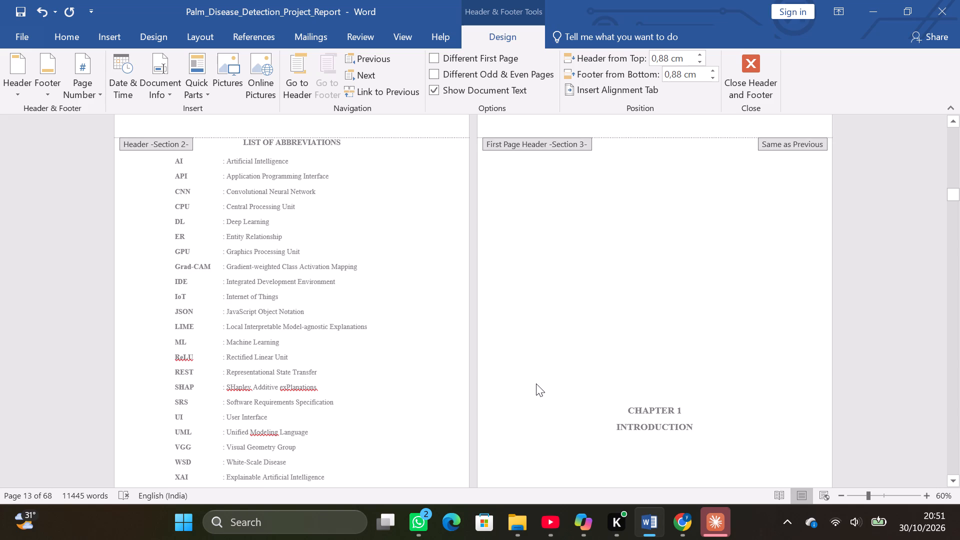
scroll(536, 383, "down", 12)
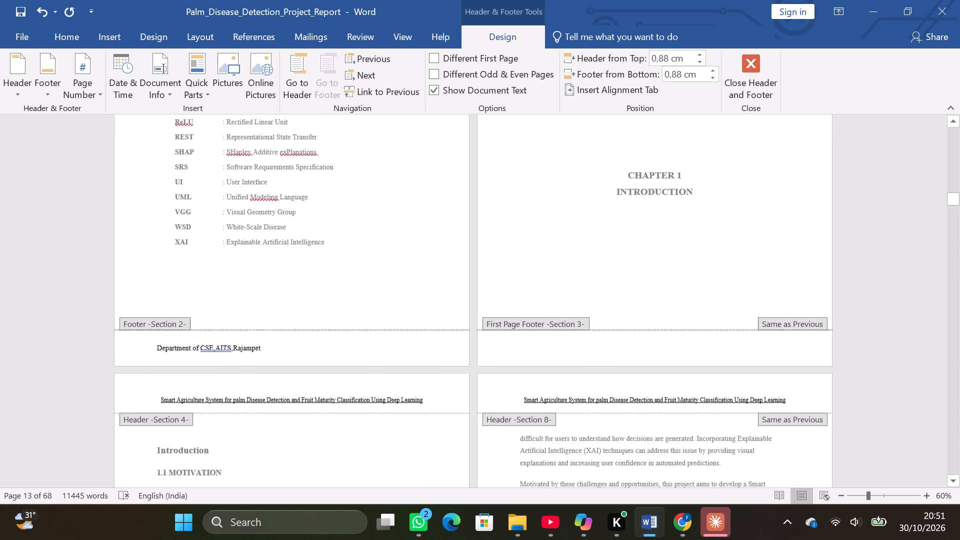
scroll(536, 383, "down", 3)
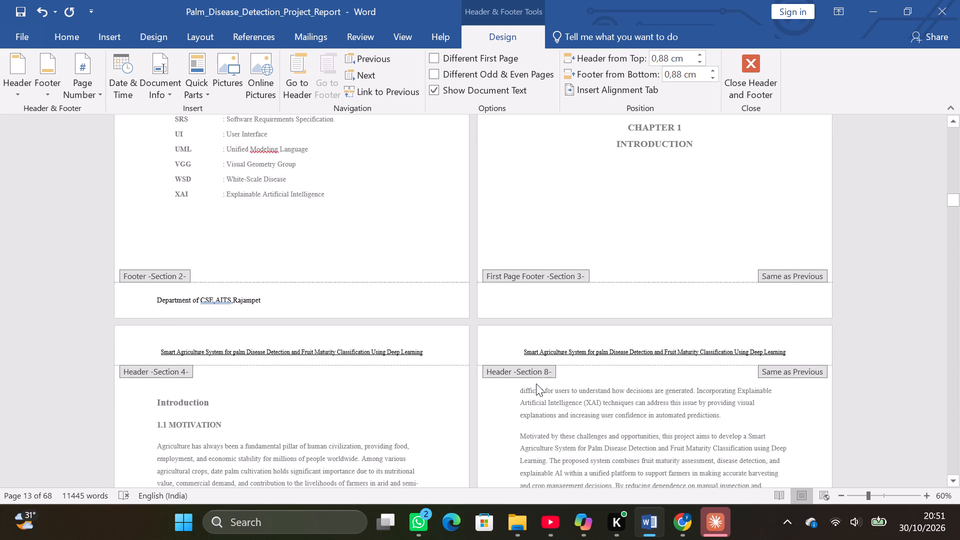
scroll(536, 383, "down", 1)
scroll(536, 383, "up", 1)
scroll(536, 383, "down", 1)
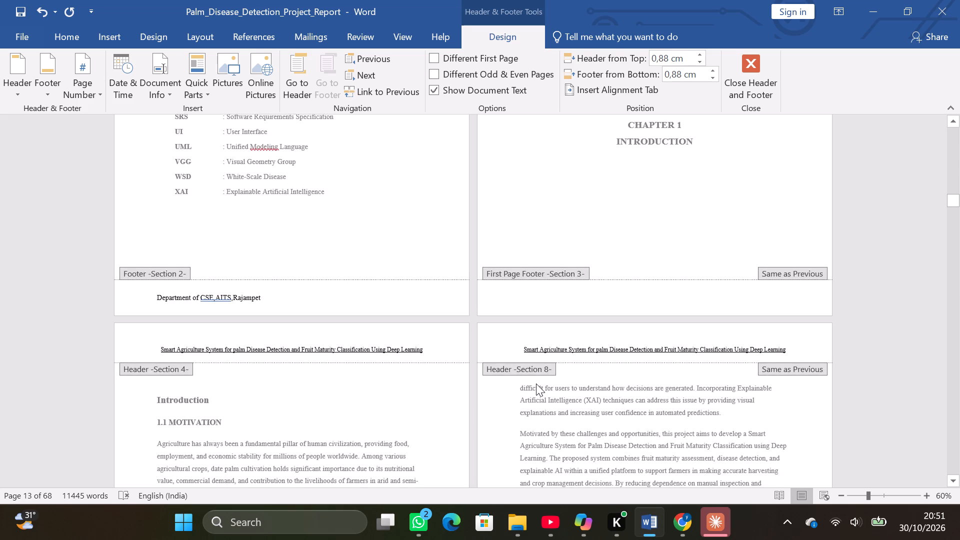
scroll(536, 383, "down", 11)
scroll(536, 383, "down", 18)
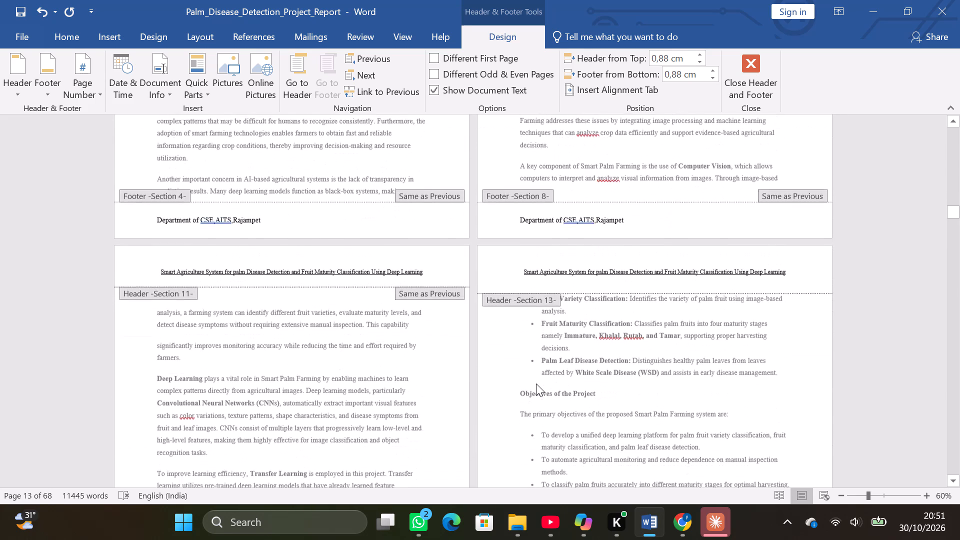
scroll(536, 383, "up", 6)
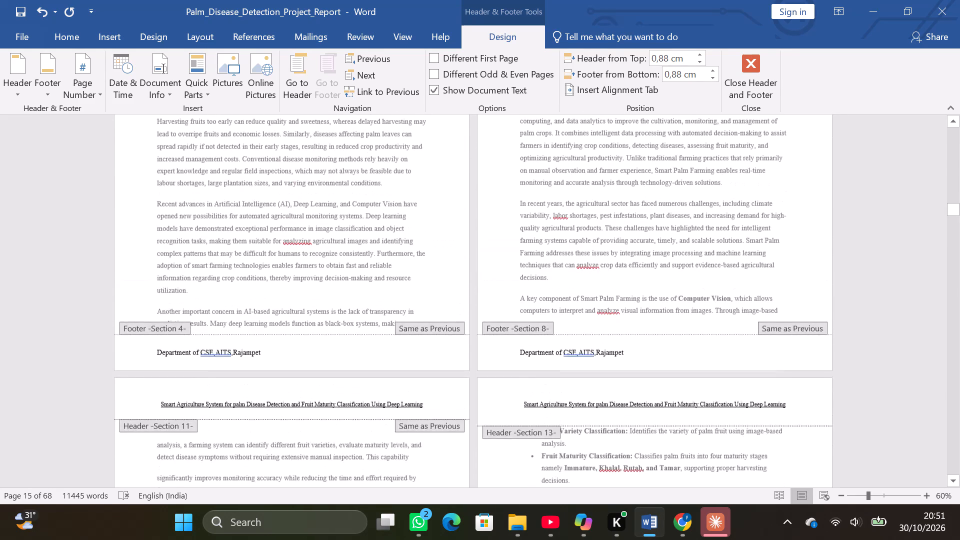
scroll(536, 383, "up", 16)
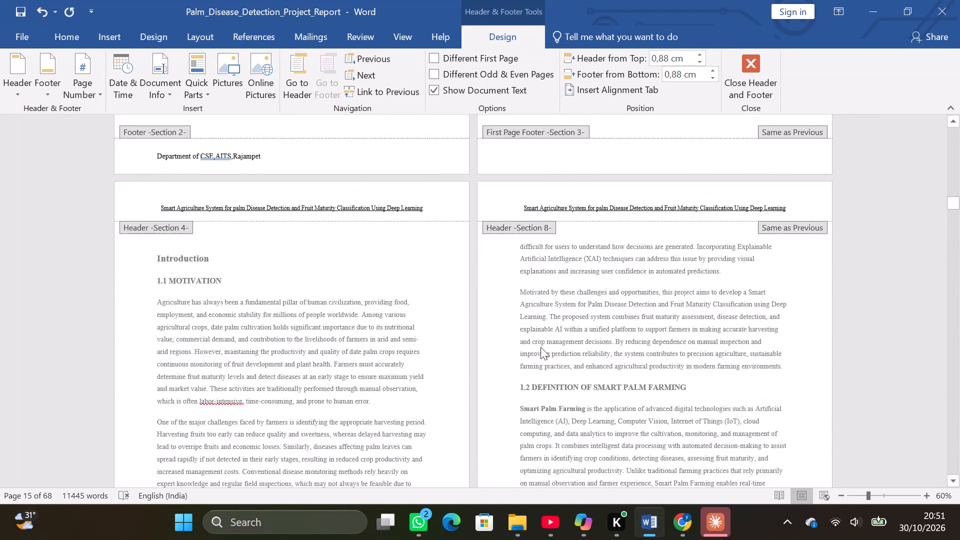
Unlink the Section 8 footer in Chapter 1 from the previous section.
left_click(541, 225)
left_click(402, 87)
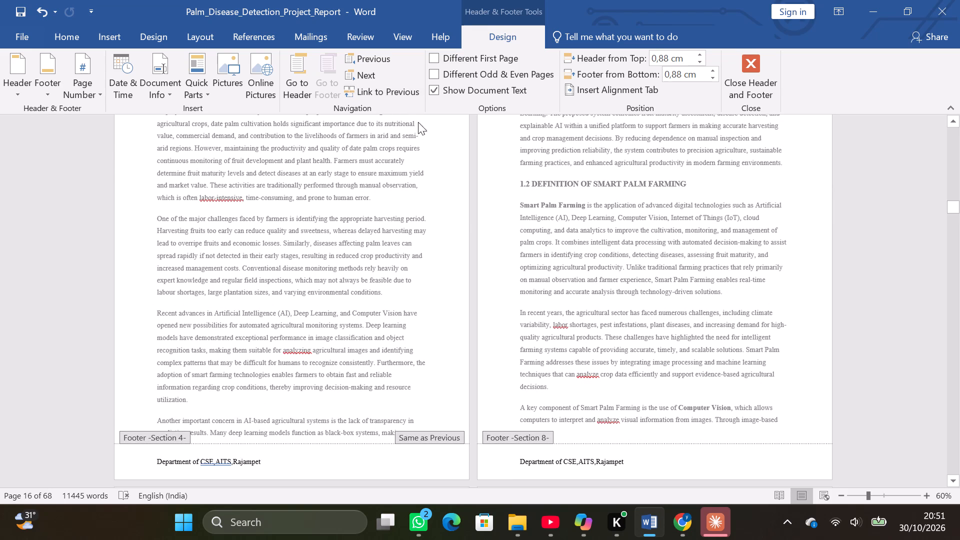
Examine the headers and footers from the List of Abbreviations through Chapter 1 to the workflow figure page.
scroll(428, 142, "up", 10)
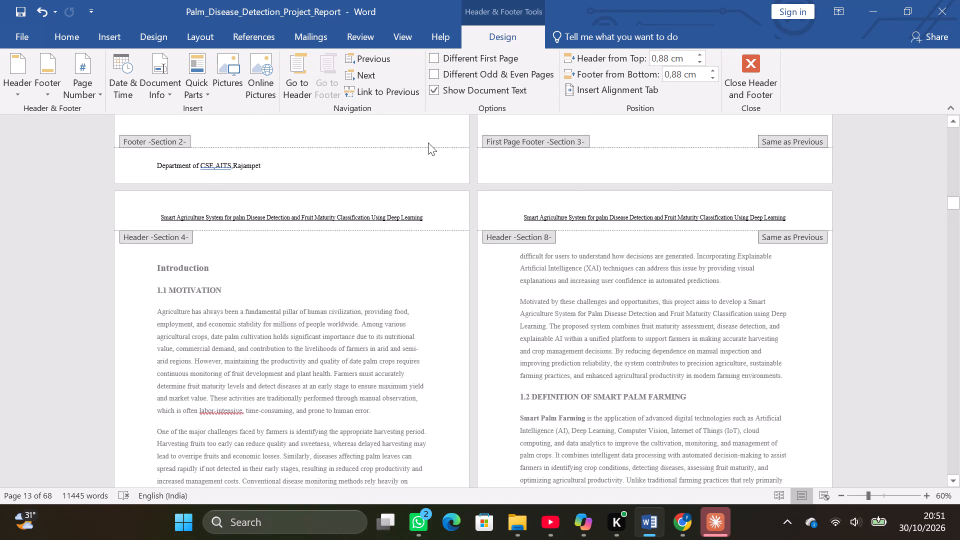
scroll(428, 142, "up", 8)
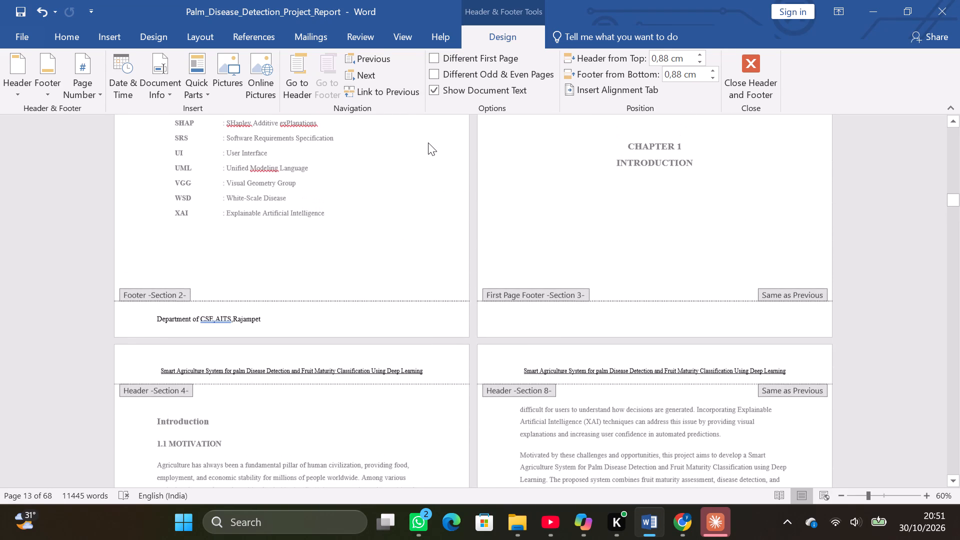
scroll(428, 142, "up", 1)
scroll(428, 142, "down", 1)
scroll(428, 142, "up", 3)
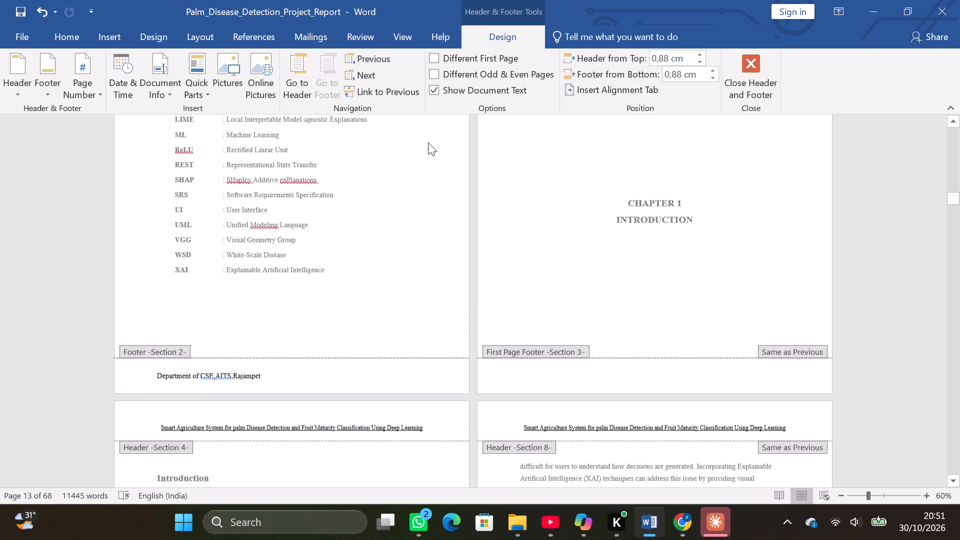
scroll(428, 142, "up", 13)
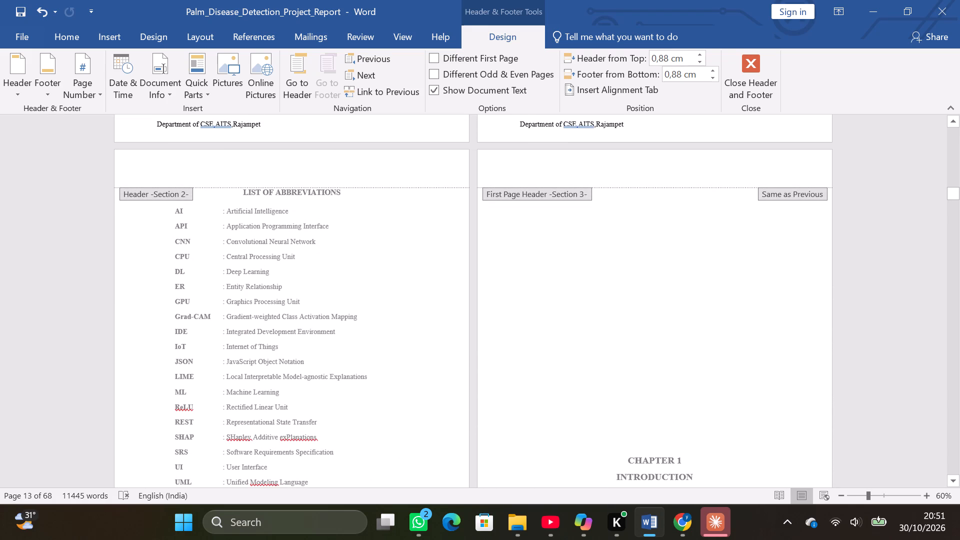
scroll(428, 142, "down", 19)
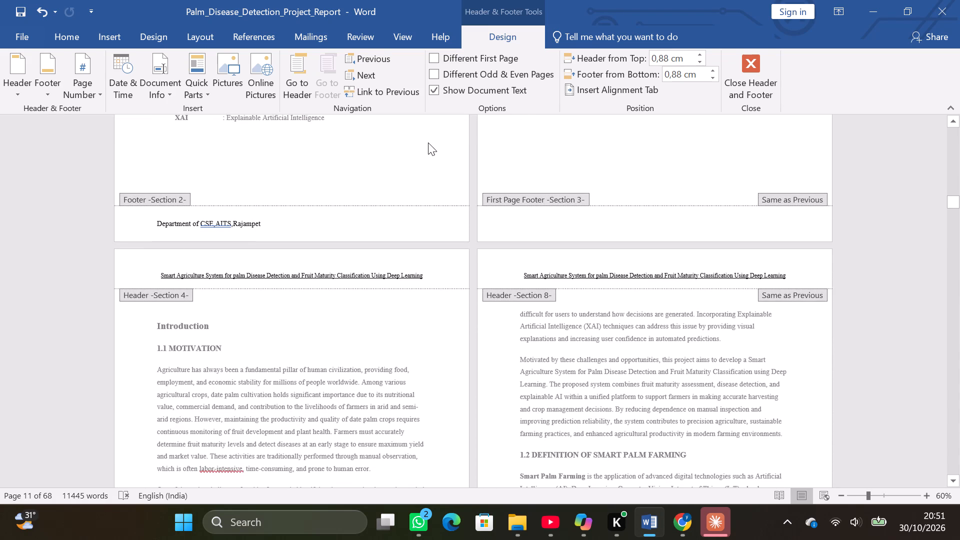
scroll(436, 125, "down", 10)
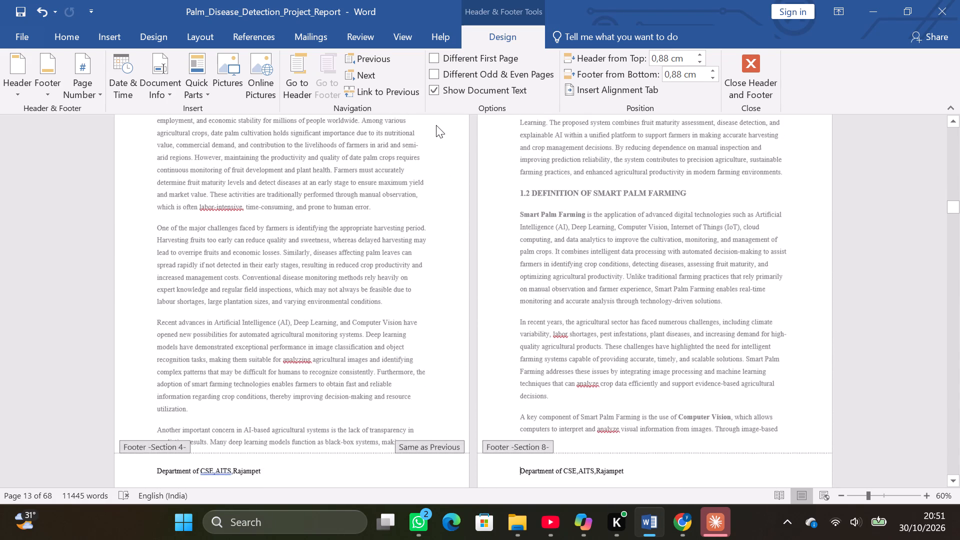
scroll(436, 125, "down", 13)
scroll(436, 125, "down", 11)
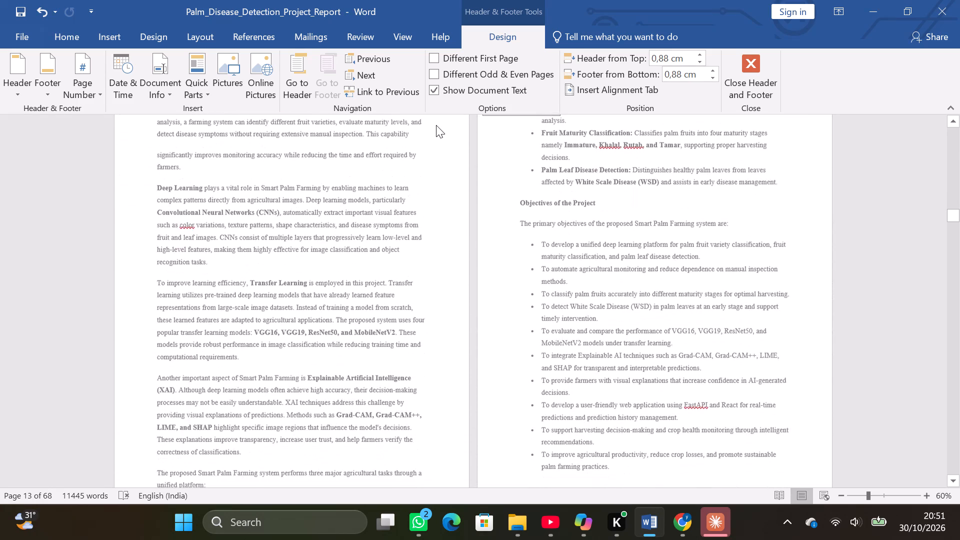
scroll(436, 125, "down", 17)
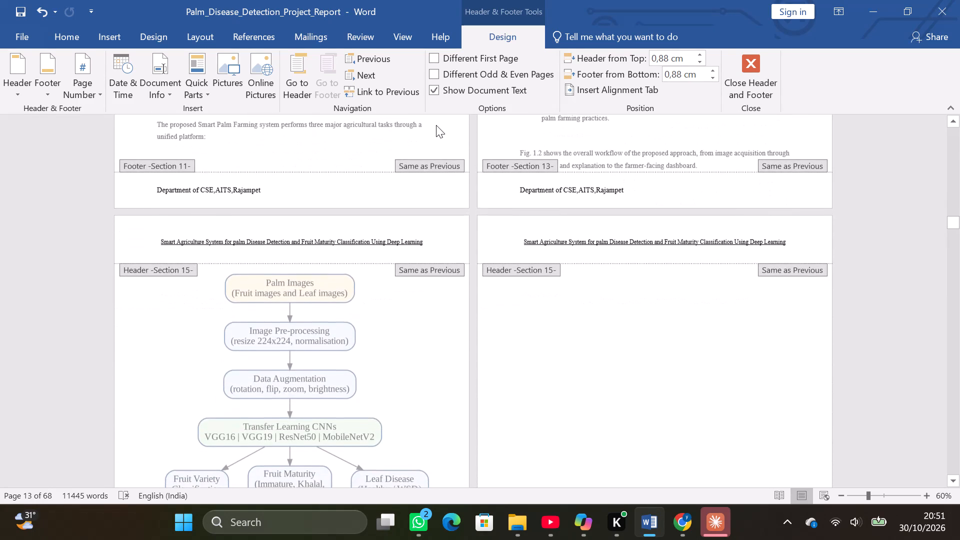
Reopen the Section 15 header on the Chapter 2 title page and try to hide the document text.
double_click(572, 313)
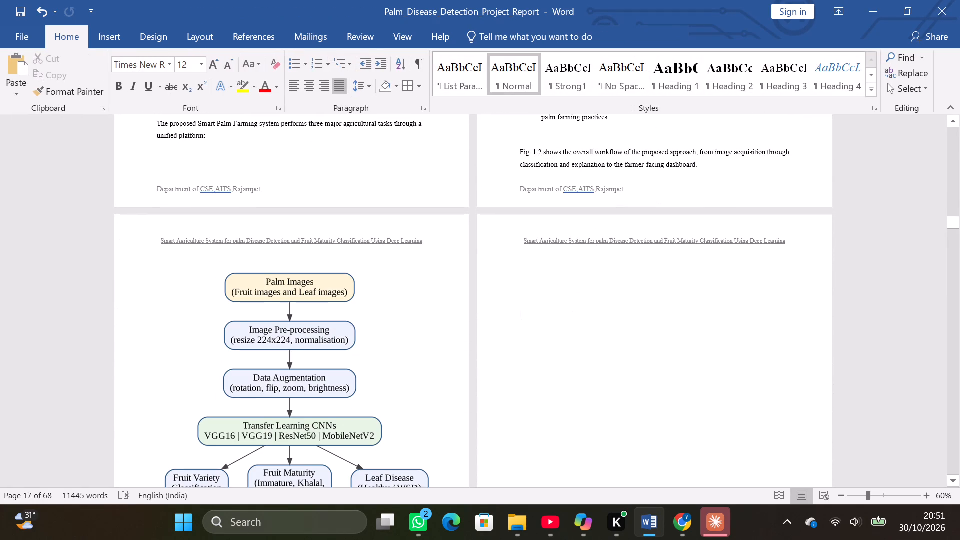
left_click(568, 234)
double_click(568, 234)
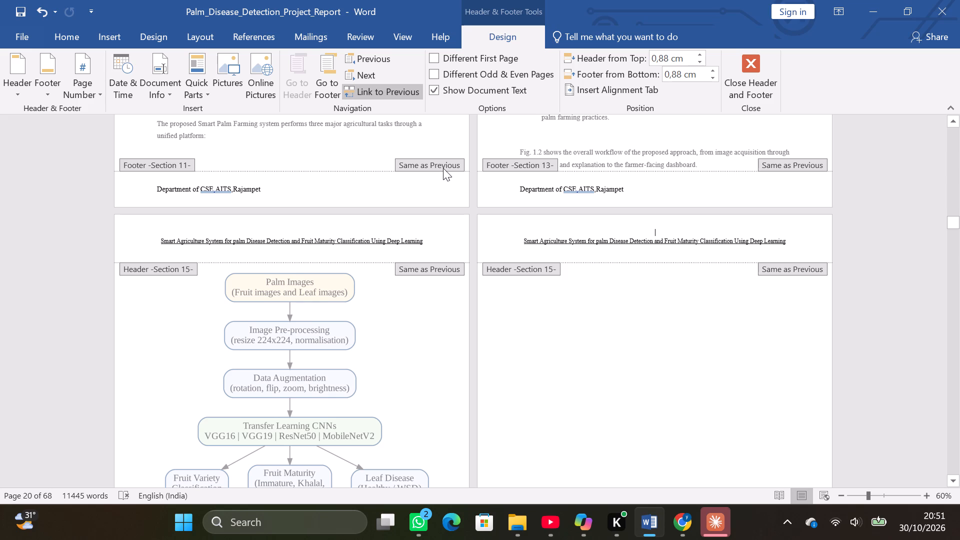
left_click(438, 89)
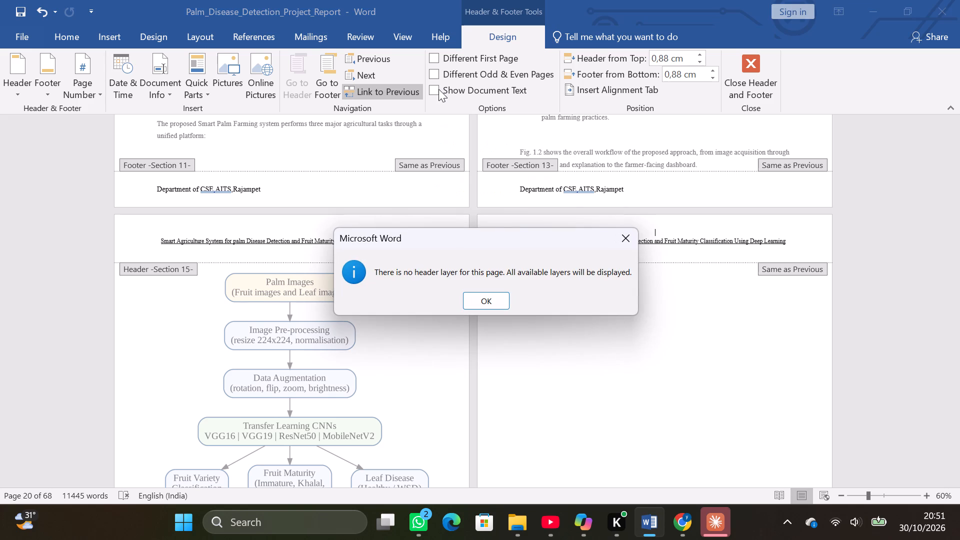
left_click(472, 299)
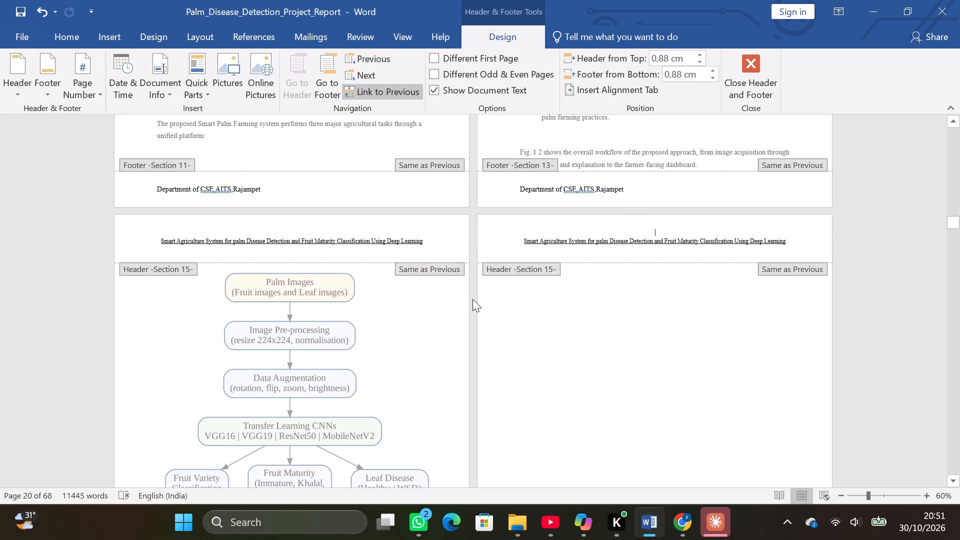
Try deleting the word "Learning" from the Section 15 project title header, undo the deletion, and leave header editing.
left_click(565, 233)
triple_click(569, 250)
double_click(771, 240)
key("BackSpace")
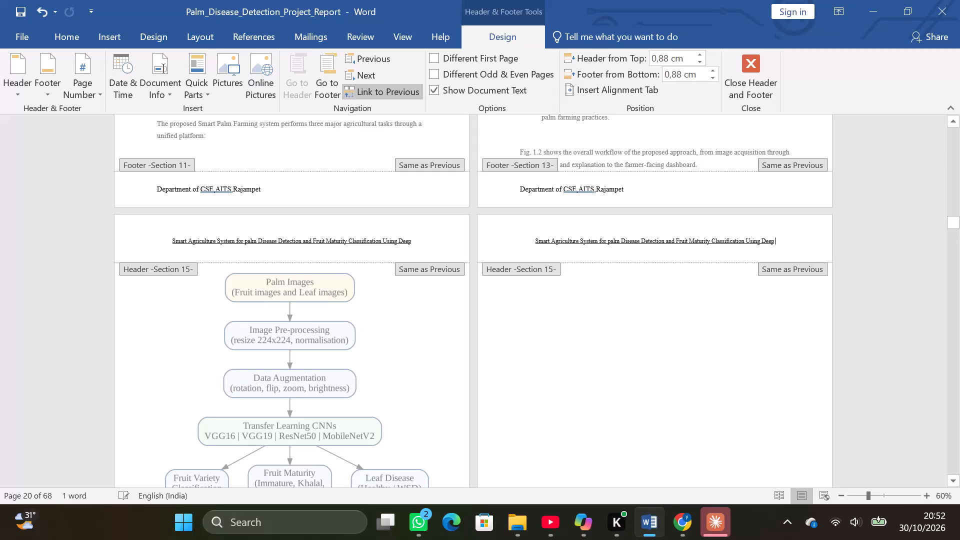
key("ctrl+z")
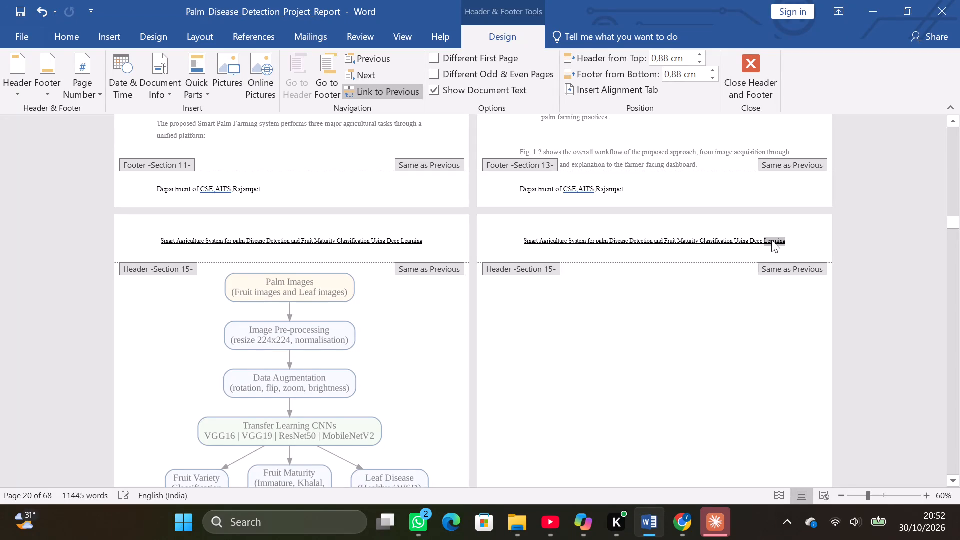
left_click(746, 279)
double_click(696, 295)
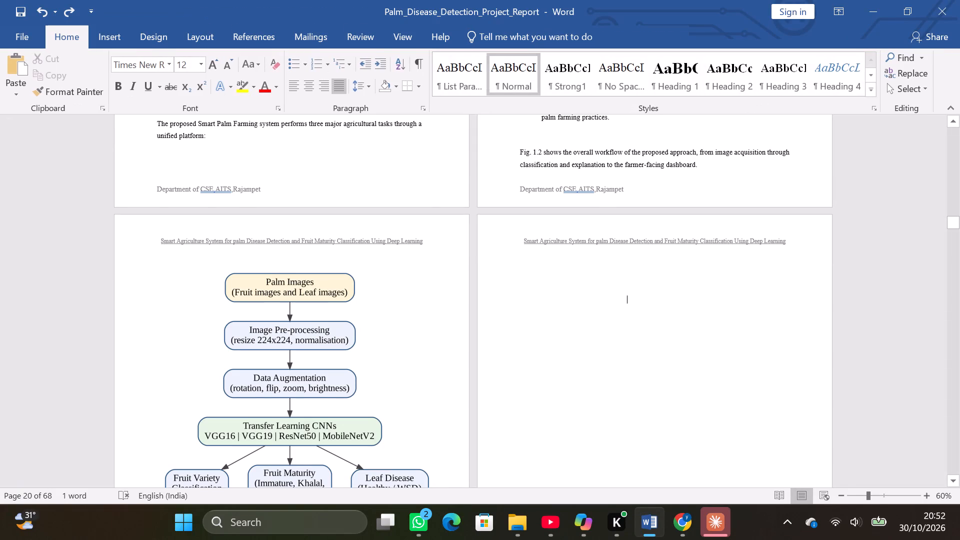
Remove blank space above the CHAPTER 2 LITERATURE SURVEY heading on its title page.
scroll(692, 321, "down", 20)
scroll(692, 321, "down", 4)
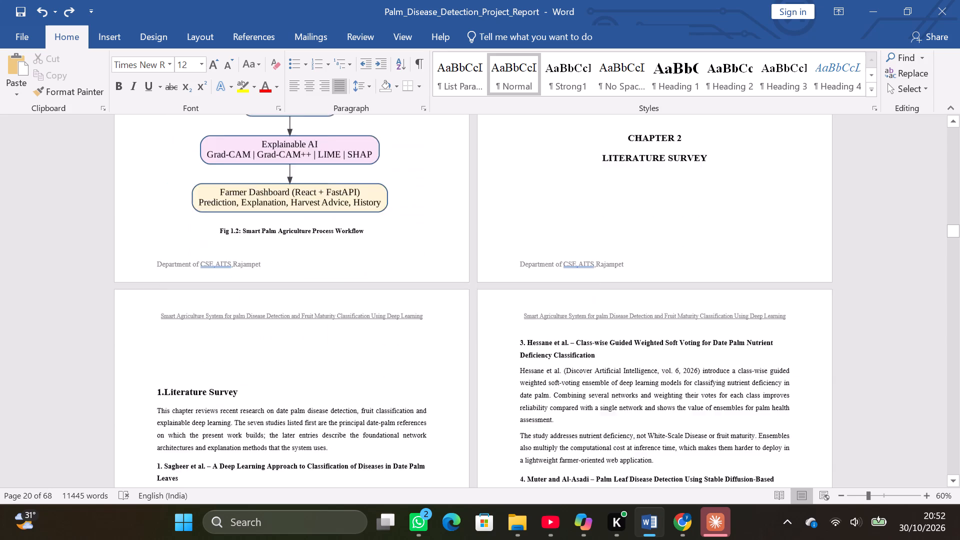
scroll(692, 321, "down", 1)
scroll(692, 321, "up", 11)
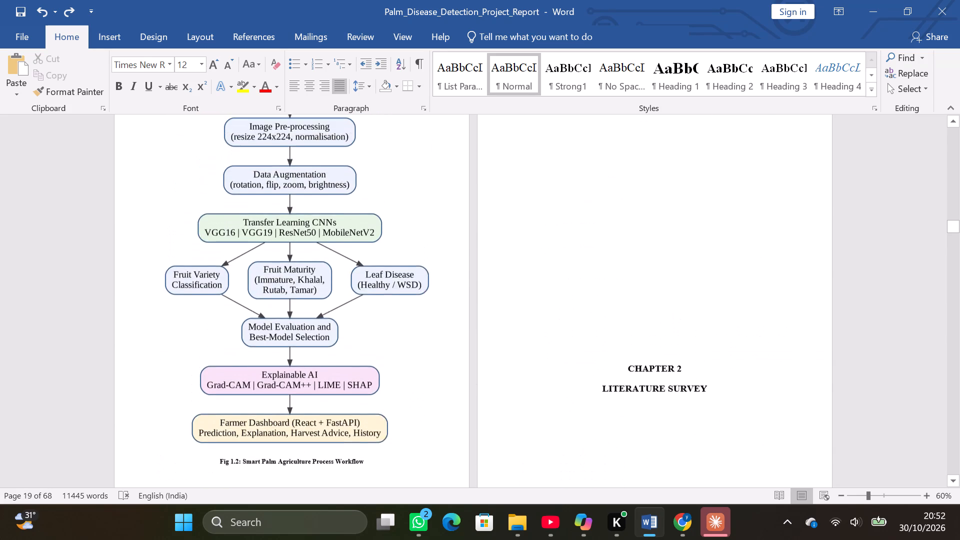
scroll(692, 321, "up", 12)
key("BackSpace")
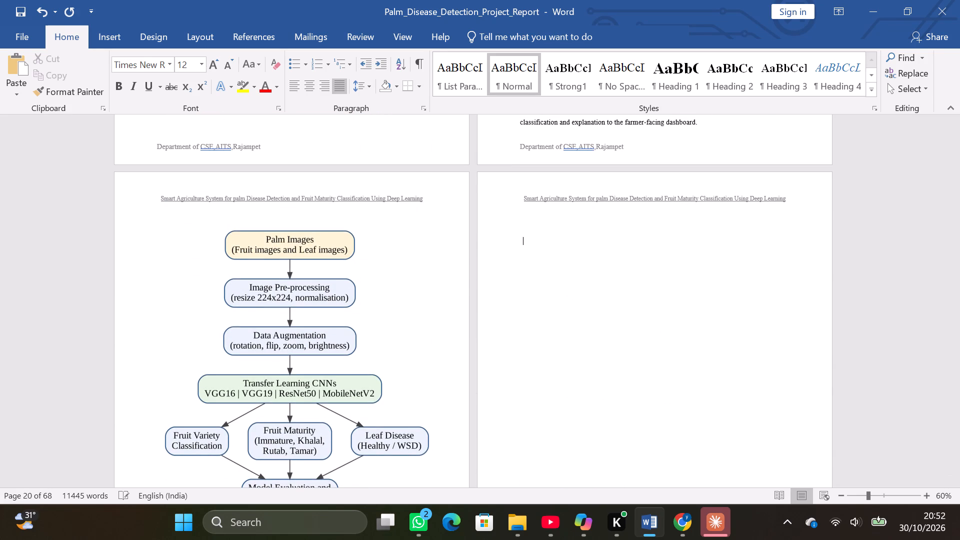
key("BackSpace")
key("BackSpace")
scroll(692, 321, "up", 6)
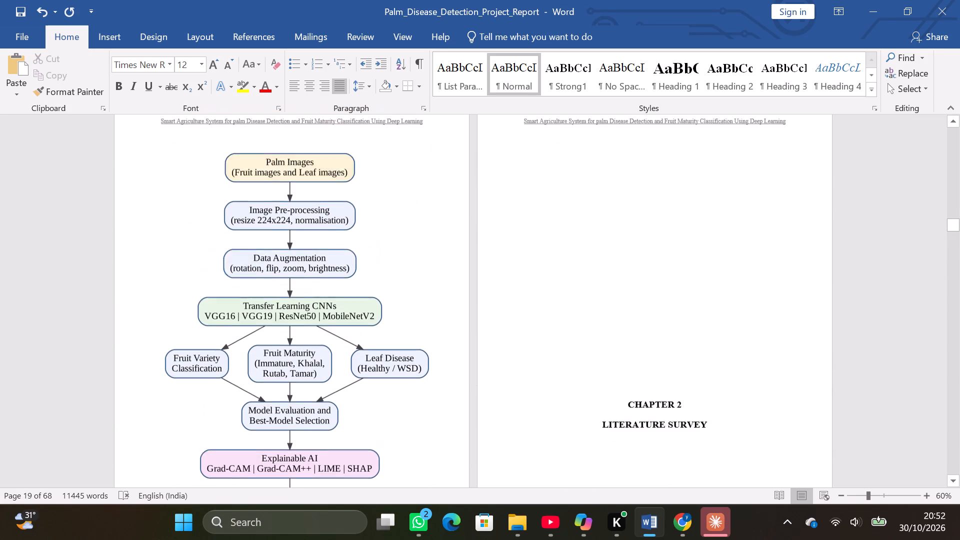
scroll(692, 321, "up", 13)
scroll(669, 363, "down", 4)
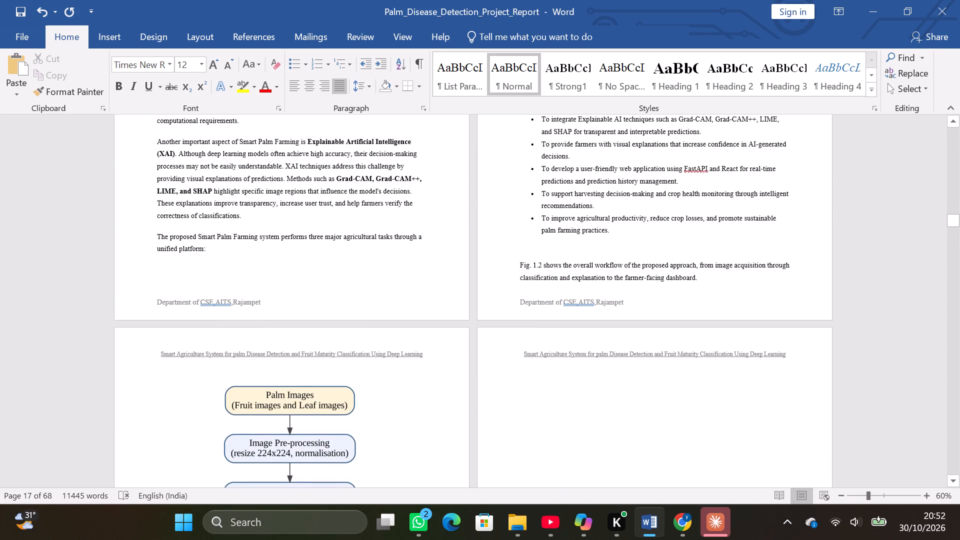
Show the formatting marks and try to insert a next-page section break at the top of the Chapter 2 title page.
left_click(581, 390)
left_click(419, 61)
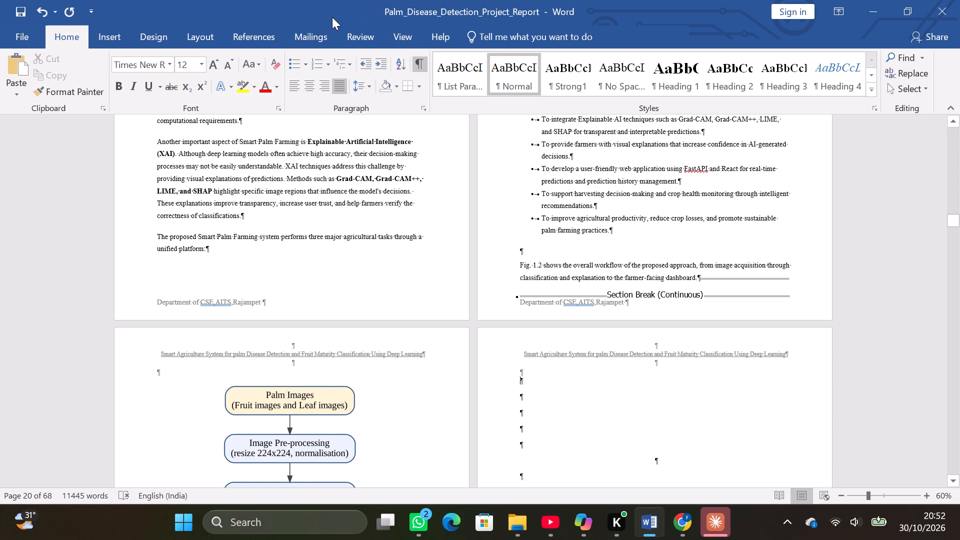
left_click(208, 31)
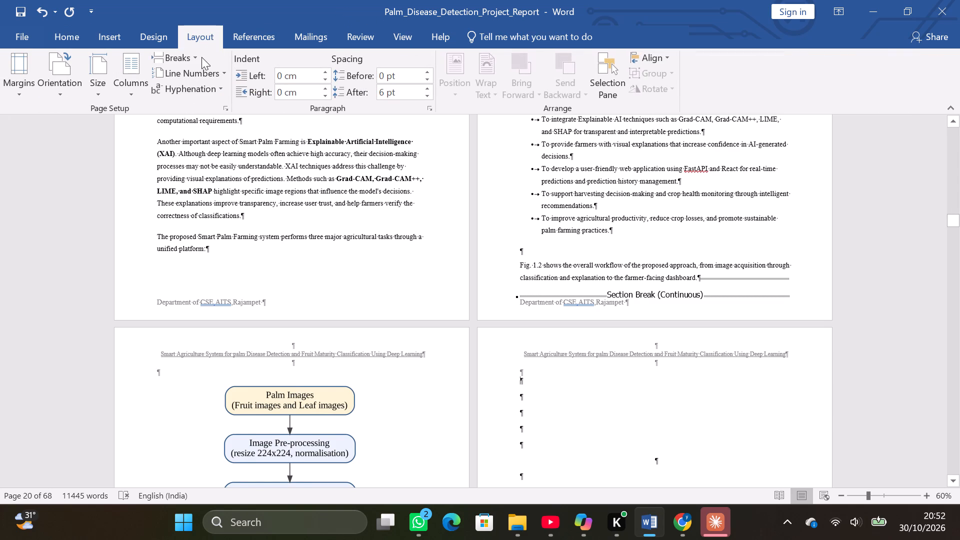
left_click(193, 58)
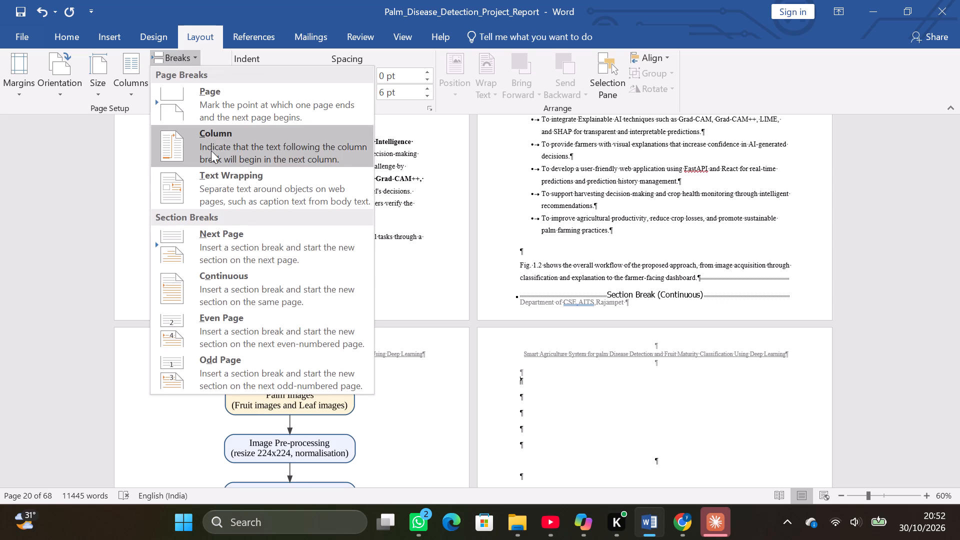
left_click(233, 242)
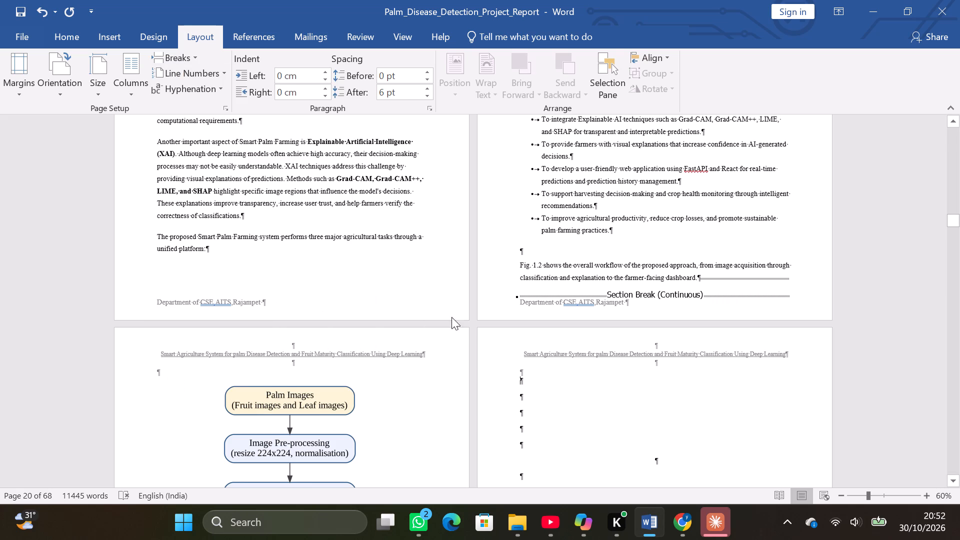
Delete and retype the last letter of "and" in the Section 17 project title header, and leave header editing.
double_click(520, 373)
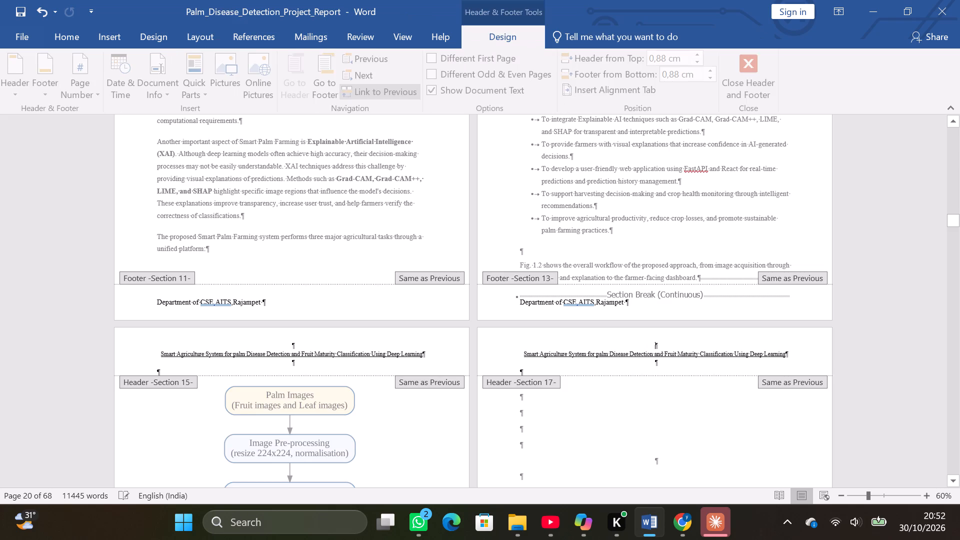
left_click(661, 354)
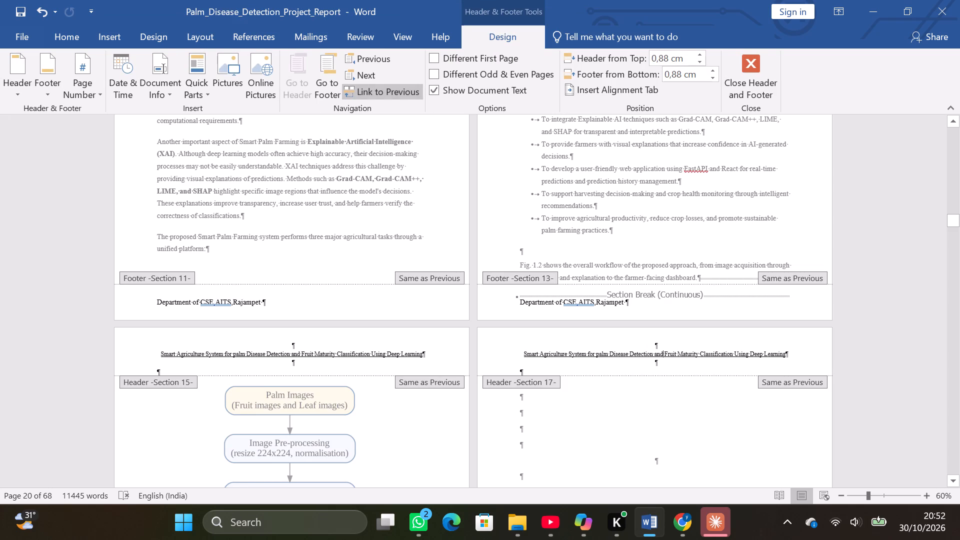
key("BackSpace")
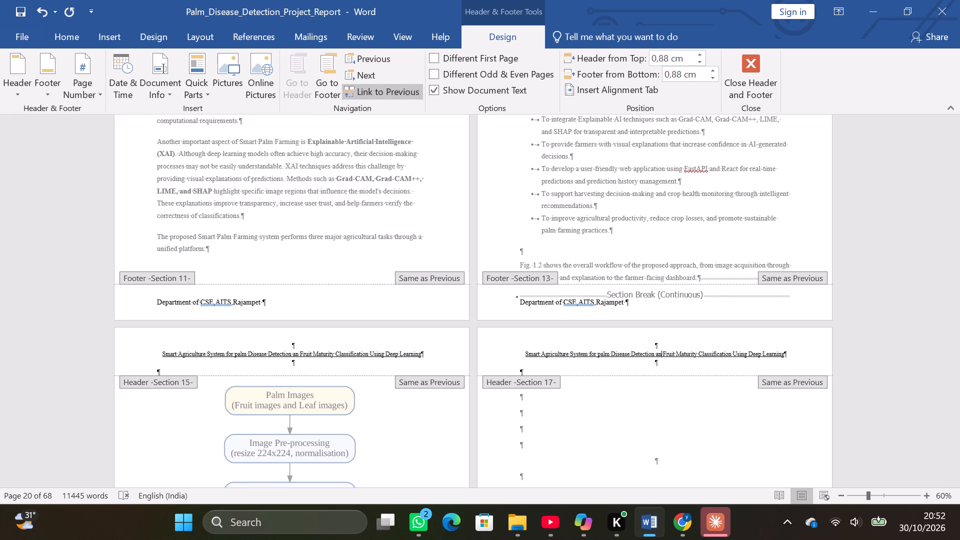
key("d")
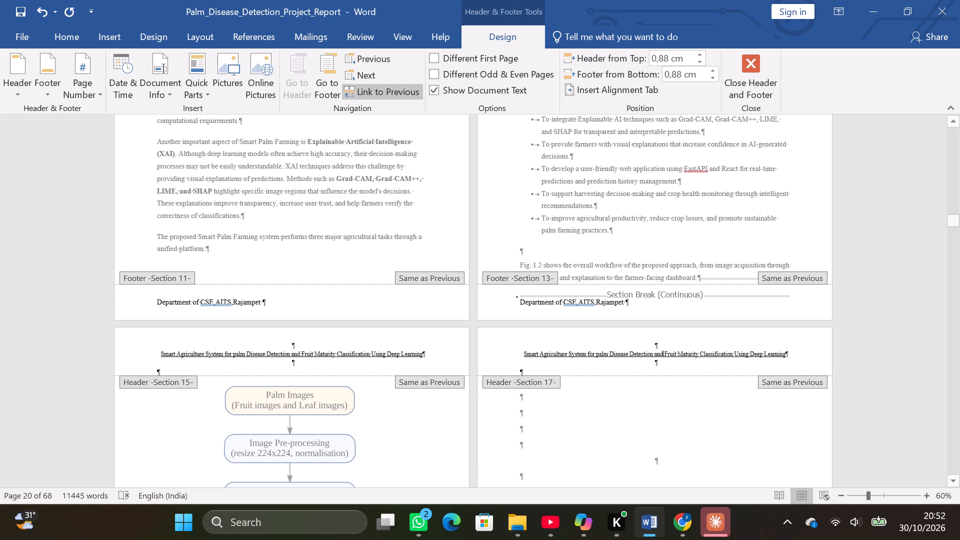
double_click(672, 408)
Examine the page breaks, headers and footers from the Chapter 2 title page through the Existing System section of Chapter 3.
scroll(672, 408, "down", 5)
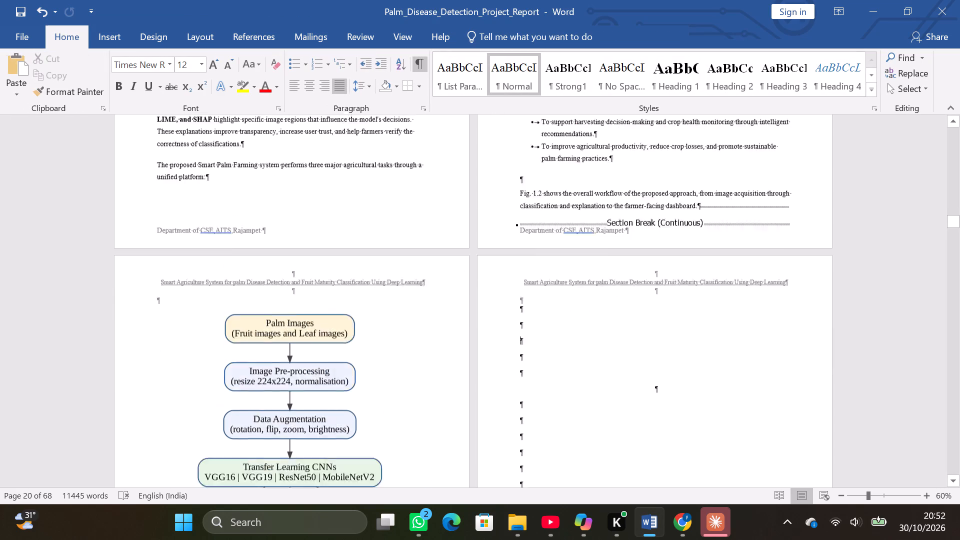
scroll(672, 408, "down", 10)
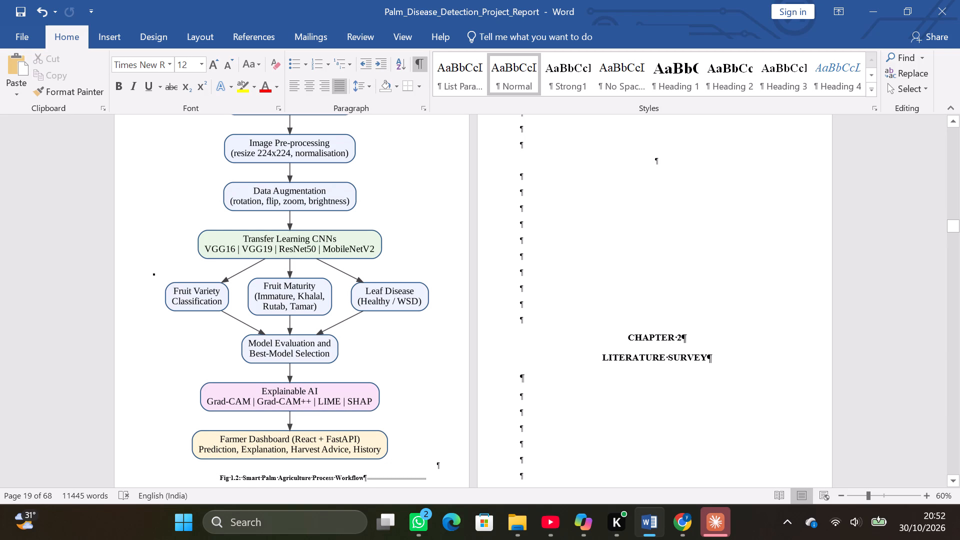
scroll(772, 307, "down", 20)
scroll(772, 307, "down", 3)
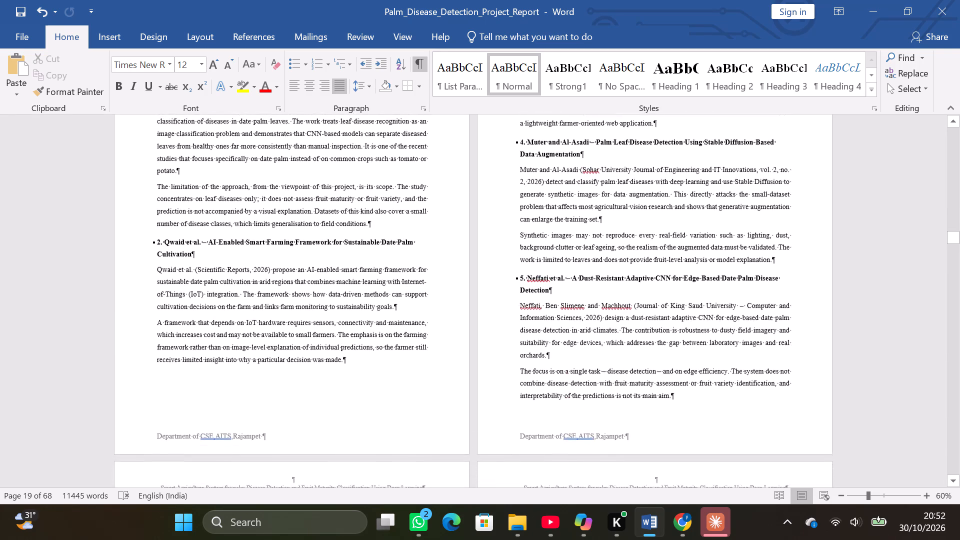
scroll(772, 307, "down", 7)
scroll(772, 307, "up", 1)
scroll(772, 307, "down", 17)
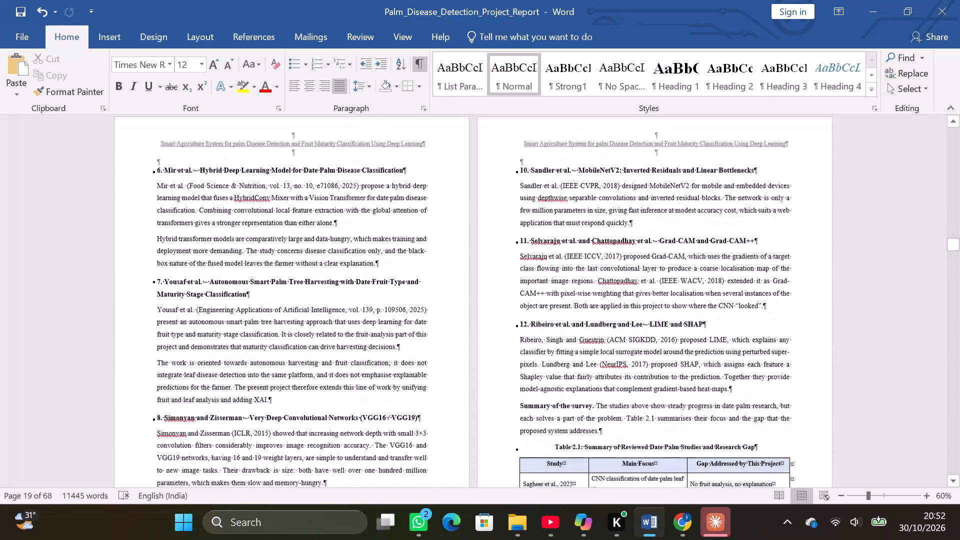
scroll(772, 307, "up", 13)
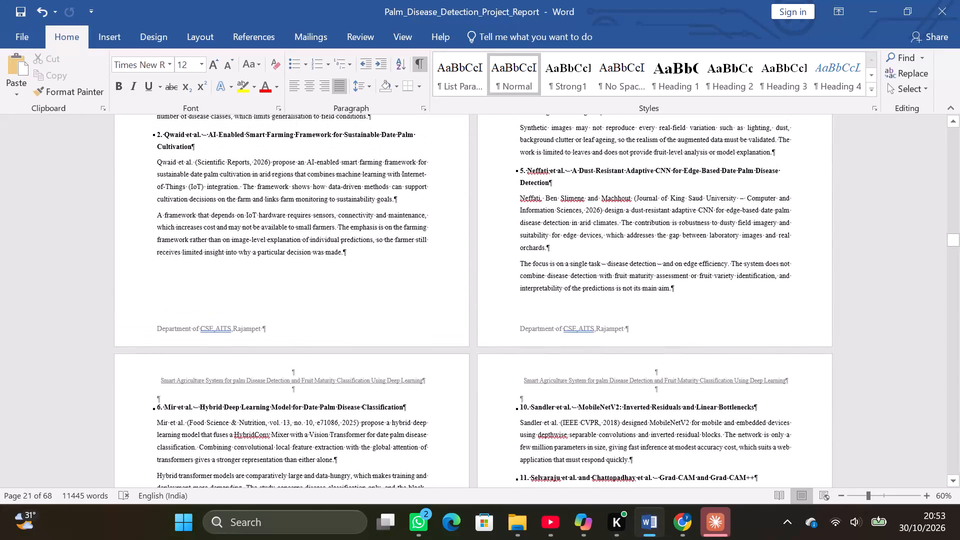
scroll(739, 290, "down", 5)
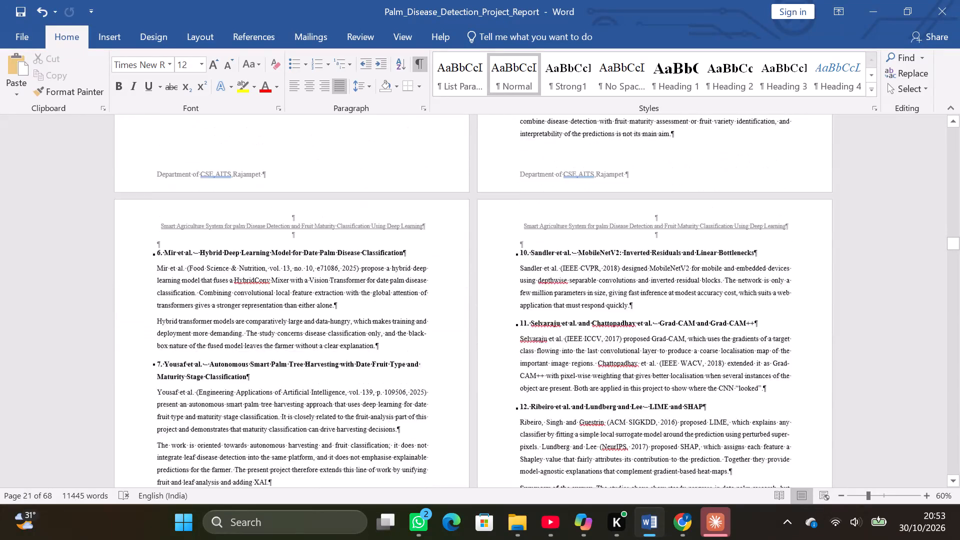
scroll(739, 290, "down", 20)
scroll(739, 290, "down", 1)
scroll(739, 290, "down", 20)
scroll(739, 290, "down", 1)
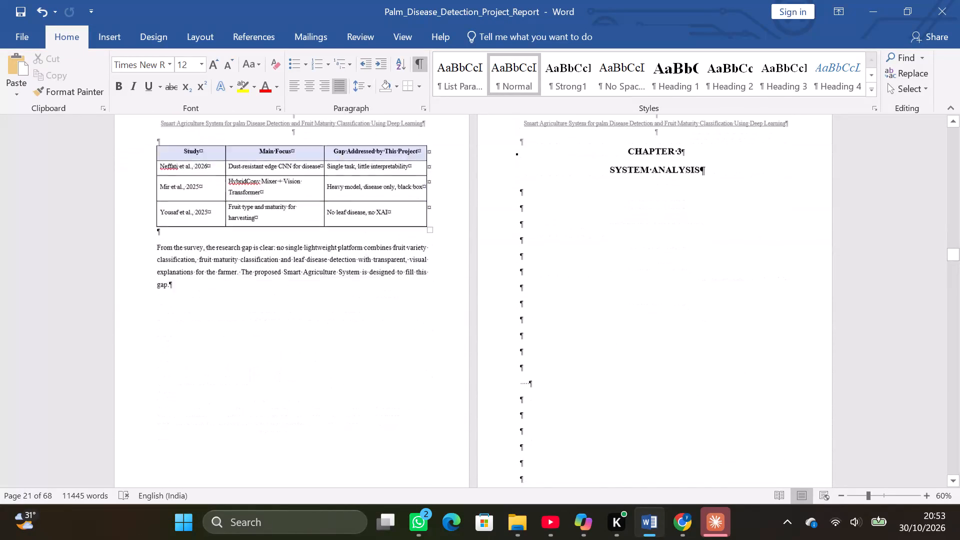
scroll(739, 290, "down", 4)
scroll(739, 290, "up", 2)
scroll(733, 298, "down", 1, "ctrl")
scroll(733, 298, "up", 2, "ctrl")
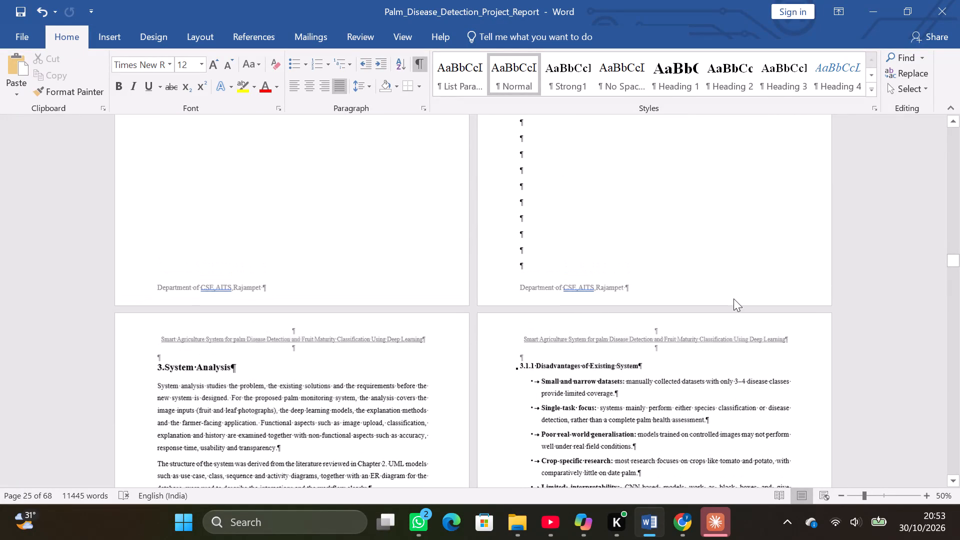
scroll(733, 298, "up", 1, "ctrl")
scroll(733, 298, "down", 9)
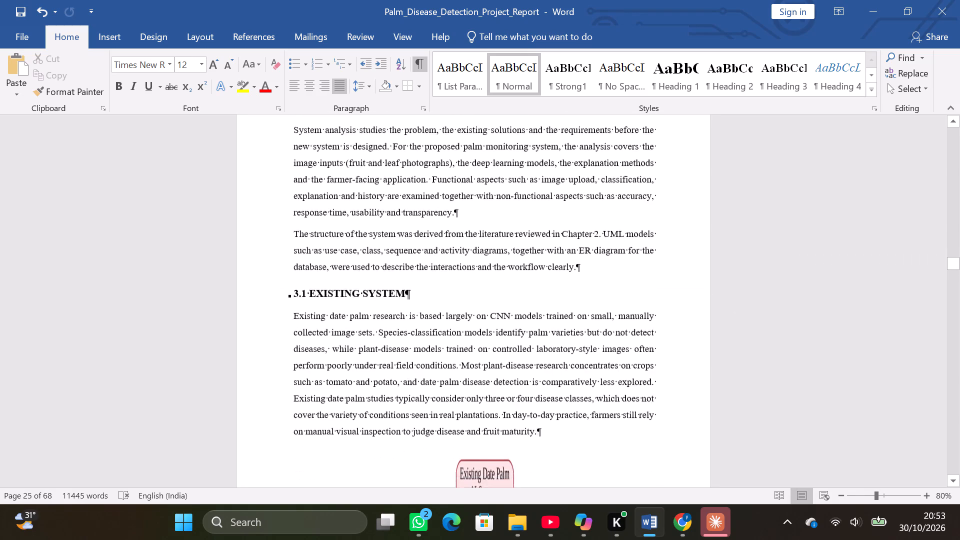
scroll(733, 298, "down", 11)
scroll(733, 298, "up", 1, "ctrl")
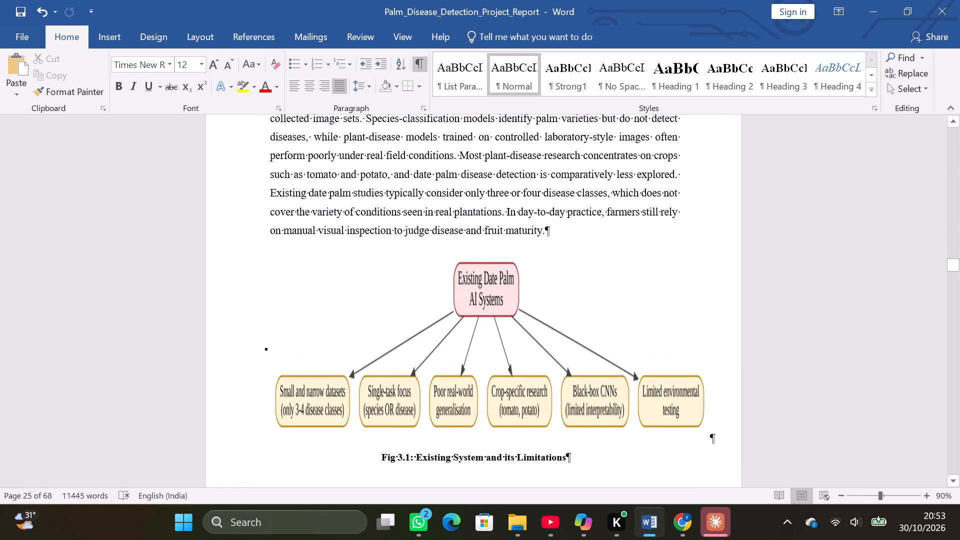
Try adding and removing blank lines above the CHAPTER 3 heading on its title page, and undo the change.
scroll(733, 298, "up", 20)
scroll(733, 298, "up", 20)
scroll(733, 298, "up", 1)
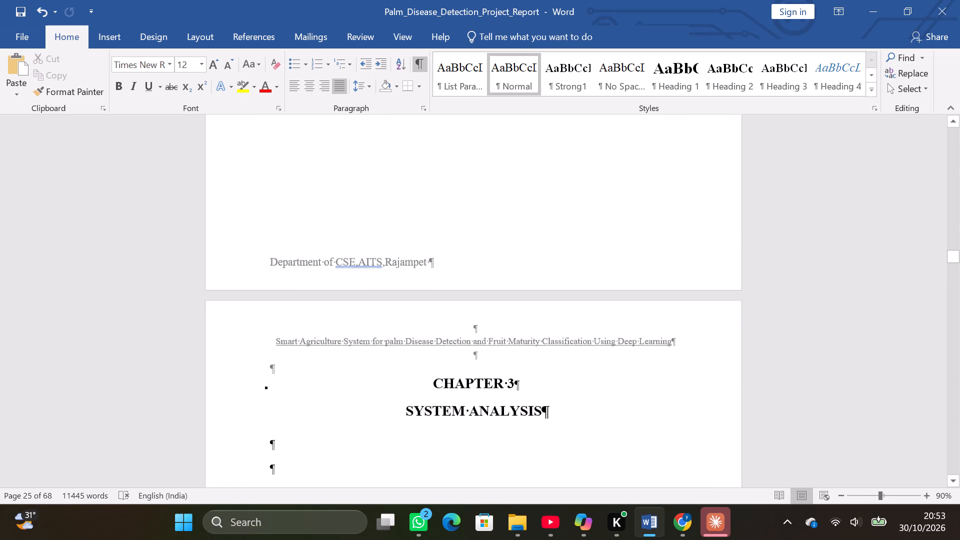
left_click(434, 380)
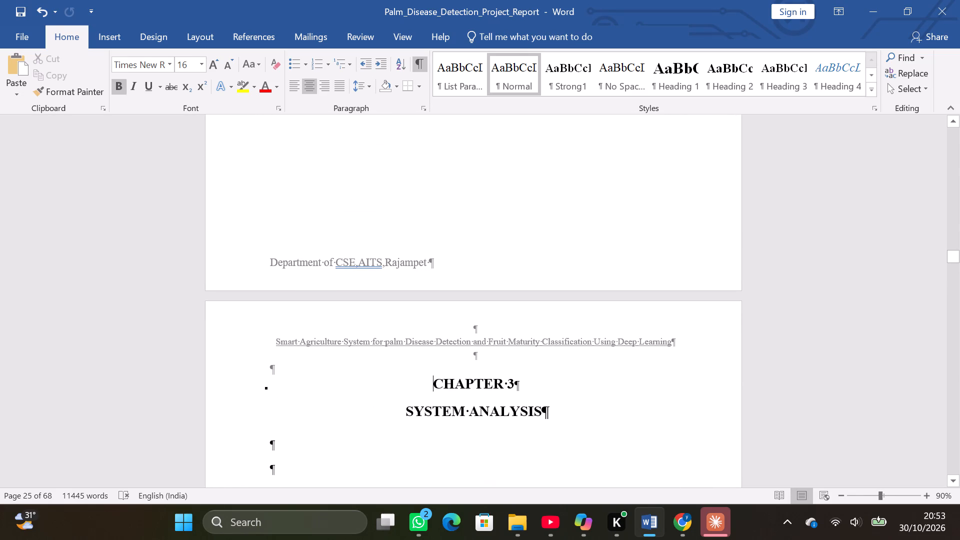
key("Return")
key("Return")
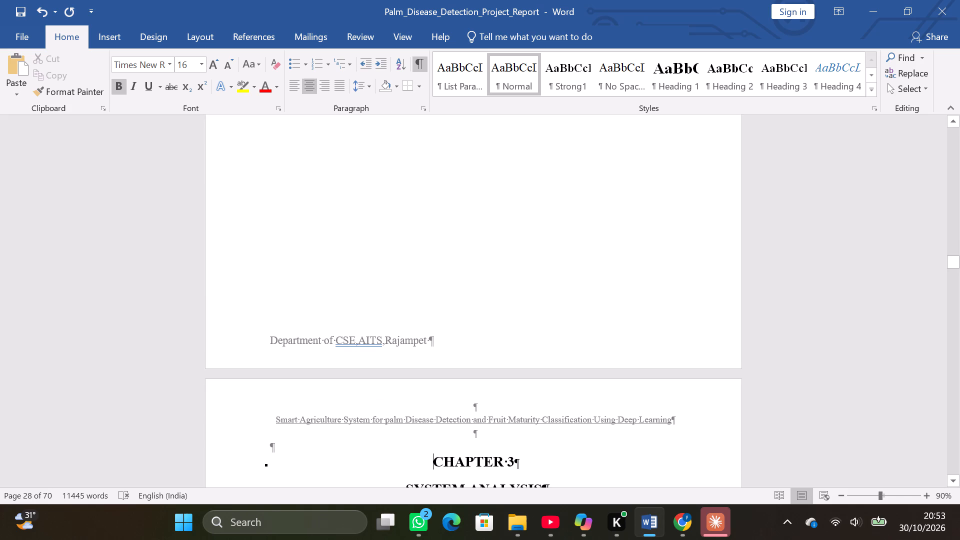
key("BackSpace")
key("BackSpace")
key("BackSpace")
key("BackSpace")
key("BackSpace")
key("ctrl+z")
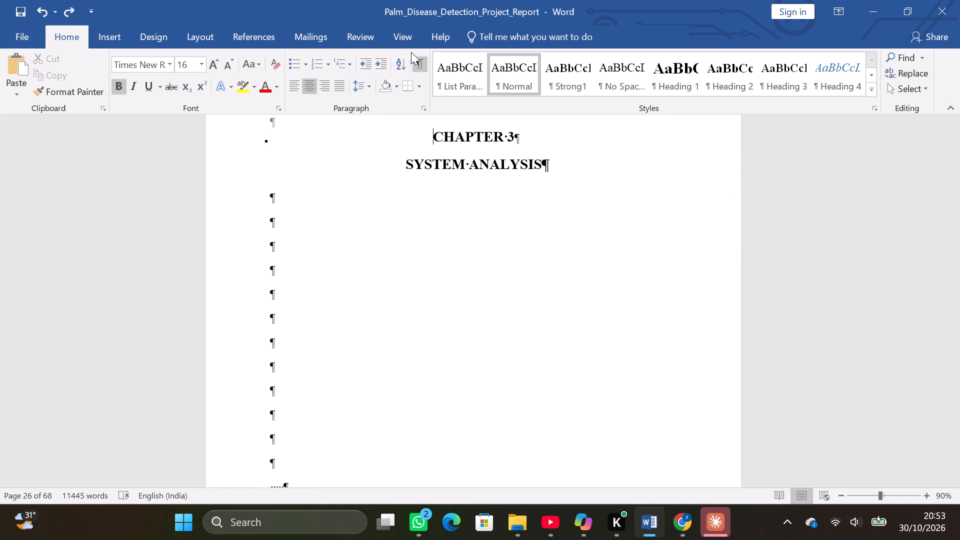
Hide the formatting marks and delete the CHAPTER 3 SYSTEM ANALYSIS heading lines from the chapter's title page.
left_click(417, 63)
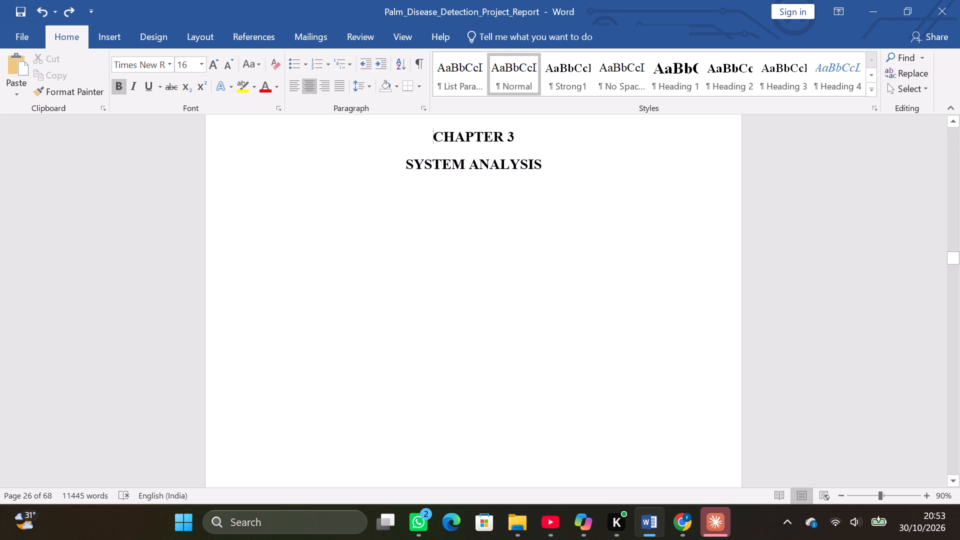
left_click_drag(434, 134, 506, 177)
key("BackSpace")
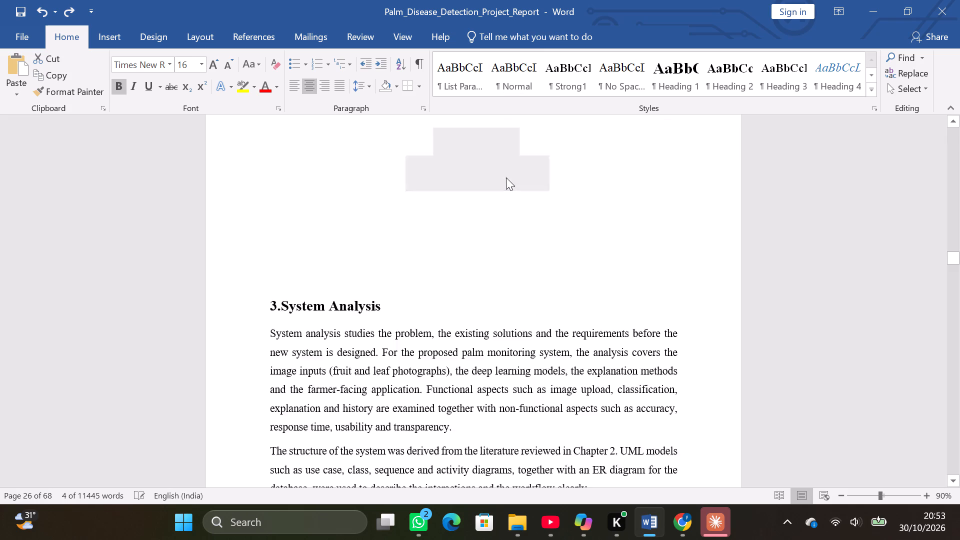
Add blank lines above the 3.System Analysis heading until it starts at the top of the following page.
scroll(506, 177, "up", 20)
scroll(506, 177, "up", 2)
scroll(506, 177, "down", 6)
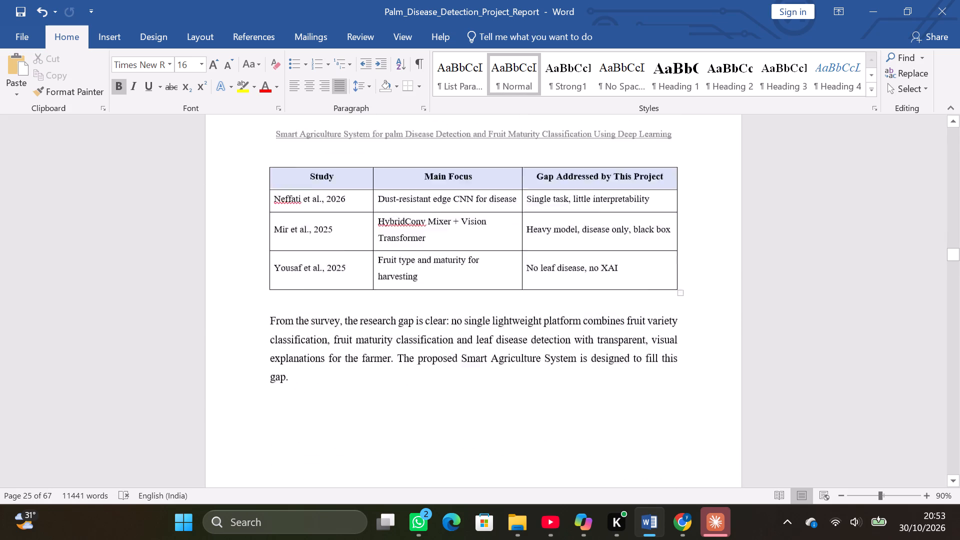
scroll(506, 177, "down", 20)
scroll(506, 177, "down", 17)
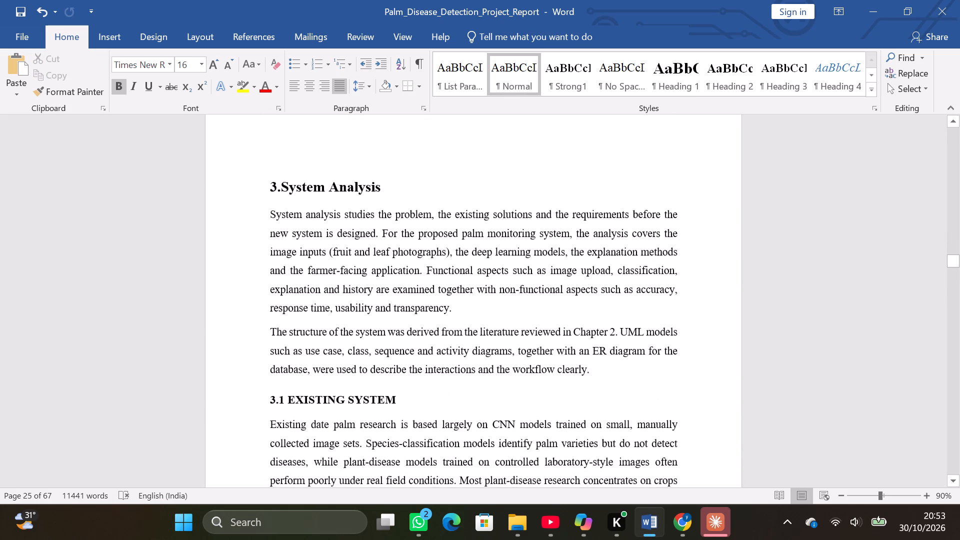
scroll(506, 177, "up", 9)
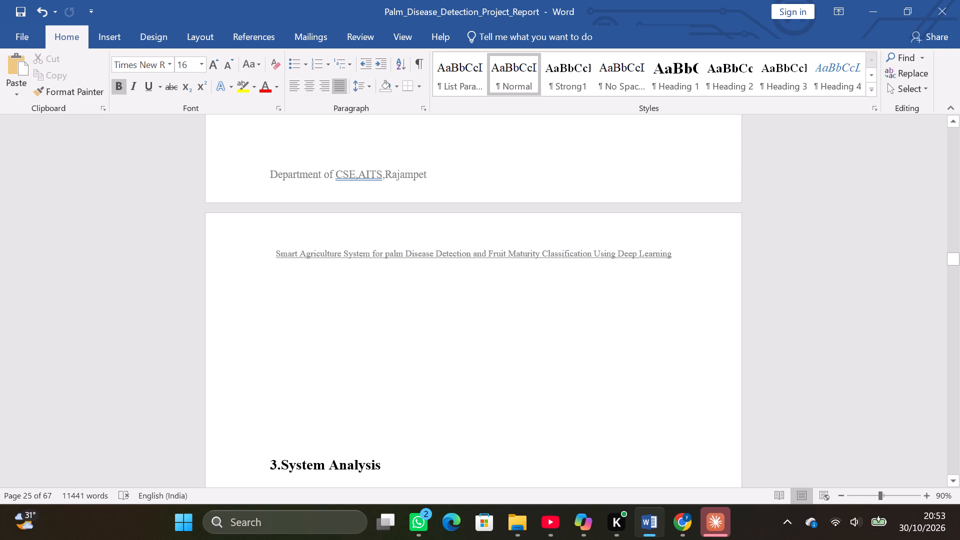
left_click(407, 379)
key("Return")
key("Return")
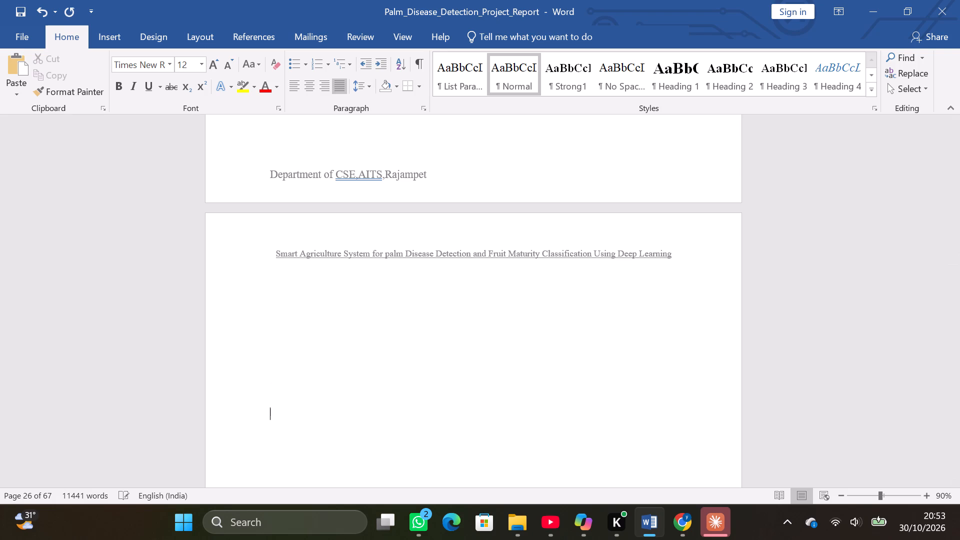
key("Return")
key("Return")
key("Return")
scroll(407, 379, "down", 14)
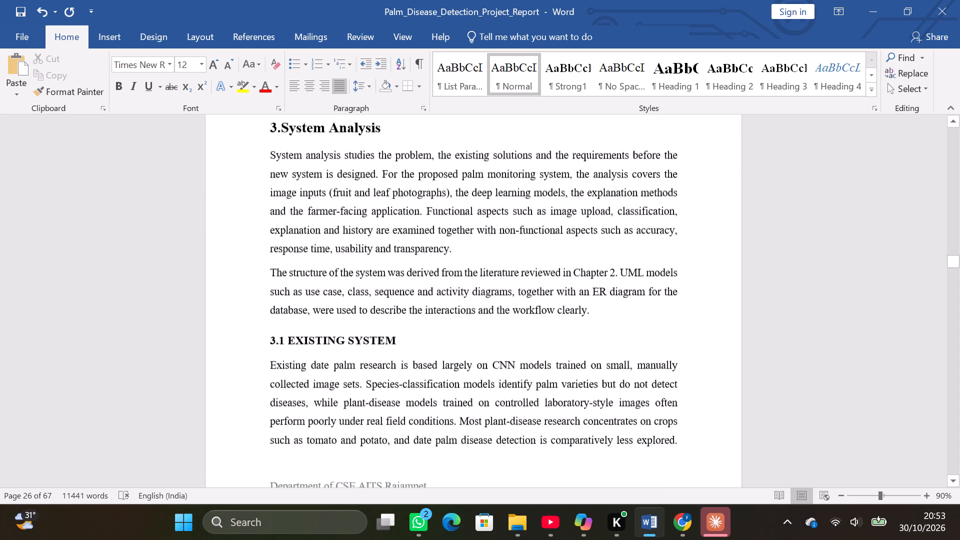
scroll(407, 379, "down", 2)
key("Return")
key("Return")
key("Return")
key("Return")
key("Return")
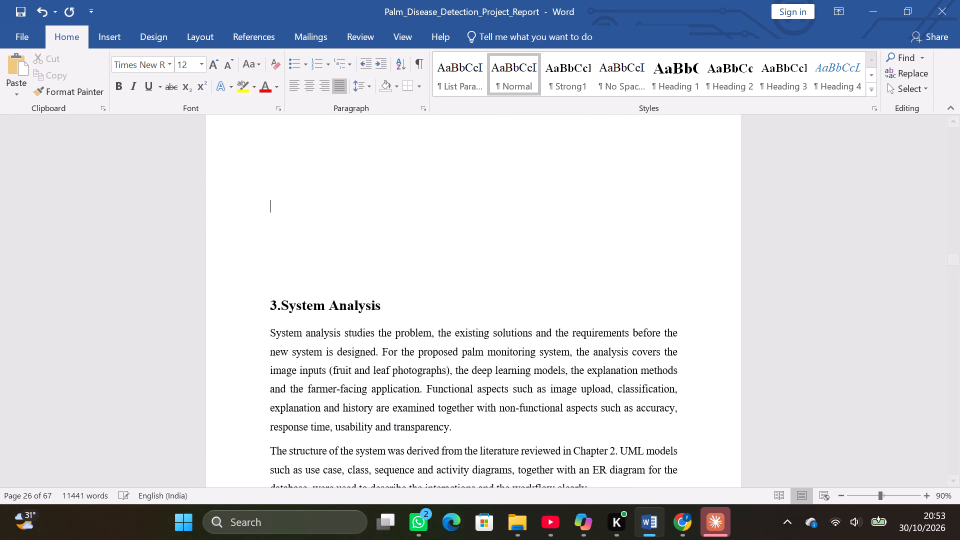
key("Return")
key("Return")
key("Return")
key("Return")
key("Return")
key("Return")
key("Return")
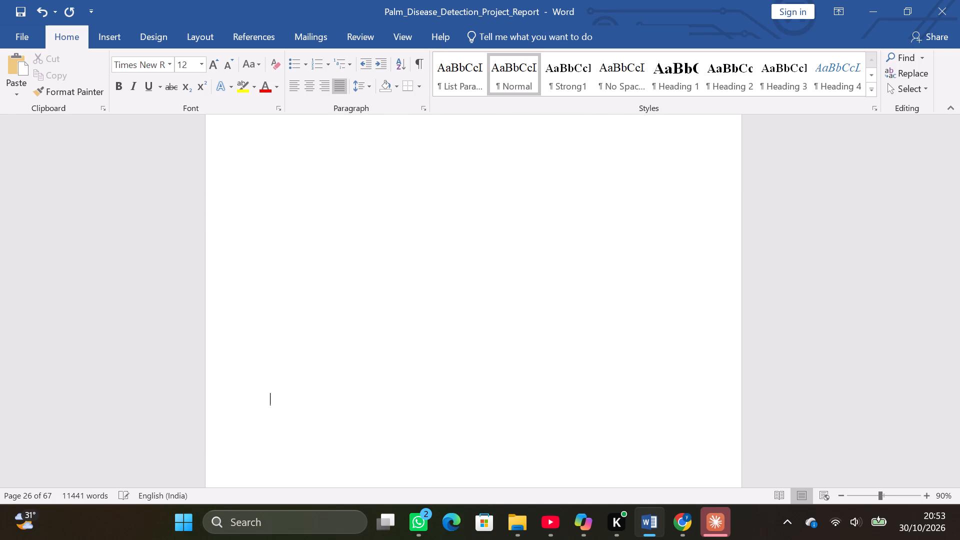
key("Return")
key("Return")
scroll(407, 379, "down", 19)
scroll(407, 379, "up", 8)
scroll(407, 379, "down", 1)
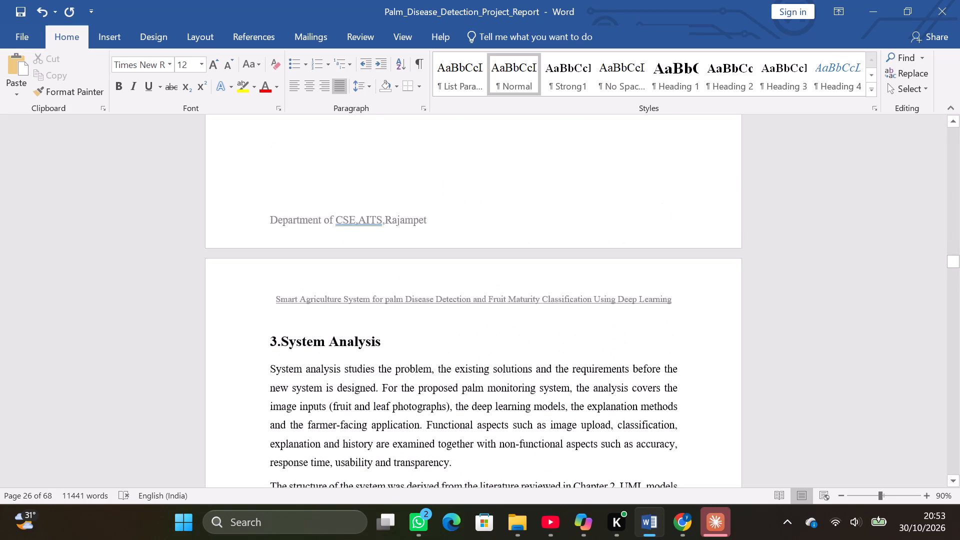
Enter the line CHAPTER 3 near the middle of the blank Chapter 3 title page and start a new line below it.
scroll(407, 379, "down", 1)
scroll(407, 379, "up", 12)
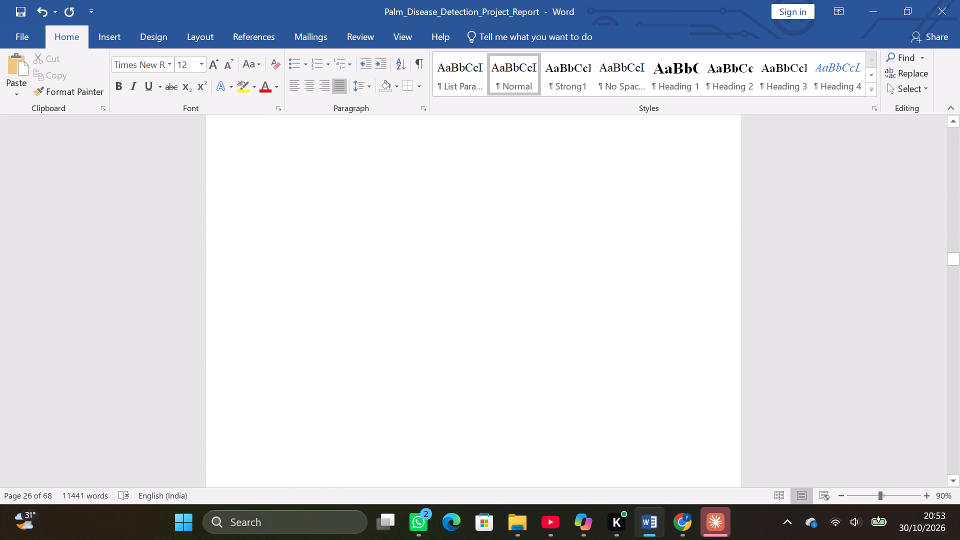
scroll(407, 379, "up", 3)
scroll(407, 379, "down", 1)
scroll(407, 379, "up", 1)
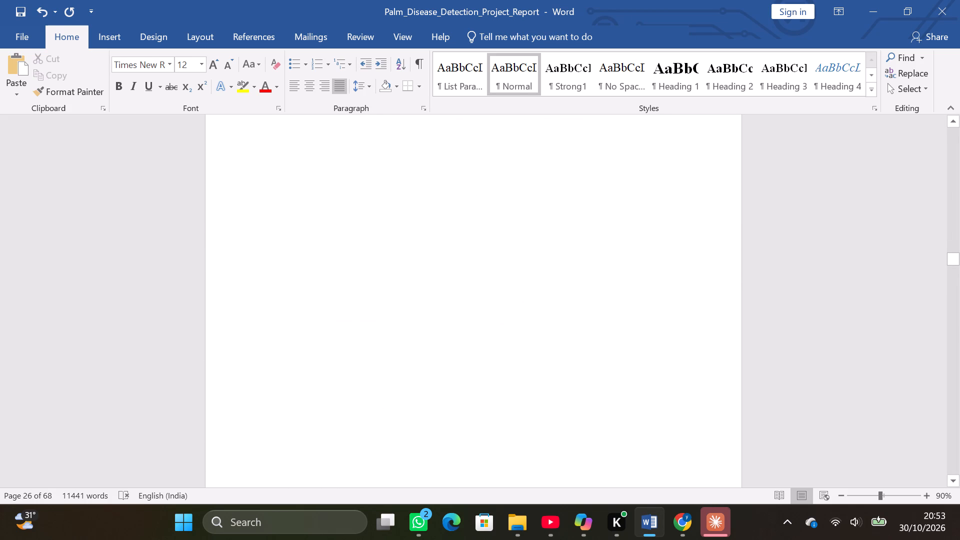
double_click(419, 268)
type("CHAPTER")
key("space")
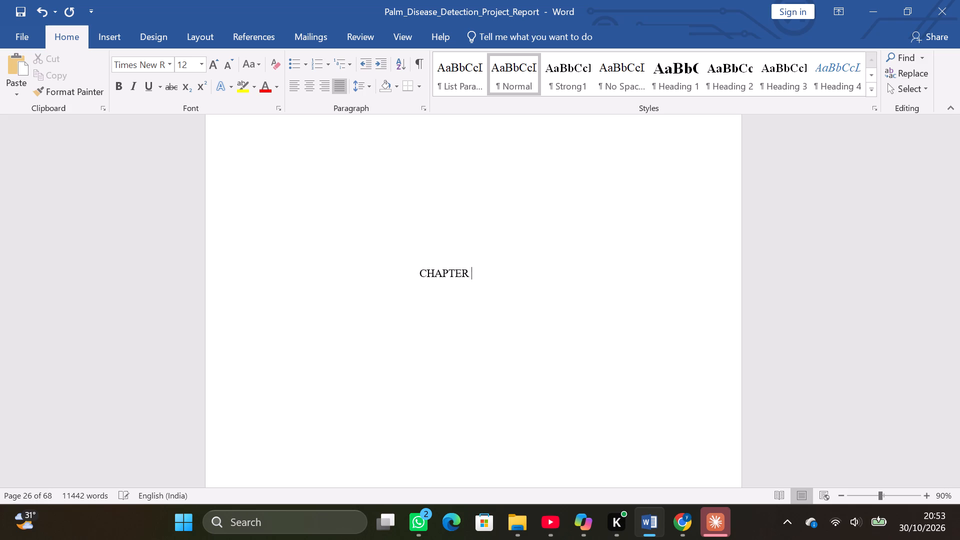
type("3")
key("Return")
Add a centred SYSTEM ANALYSIS line below CHAPTER 3 on the chapter's title page.
scroll(610, 292, "down", 17)
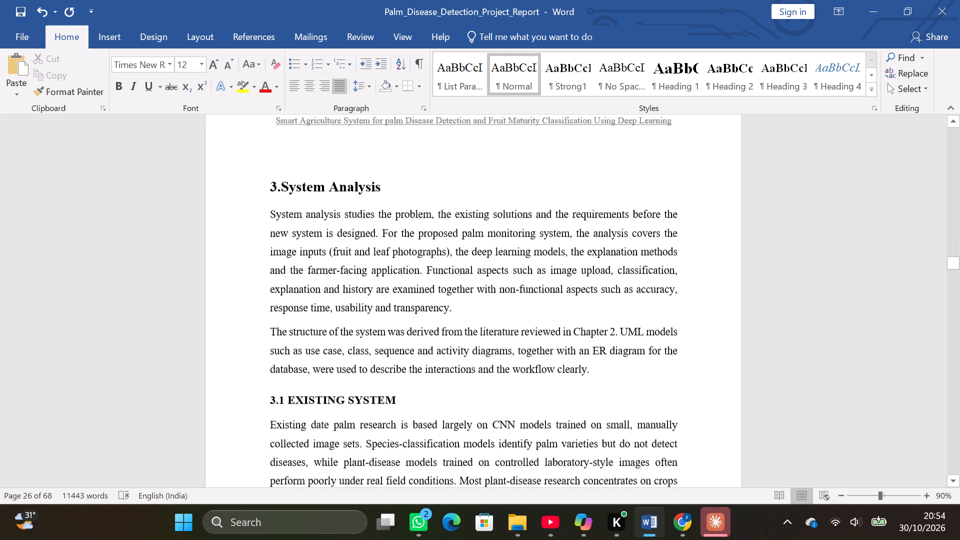
scroll(610, 292, "down", 3)
scroll(610, 292, "up", 20)
scroll(610, 292, "up", 1)
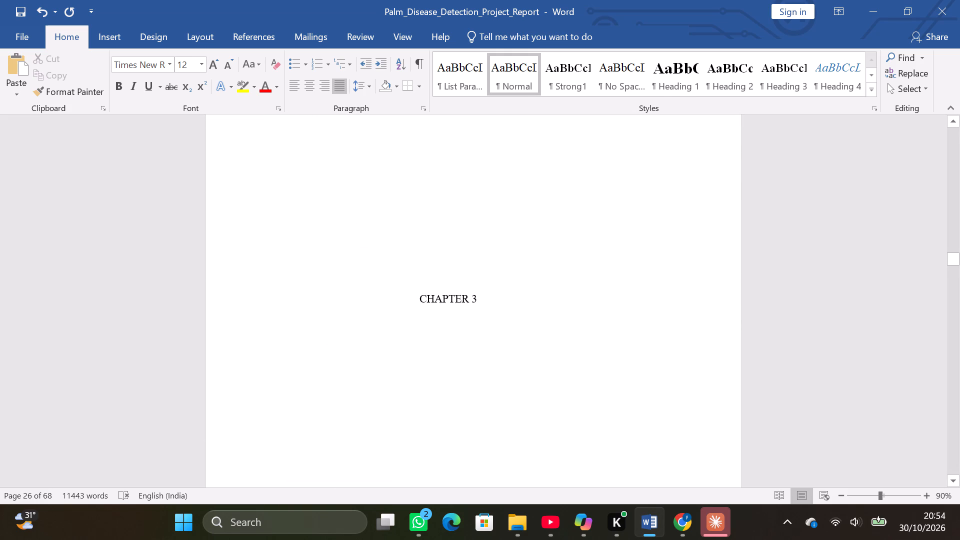
left_click(307, 84)
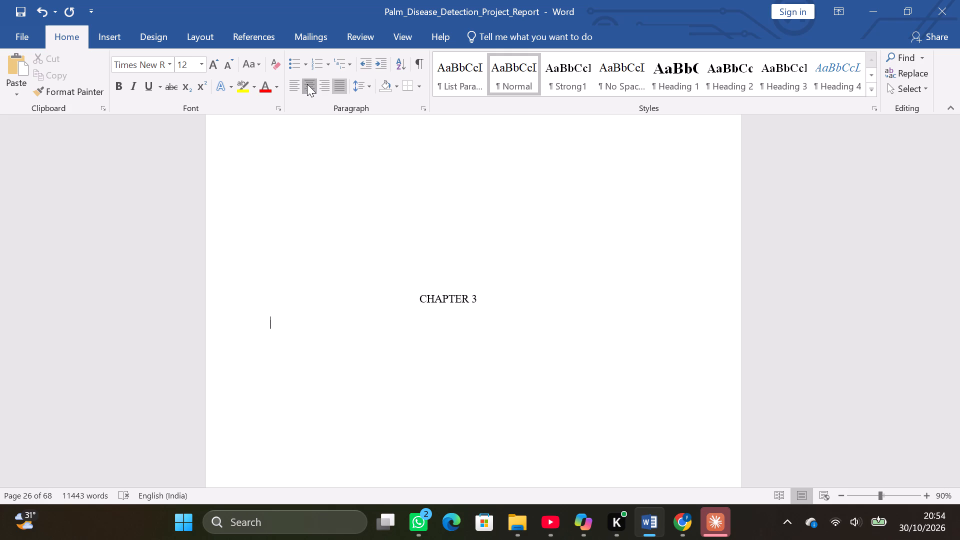
key("s")
type("YSTEM ANAY")
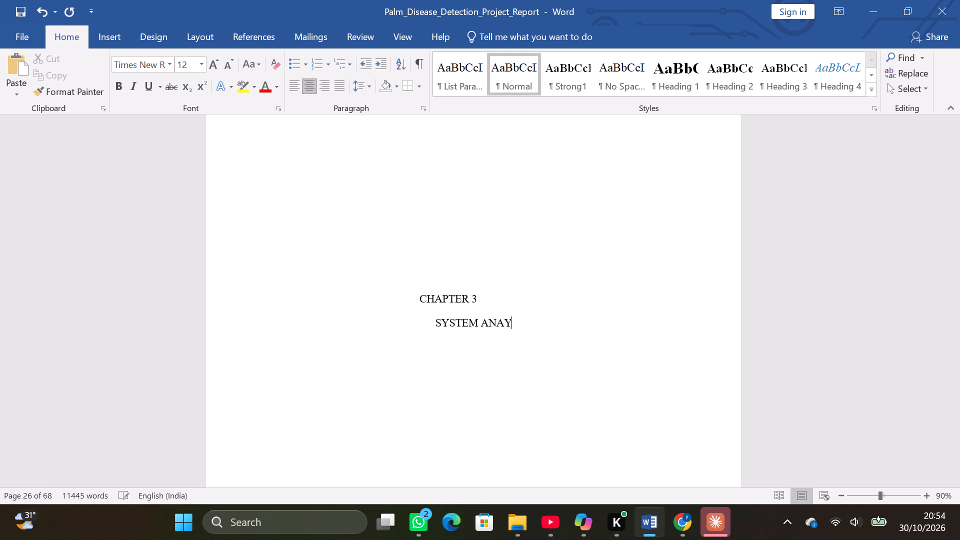
key("BackSpace")
type("LYSIS")
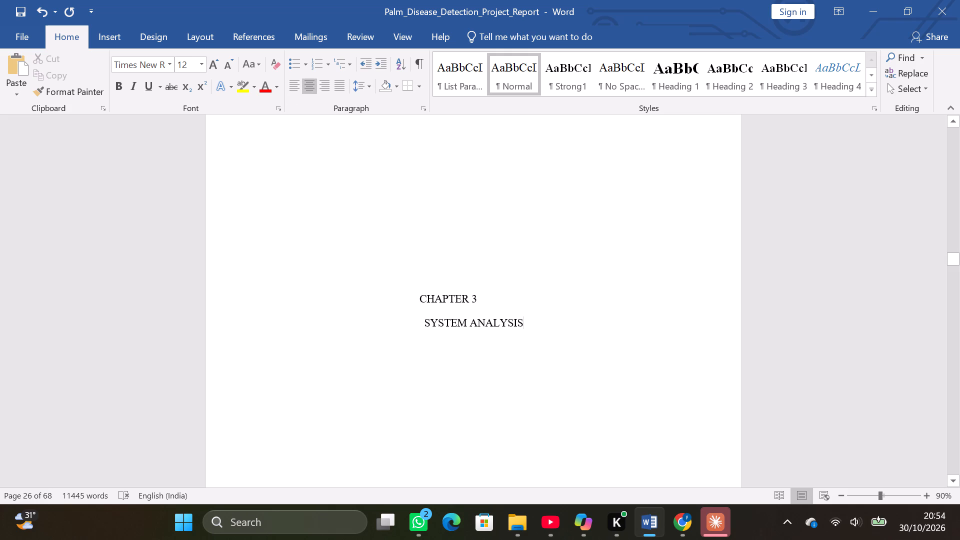
Make the CHAPTER 3 and SYSTEM ANALYSIS title lines bold at font size 16.
left_click_drag(404, 293, 457, 335)
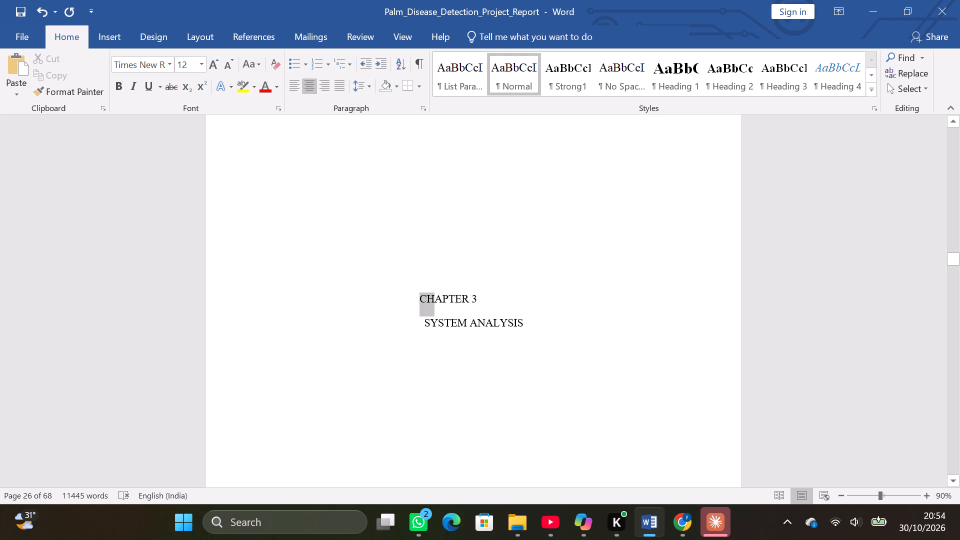
left_click_drag(457, 335, 505, 373)
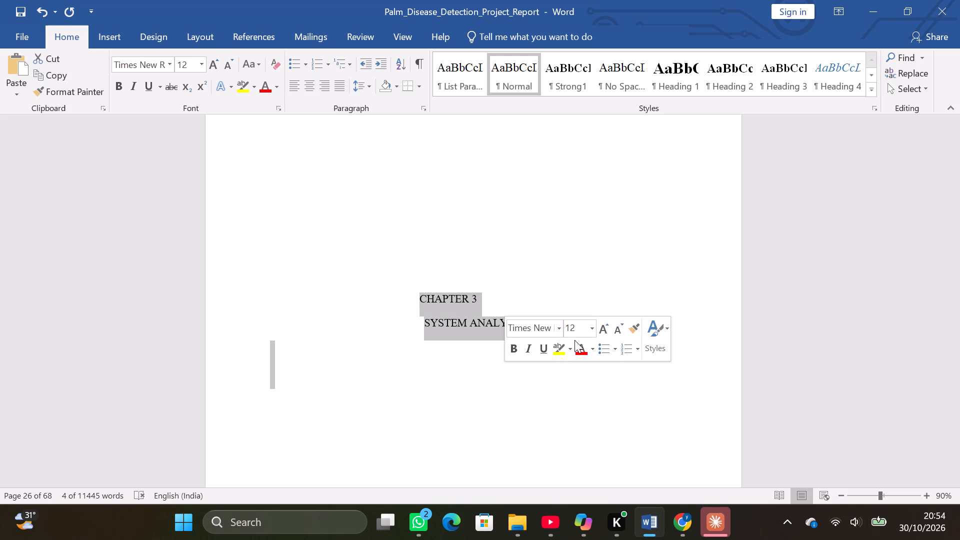
left_click(514, 346)
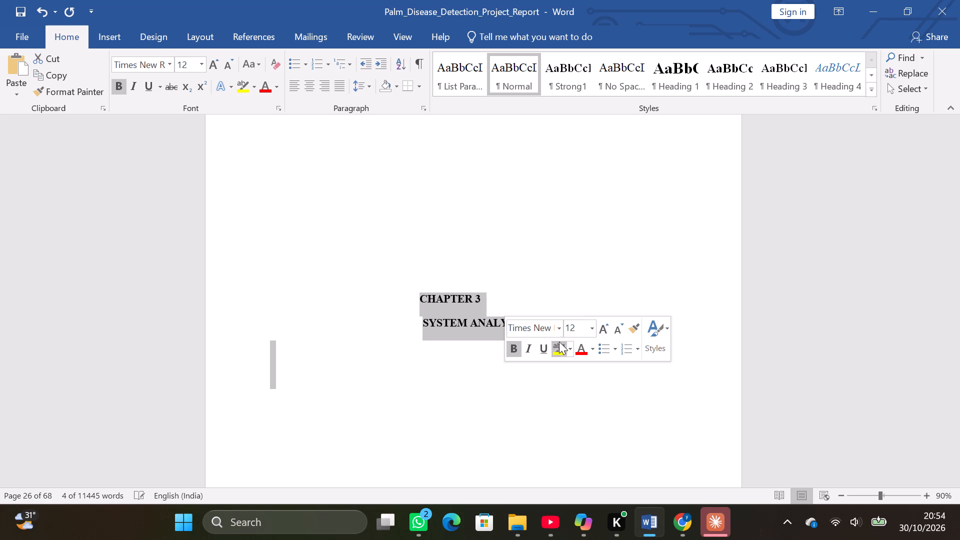
left_click(593, 327)
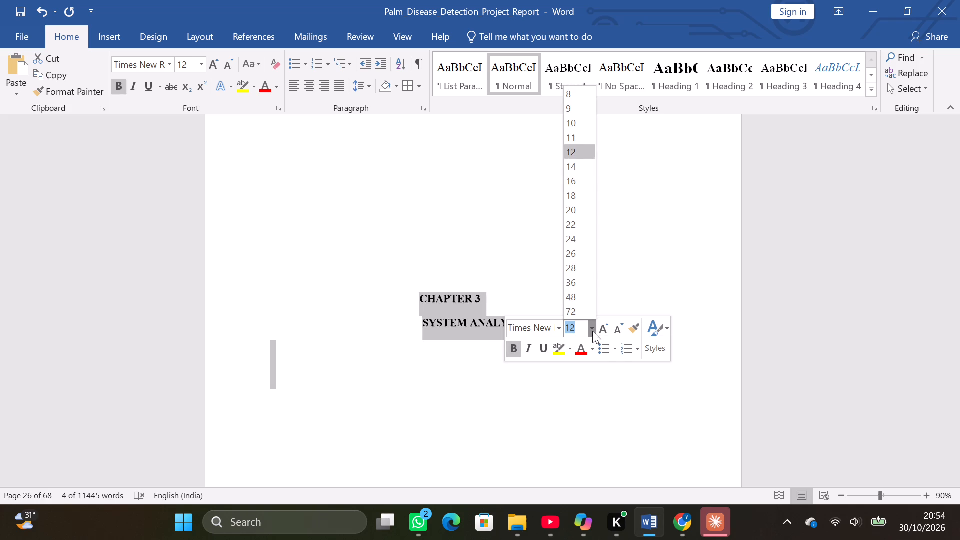
left_click(579, 178)
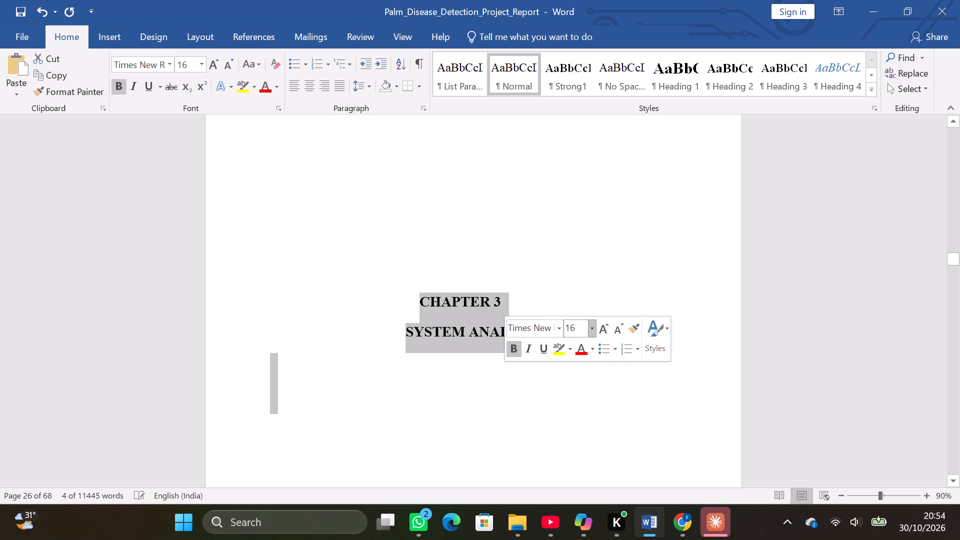
left_click(539, 244)
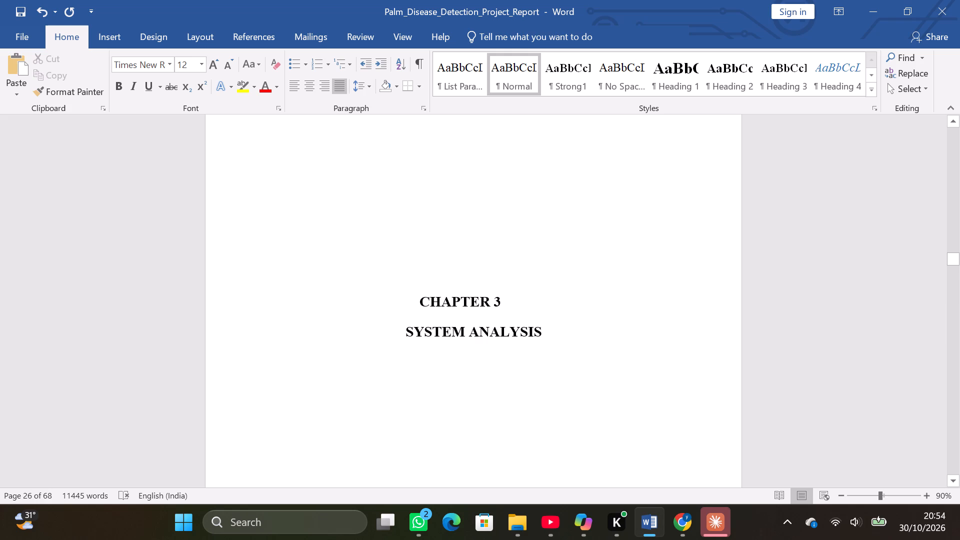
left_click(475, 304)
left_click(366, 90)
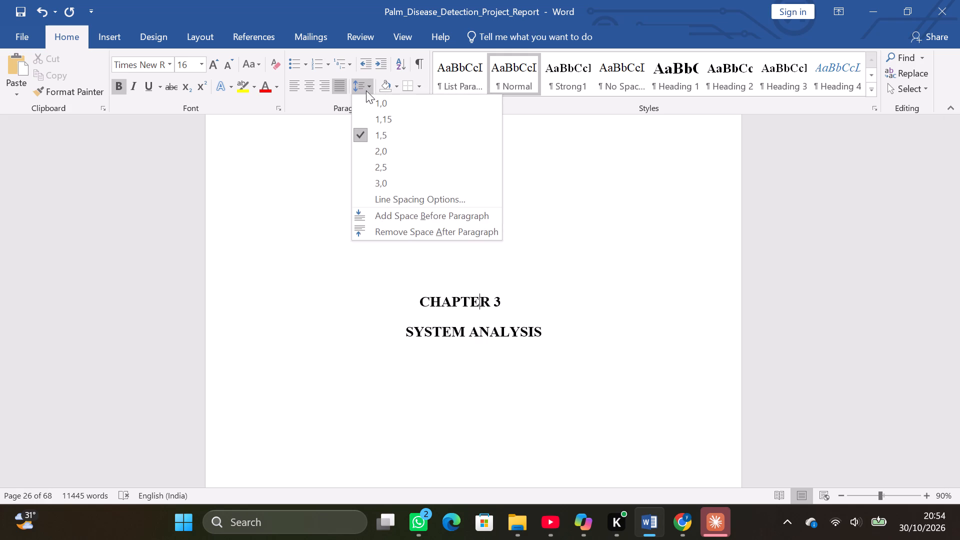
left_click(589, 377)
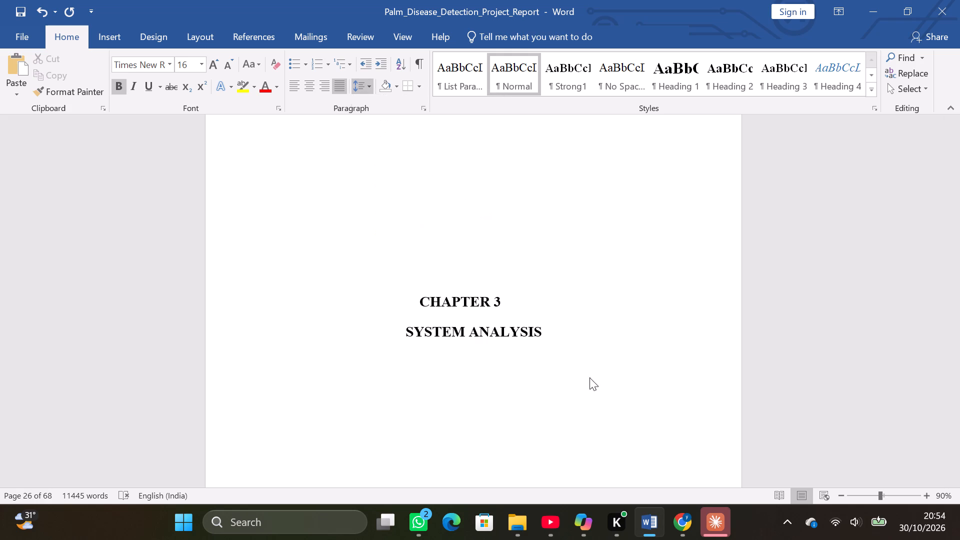
Remove the extra blank lines above the 3.System Analysis heading so it starts directly below the page header.
scroll(589, 377, "down", 16)
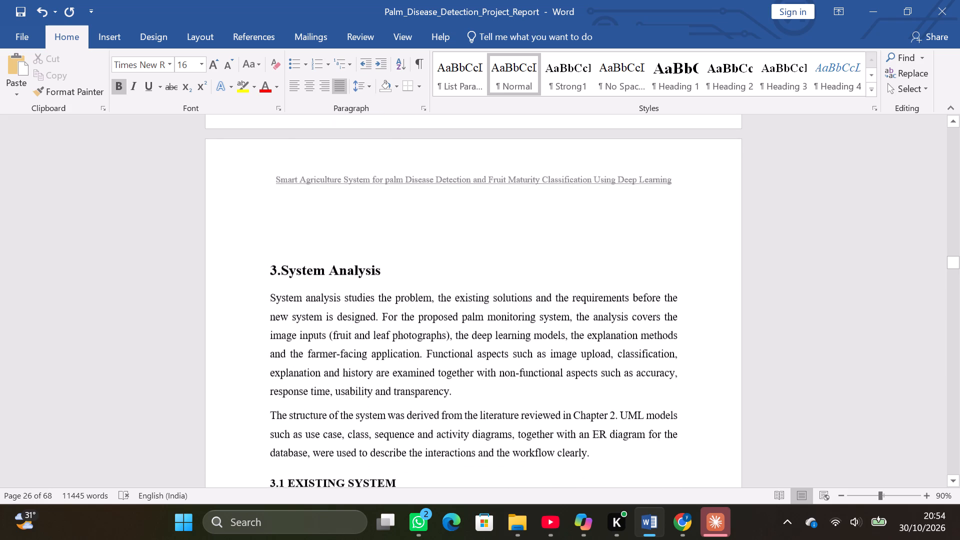
scroll(589, 377, "down", 2)
left_click(270, 265)
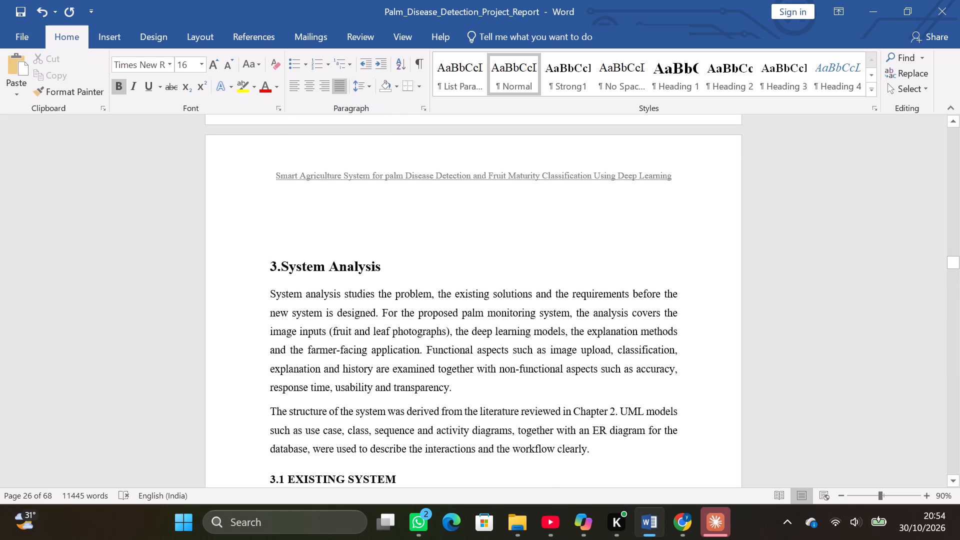
key("BackSpace")
key("BackSpace")
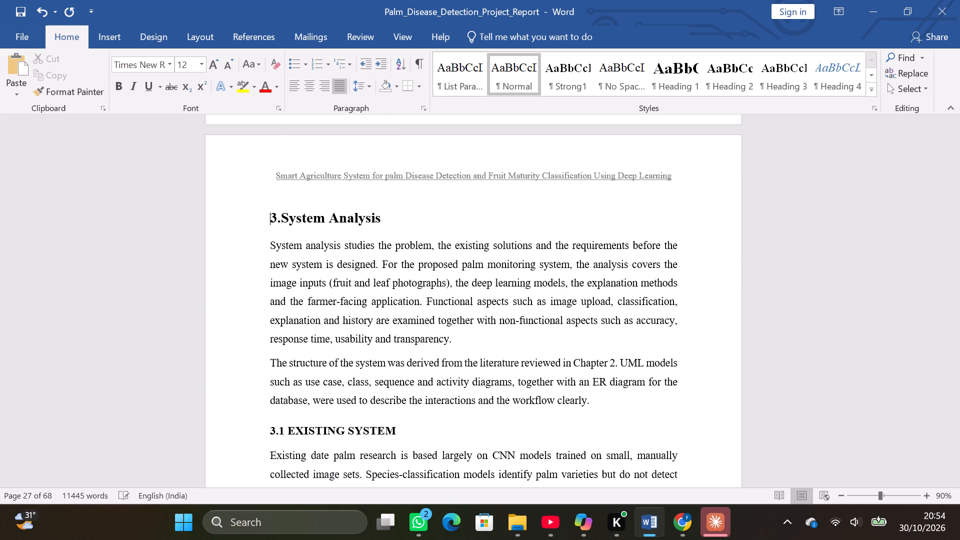
key("BackSpace")
key("Return")
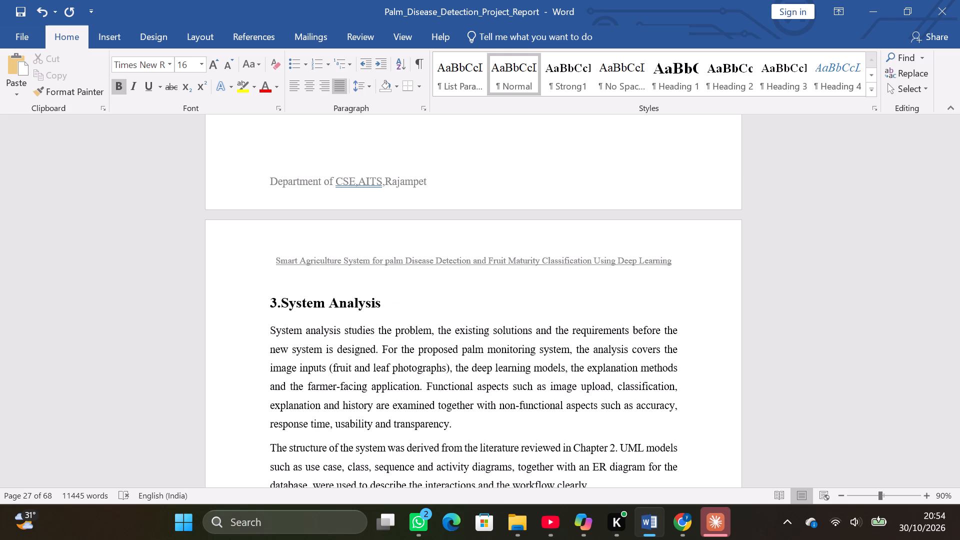
Delete the CHAPTER 4 heading line above SYSTEM REQUIREMENTS SPECIFICATION.
scroll(295, 298, "down", 20)
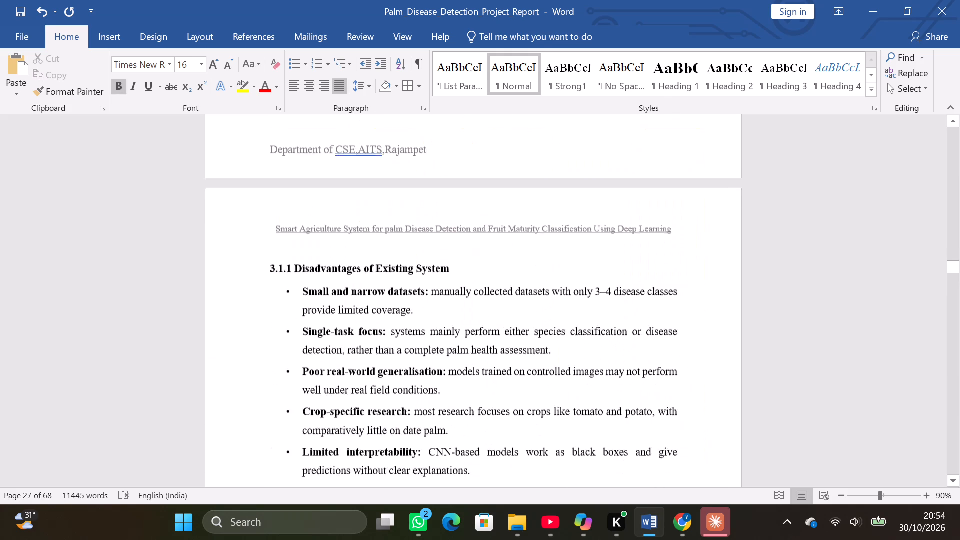
scroll(295, 298, "down", 20)
scroll(295, 298, "down", 17)
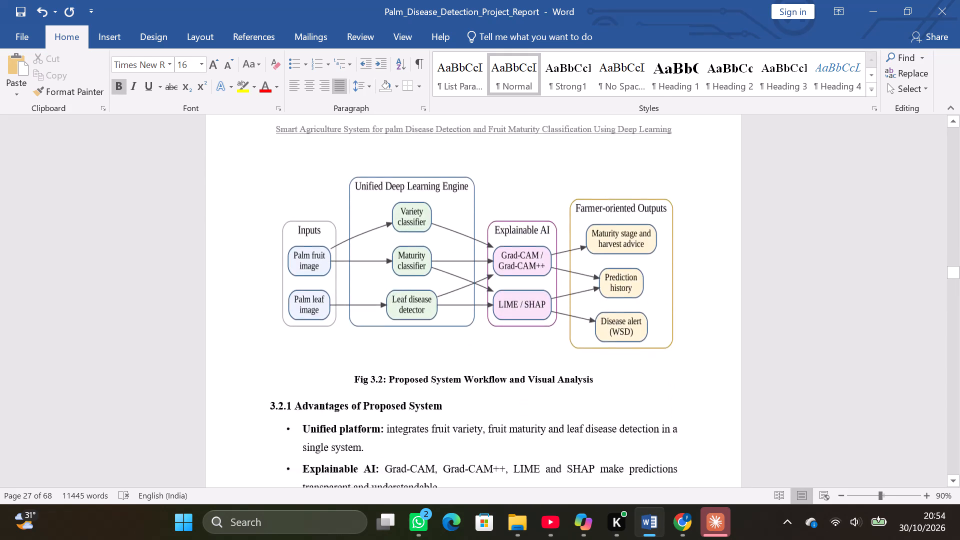
scroll(295, 298, "down", 20)
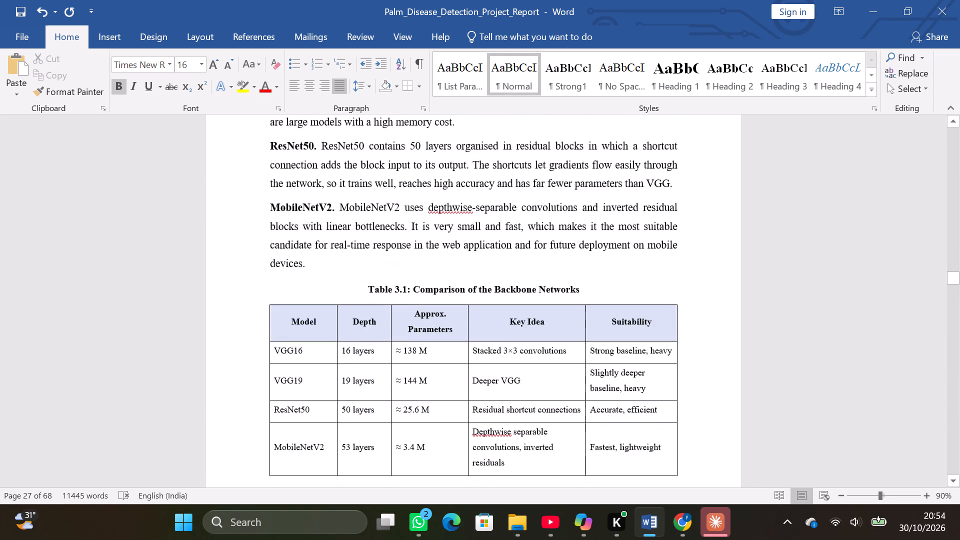
scroll(295, 298, "down", 19)
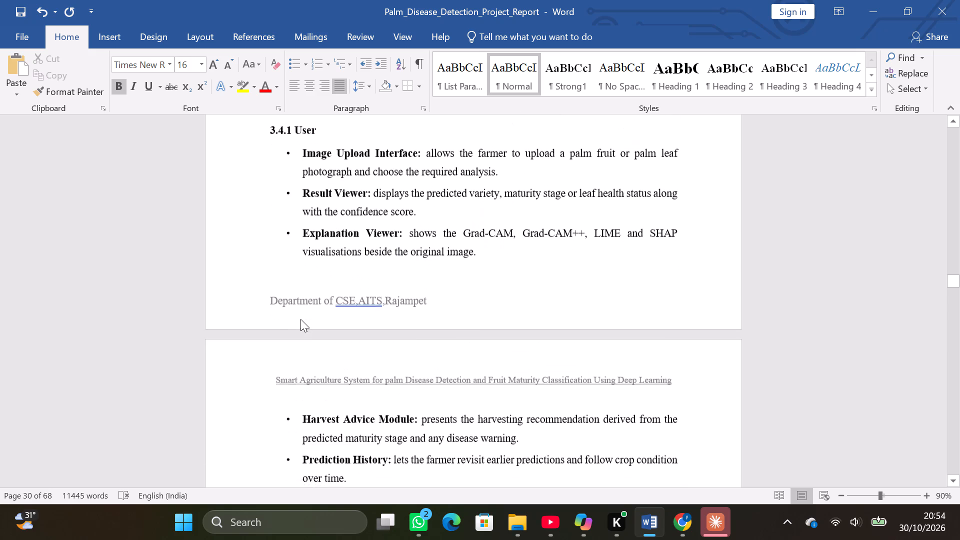
scroll(300, 319, "up", 6)
scroll(300, 319, "down", 2)
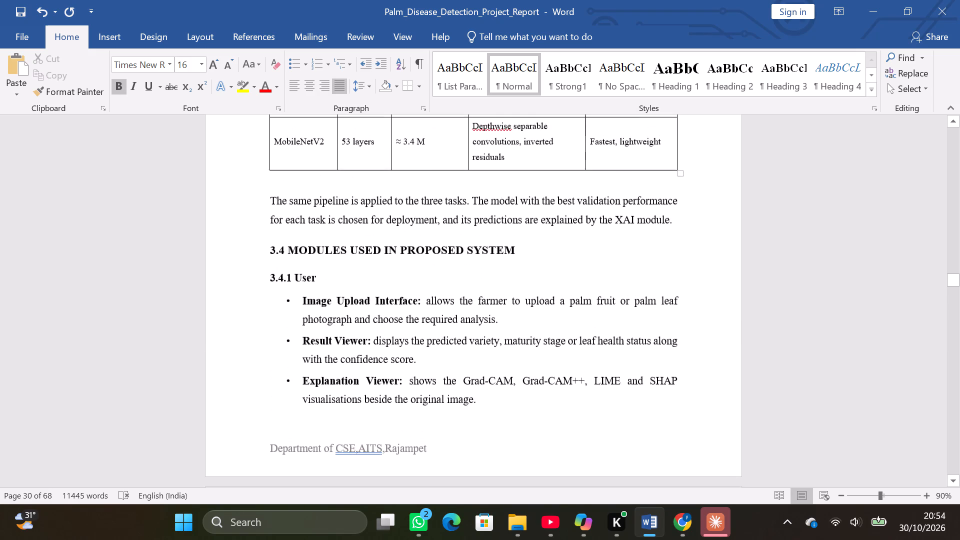
scroll(300, 319, "down", 8)
scroll(300, 319, "down", 17)
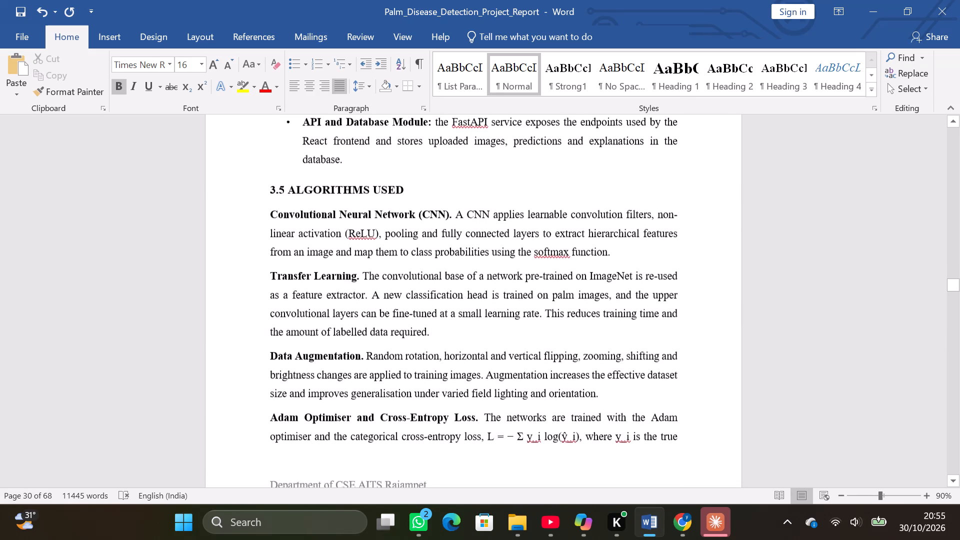
scroll(300, 319, "down", 20)
scroll(300, 319, "down", 10)
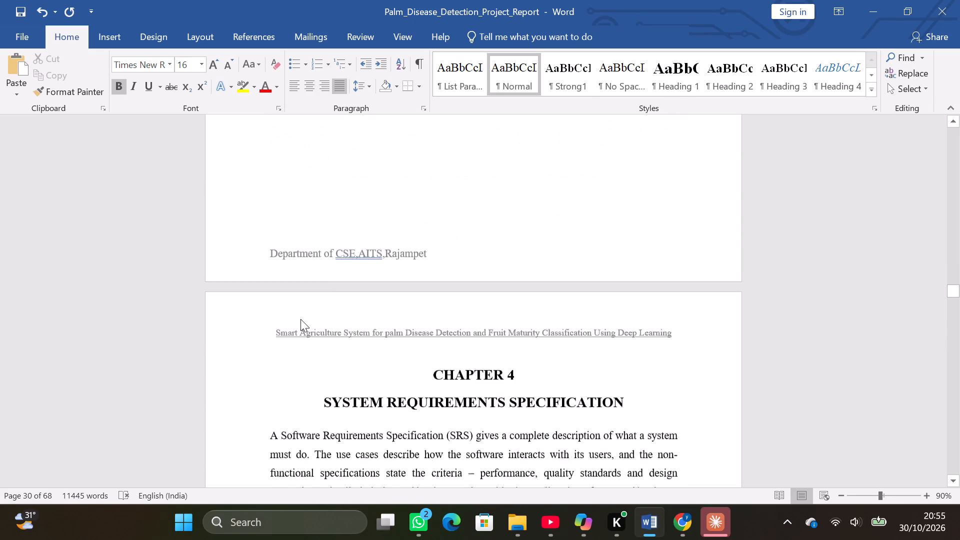
scroll(300, 319, "down", 6)
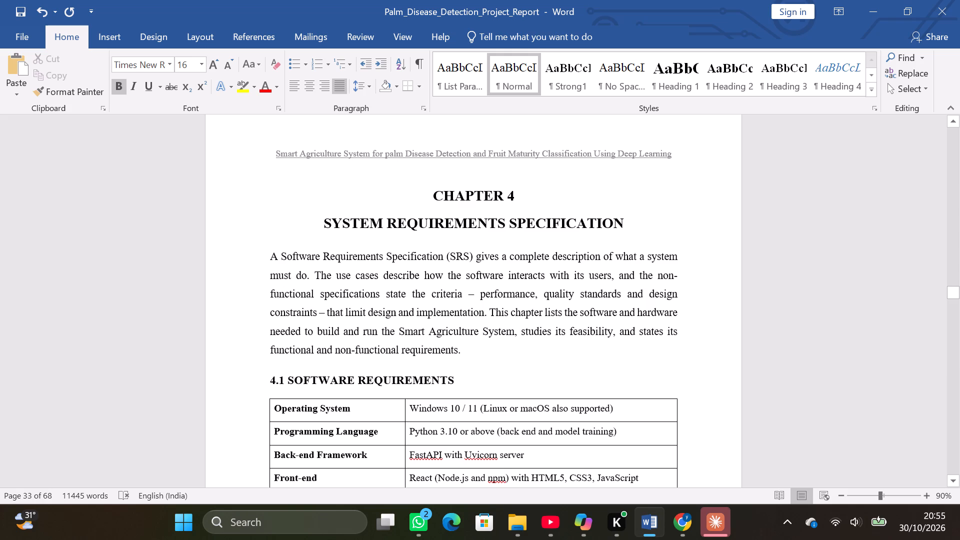
left_click_drag(435, 194, 512, 197)
key("BackSpace")
scroll(512, 197, "up", 4)
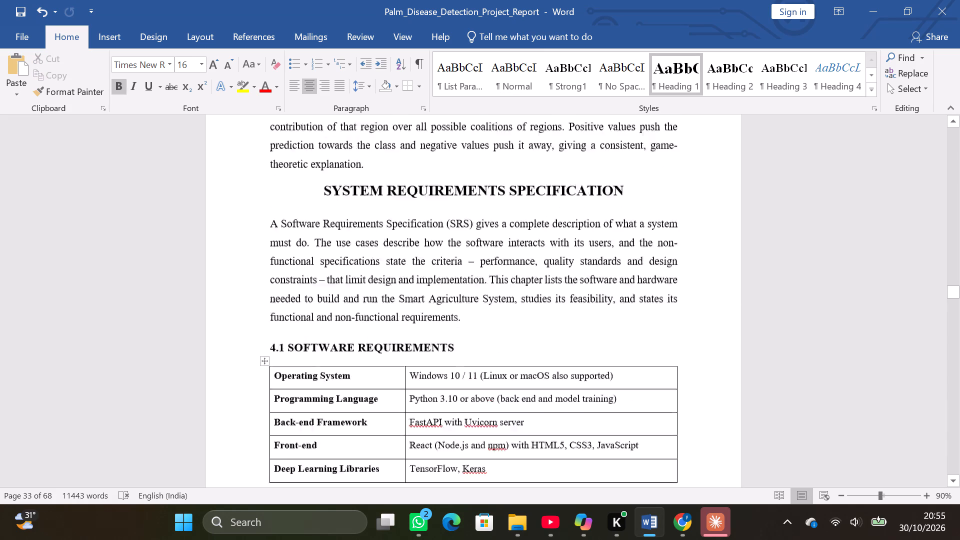
scroll(512, 197, "up", 7)
scroll(512, 197, "down", 9)
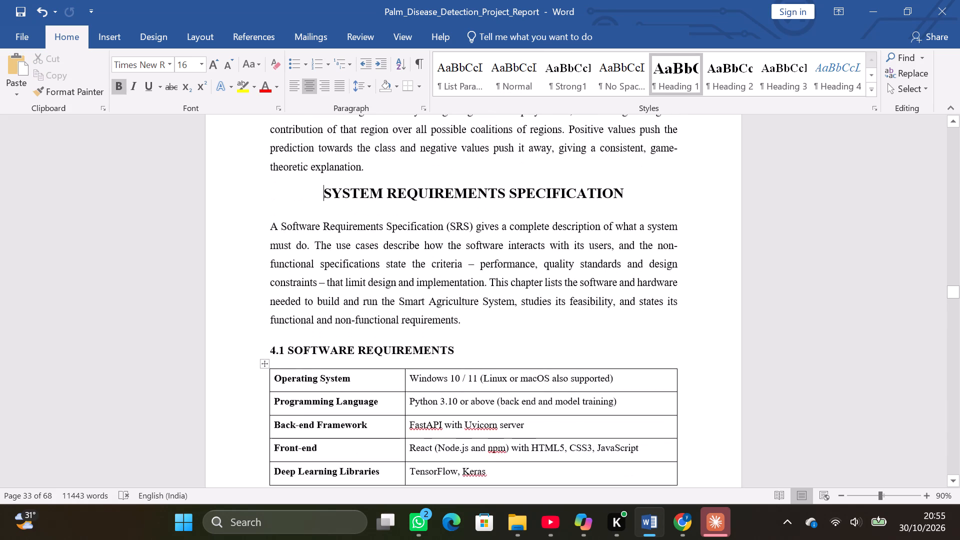
Push the SYSTEM REQUIREMENTS SPECIFICATION heading onto the top of a new page by adding blank lines above it.
key("Return")
key("Return")
key("Return")
key("Return")
key("Return")
key("Return")
key("Return")
key("Return")
key("Return")
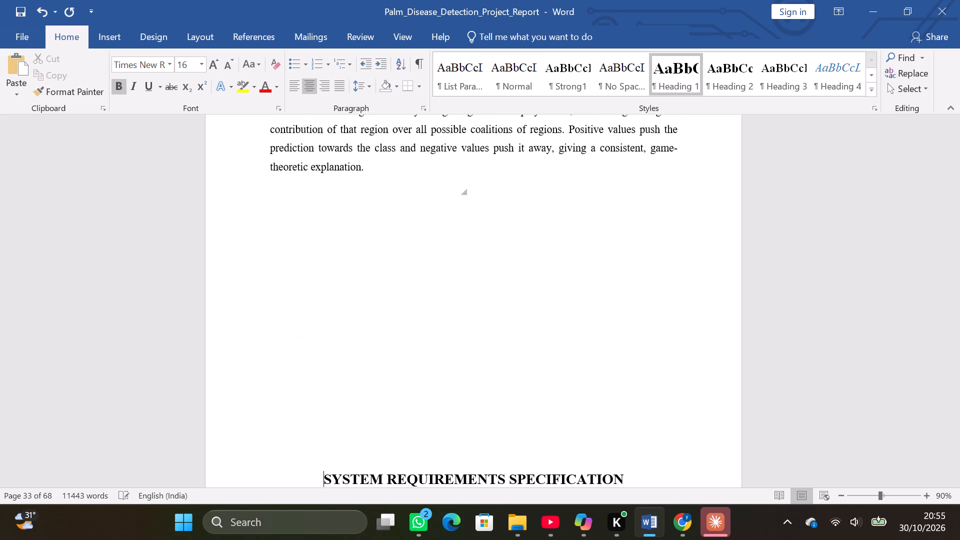
key("Return")
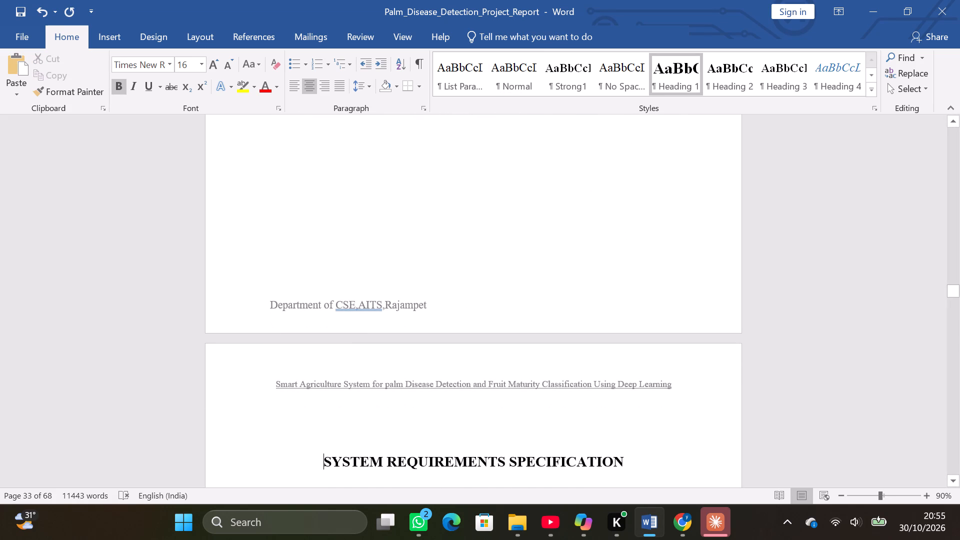
key("BackSpace")
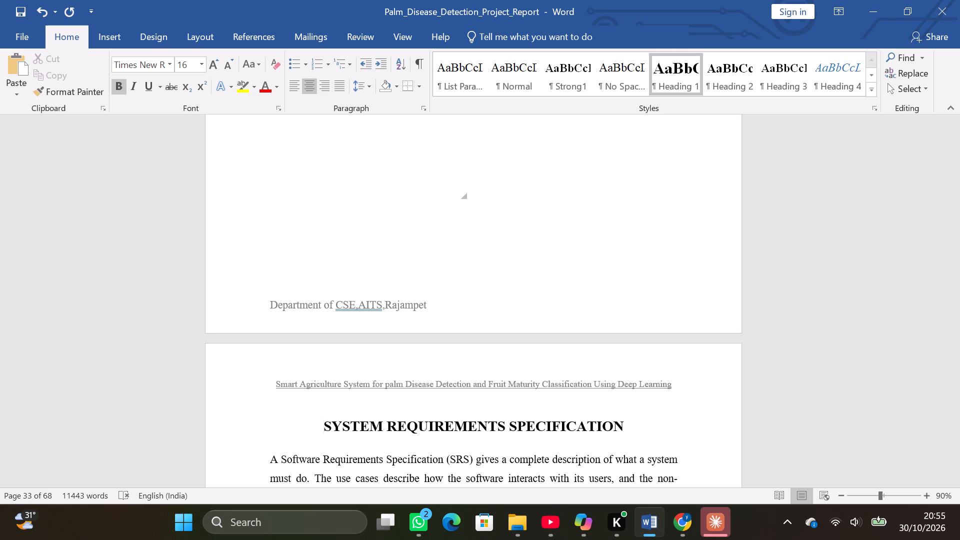
Prefix the SYSTEM REQUIREMENTS SPECIFICATION heading with "4." and left-align it.
key("4")
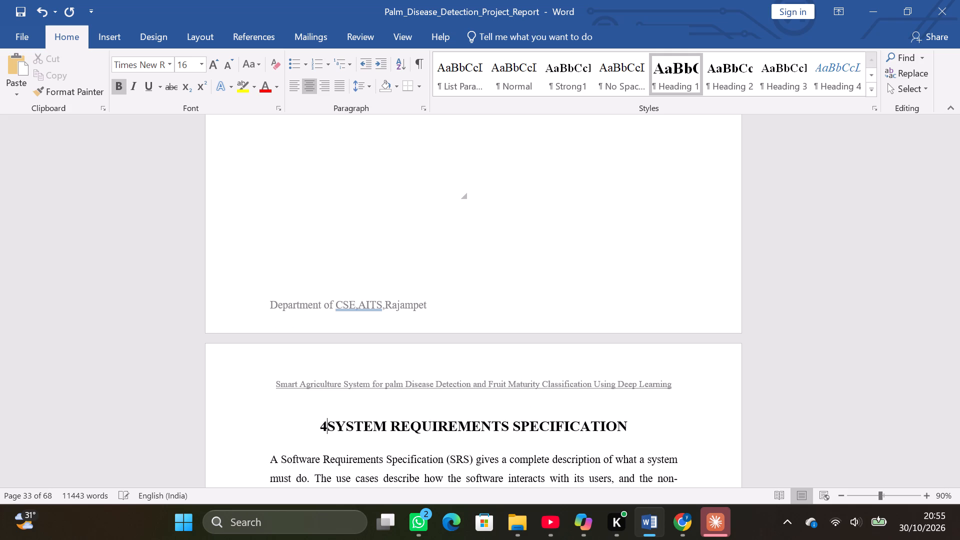
key("period")
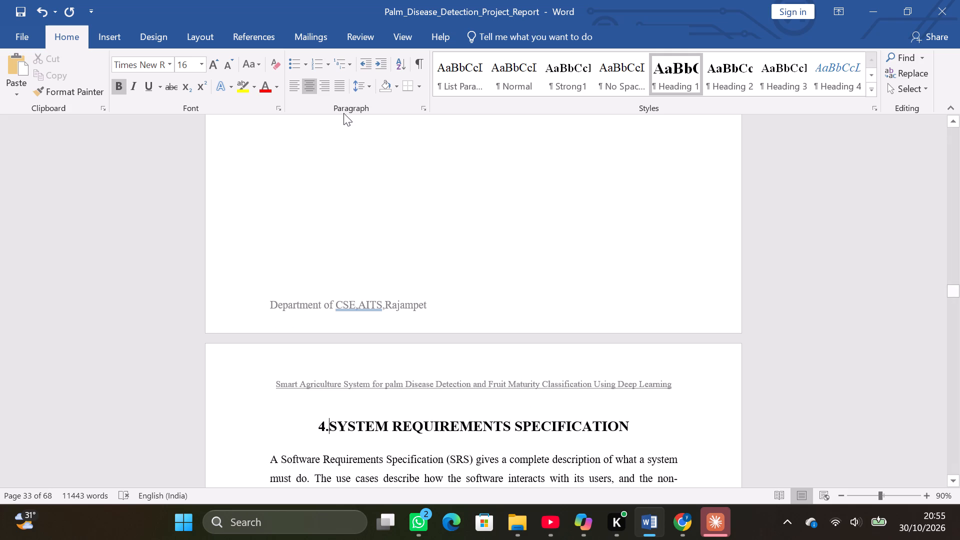
left_click(295, 92)
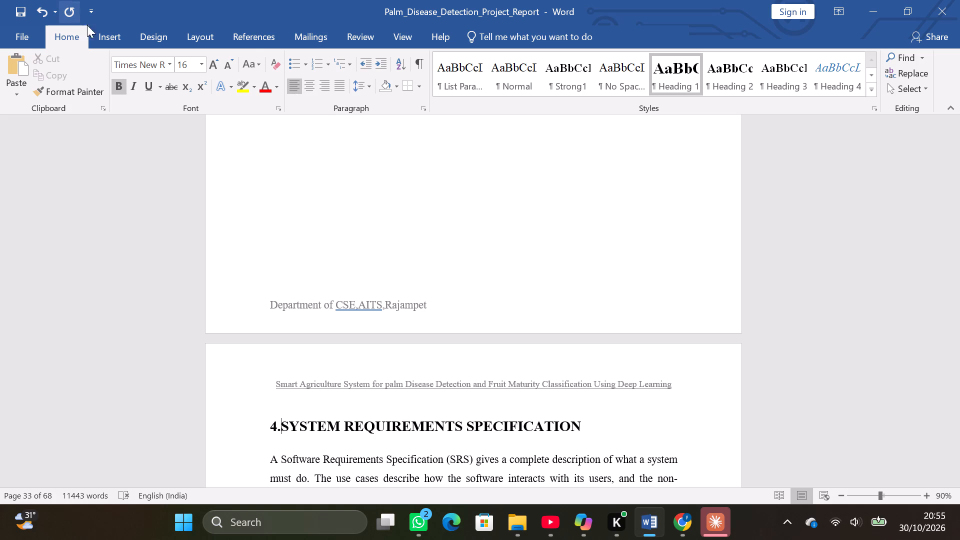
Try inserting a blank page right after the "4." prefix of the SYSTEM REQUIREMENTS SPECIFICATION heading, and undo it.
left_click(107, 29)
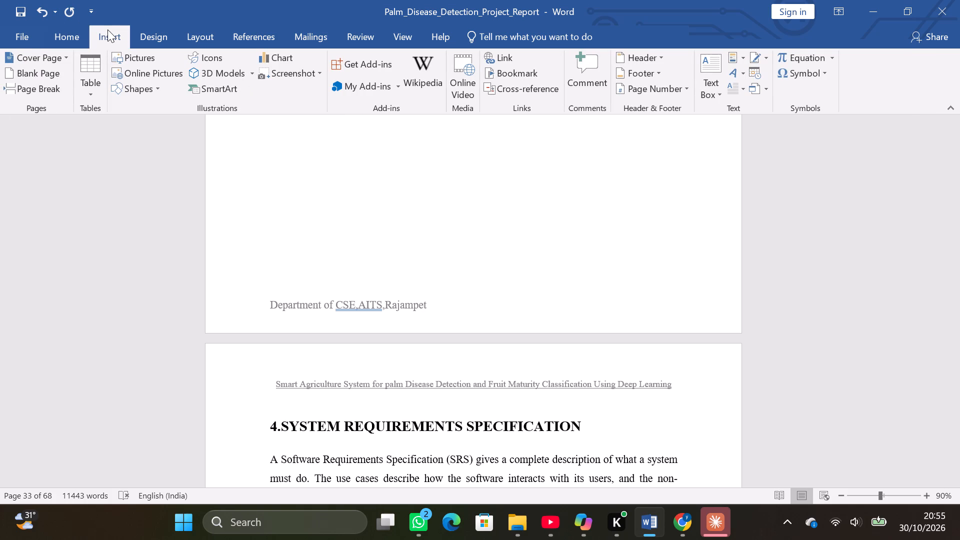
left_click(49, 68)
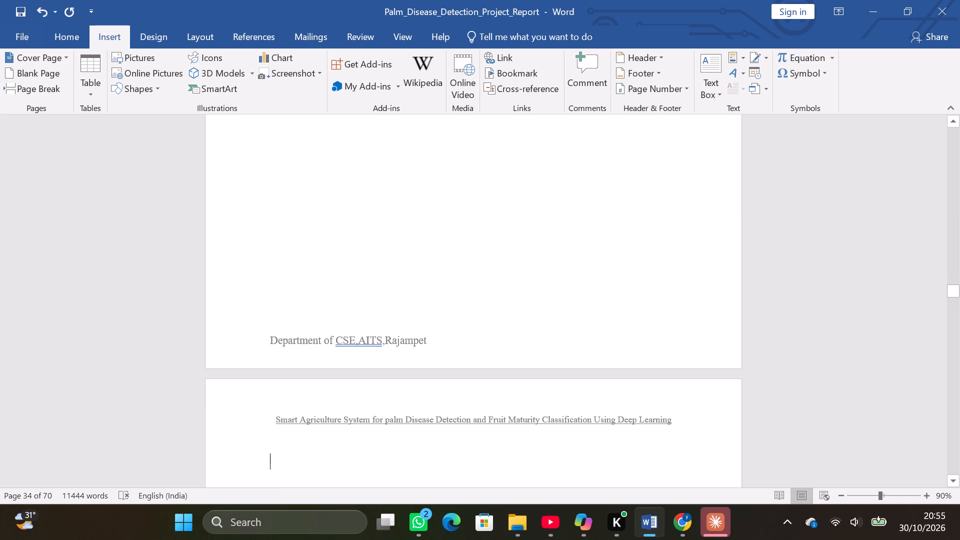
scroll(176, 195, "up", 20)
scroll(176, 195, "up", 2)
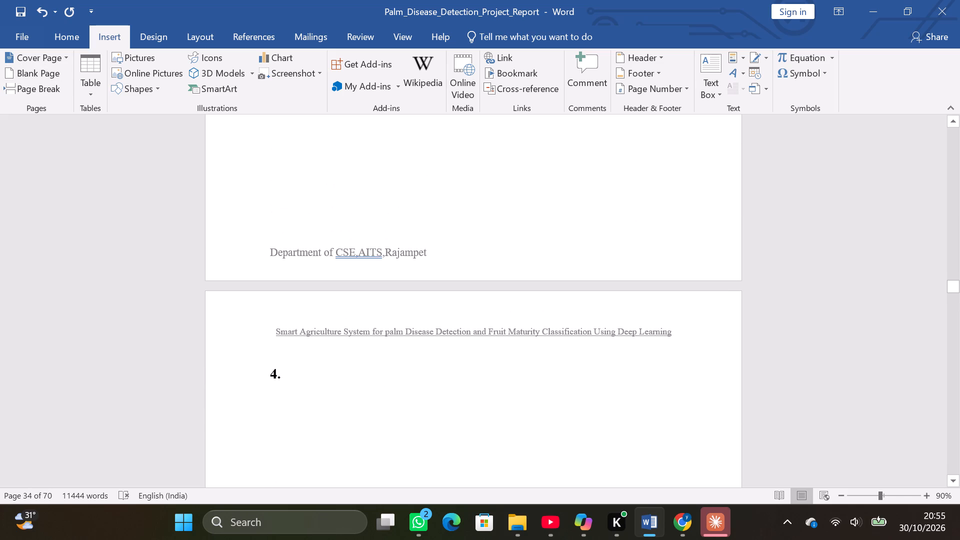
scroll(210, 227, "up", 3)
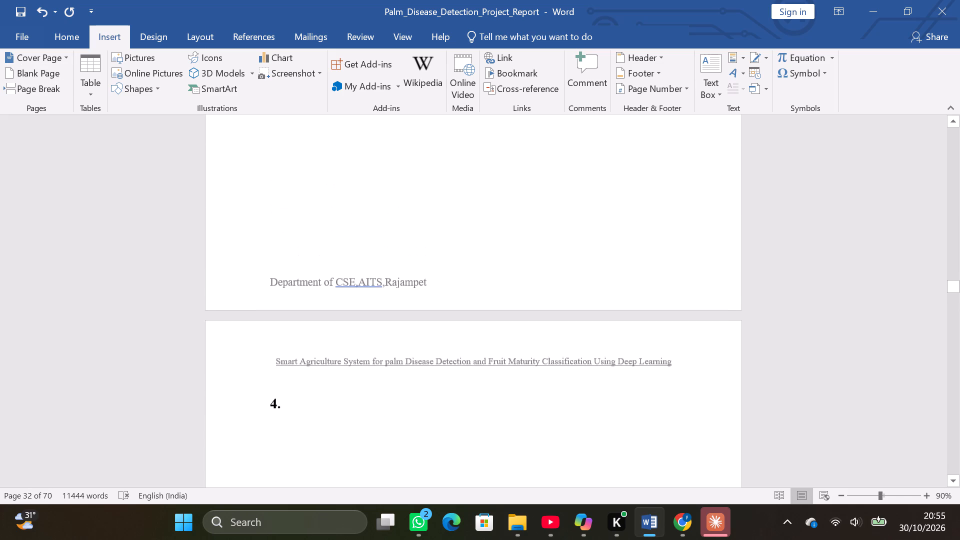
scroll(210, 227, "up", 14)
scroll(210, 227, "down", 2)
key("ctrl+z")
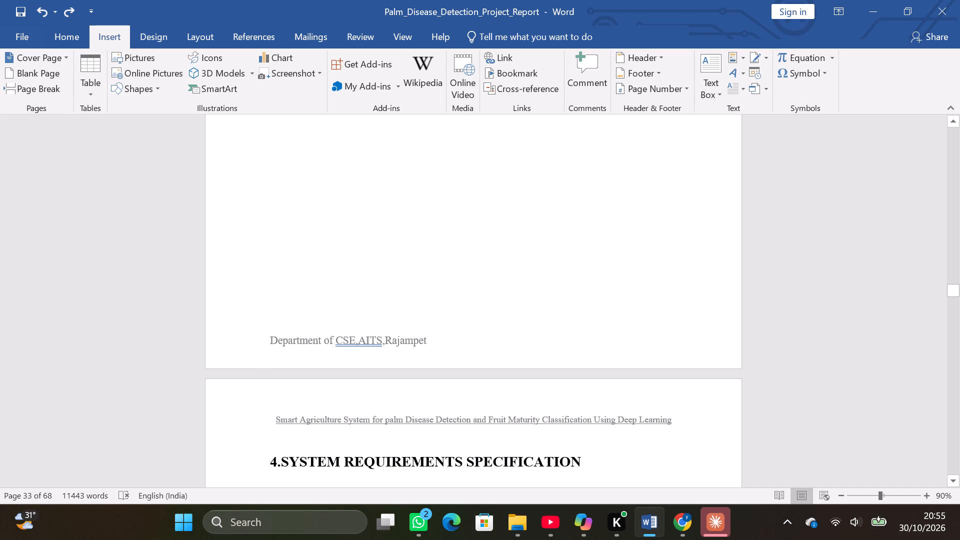
Insert a blank page before the whole 4.SYSTEM REQUIREMENTS SPECIFICATION heading.
left_click(273, 457)
key("Left")
left_click(38, 70)
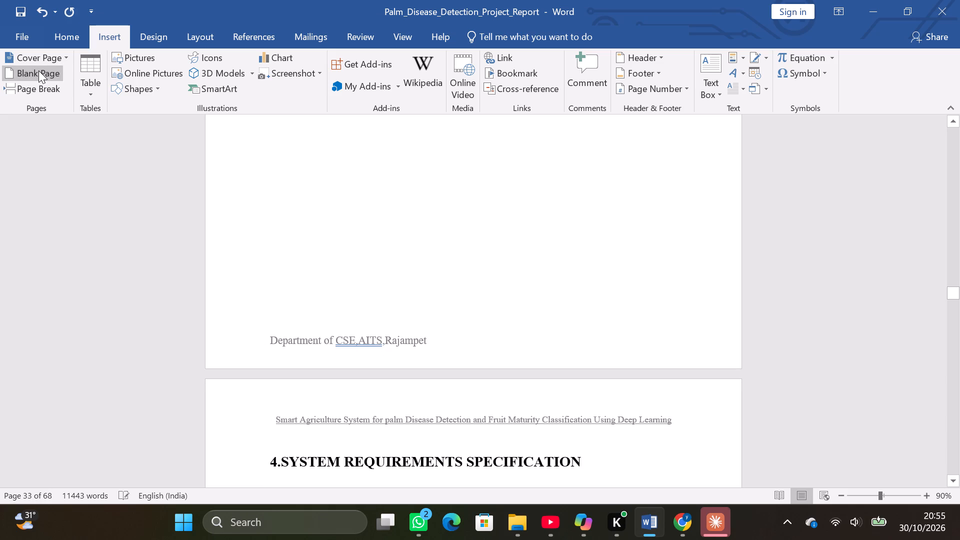
scroll(153, 114, "up", 10)
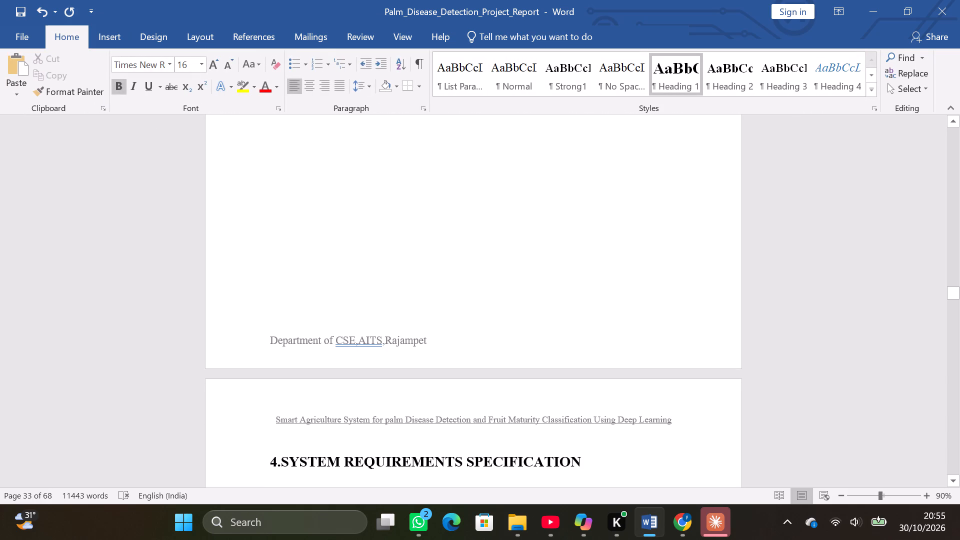
scroll(376, 176, "up", 13)
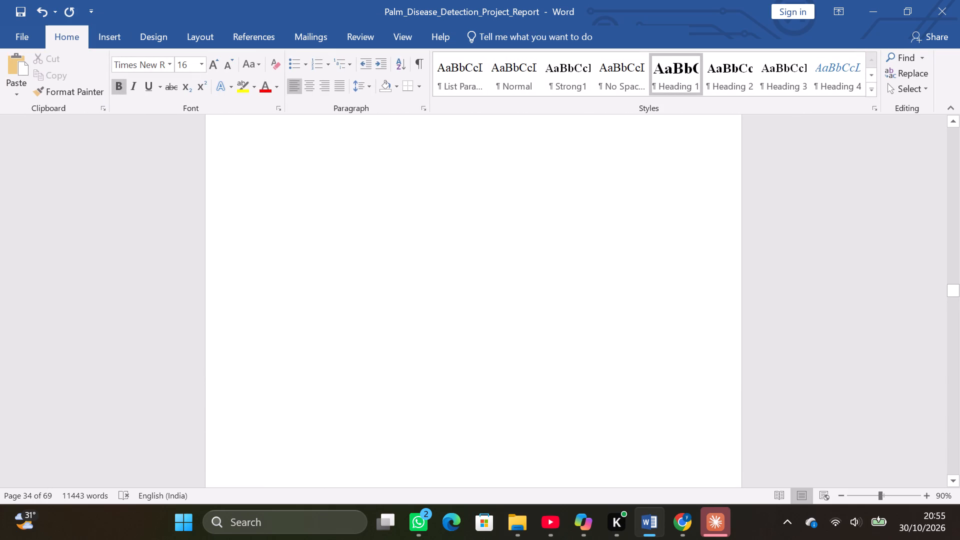
Add a CHAPTER 4 line on the blank page before the 4.SYSTEM REQUIREMENTS SPECIFICATION heading.
double_click(399, 315)
scroll(399, 315, "up", 4)
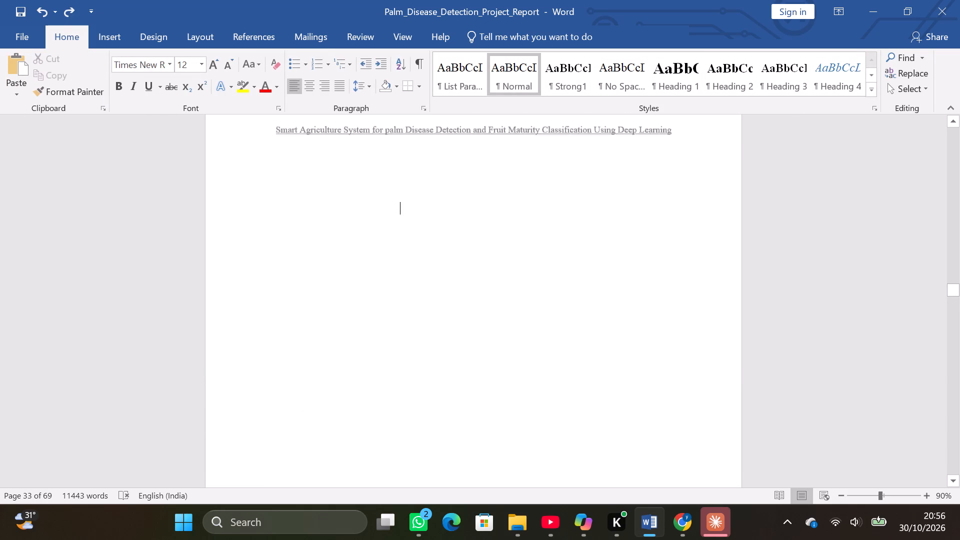
scroll(399, 315, "up", 8)
scroll(399, 315, "down", 10)
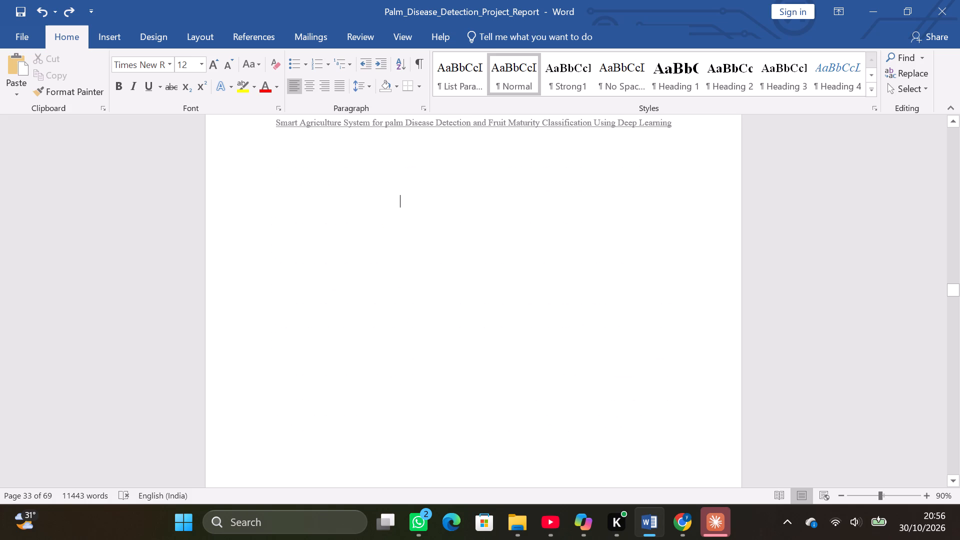
key("Return")
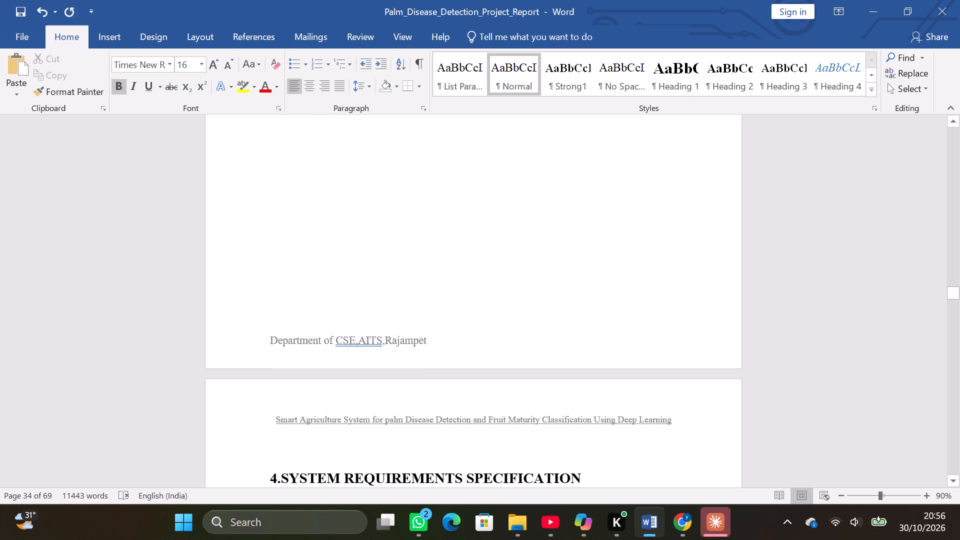
key("Up")
scroll(399, 315, "up", 1)
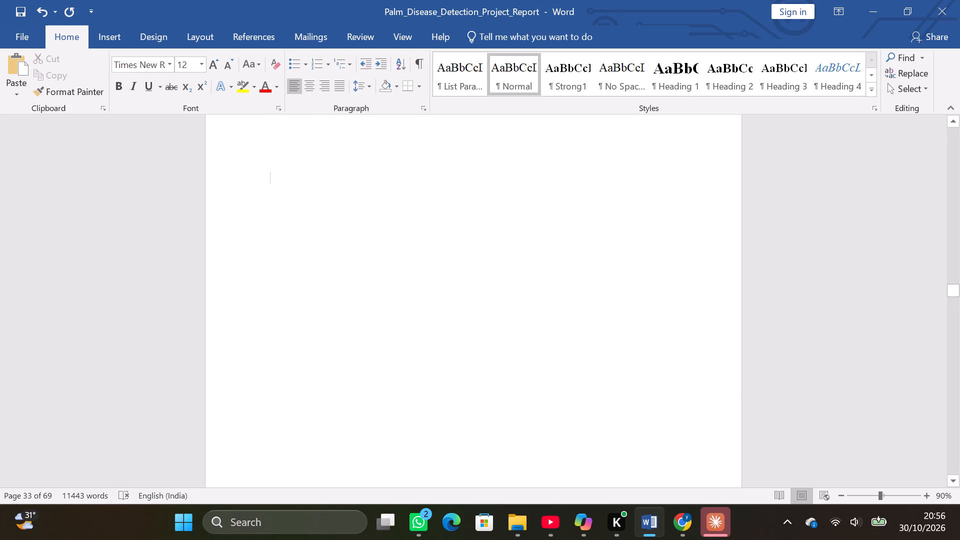
scroll(399, 315, "up", 2)
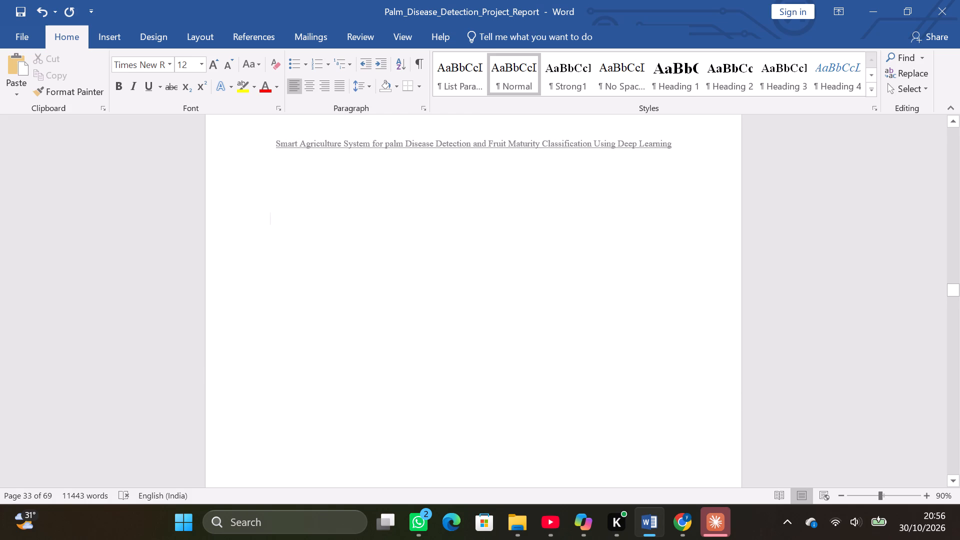
type("CHA")
type("PET")
key("BackSpace")
key("BackSpace")
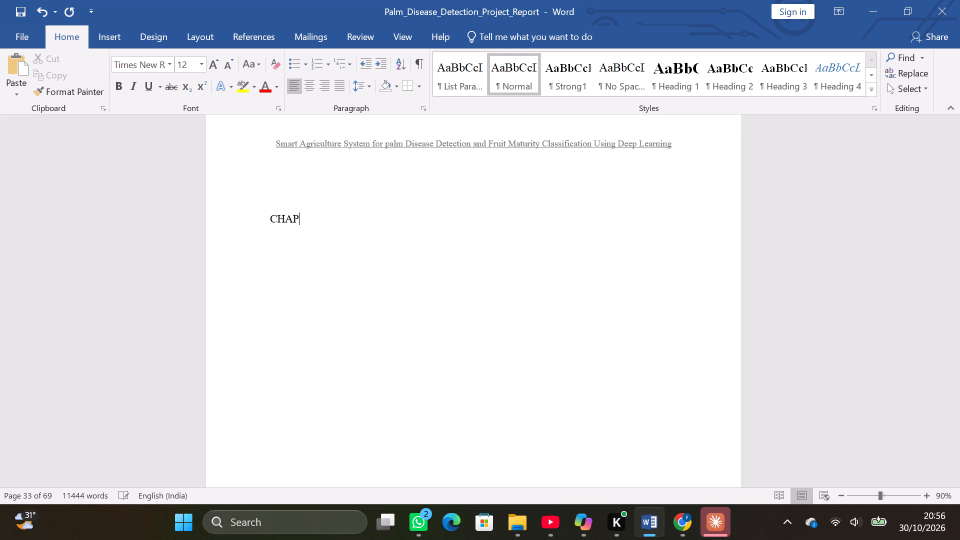
type("TER")
key("space")
key("4")
Add a SYSTEM REQUIREMENT SPECIFICATION line directly below CHAPTER 4 on the chapter's title page.
scroll(399, 315, "up", 1)
scroll(399, 315, "down", 2)
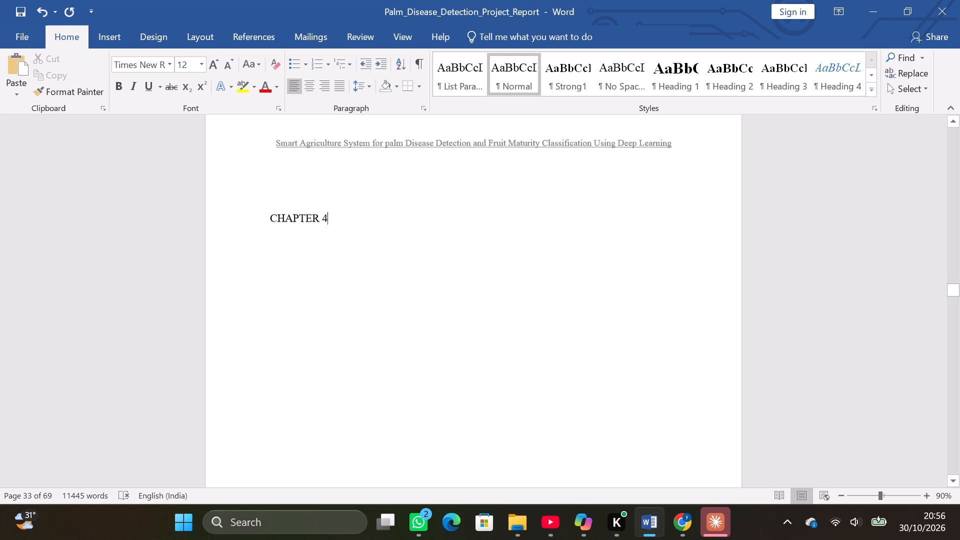
scroll(399, 315, "down", 9)
scroll(399, 315, "up", 1)
scroll(399, 315, "down", 9)
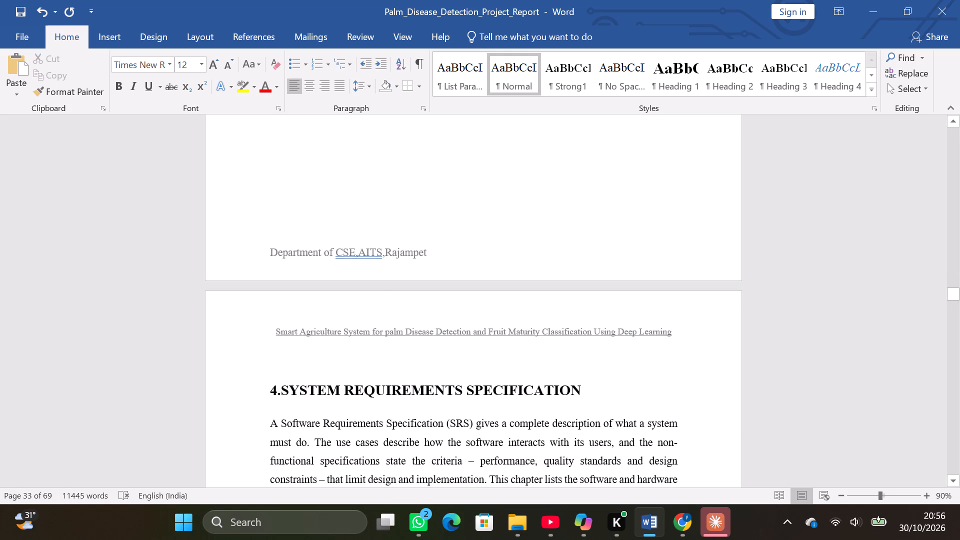
scroll(399, 315, "up", 18)
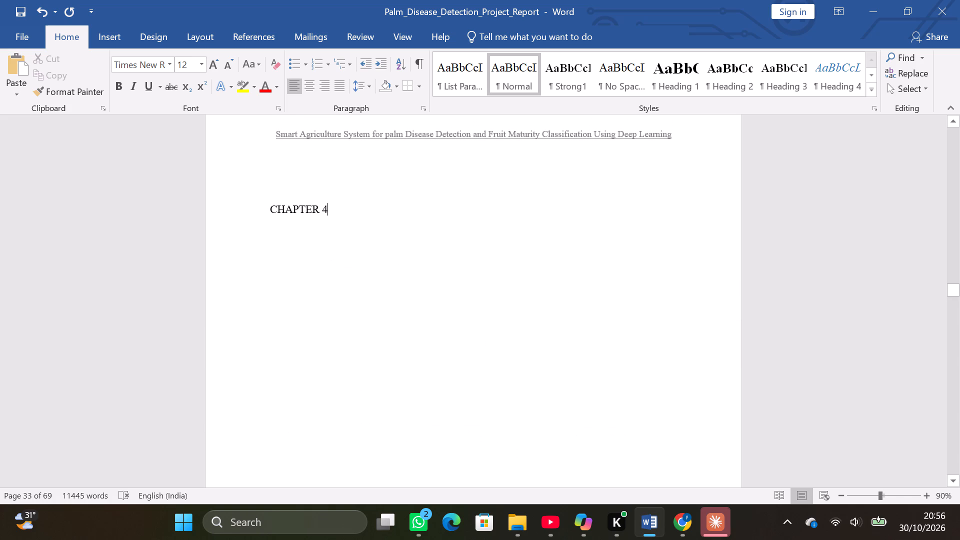
key("Return")
type("SYSTEM RE")
type("QUIREMENT")
key("space")
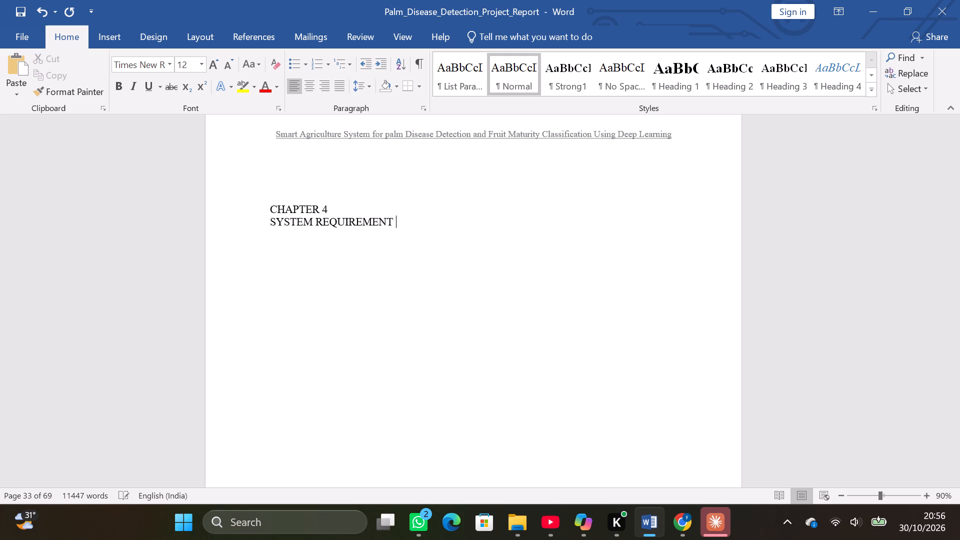
type("SPECIFICATION")
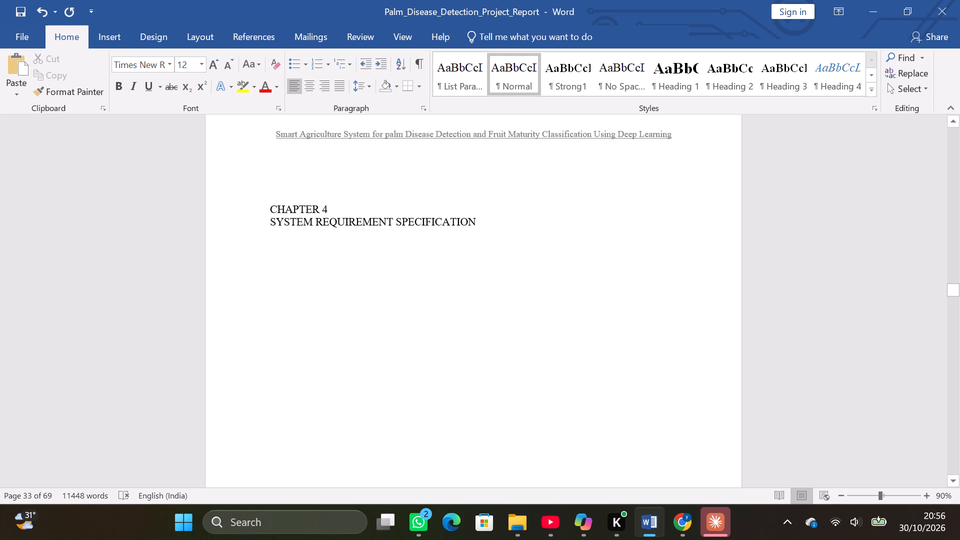
Move the CHAPTER 4 and SYSTEM REQUIREMENT SPECIFICATION lines down to about the middle of the title page with blank lines above them.
left_click(272, 202)
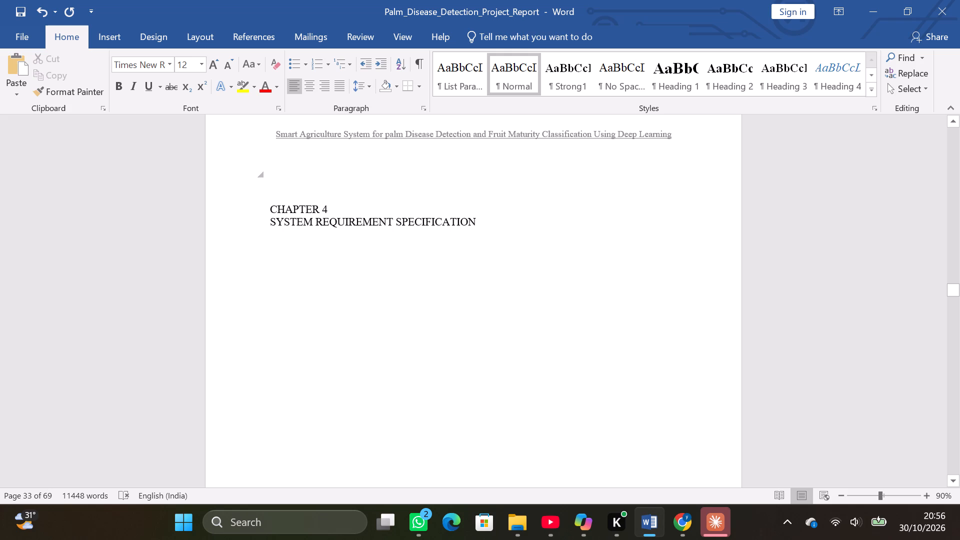
left_click(268, 207)
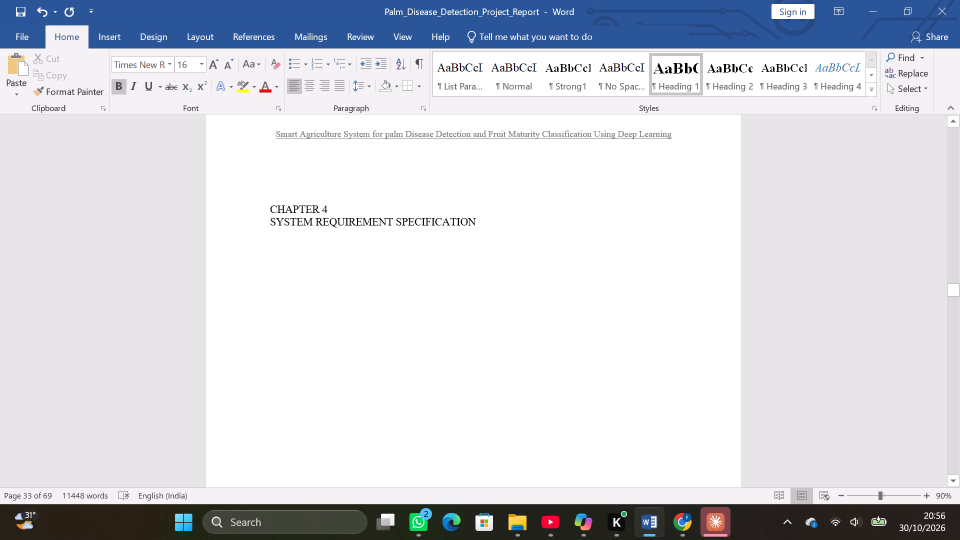
key("Return")
key("Return")
key("Return")
key("Return")
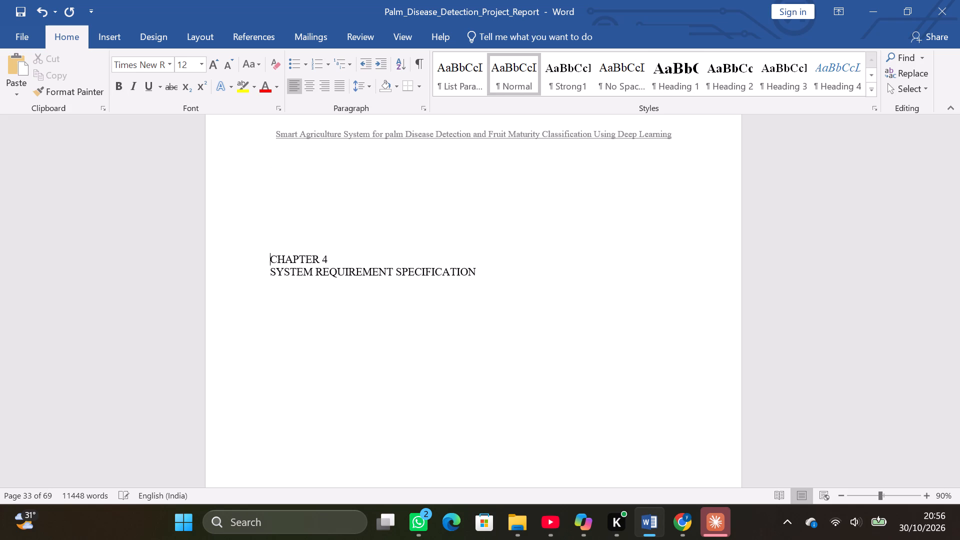
key("Return")
key("Return")
key("Return")
key("Return")
key("Return")
key("Return")
key("Return")
key("Return")
key("Return")
key("Return")
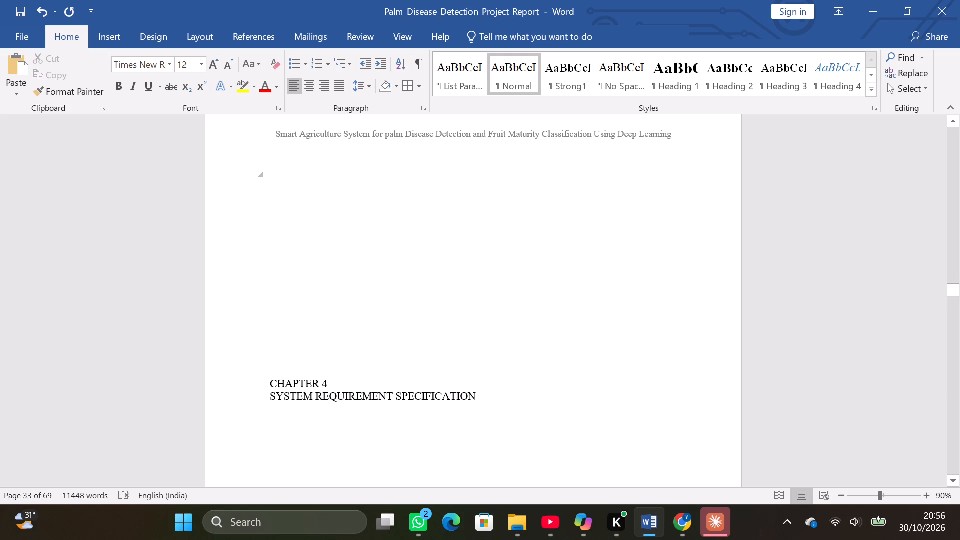
scroll(317, 194, "down", 2, "ctrl")
scroll(317, 194, "down", 6)
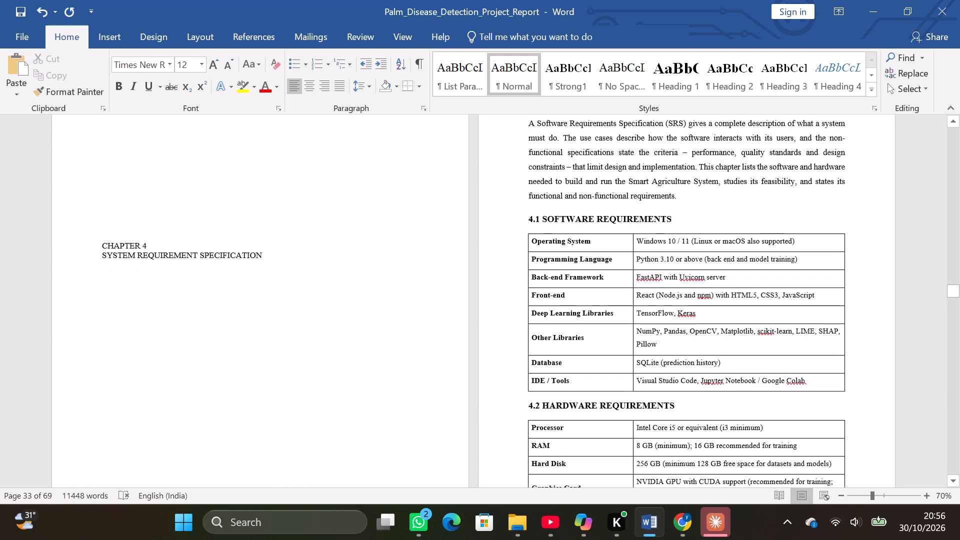
scroll(317, 194, "up", 1)
scroll(317, 194, "down", 1)
scroll(317, 194, "up", 1)
scroll(317, 194, "down", 1)
key("Return")
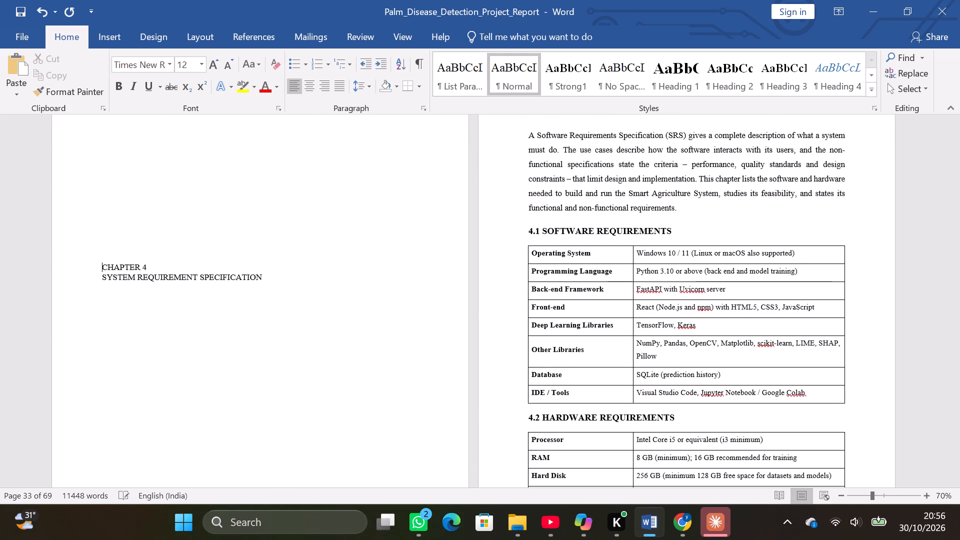
key("Return")
key("Return")
key("Return")
key("Return")
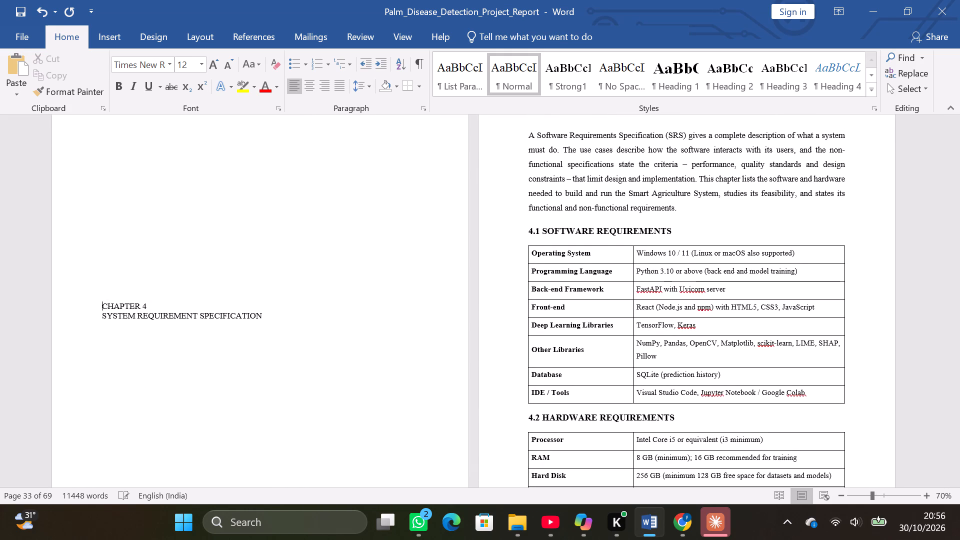
Format the CHAPTER 4 and SYSTEM REQUIREMENT SPECIFICATION lines as bold, 16 pt, centred text with 1.5 line spacing.
left_click(102, 301)
left_click_drag(112, 305, 240, 331)
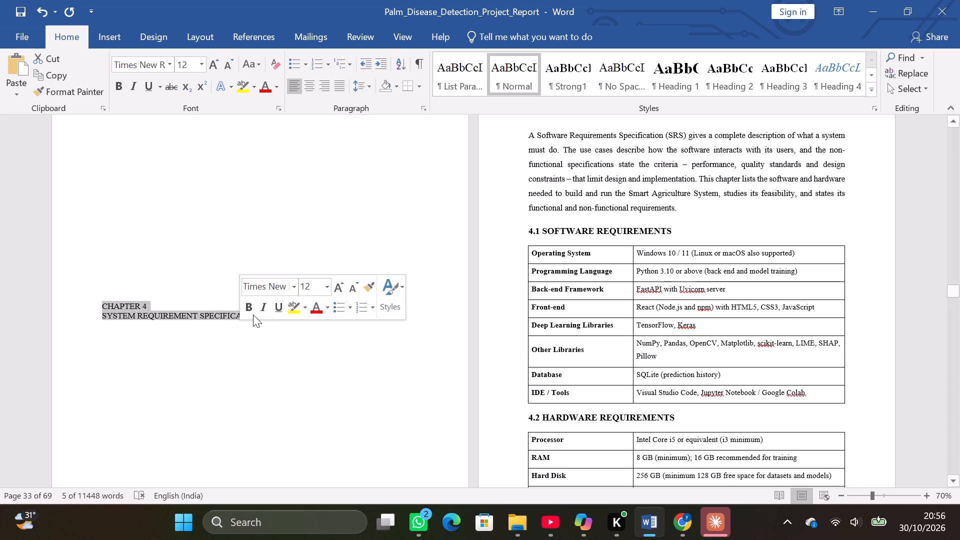
left_click(252, 311)
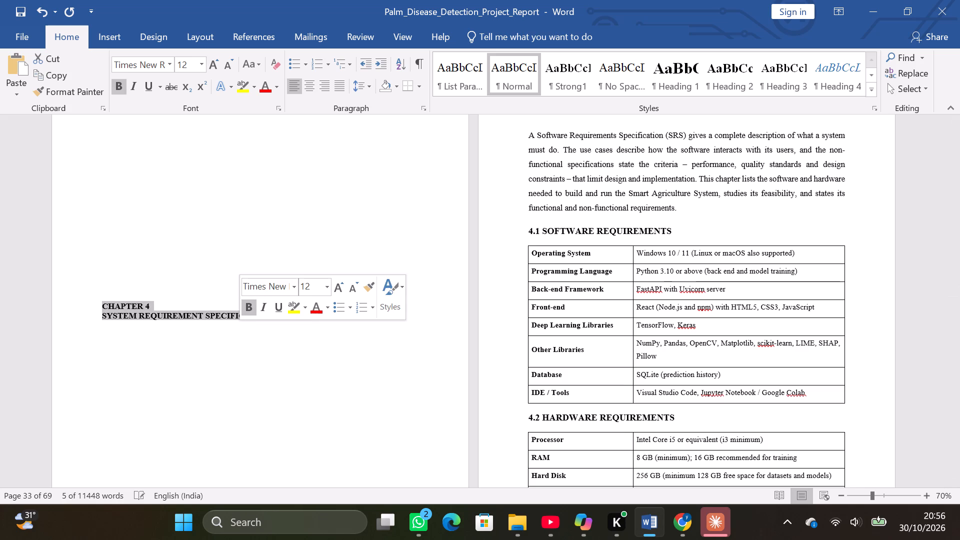
left_click(326, 289)
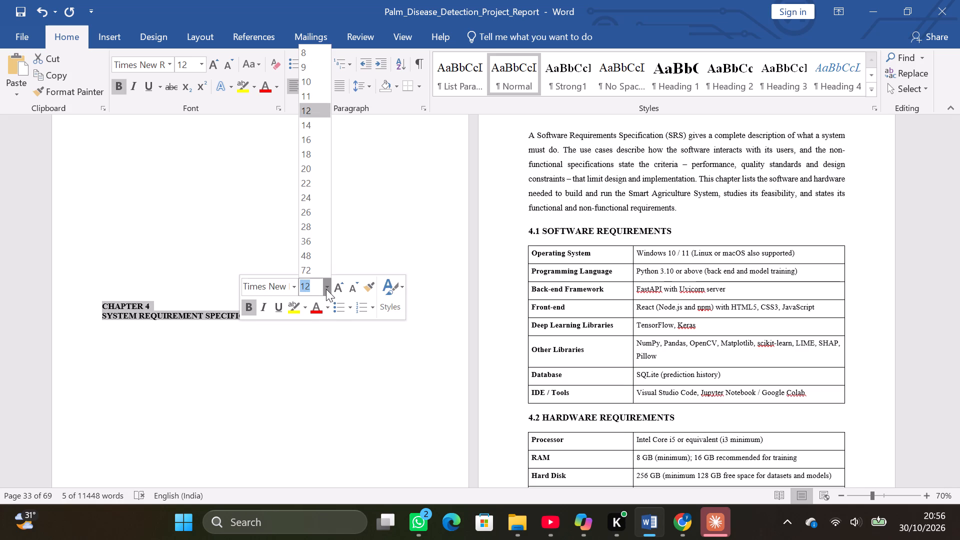
left_click(308, 142)
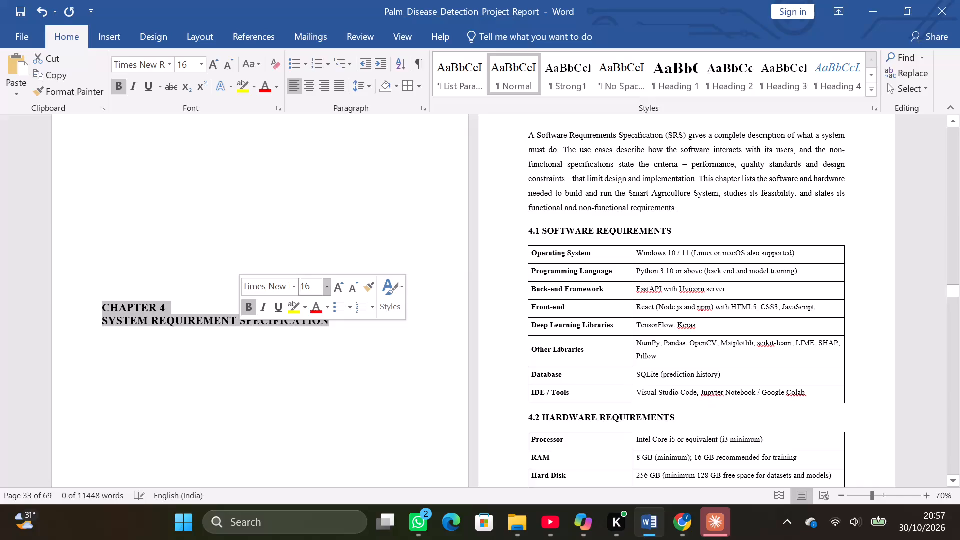
left_click(371, 87)
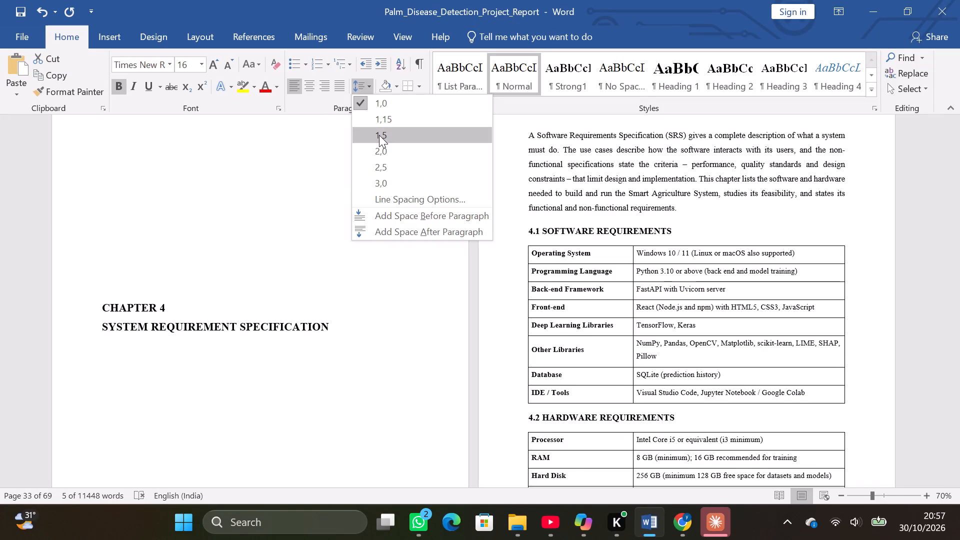
left_click(379, 135)
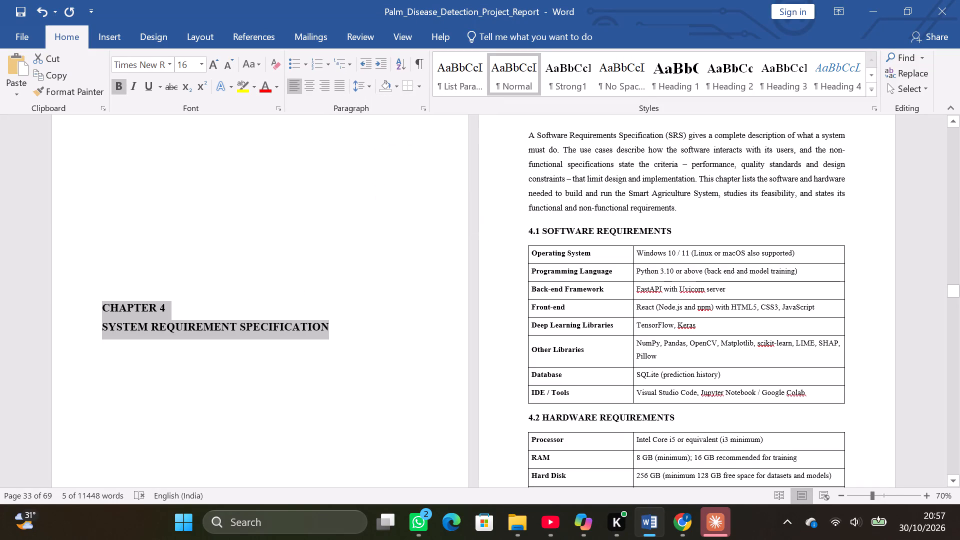
left_click(307, 91)
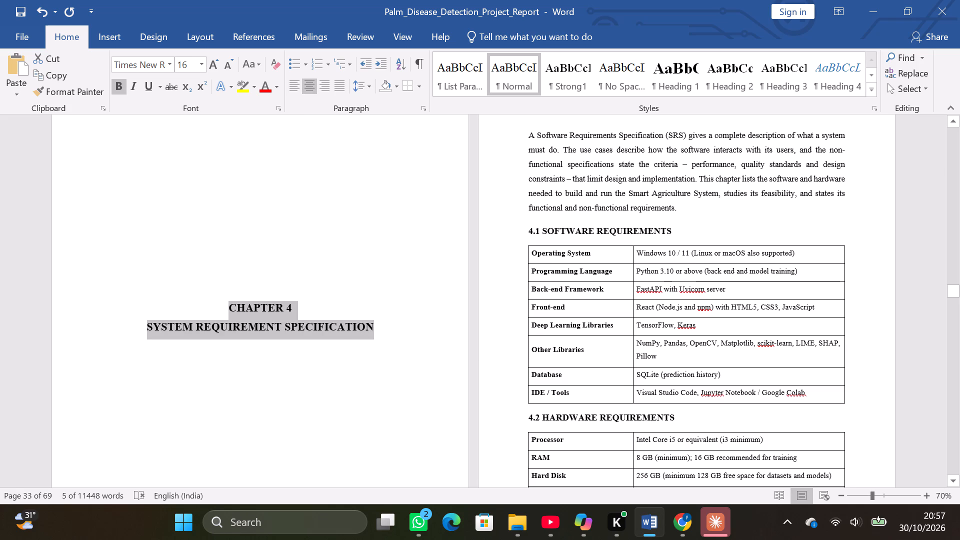
left_click(371, 369)
Copy the SYSTEM DESIGN title from below the CHAPTER 5 heading.
scroll(371, 369, "down", 18)
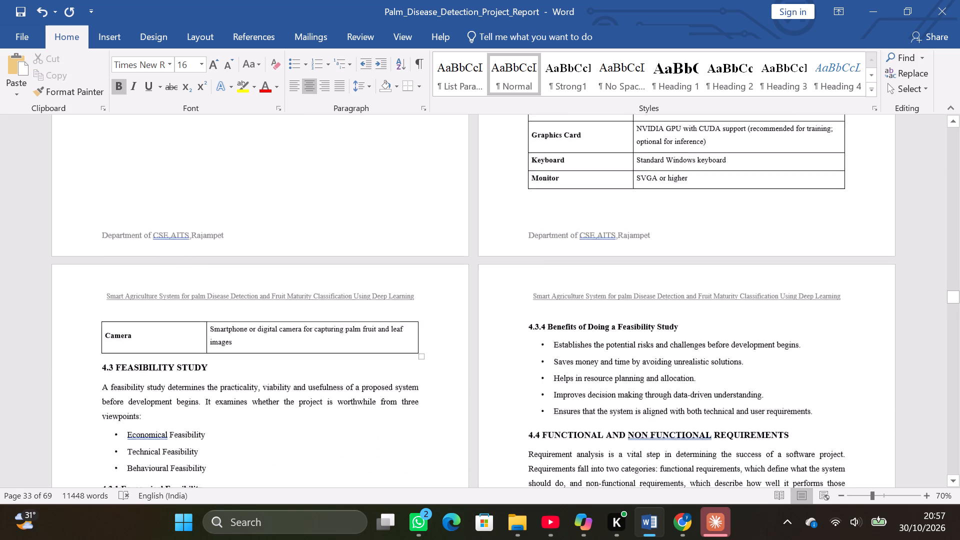
scroll(371, 369, "down", 20)
scroll(371, 369, "down", 7)
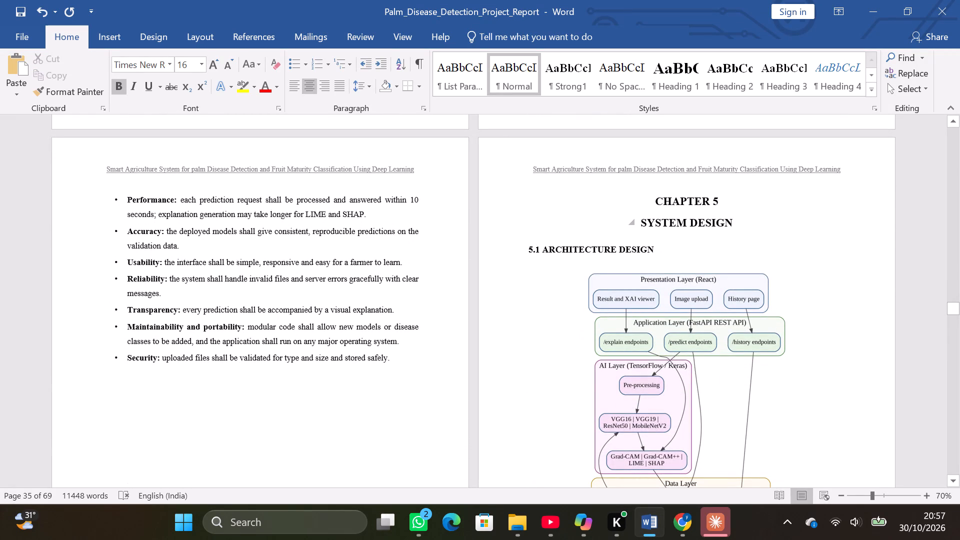
left_click_drag(641, 223, 763, 199)
left_click_drag(763, 199, 766, 214)
left_click(715, 222)
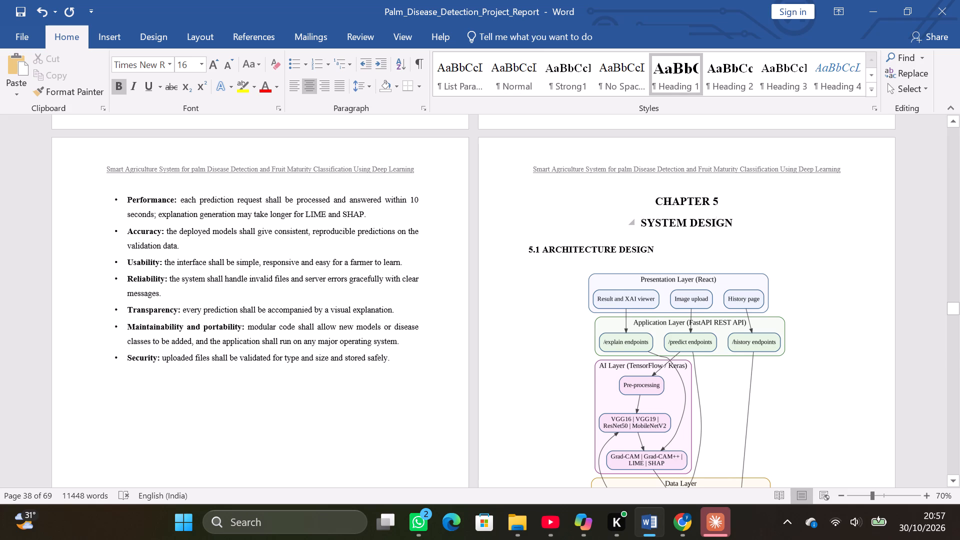
left_click_drag(640, 222, 721, 219)
key("ctrl+c")
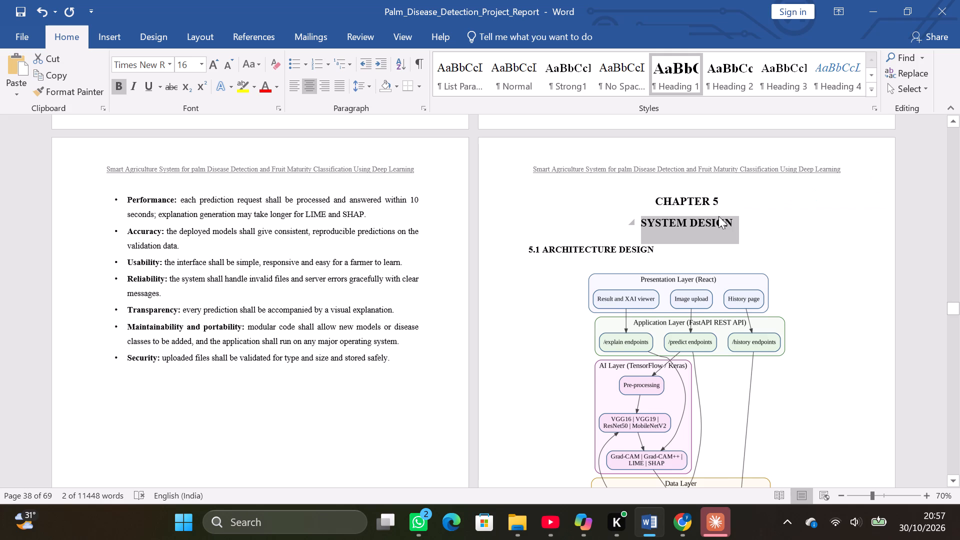
Delete the CHAPTER 5 line above the SYSTEM DESIGN heading.
left_click(728, 185)
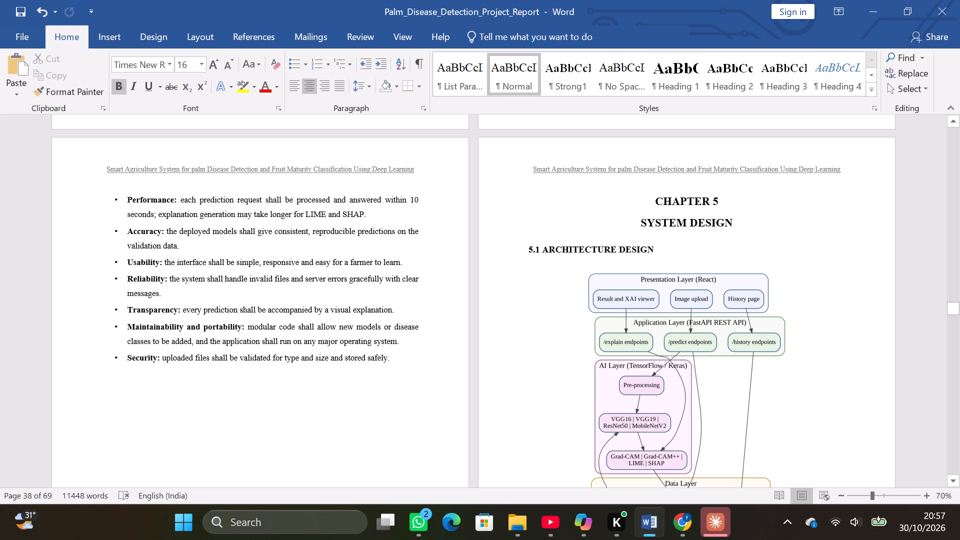
key("BackSpace")
key("BackSpace")
key("BackSpace")
key("BackSpace")
key("BackSpace")
key("BackSpace")
key("BackSpace")
key("BackSpace")
key("BackSpace")
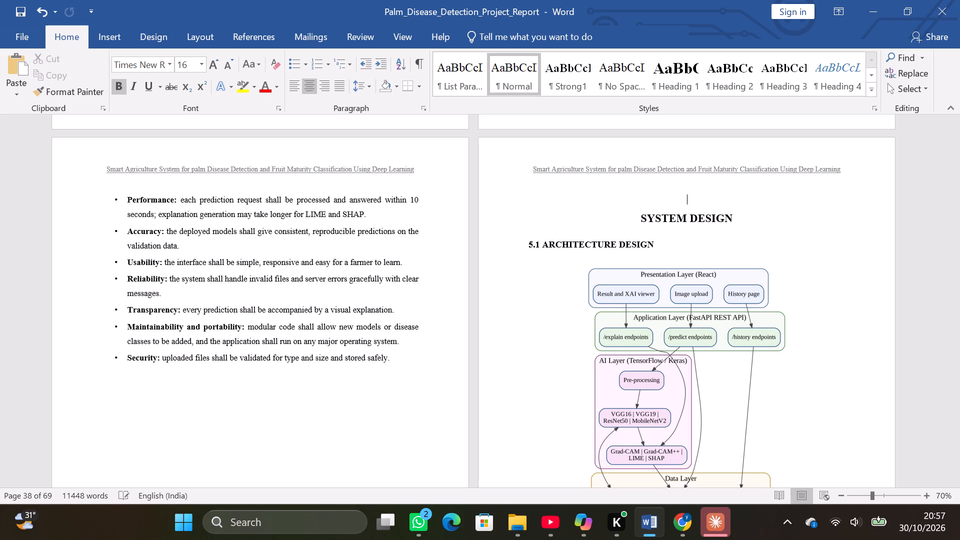
key("BackSpace")
key("BackSpace")
key("BackSpace")
key("BackSpace")
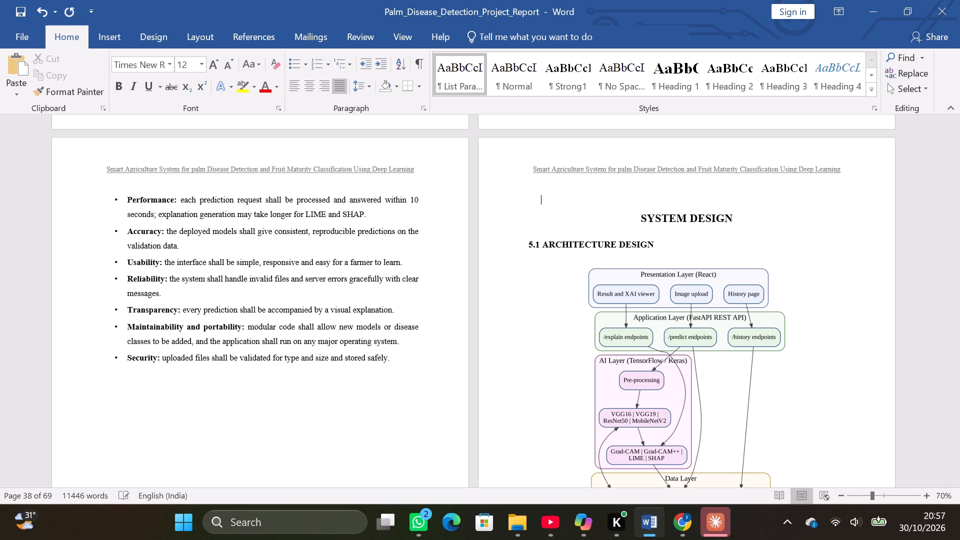
Remove the centring from the SYSTEM DESIGN heading and delete the empty line above it.
key("Down")
key("BackSpace")
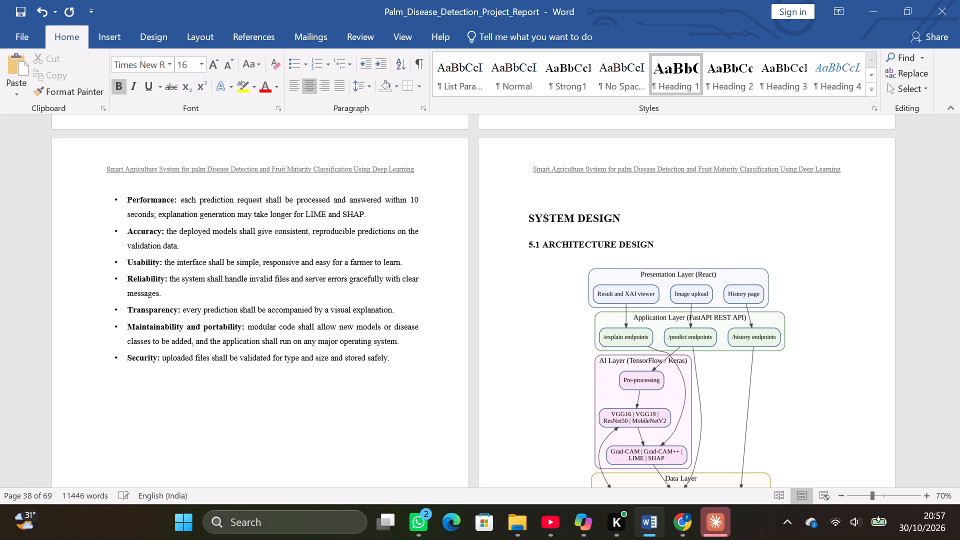
key("BackSpace")
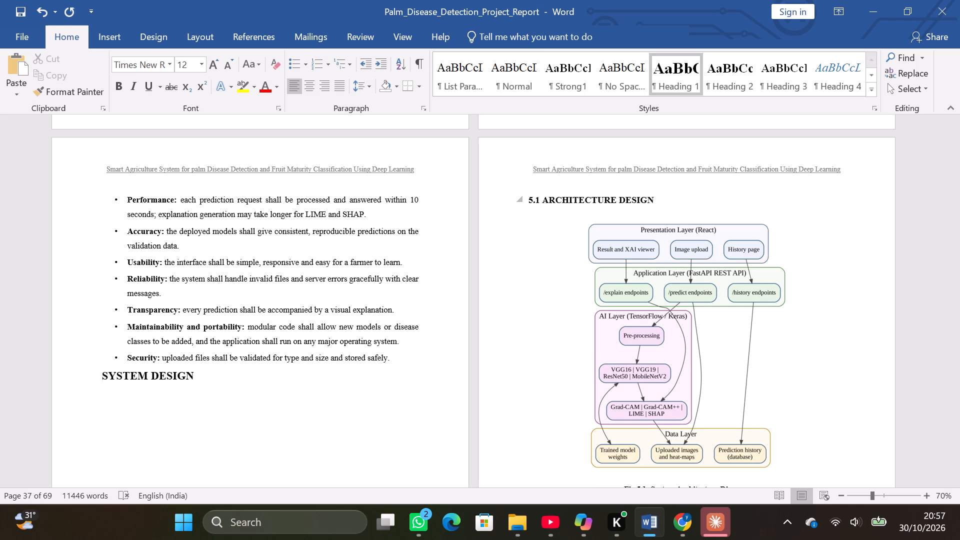
Insert blank lines after the Security bullet so the SYSTEM DESIGN heading starts the next page, above 5.1 ARCHITECTURE DESIGN.
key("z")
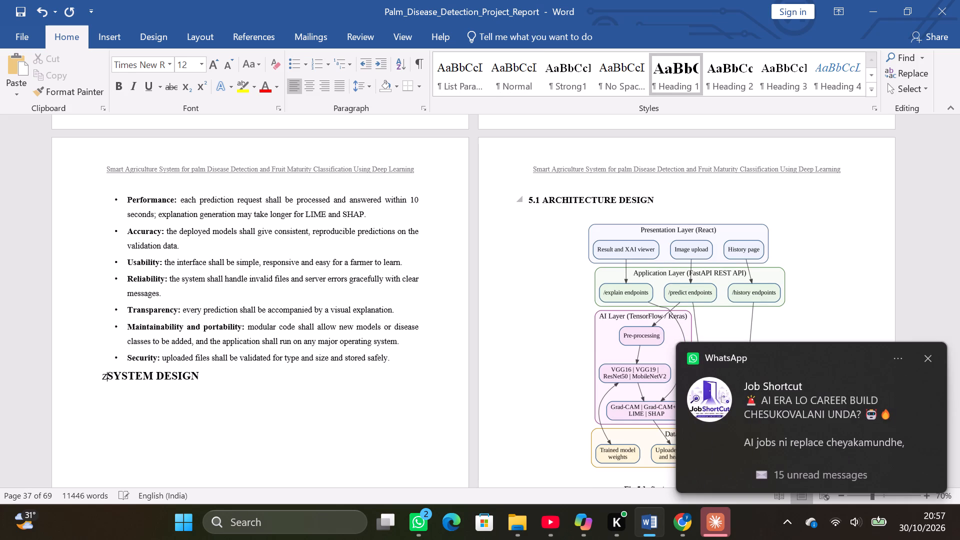
key("BackSpace")
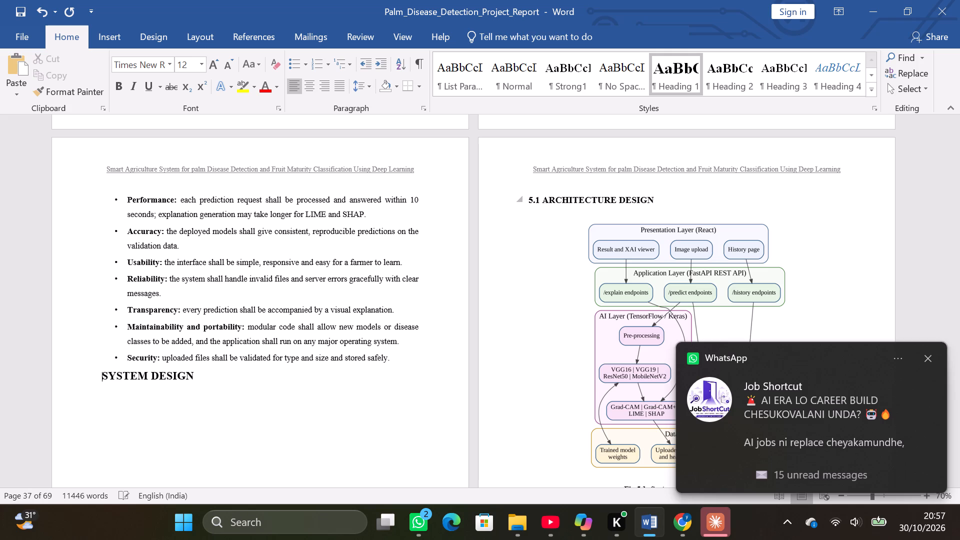
key("Return")
key("Return")
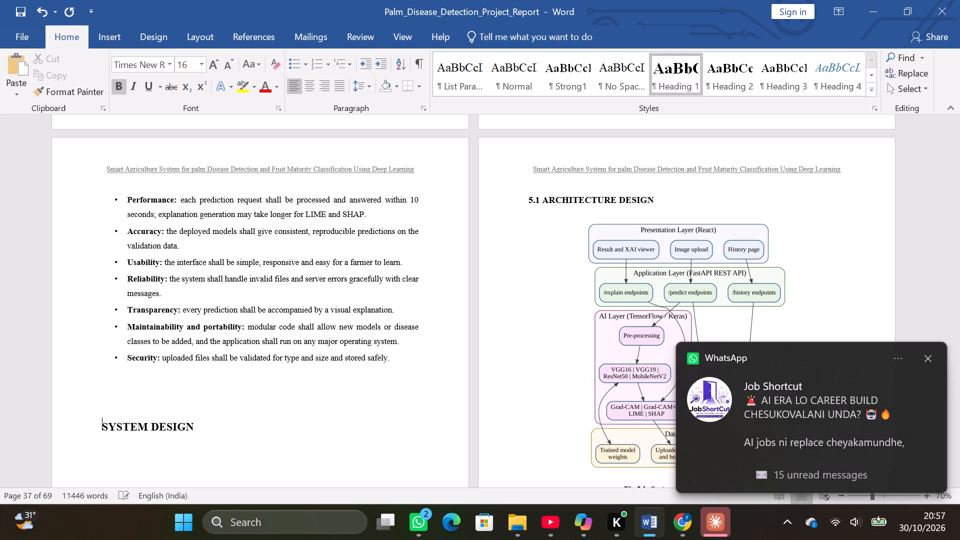
key("backslash")
key("Return")
key("Return")
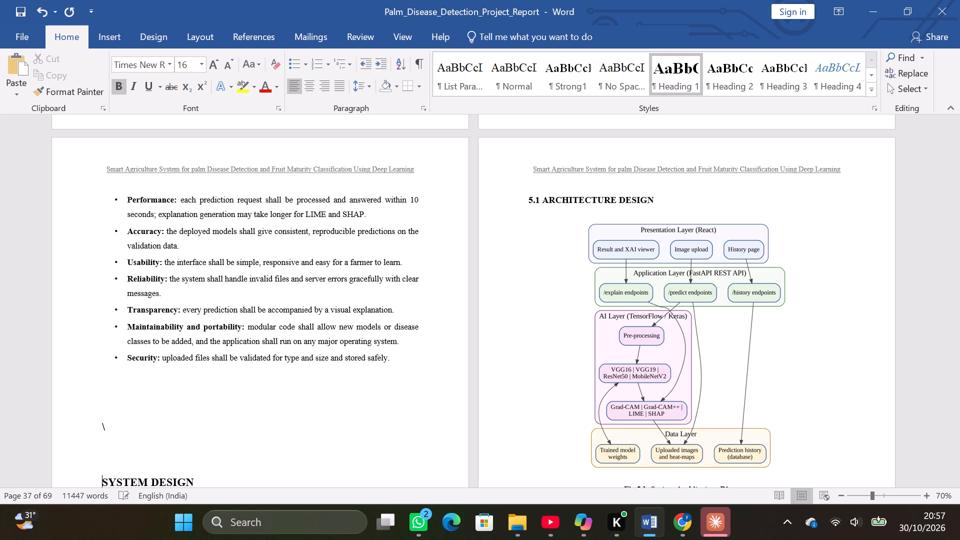
key("BackSpace")
key("BackSpace")
key("BackSpace")
key("Return")
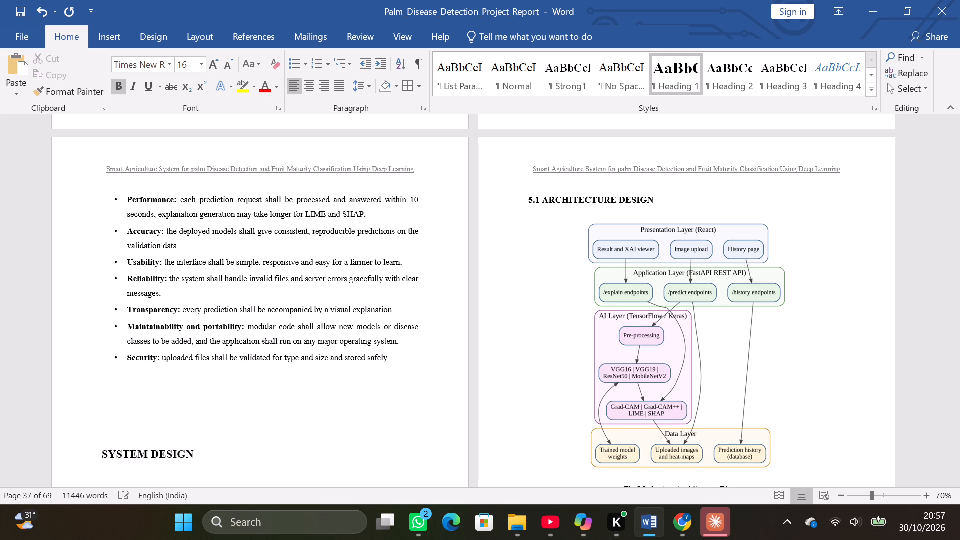
key("Return")
key("Return")
key("Return")
key("Return")
key("Return")
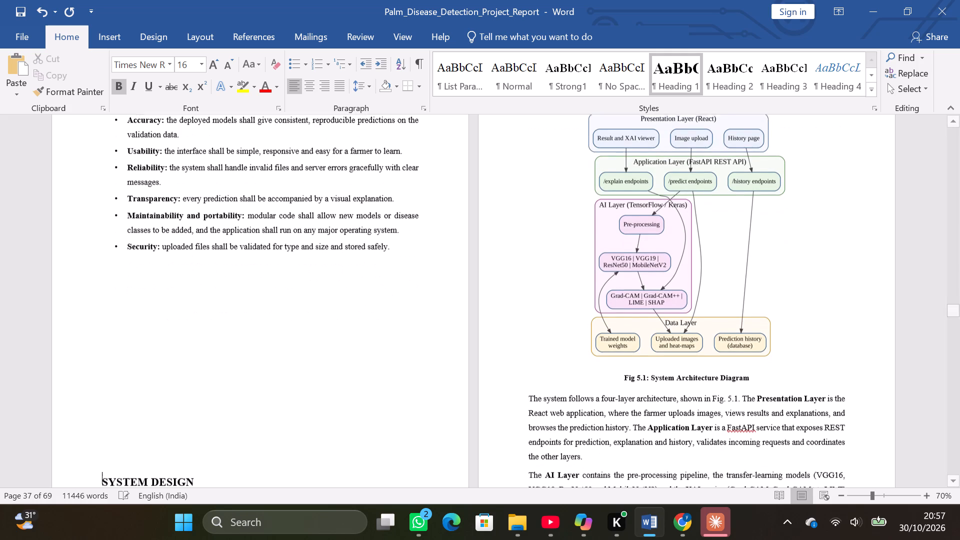
key("Return")
key("Return")
key("Return")
key("Return")
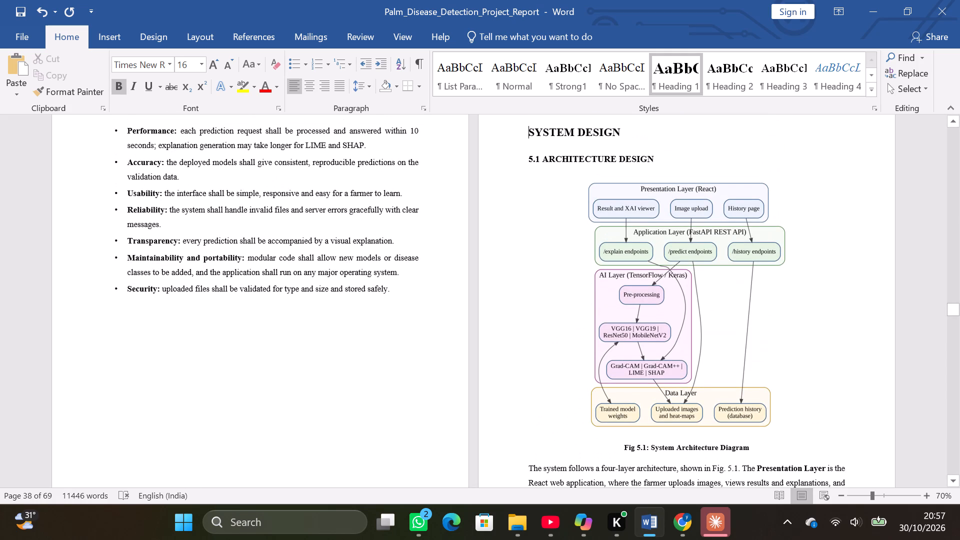
Number the SYSTEM DESIGN heading with the prefix "5.".
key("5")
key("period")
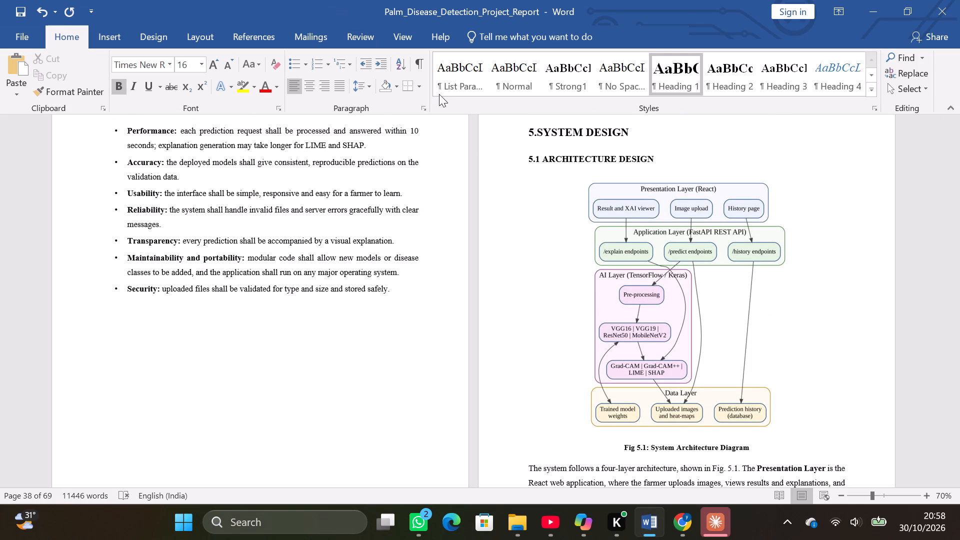
Insert a blank page before the whole 5.SYSTEM DESIGN heading.
key("Left")
key("Left")
left_click(105, 36)
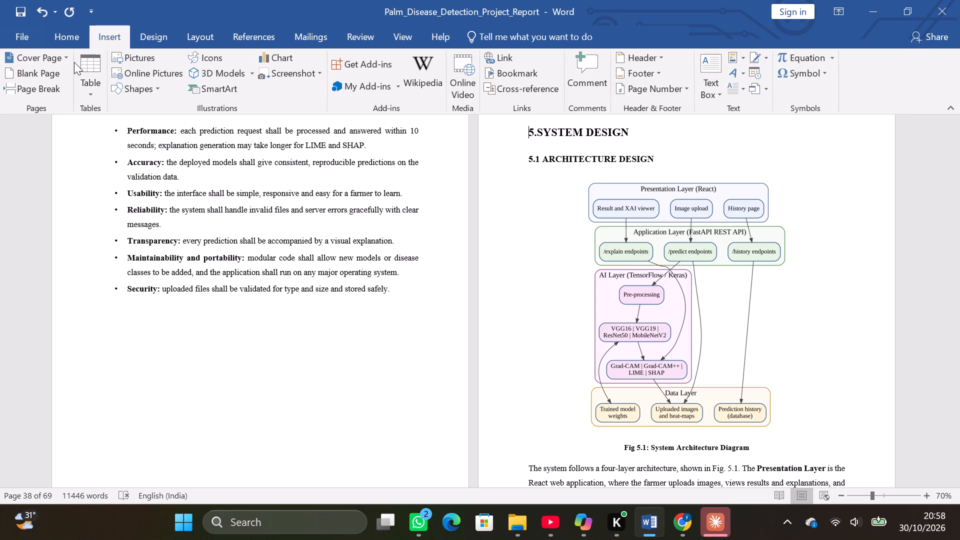
left_click(55, 68)
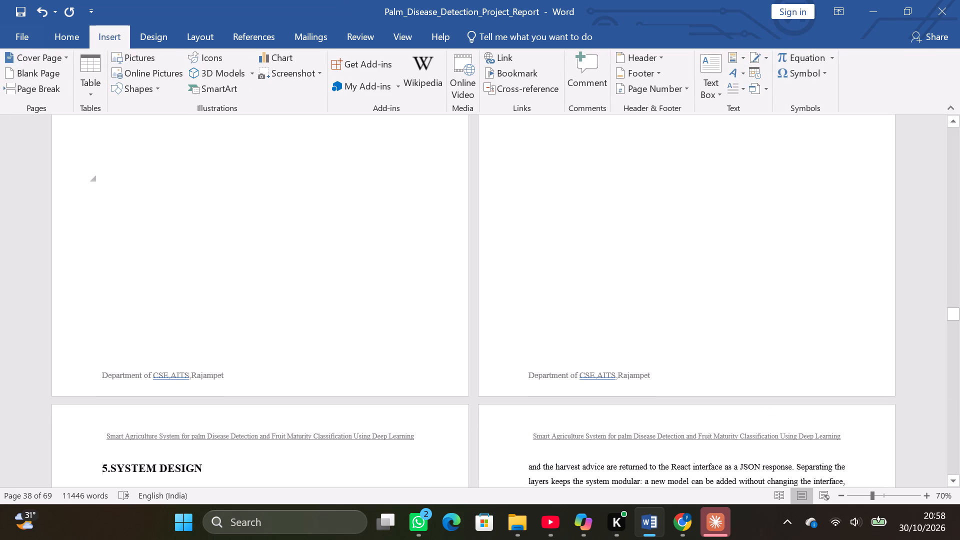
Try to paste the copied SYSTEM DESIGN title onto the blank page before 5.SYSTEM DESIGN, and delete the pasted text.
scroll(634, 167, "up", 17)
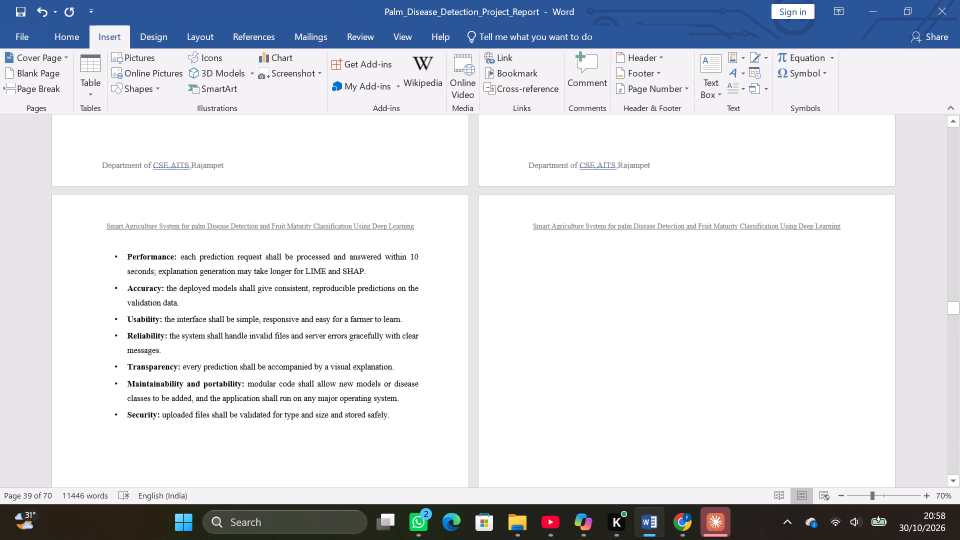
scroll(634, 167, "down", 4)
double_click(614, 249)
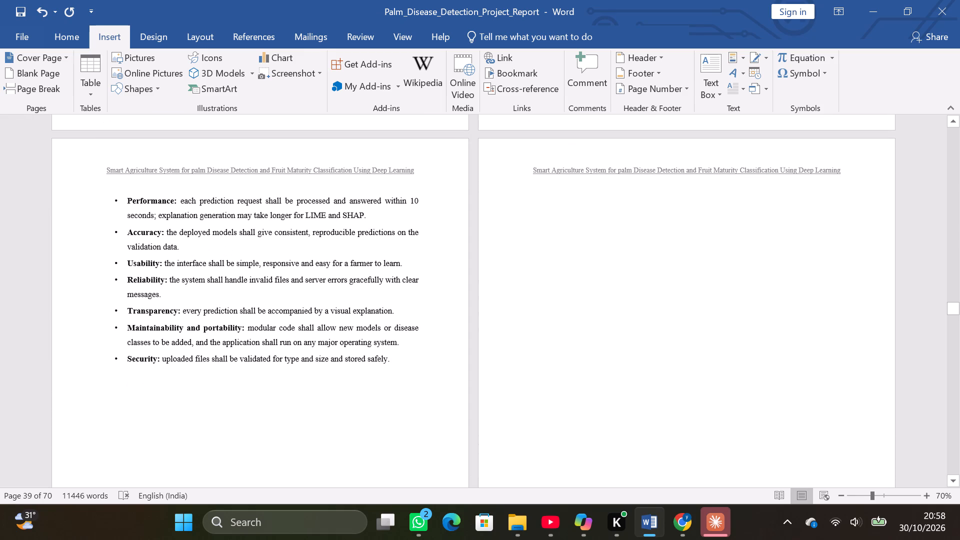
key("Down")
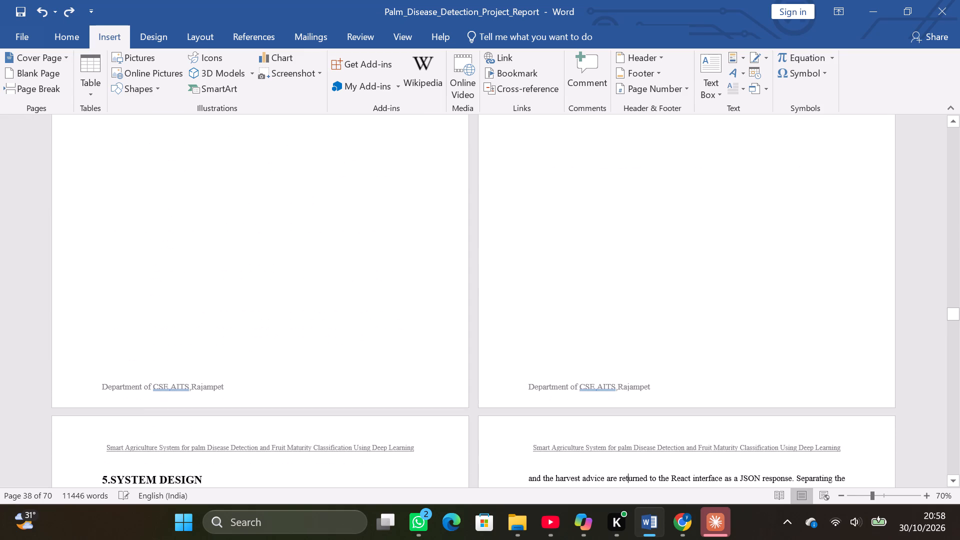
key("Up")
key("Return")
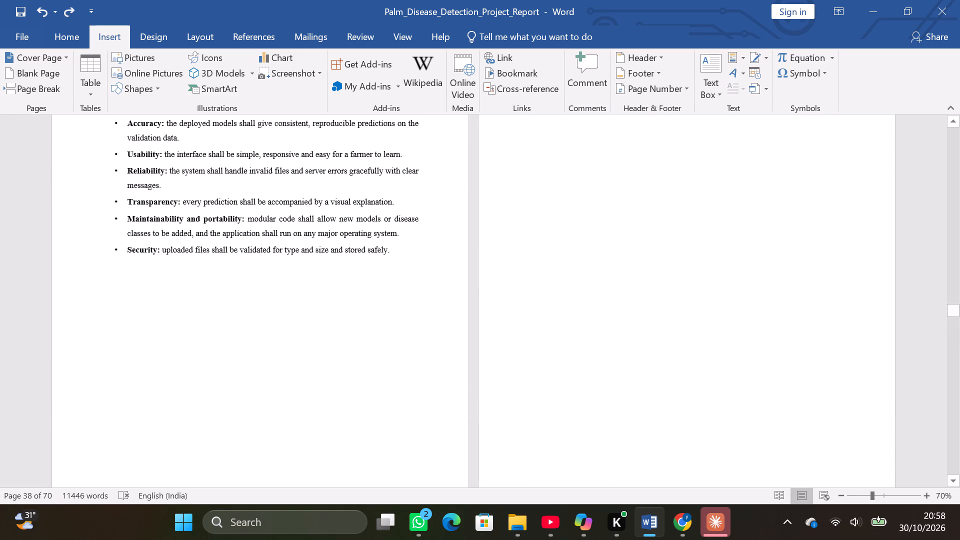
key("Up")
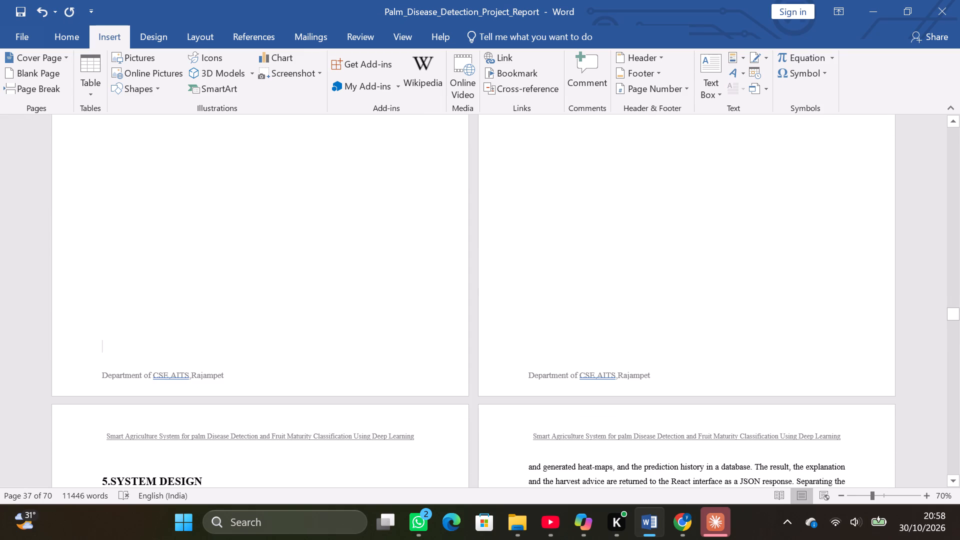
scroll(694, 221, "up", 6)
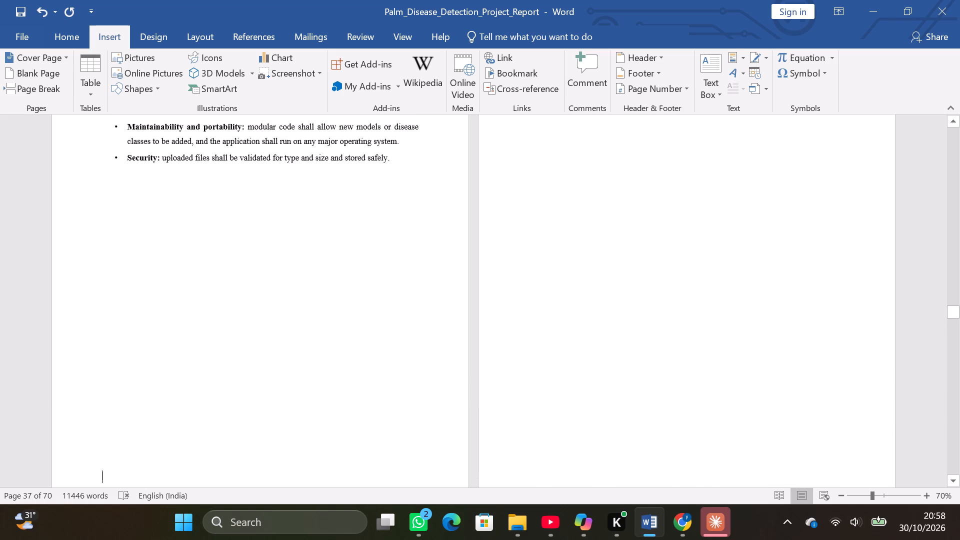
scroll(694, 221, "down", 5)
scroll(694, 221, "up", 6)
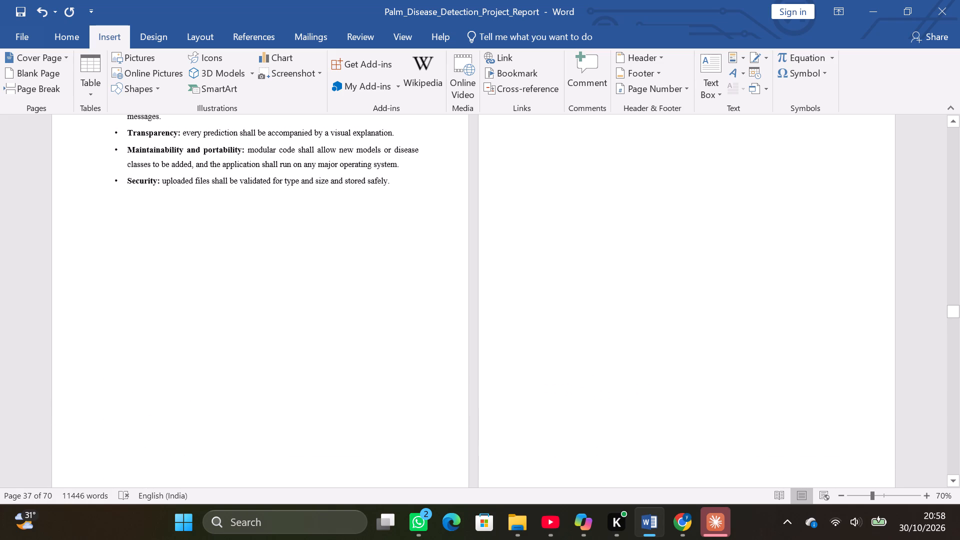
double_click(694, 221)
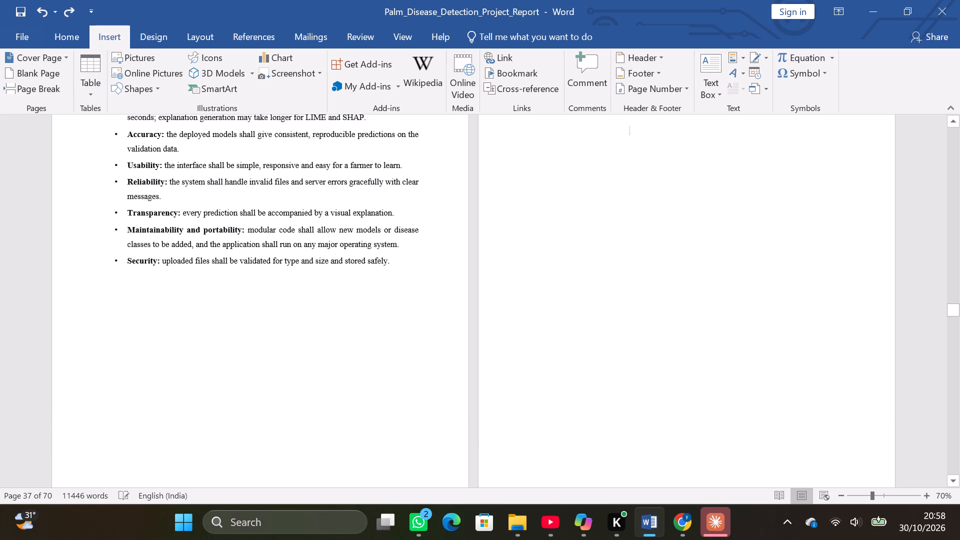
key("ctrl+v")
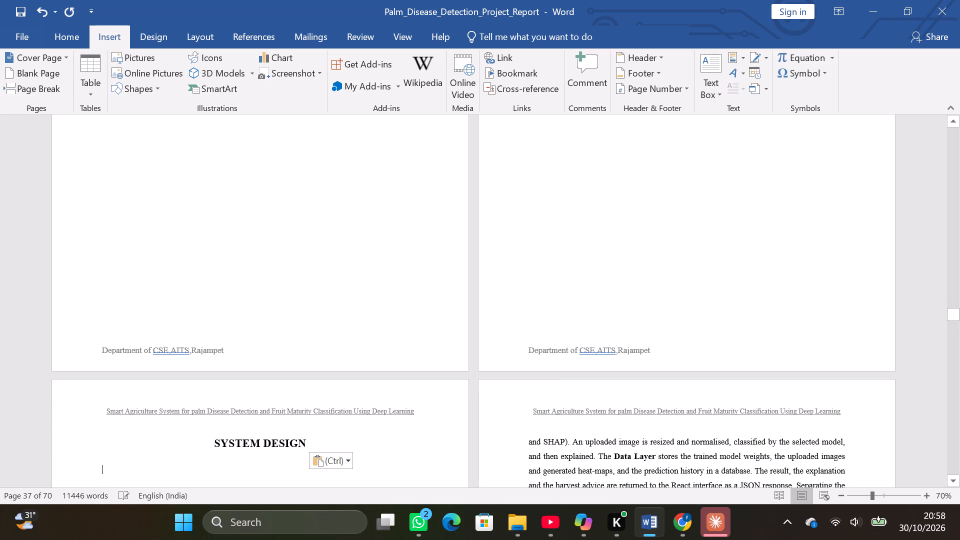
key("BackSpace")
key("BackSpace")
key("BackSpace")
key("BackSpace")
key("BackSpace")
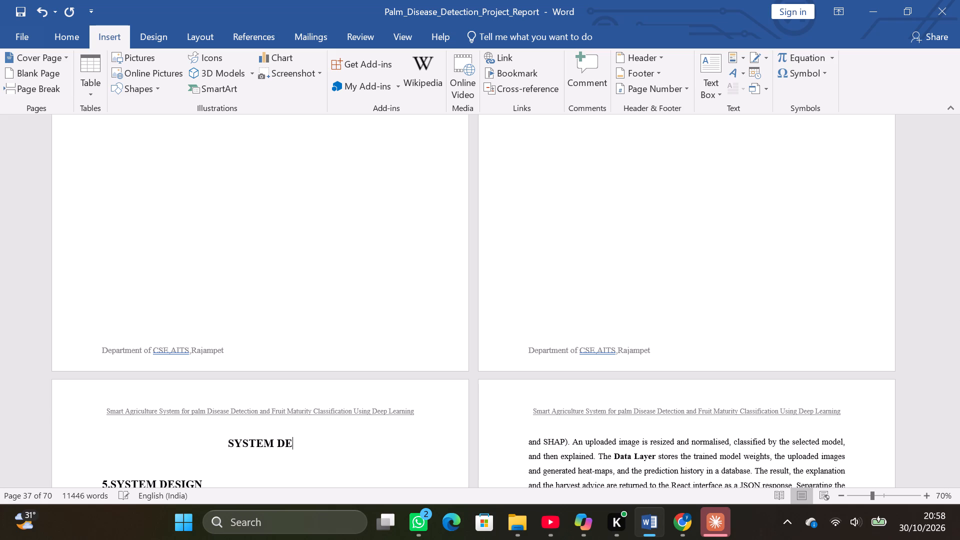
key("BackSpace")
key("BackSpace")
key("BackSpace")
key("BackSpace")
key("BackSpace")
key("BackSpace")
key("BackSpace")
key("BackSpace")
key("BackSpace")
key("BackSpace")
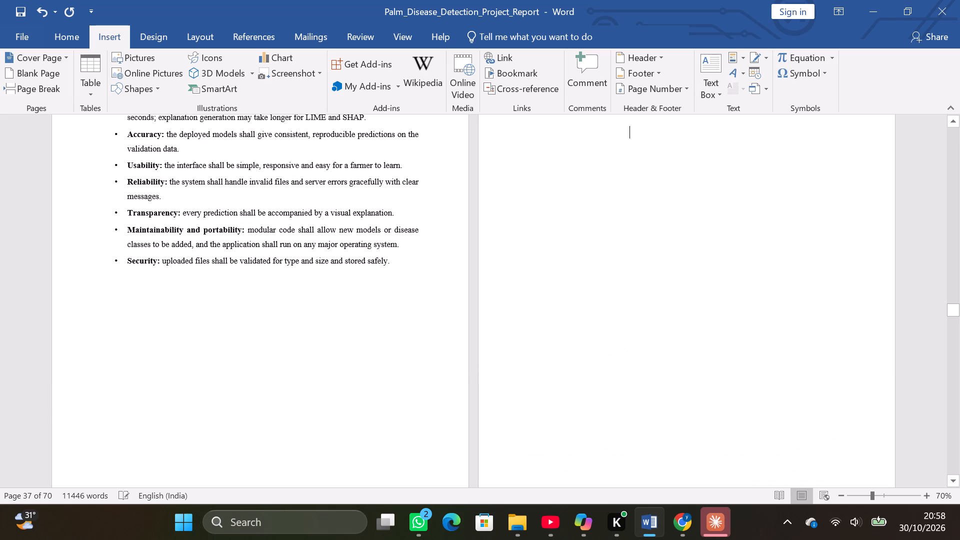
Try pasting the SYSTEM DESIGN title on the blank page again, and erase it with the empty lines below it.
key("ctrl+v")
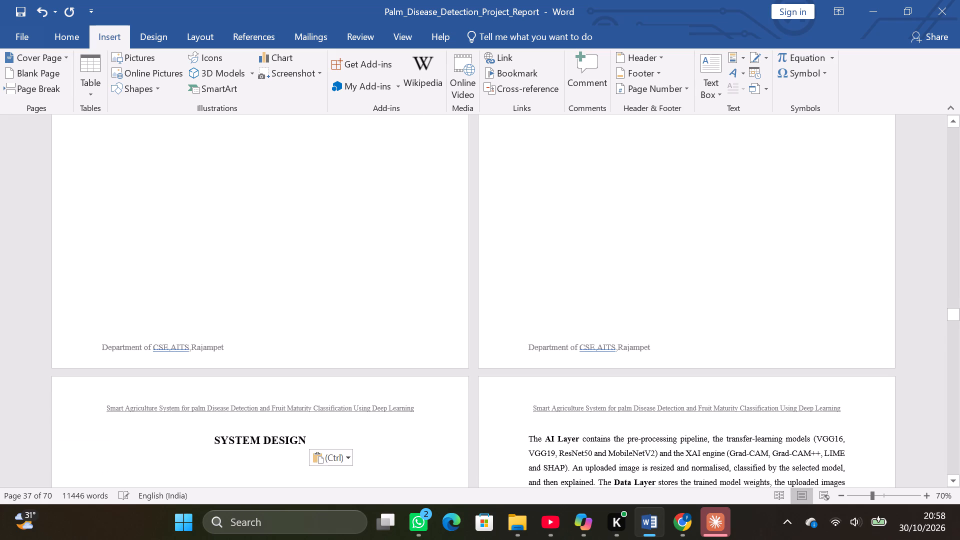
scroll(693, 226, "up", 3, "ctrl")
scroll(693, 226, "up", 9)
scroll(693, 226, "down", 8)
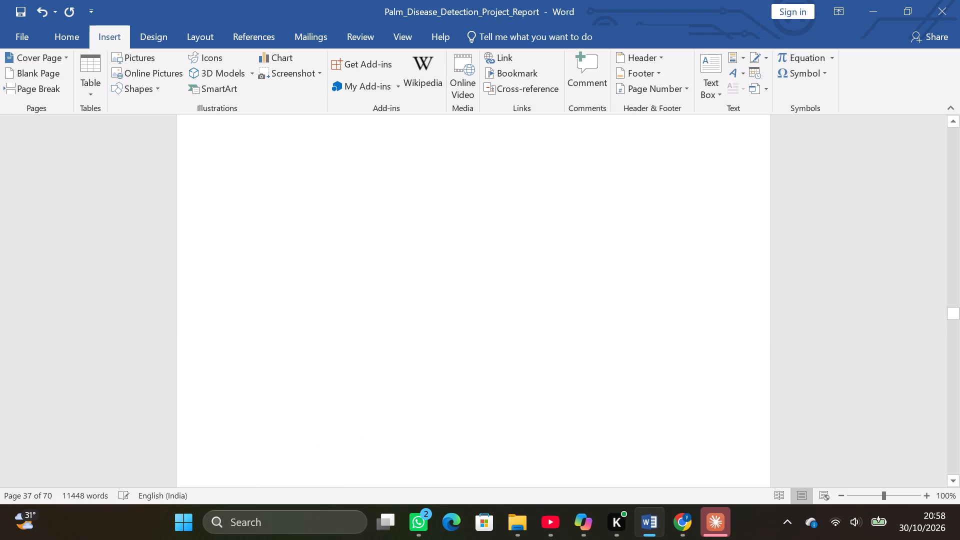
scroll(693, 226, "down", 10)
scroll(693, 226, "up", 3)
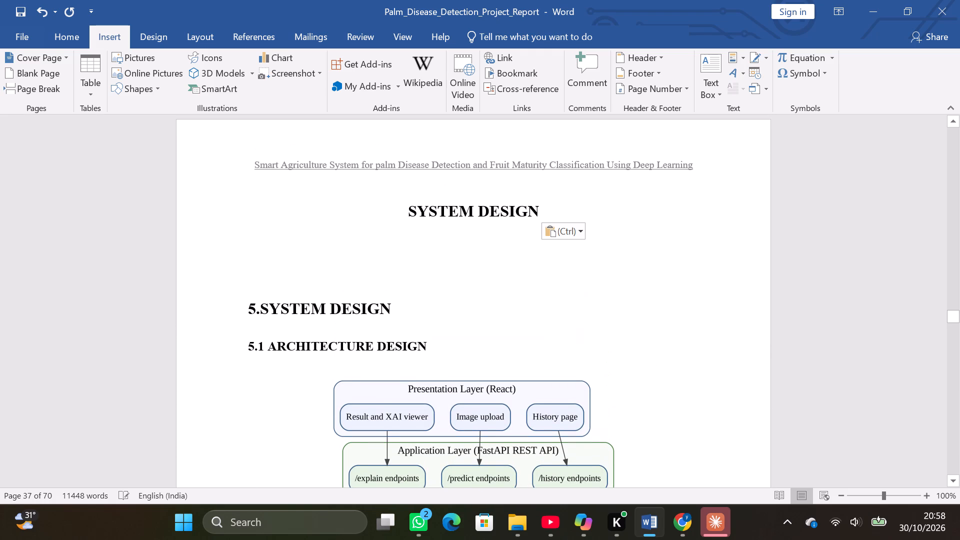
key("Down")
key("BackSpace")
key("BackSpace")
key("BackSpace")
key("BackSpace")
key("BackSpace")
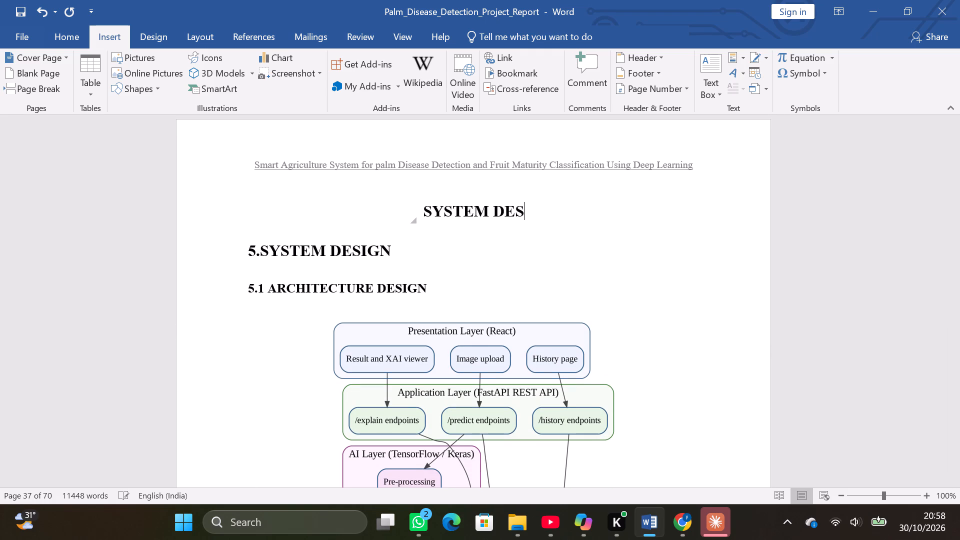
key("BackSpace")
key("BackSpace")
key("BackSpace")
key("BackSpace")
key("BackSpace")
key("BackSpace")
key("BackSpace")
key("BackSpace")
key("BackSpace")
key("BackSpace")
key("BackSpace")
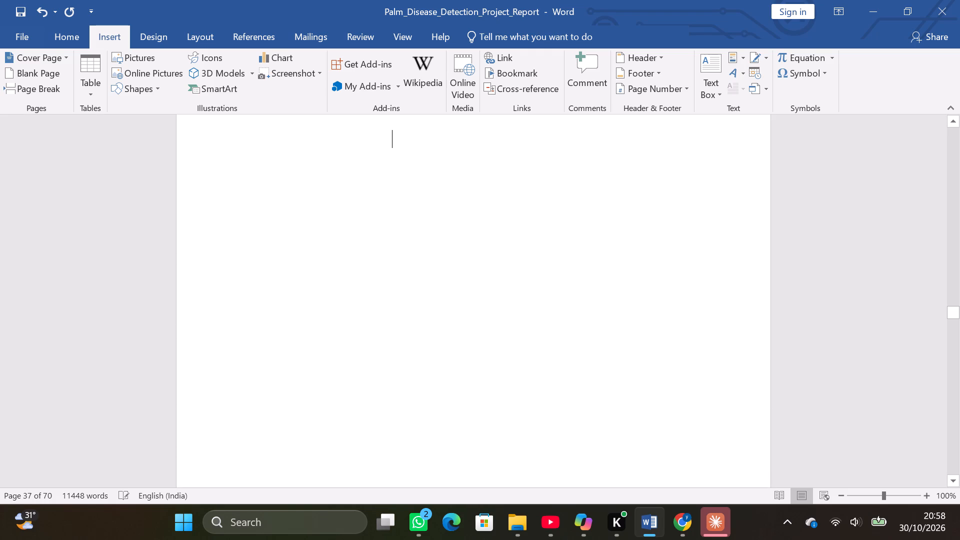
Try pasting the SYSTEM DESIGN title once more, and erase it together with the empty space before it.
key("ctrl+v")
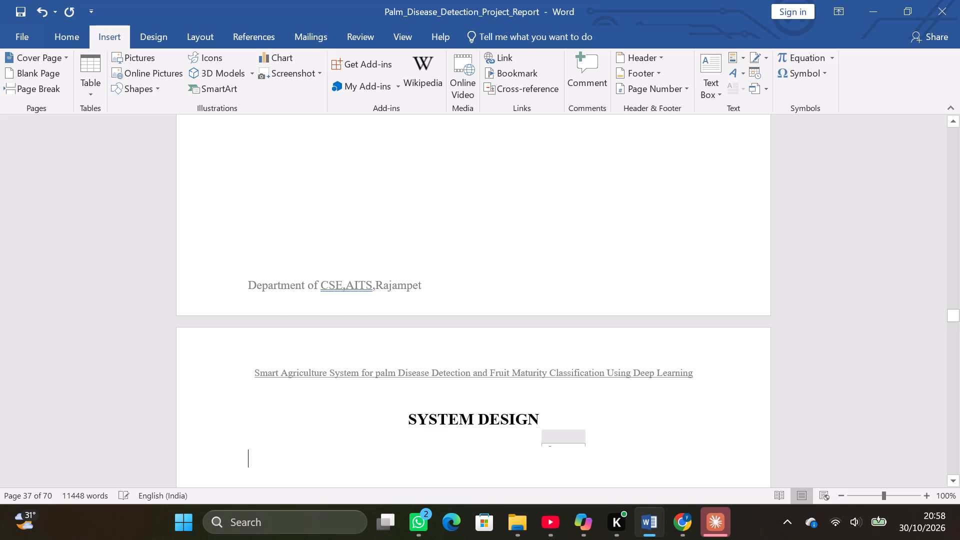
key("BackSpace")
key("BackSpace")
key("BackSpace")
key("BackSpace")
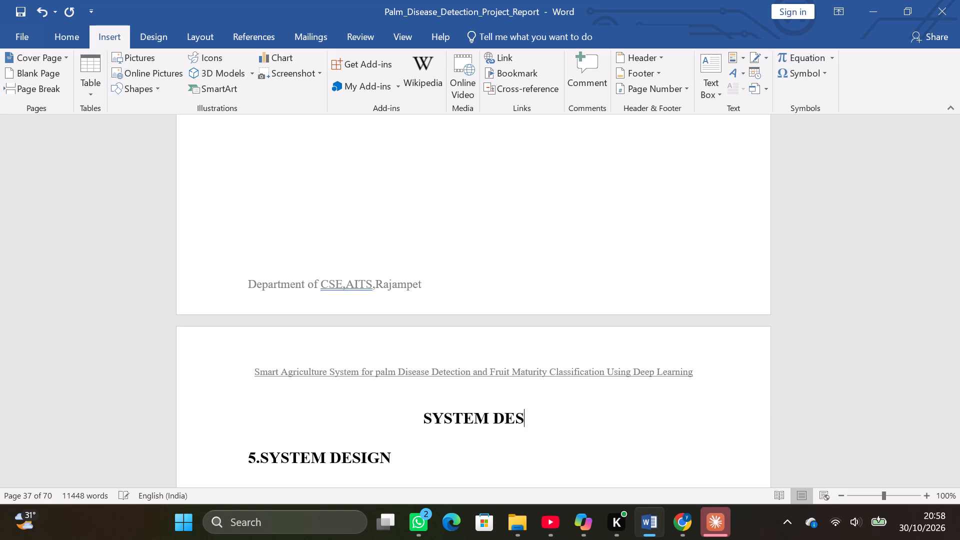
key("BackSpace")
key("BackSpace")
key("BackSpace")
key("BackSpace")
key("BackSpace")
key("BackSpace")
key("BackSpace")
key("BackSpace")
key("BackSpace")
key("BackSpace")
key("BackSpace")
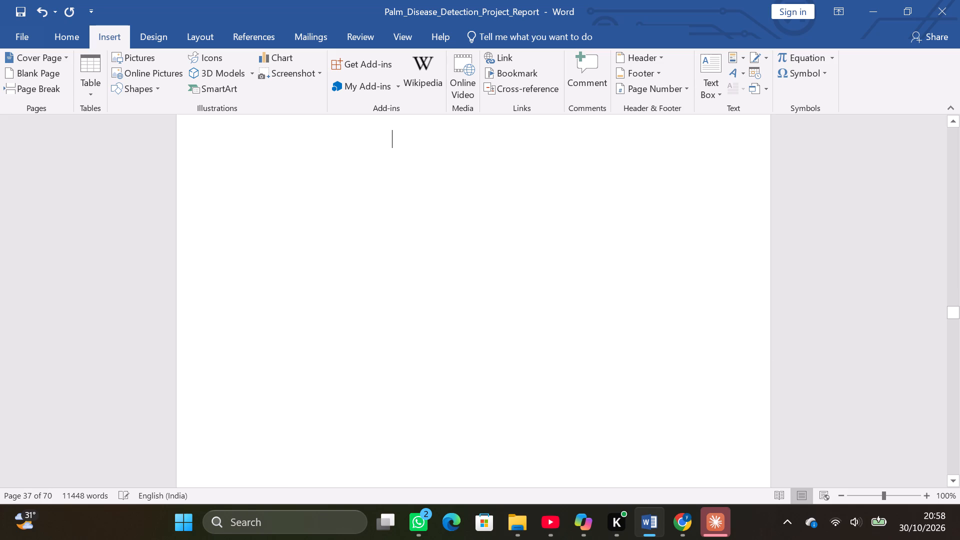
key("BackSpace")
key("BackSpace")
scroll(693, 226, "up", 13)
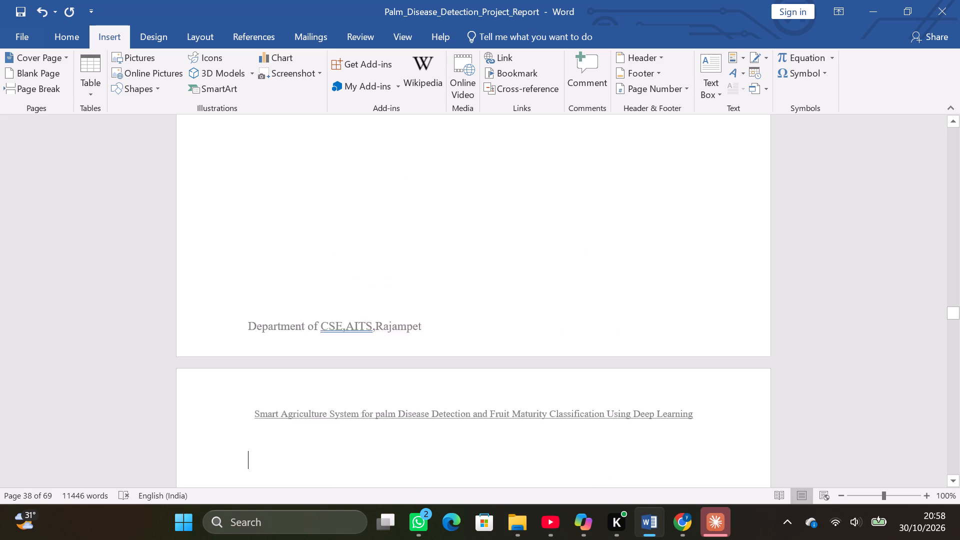
Delete the empty line at the top of the page above the 5.SYSTEM DESIGN heading.
scroll(693, 226, "up", 1)
scroll(693, 226, "down", 1)
scroll(693, 226, "up", 8)
scroll(693, 226, "down", 7)
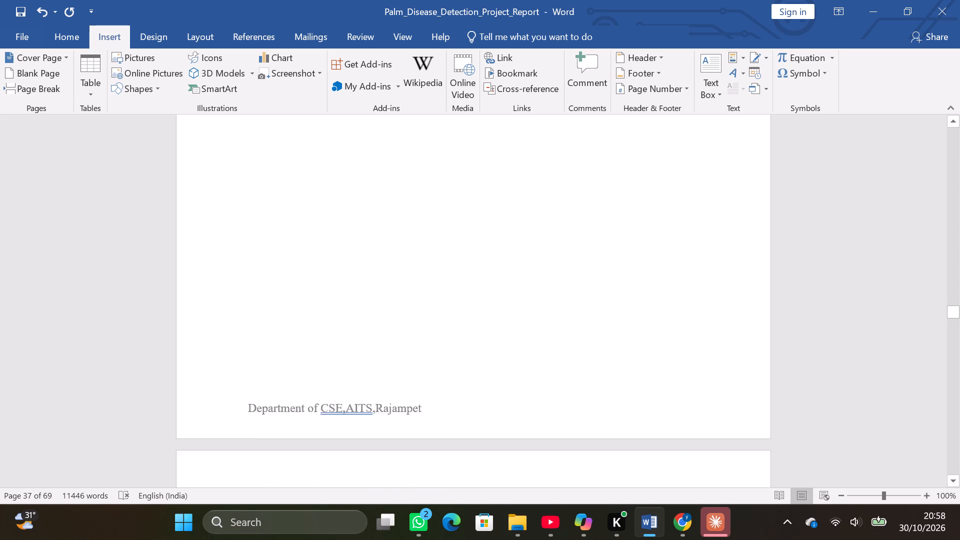
scroll(693, 226, "down", 10)
key("BackSpace")
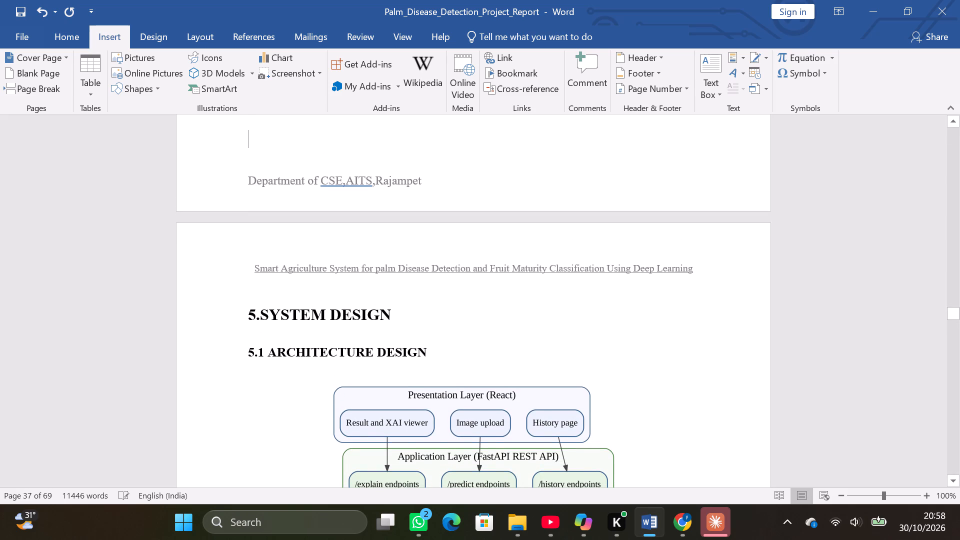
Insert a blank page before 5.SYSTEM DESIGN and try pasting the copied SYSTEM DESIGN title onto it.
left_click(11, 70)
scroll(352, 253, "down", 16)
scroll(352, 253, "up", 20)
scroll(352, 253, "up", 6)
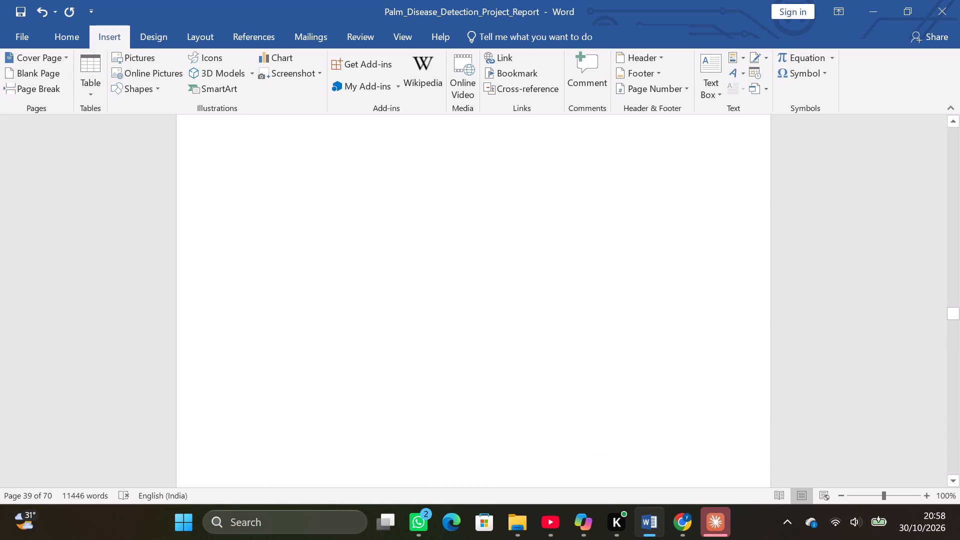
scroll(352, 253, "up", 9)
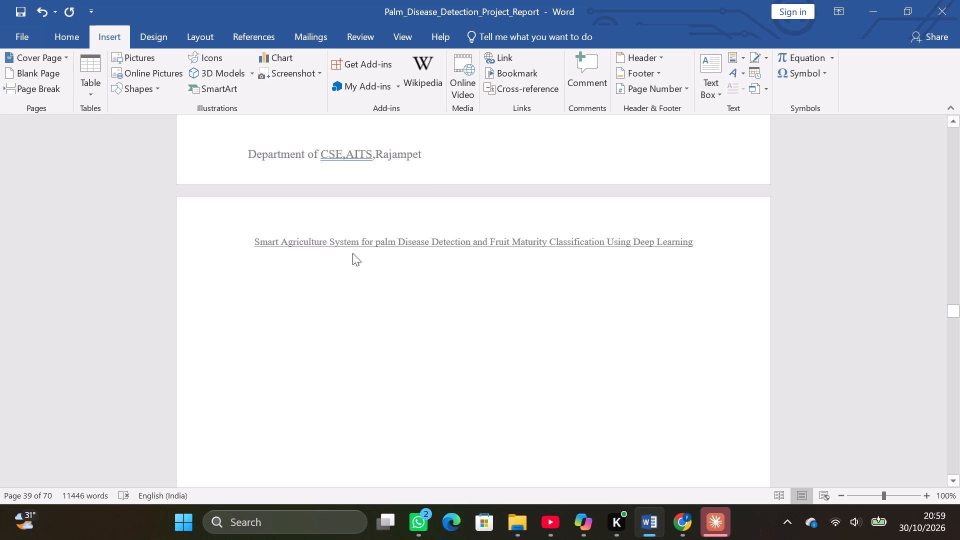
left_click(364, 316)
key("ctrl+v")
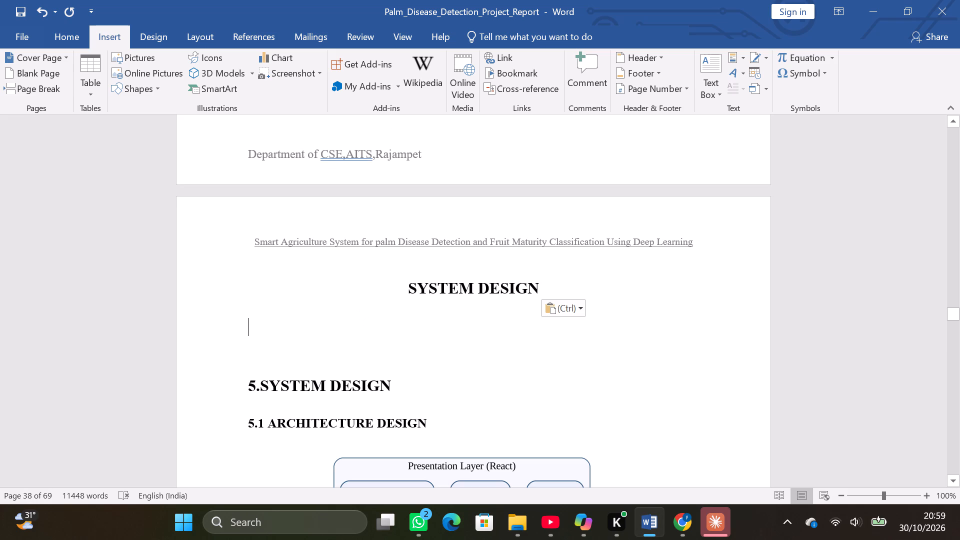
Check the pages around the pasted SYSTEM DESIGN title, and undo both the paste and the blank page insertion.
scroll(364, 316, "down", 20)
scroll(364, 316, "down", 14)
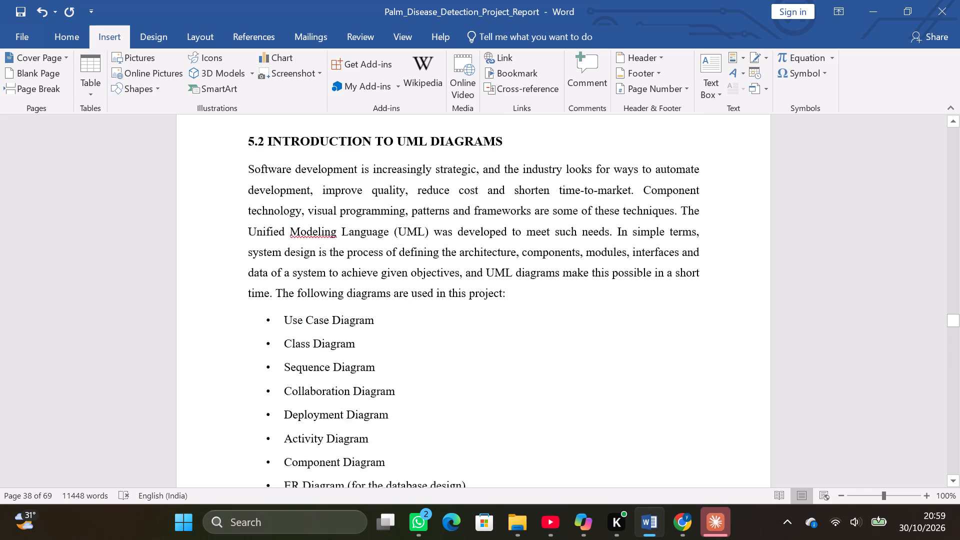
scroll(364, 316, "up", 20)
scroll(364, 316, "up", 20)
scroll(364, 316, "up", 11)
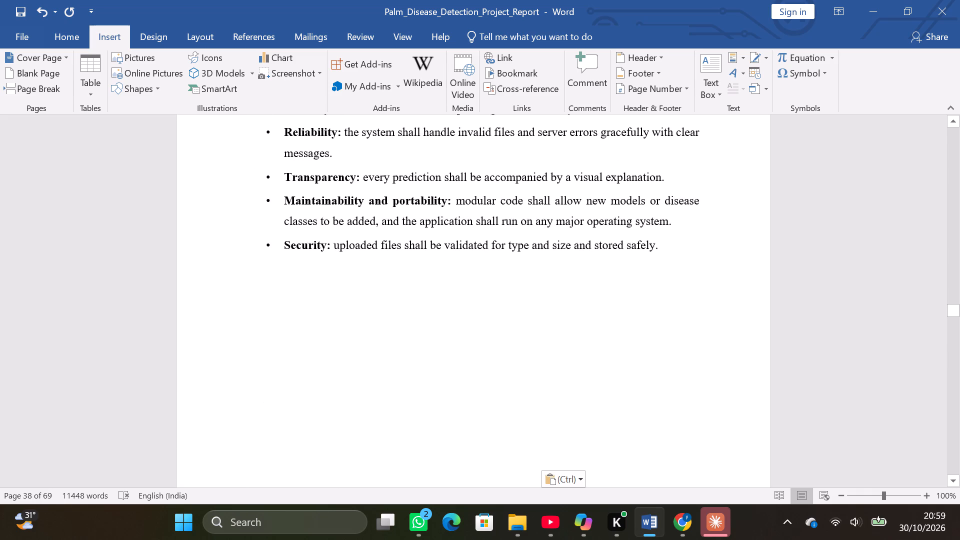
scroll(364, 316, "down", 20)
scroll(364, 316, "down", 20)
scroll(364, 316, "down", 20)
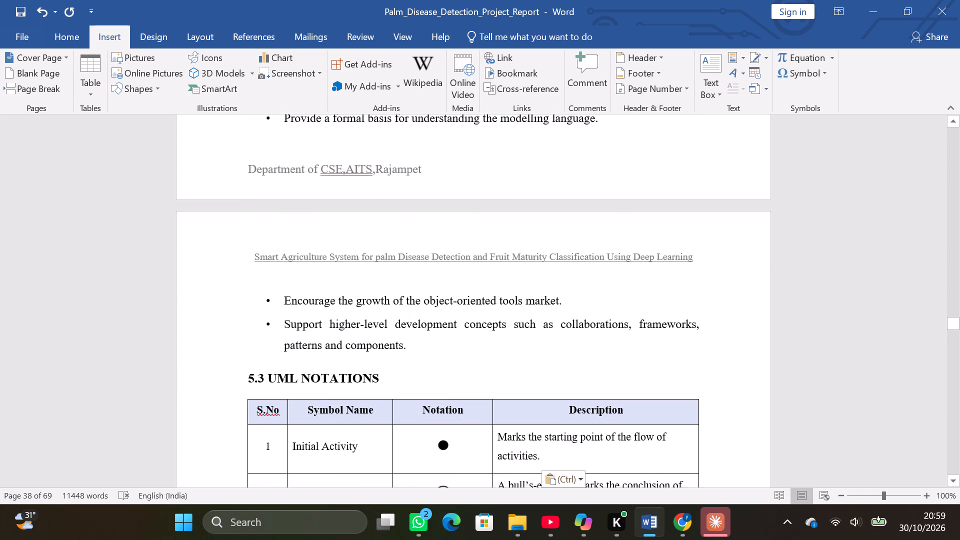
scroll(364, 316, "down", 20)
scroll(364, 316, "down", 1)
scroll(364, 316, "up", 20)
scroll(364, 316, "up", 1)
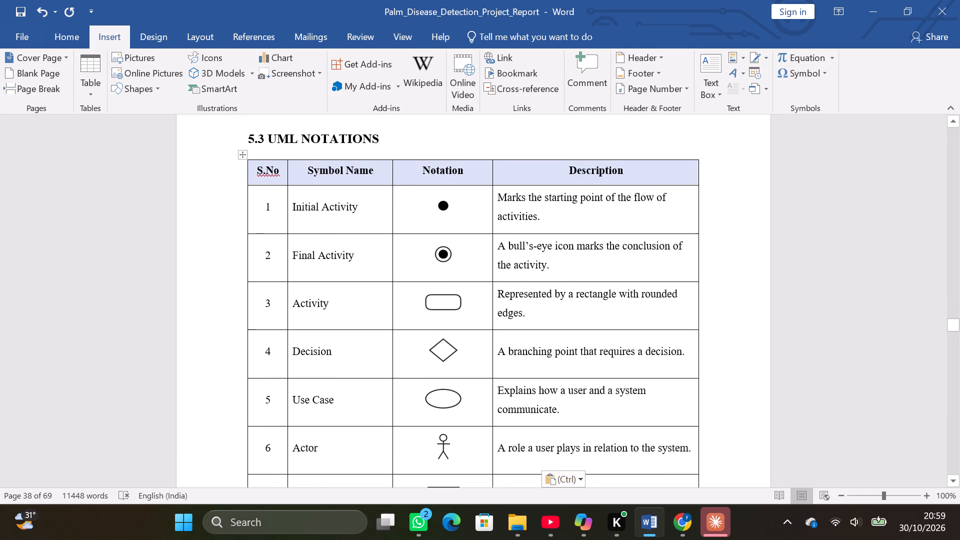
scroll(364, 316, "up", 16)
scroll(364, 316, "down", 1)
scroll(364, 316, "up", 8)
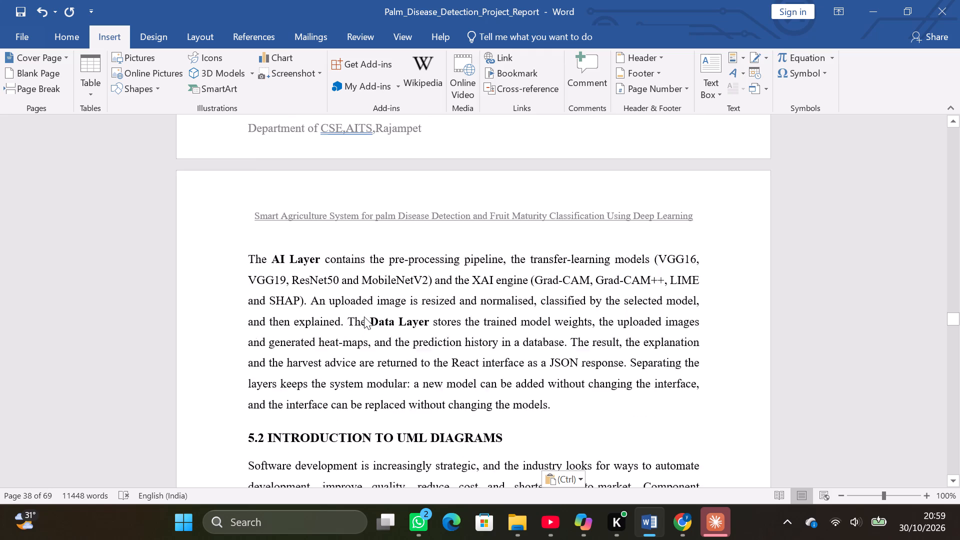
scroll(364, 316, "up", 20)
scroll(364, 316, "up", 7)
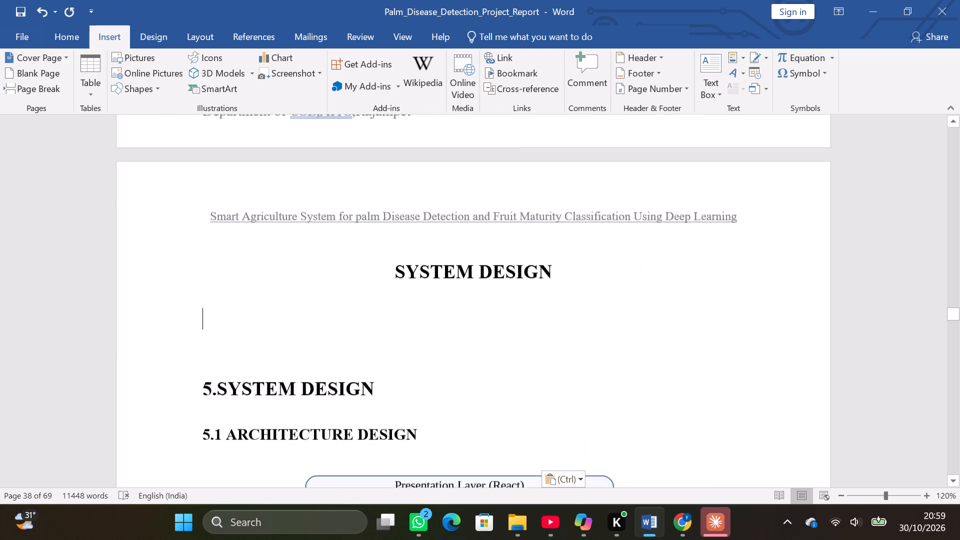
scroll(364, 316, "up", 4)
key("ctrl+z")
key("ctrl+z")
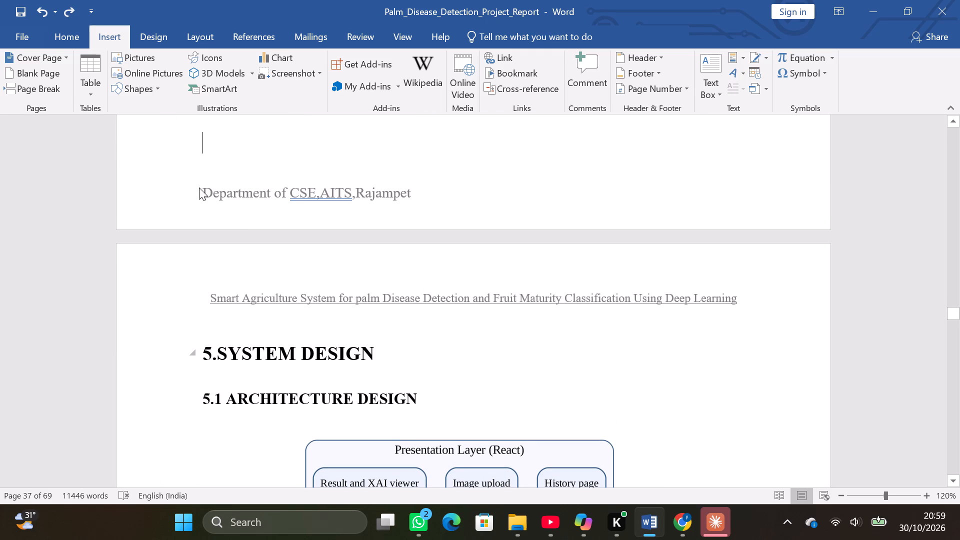
Insert a blank page before the 5.SYSTEM DESIGN heading and delete the empty line directly above that heading.
left_click(51, 72)
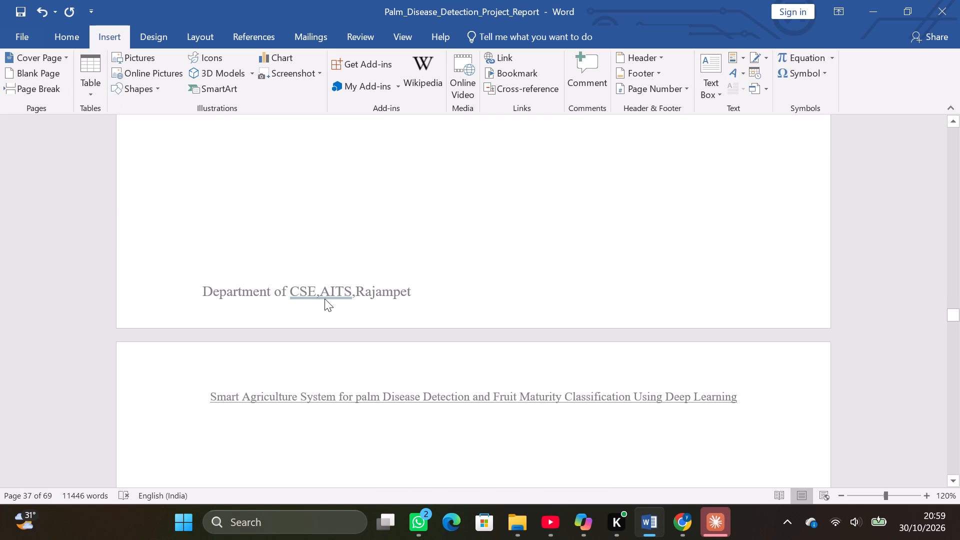
scroll(324, 298, "up", 1)
scroll(324, 298, "down", 10)
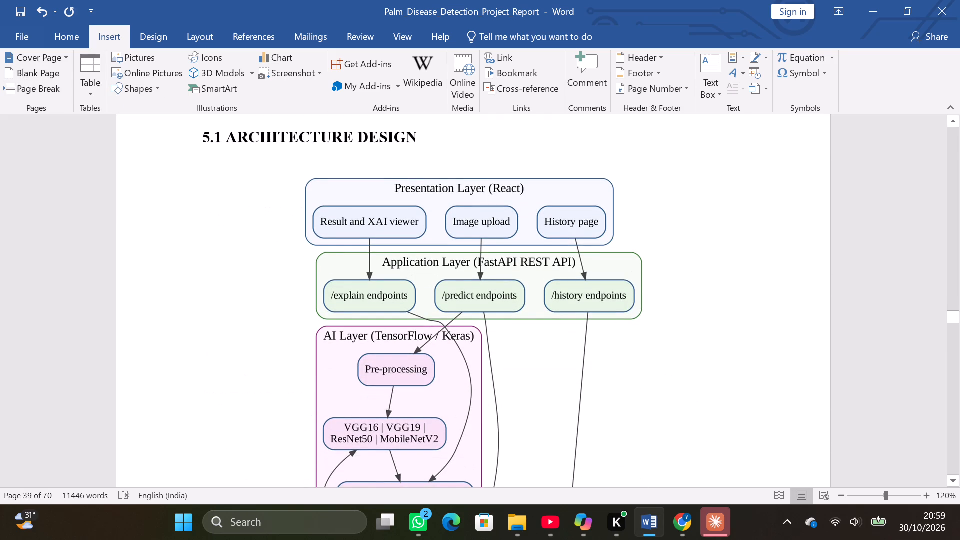
scroll(369, 284, "up", 2)
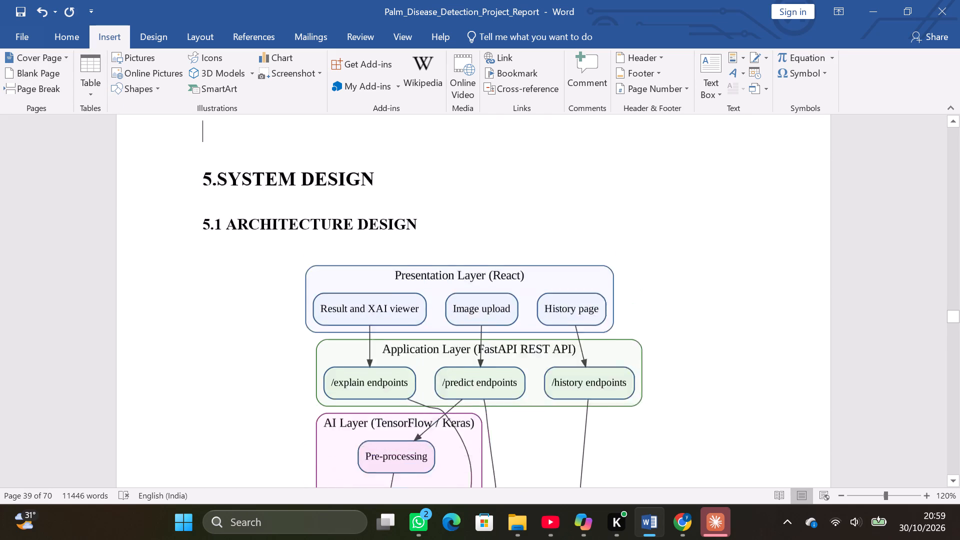
scroll(369, 284, "up", 4)
key("BackSpace")
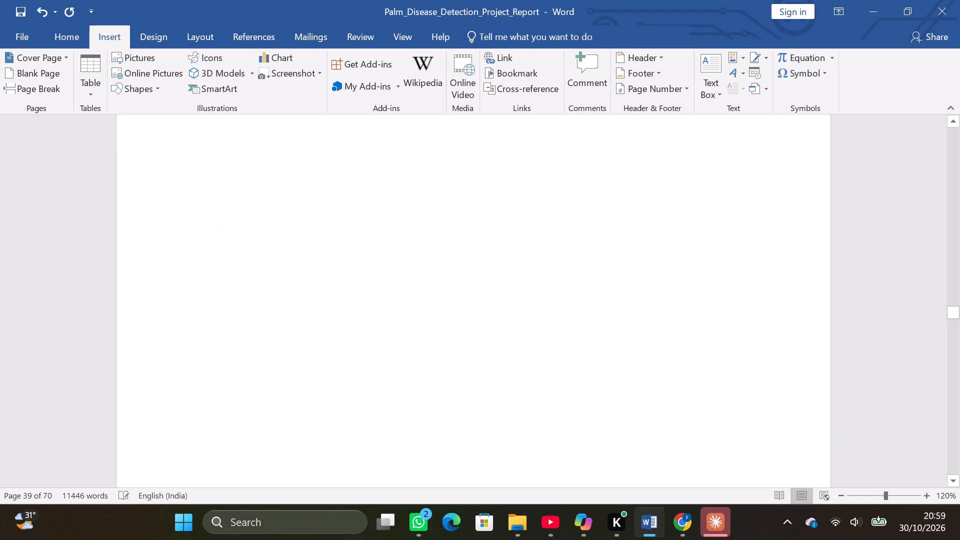
scroll(369, 284, "down", 1)
scroll(369, 284, "up", 5)
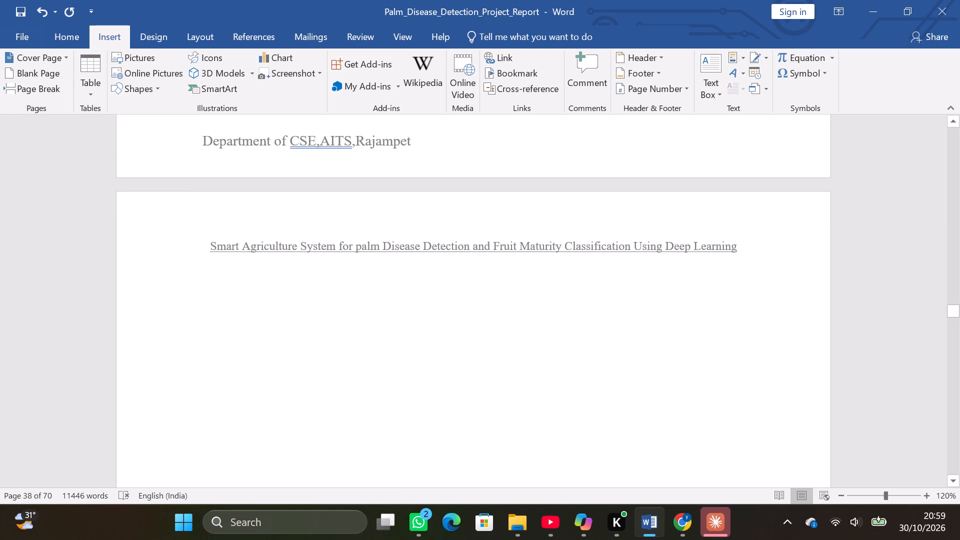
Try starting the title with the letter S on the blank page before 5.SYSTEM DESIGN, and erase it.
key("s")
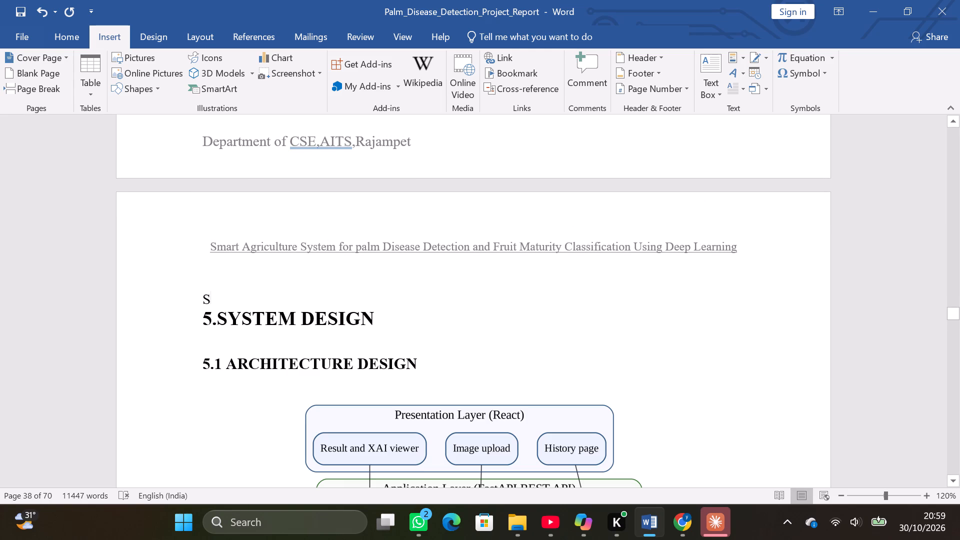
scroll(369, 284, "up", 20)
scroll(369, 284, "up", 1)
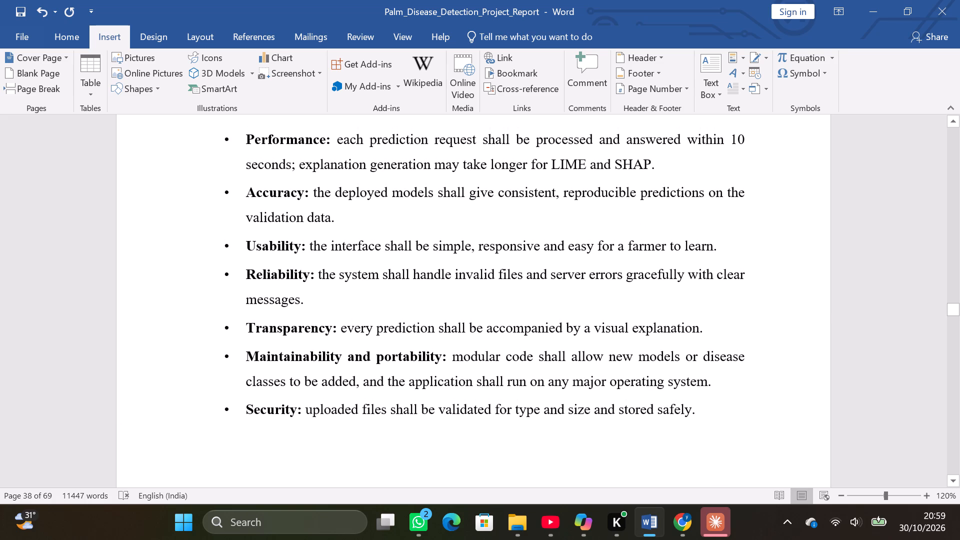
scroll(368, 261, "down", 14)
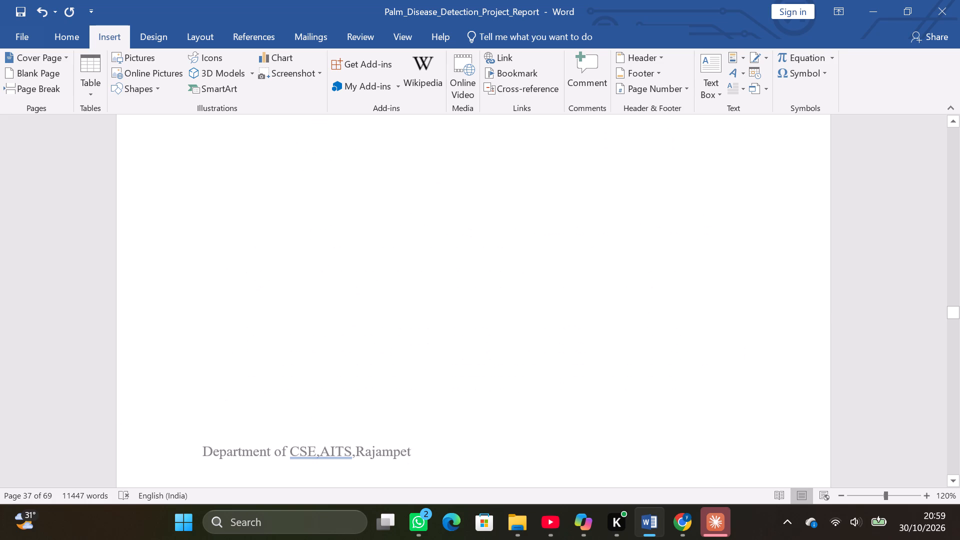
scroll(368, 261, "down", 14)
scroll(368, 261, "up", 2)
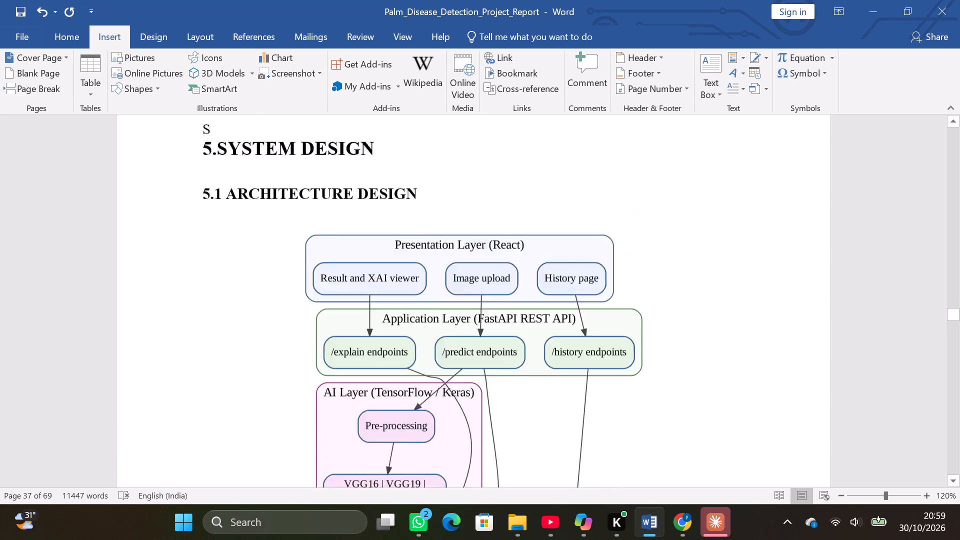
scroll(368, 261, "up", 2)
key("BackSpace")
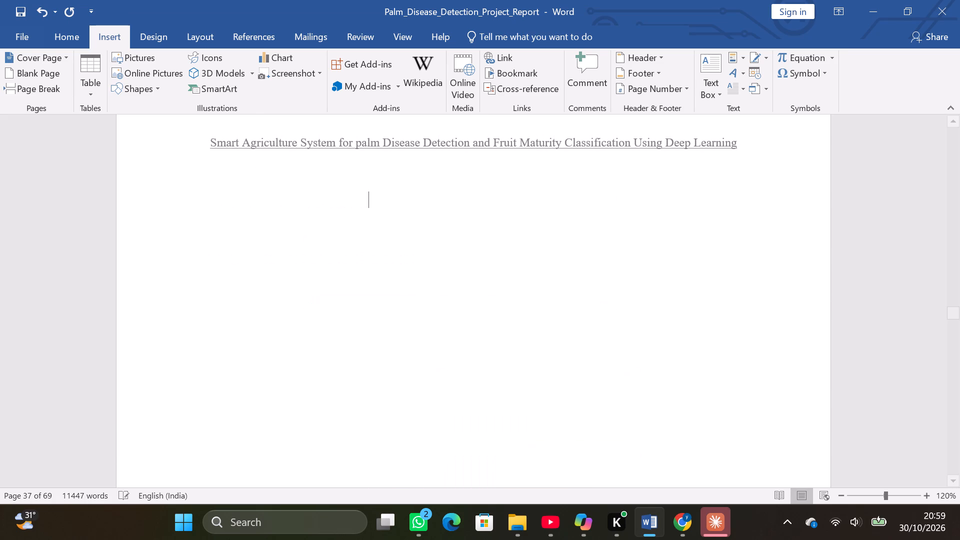
Add an empty line directly above the 5.SYSTEM DESIGN heading.
scroll(368, 261, "down", 15)
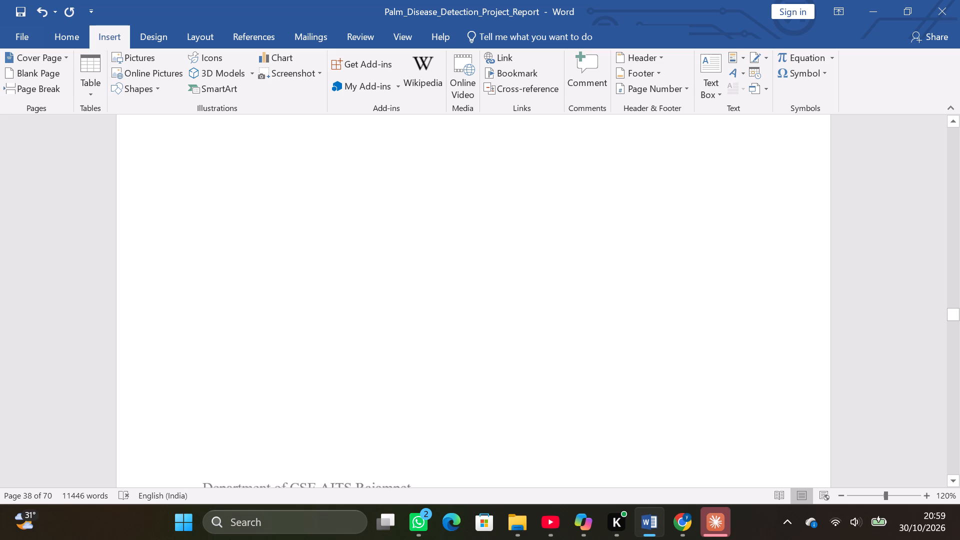
scroll(368, 261, "down", 16)
scroll(368, 261, "up", 12)
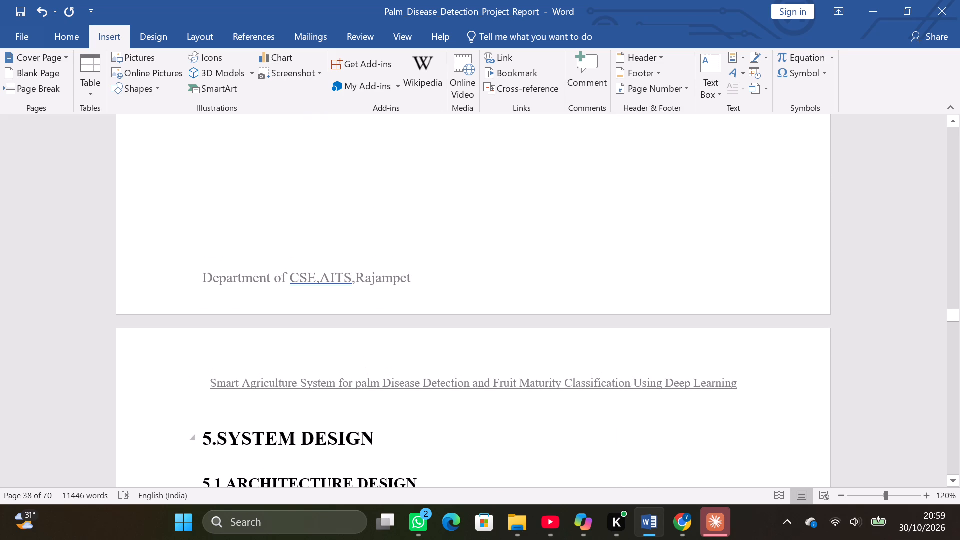
left_click(200, 426)
key("Return")
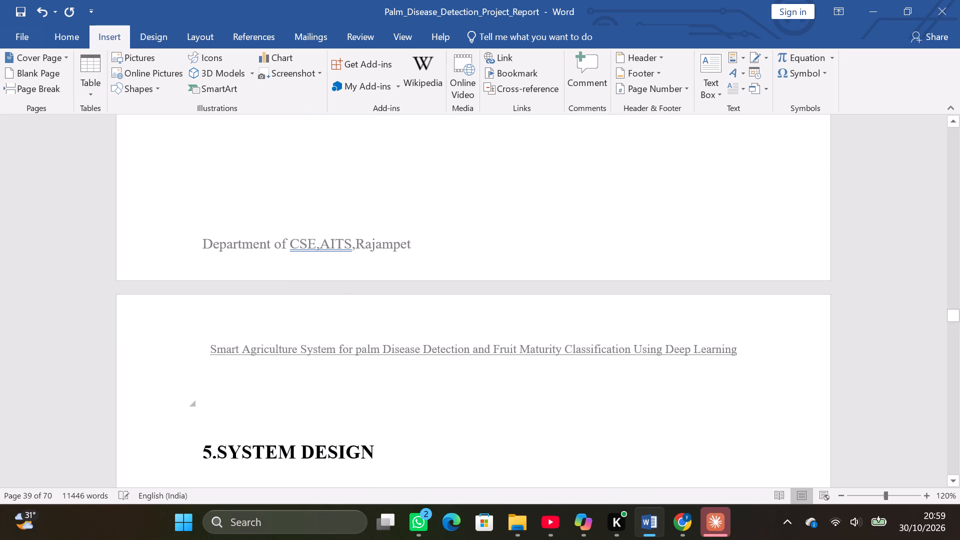
Write the title SYSTEM DESIGN at the top of the blank page before the 5.SYSTEM DESIGN heading.
scroll(419, 195, "up", 5)
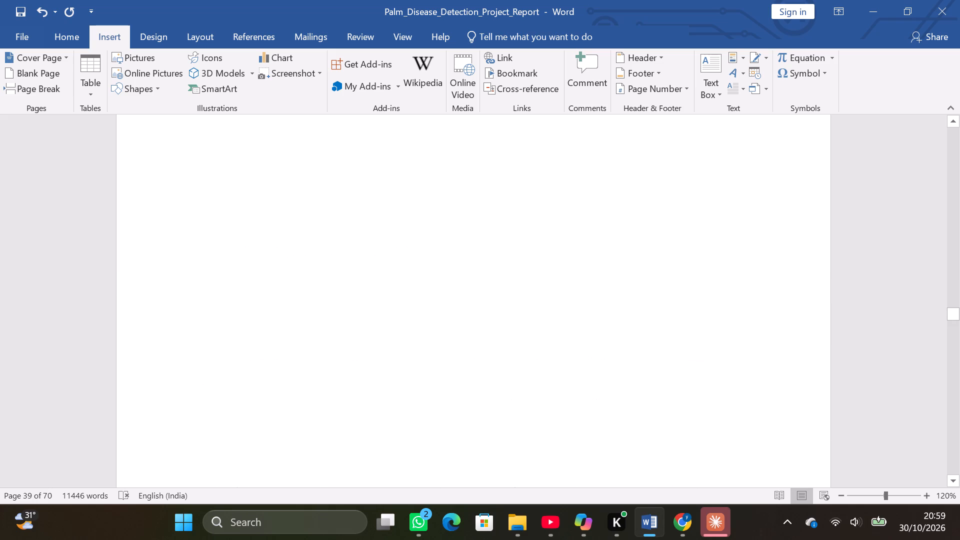
scroll(419, 195, "up", 6)
double_click(419, 195)
scroll(419, 195, "up", 7)
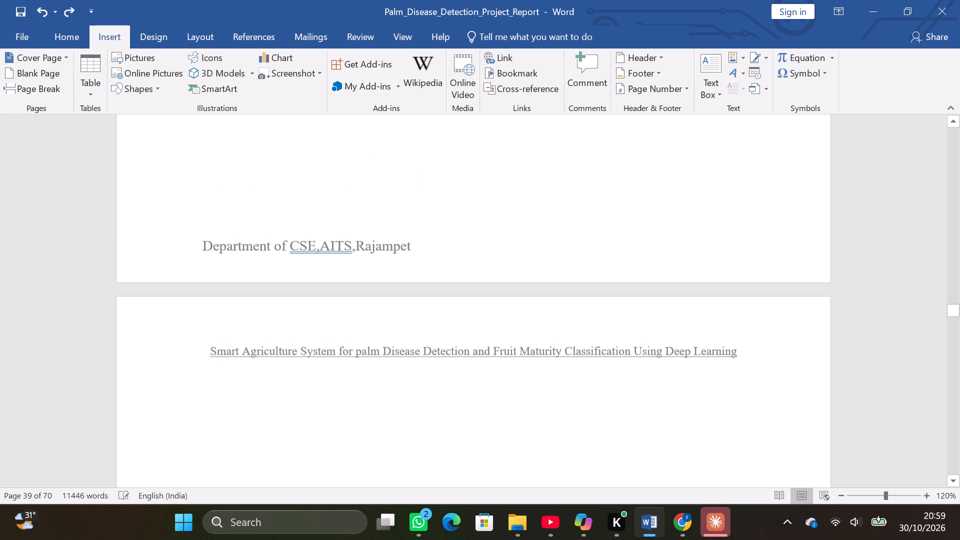
scroll(419, 195, "down", 4)
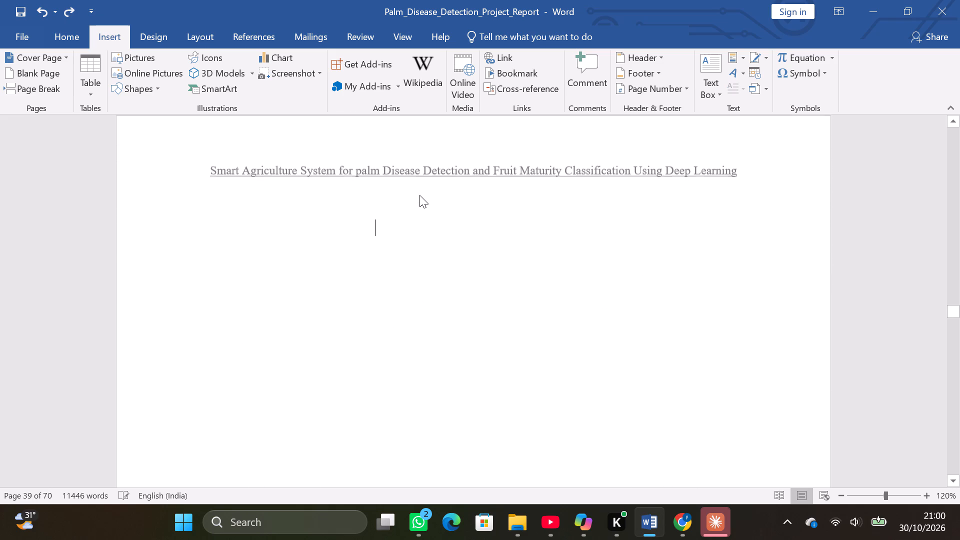
key("shift+s")
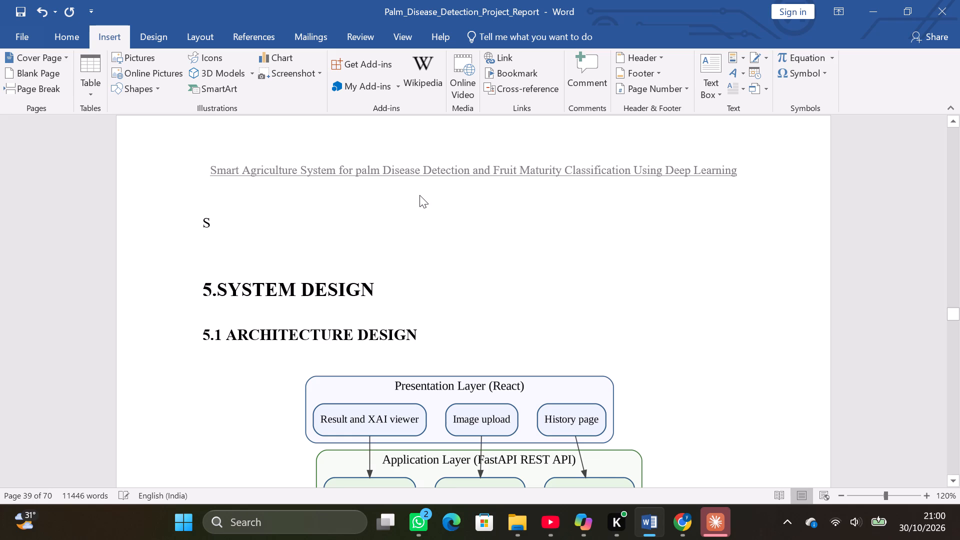
type("YSTE")
type("M")
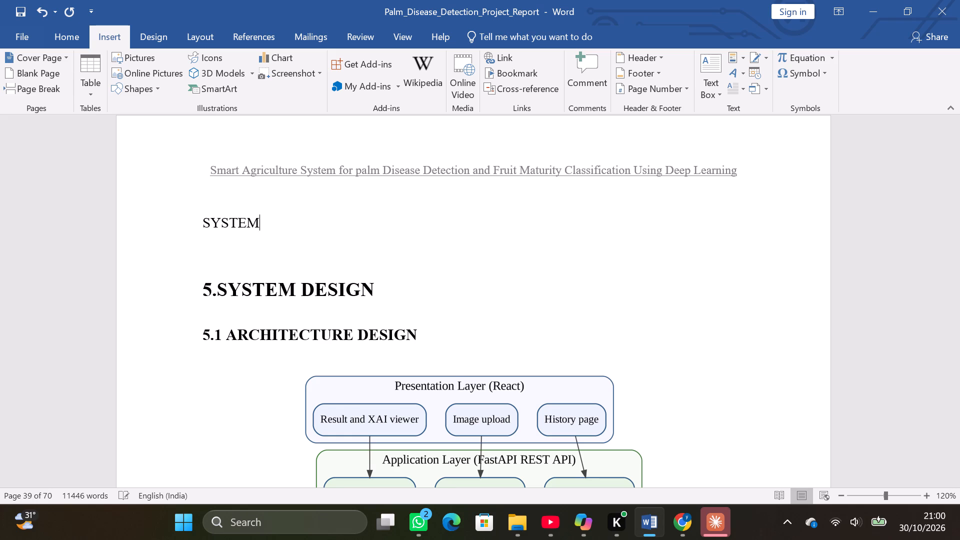
key("space")
type("DESIGN")
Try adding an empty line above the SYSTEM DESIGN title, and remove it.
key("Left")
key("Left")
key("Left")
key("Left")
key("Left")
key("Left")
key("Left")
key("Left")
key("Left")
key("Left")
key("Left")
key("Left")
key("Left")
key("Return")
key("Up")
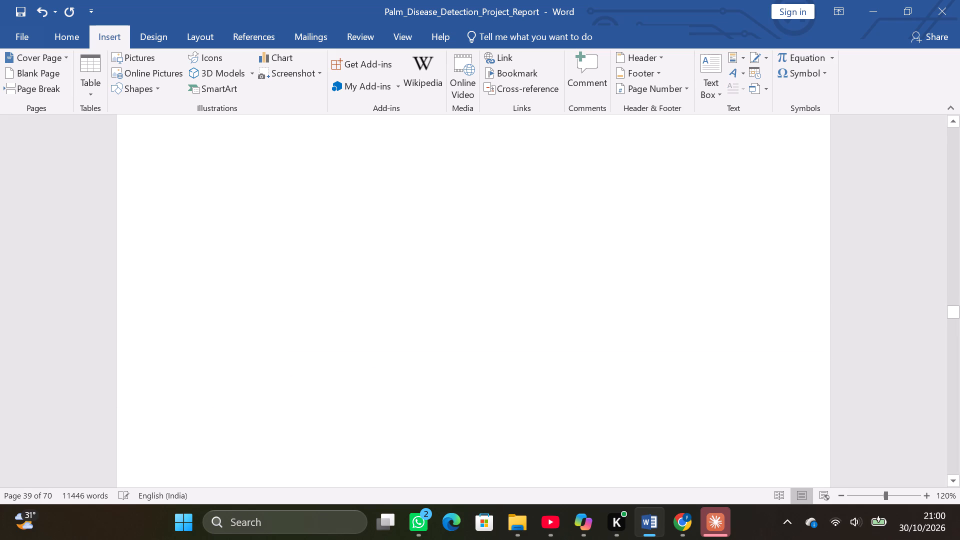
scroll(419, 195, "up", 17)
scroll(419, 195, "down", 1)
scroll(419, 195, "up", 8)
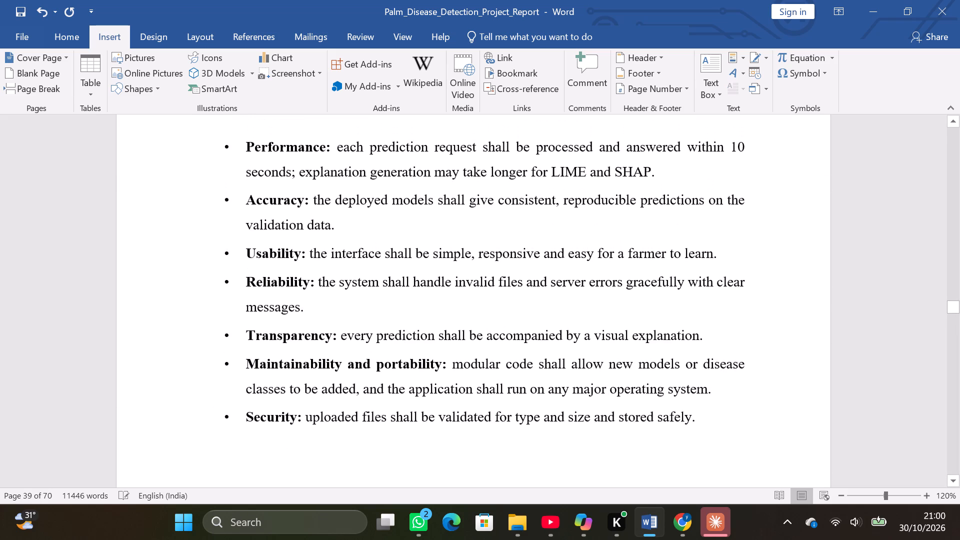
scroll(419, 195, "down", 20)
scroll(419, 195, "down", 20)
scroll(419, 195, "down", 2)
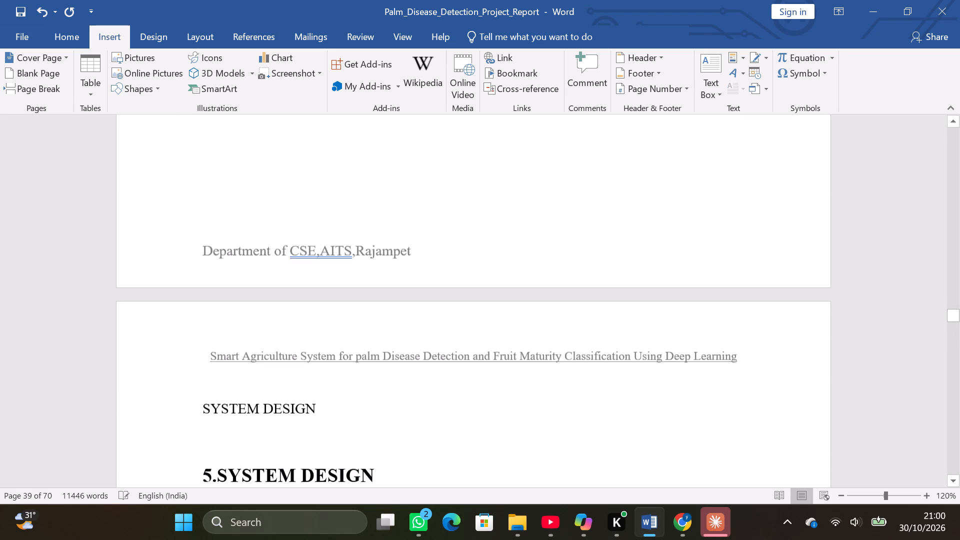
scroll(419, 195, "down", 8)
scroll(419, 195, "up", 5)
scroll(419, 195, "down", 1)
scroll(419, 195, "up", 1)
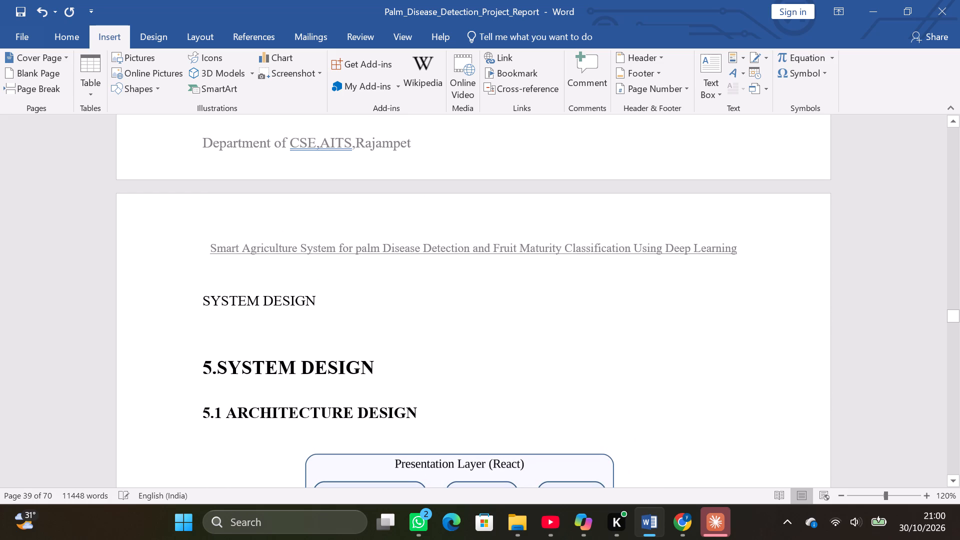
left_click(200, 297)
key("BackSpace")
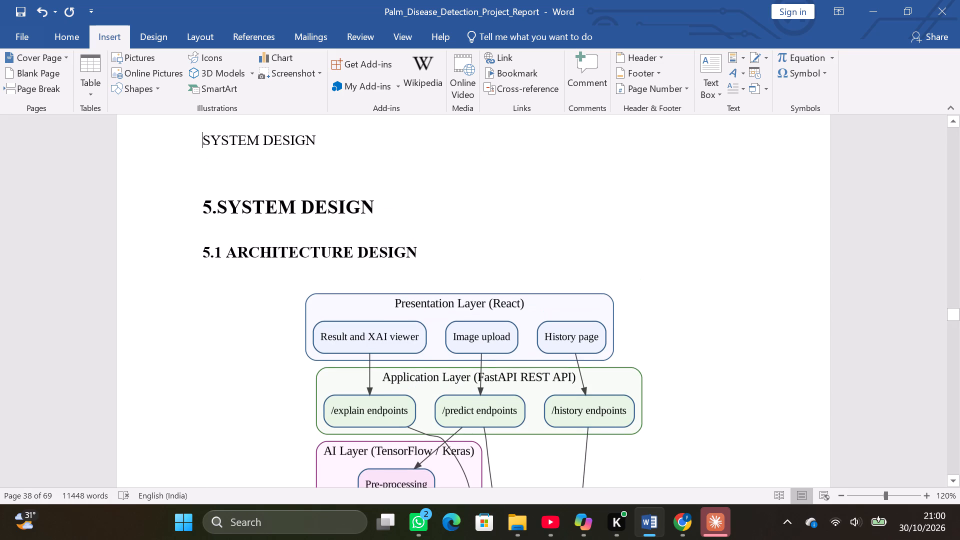
Add three lines above the SYSTEM DESIGN title and write CHAPTER 5 on the one directly above it.
key("Return")
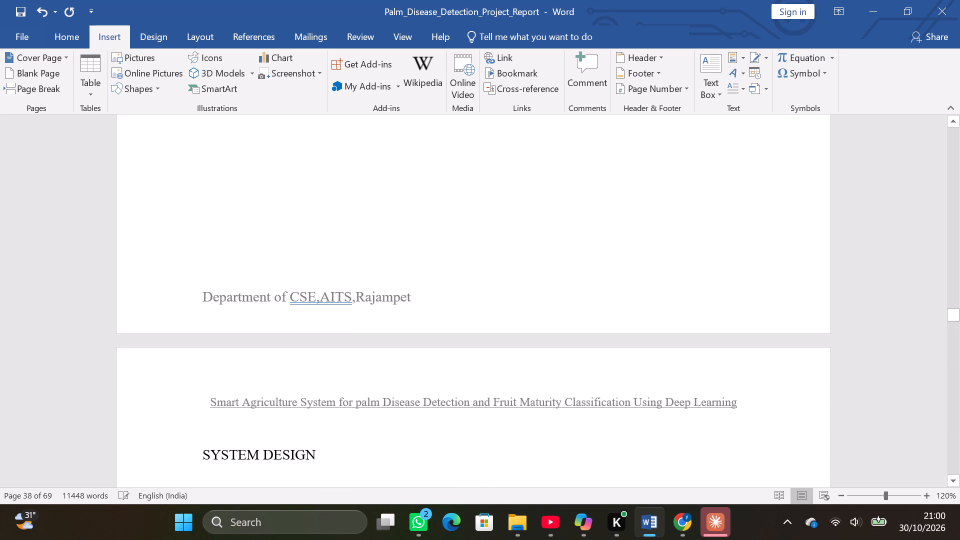
key("Return")
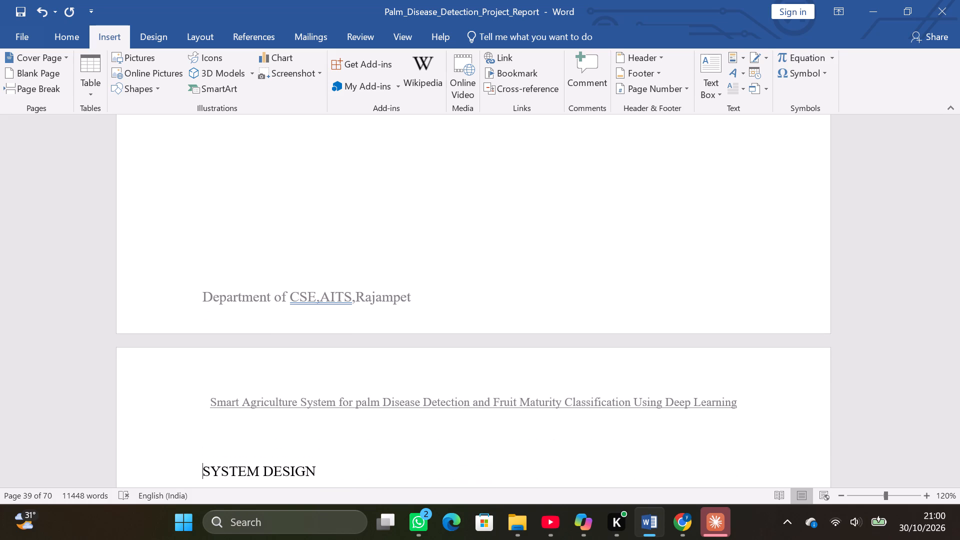
key("Return")
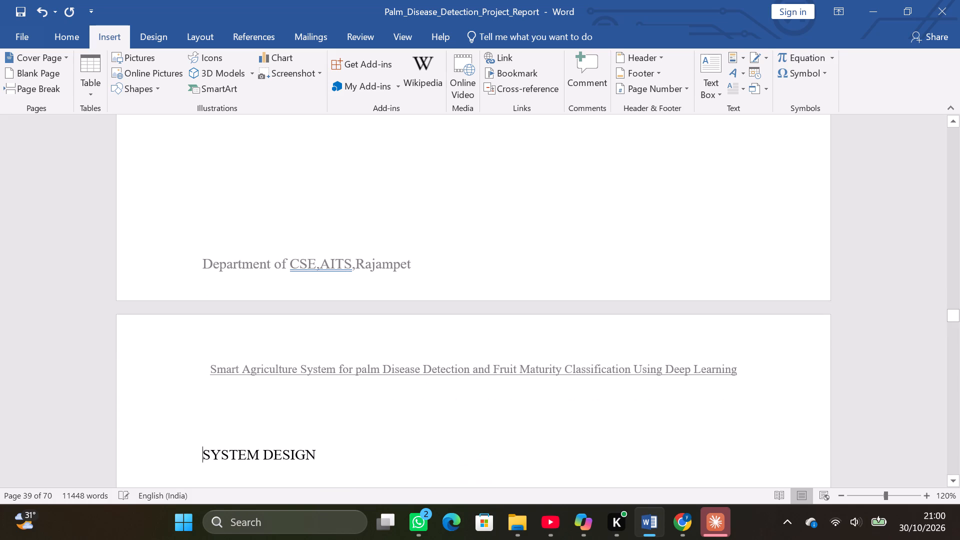
key("Up")
type("CHAPTER")
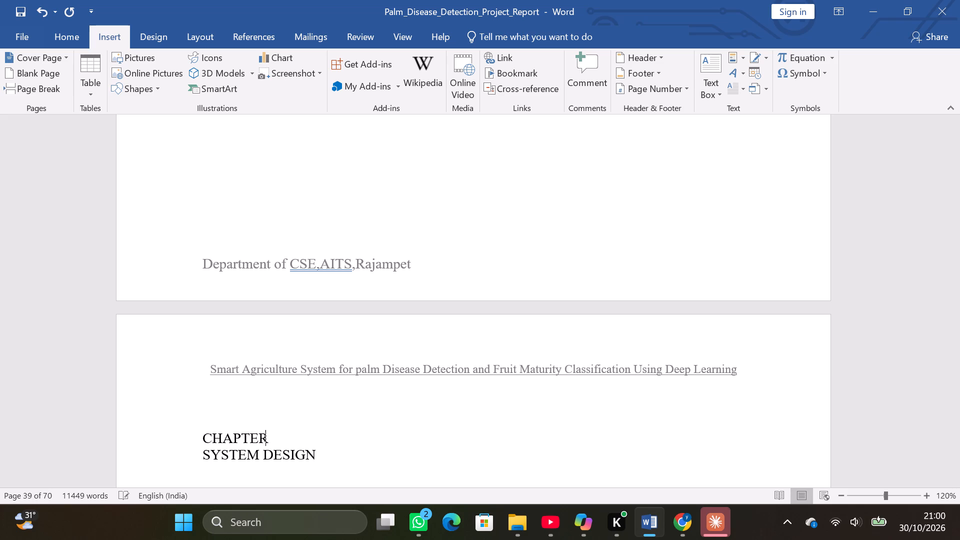
key("space")
key("5")
Insert a blank page directly after the SYSTEM DESIGN title to separate it from the 5.SYSTEM DESIGN heading.
scroll(200, 297, "up", 20)
scroll(200, 297, "up", 7)
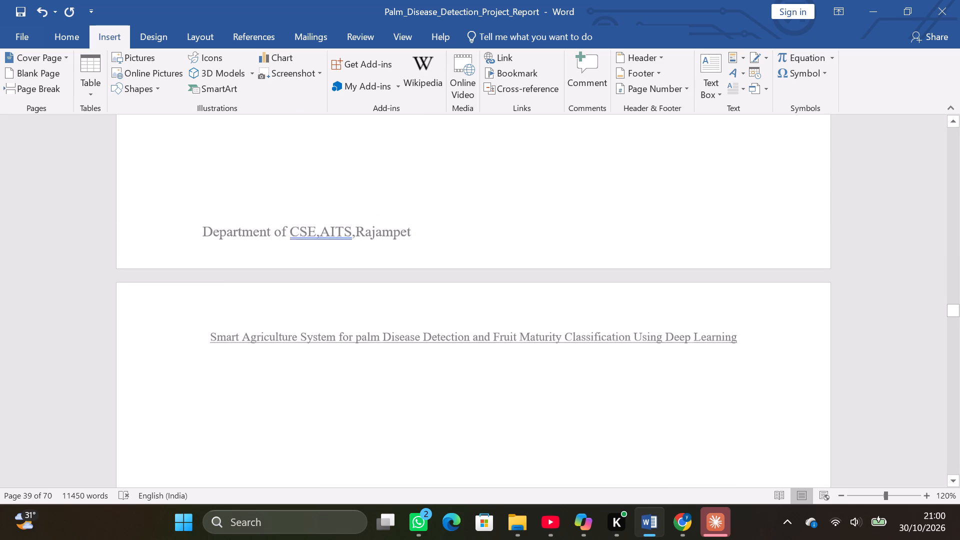
scroll(200, 297, "up", 17)
scroll(200, 297, "down", 10)
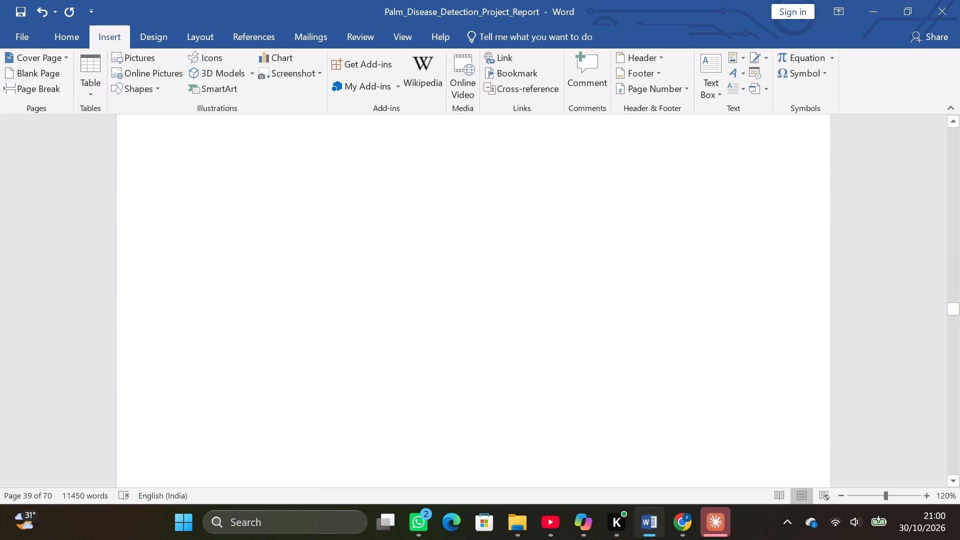
scroll(200, 297, "down", 20)
scroll(200, 297, "down", 20)
scroll(200, 297, "down", 1)
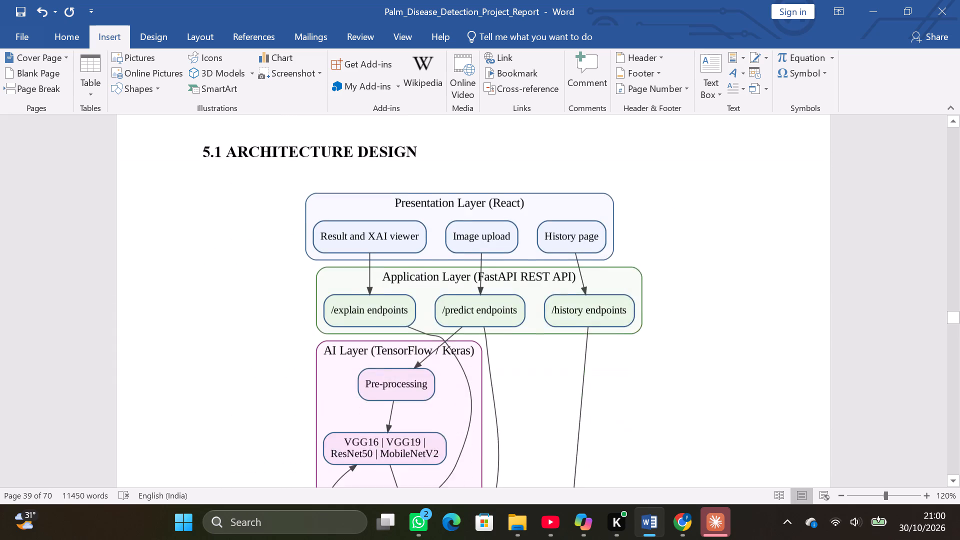
scroll(200, 297, "down", 5)
scroll(200, 297, "up", 9)
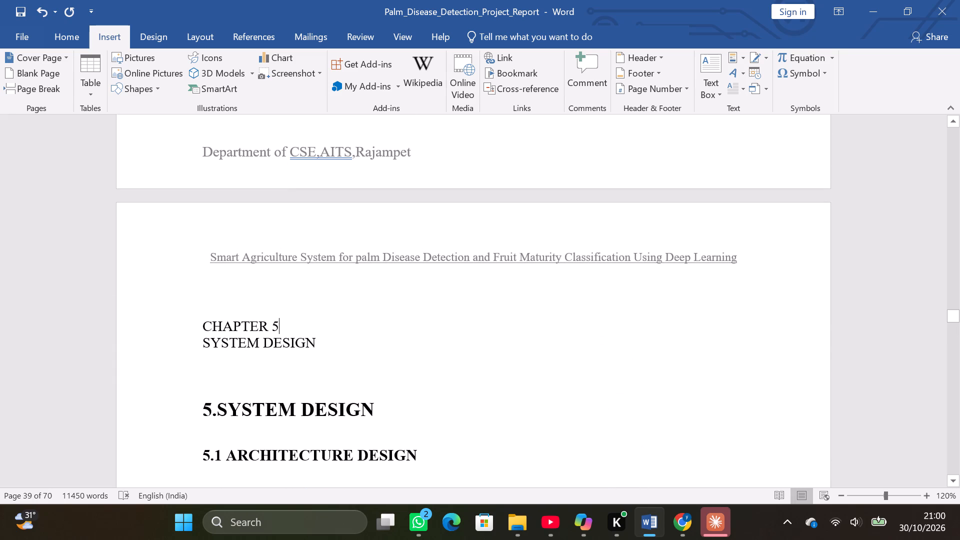
left_click(358, 345)
left_click(48, 76)
Format the CHAPTER 5 and SYSTEM DESIGN title lines as bold with font size 16.
scroll(184, 146, "up", 1)
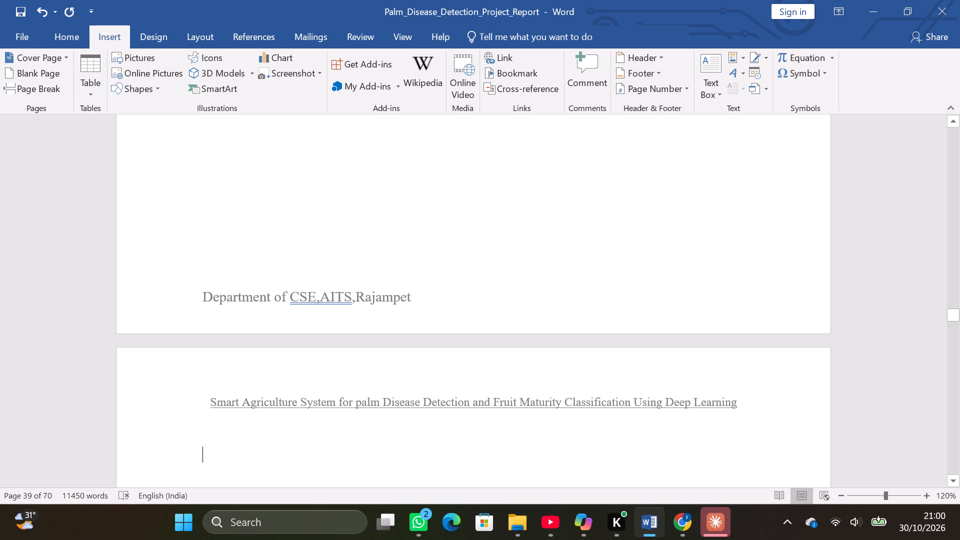
scroll(184, 146, "up", 17)
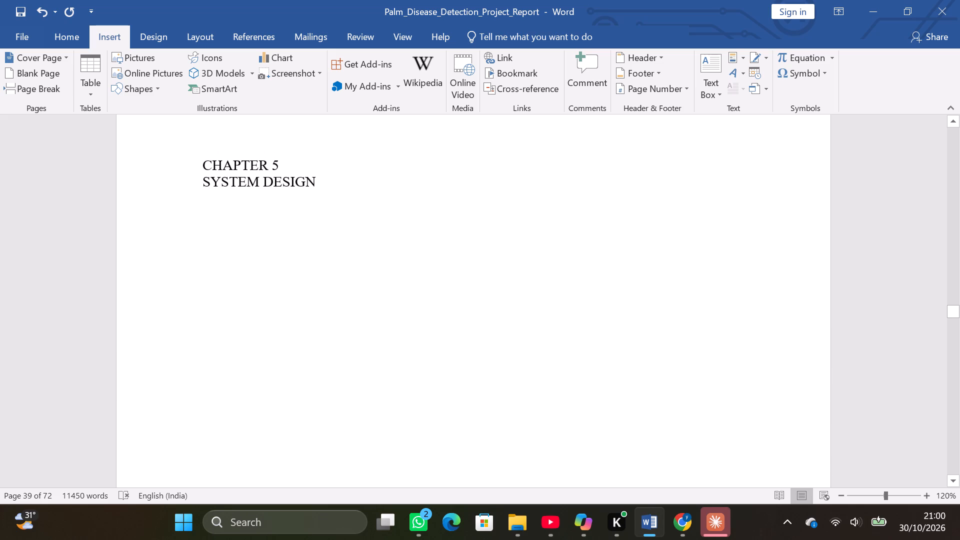
left_click(200, 159)
left_click_drag(200, 159, 380, 200)
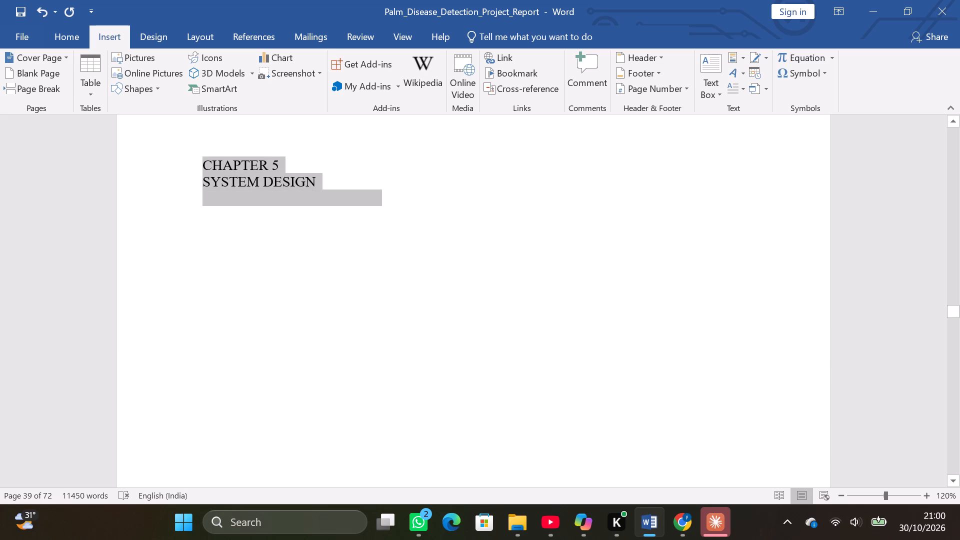
left_click(391, 174)
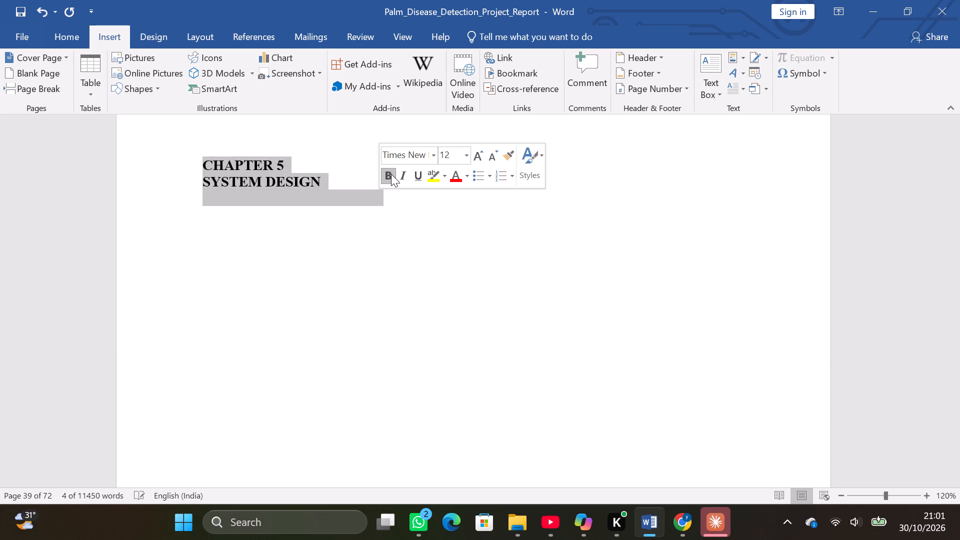
left_click(467, 155)
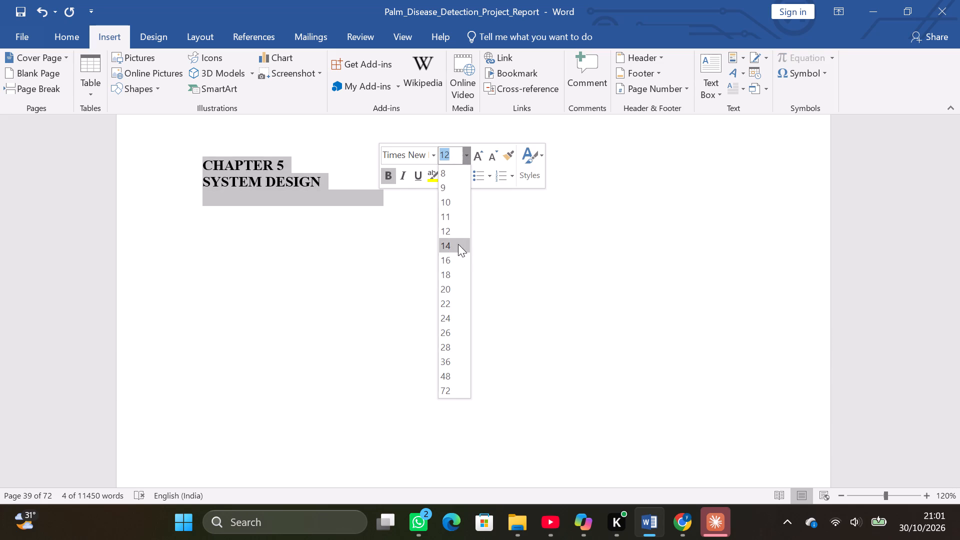
left_click(453, 259)
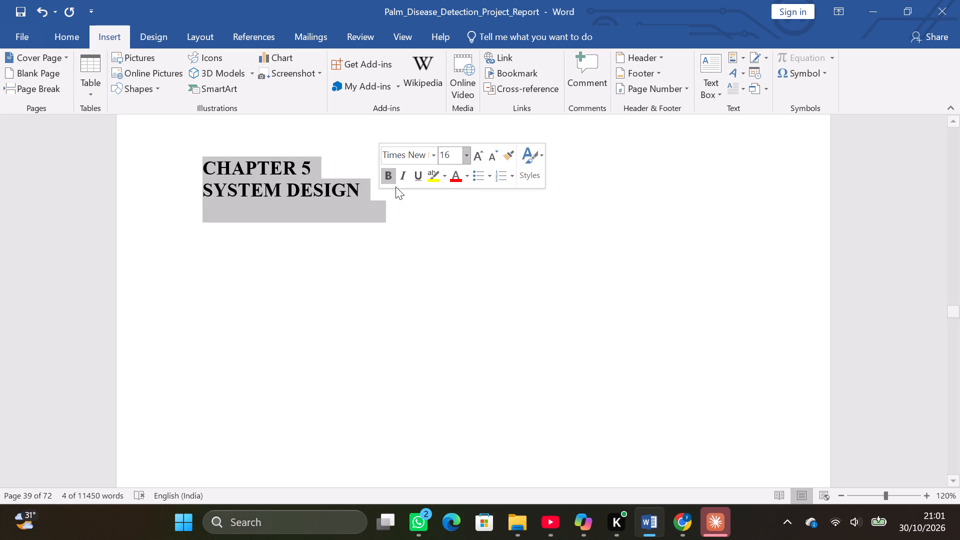
Set the line spacing of the CHAPTER 5 and SYSTEM DESIGN title lines to 1.5.
left_click(60, 33)
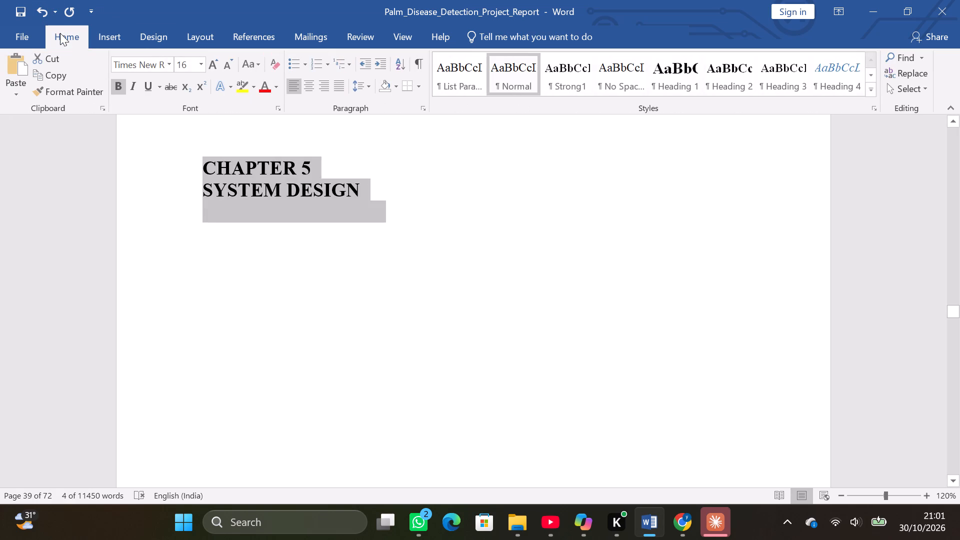
left_click(365, 80)
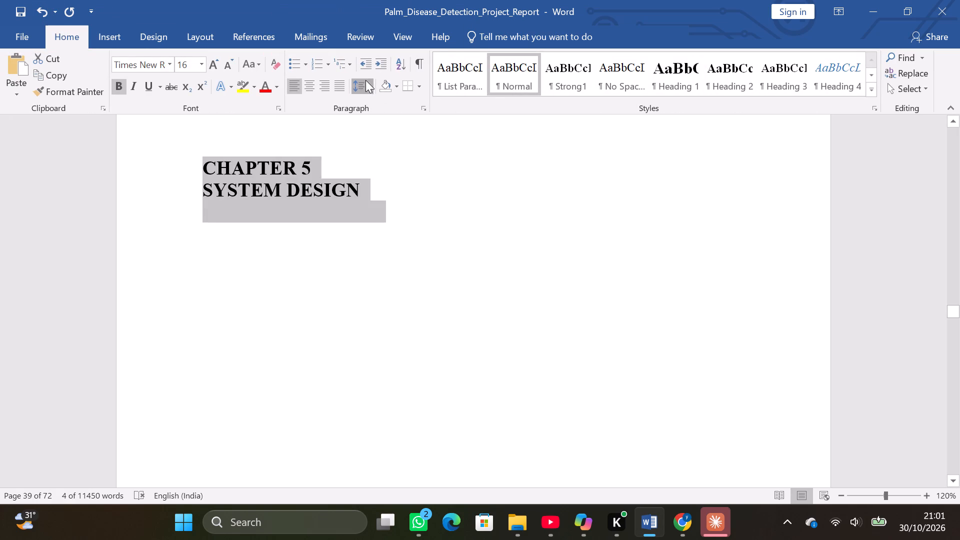
left_click(388, 135)
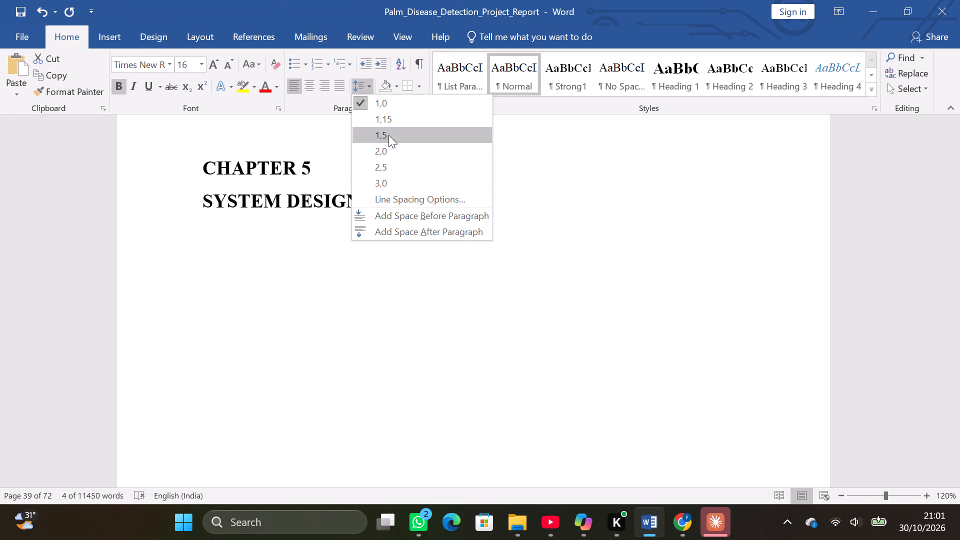
left_click(369, 171)
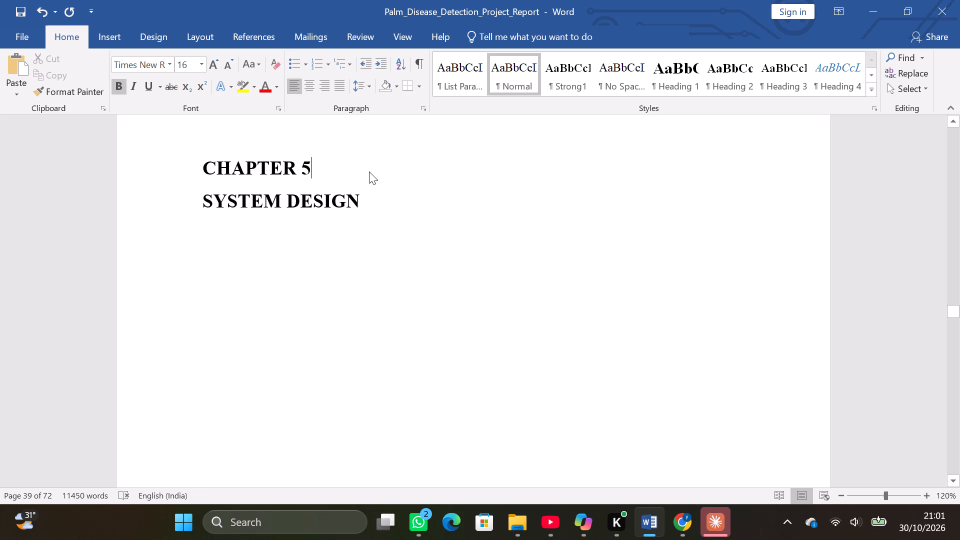
Move the CHAPTER 5 and SYSTEM DESIGN titles down the page by adding six blank lines above CHAPTER 5.
left_click(200, 165)
key("space")
key("space")
key("space")
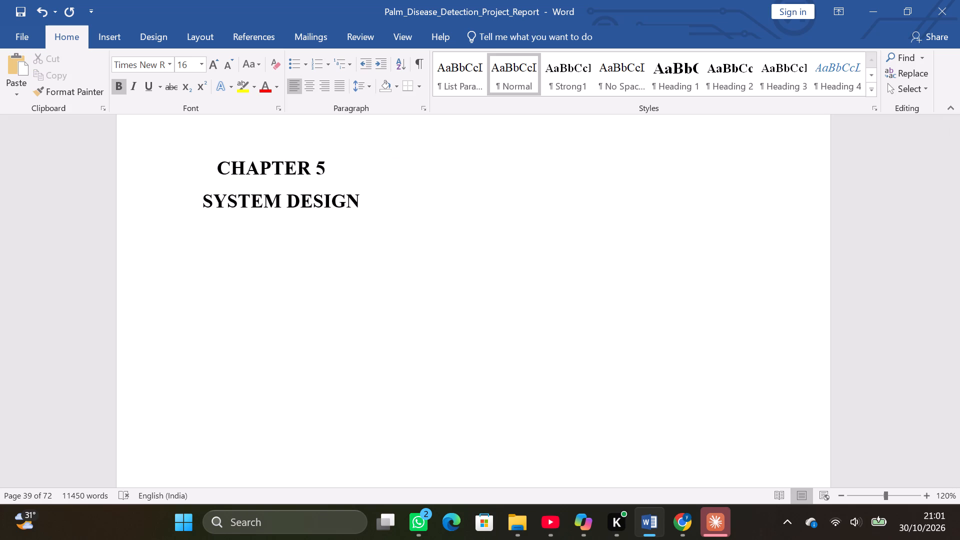
key("backslash")
key("Return")
key("Return")
key("Return")
key("Return")
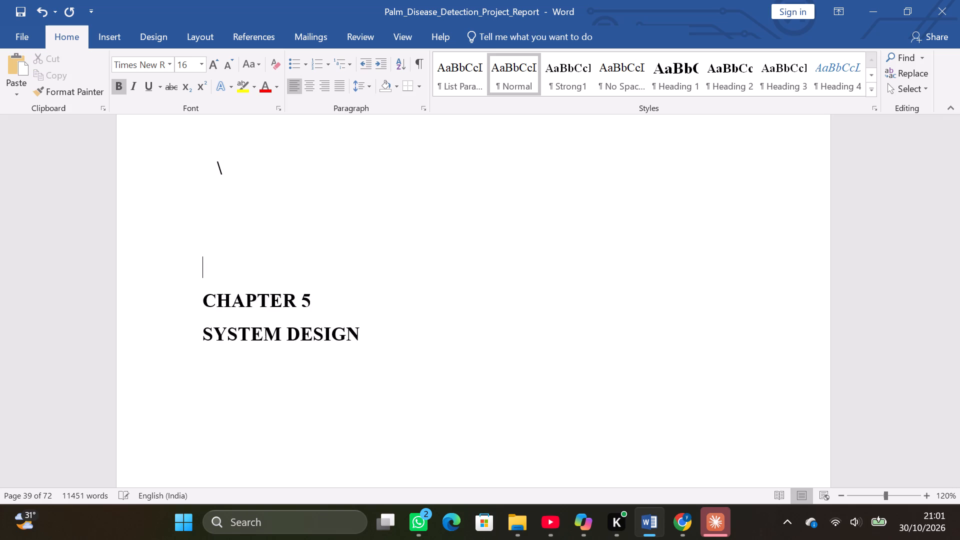
key("Return")
key("Return")
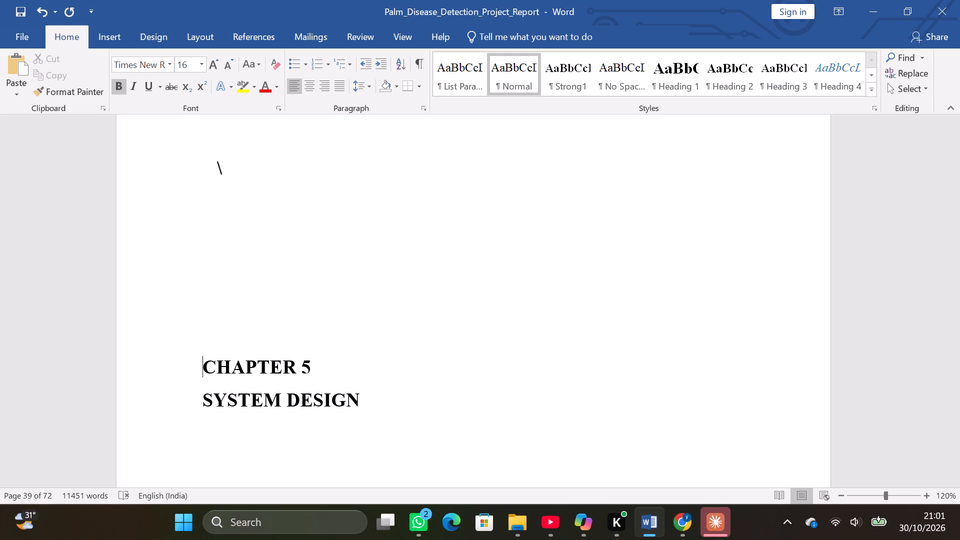
left_click(239, 167)
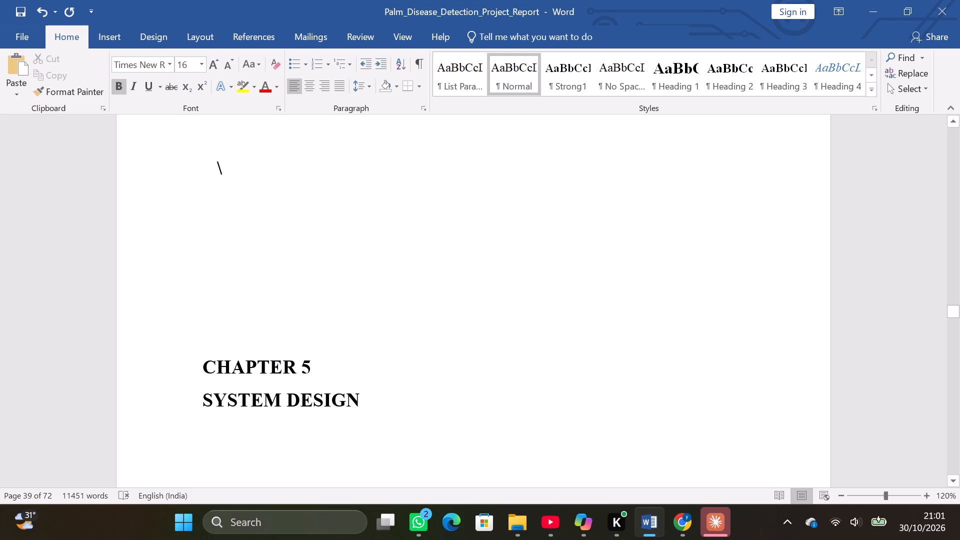
key("BackSpace")
Centre the CHAPTER 5 and SYSTEM DESIGN title lines horizontally on the page.
left_click(204, 364)
left_click(308, 91)
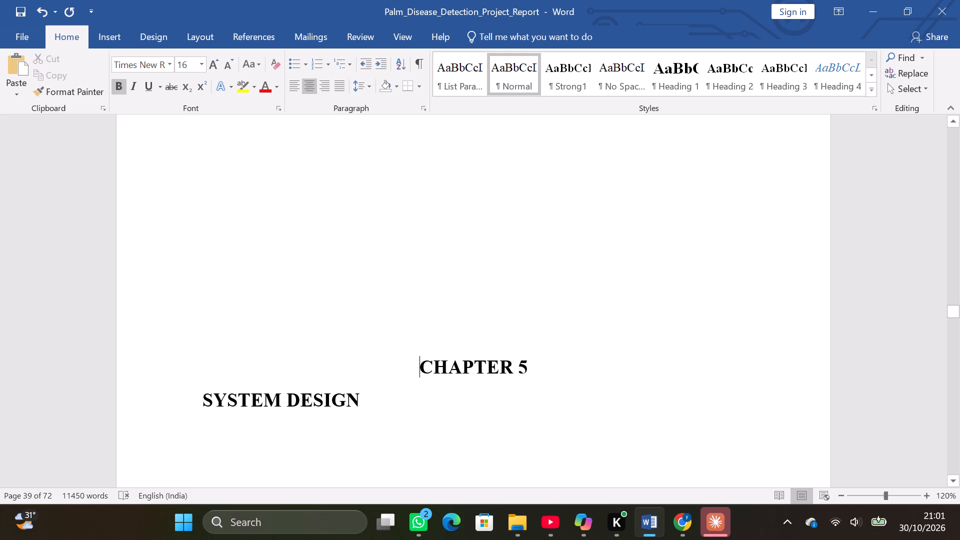
left_click(207, 392)
left_click(309, 79)
Show the formatting marks and delete the extra page break and empty line on the blank page before the CHAPTER 5 title page.
scroll(330, 265, "up", 4)
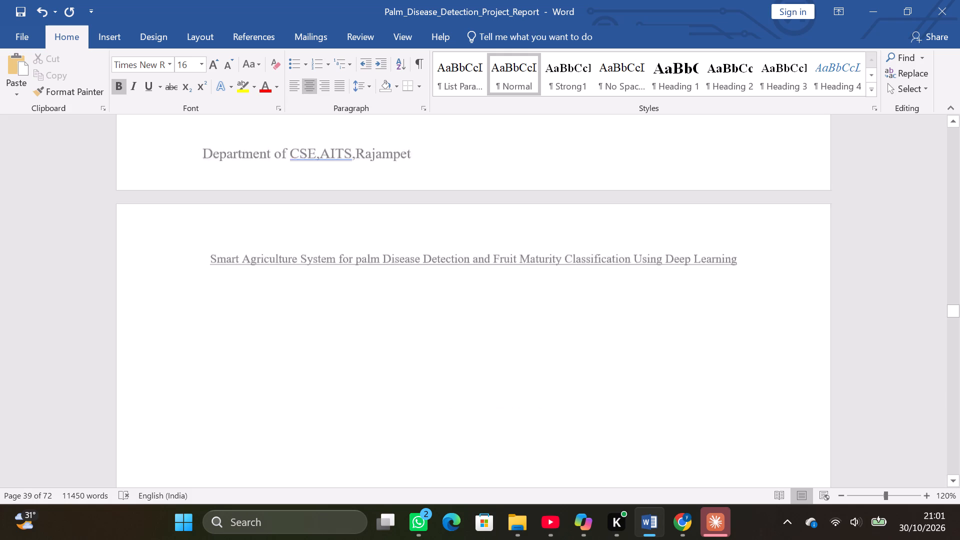
scroll(330, 265, "up", 19)
right_click(330, 265)
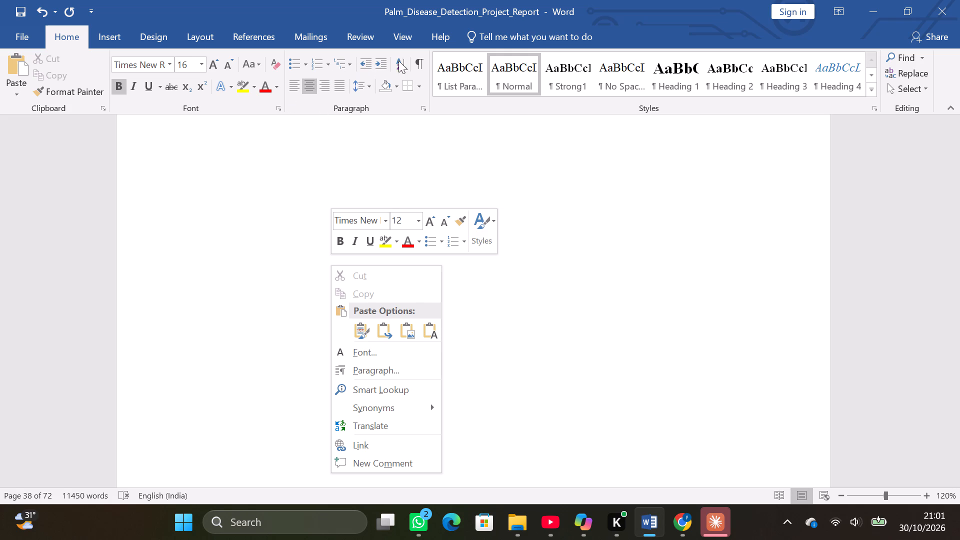
left_click(419, 60)
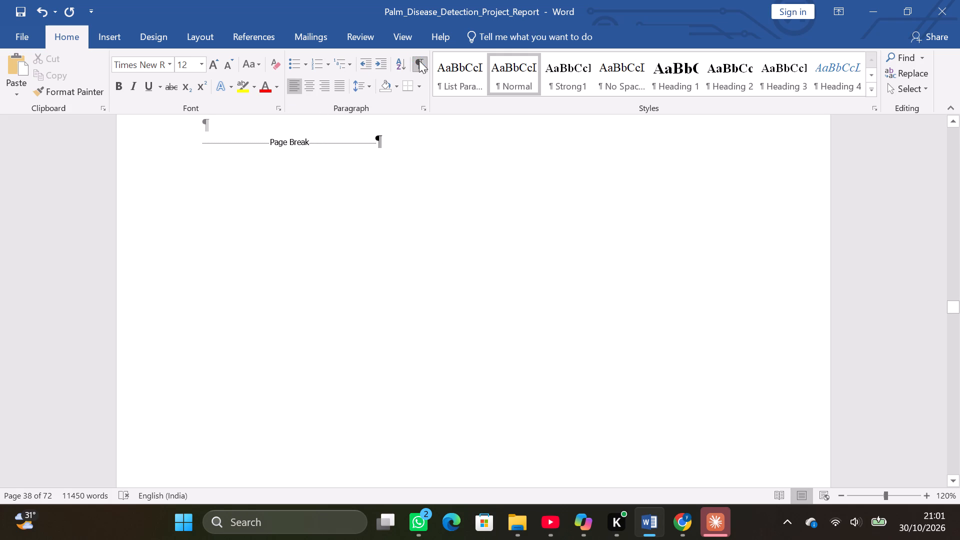
scroll(389, 250, "up", 11)
scroll(389, 250, "down", 11)
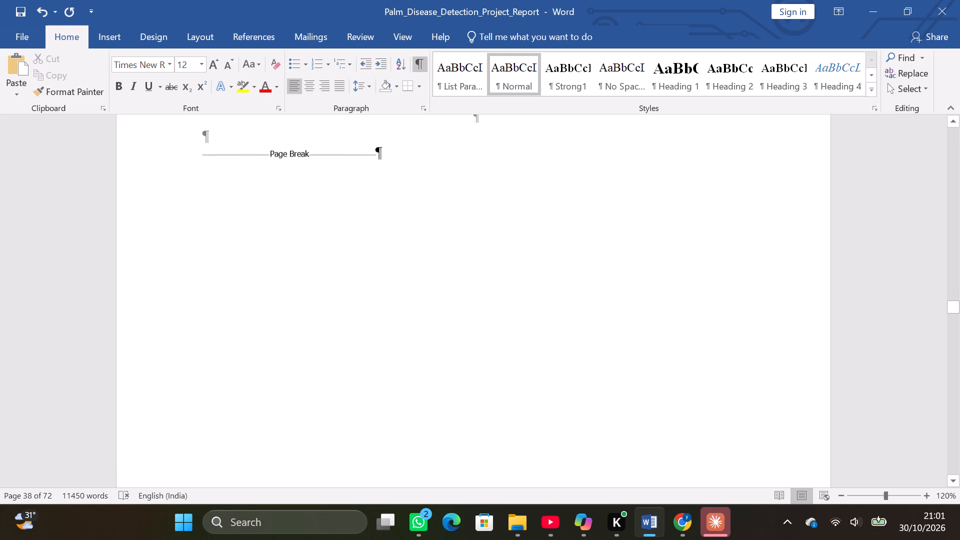
scroll(389, 250, "up", 1)
key("BackSpace")
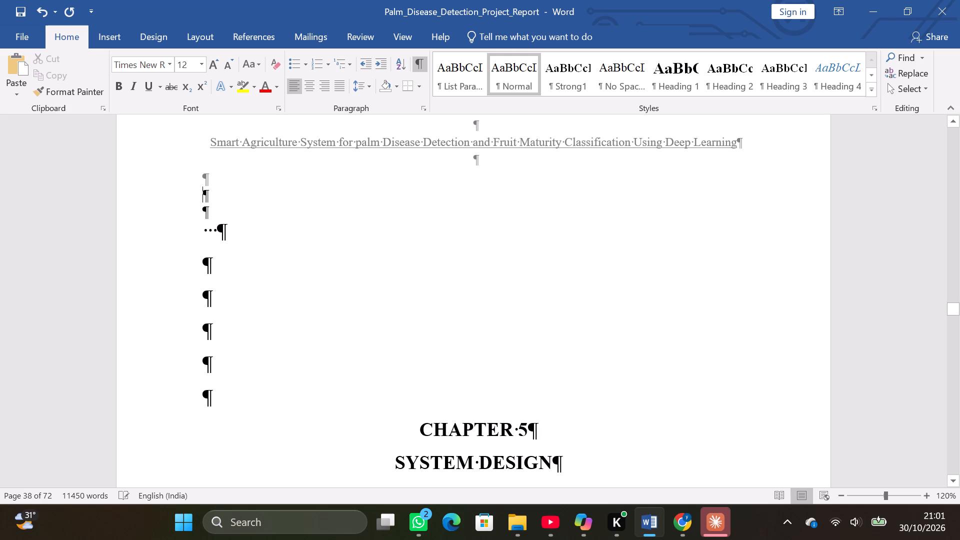
key("BackSpace")
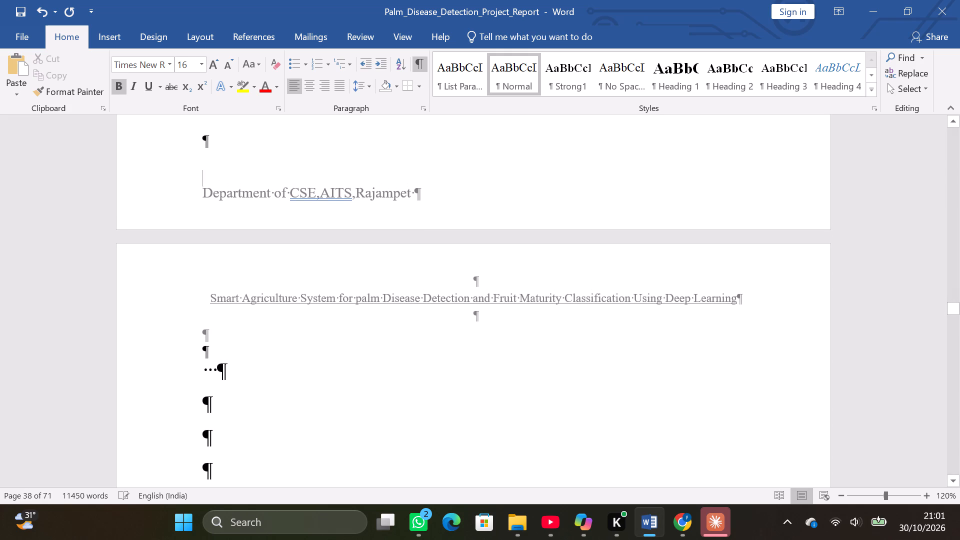
Delete the extra page break on the empty page between the CHAPTER 5 title page and the 5.SYSTEM DESIGN heading.
scroll(392, 309, "up", 13)
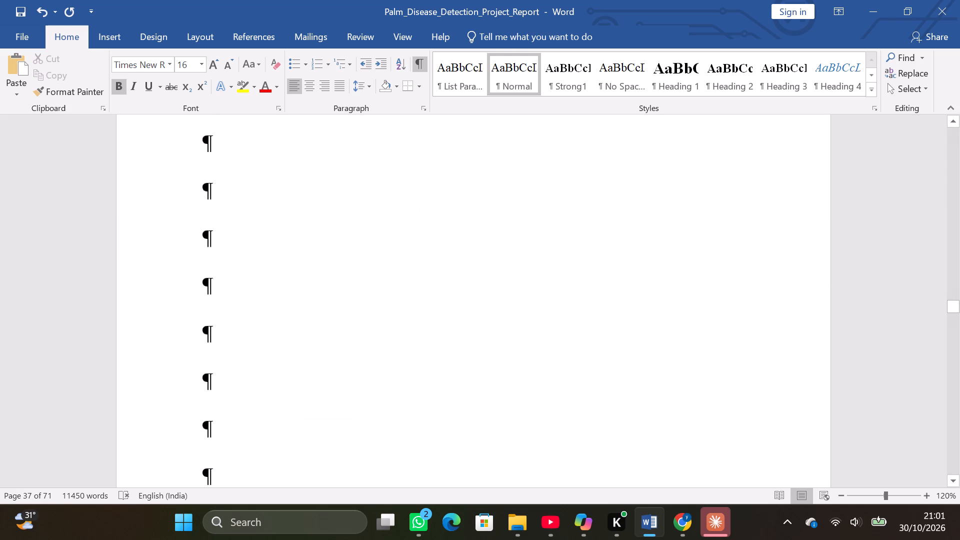
scroll(392, 309, "up", 10)
scroll(392, 309, "down", 20)
scroll(392, 309, "down", 4)
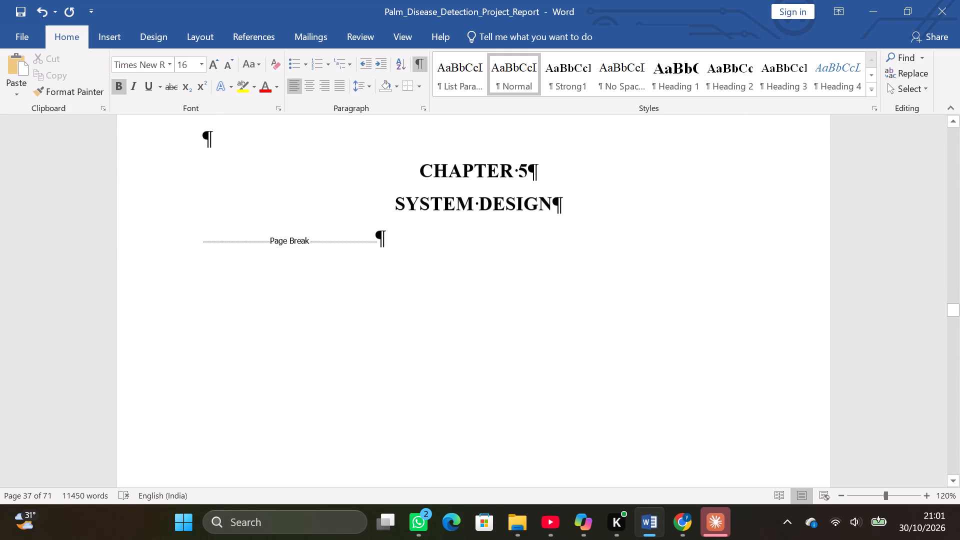
scroll(392, 309, "down", 9)
scroll(392, 309, "up", 3)
scroll(392, 309, "down", 12)
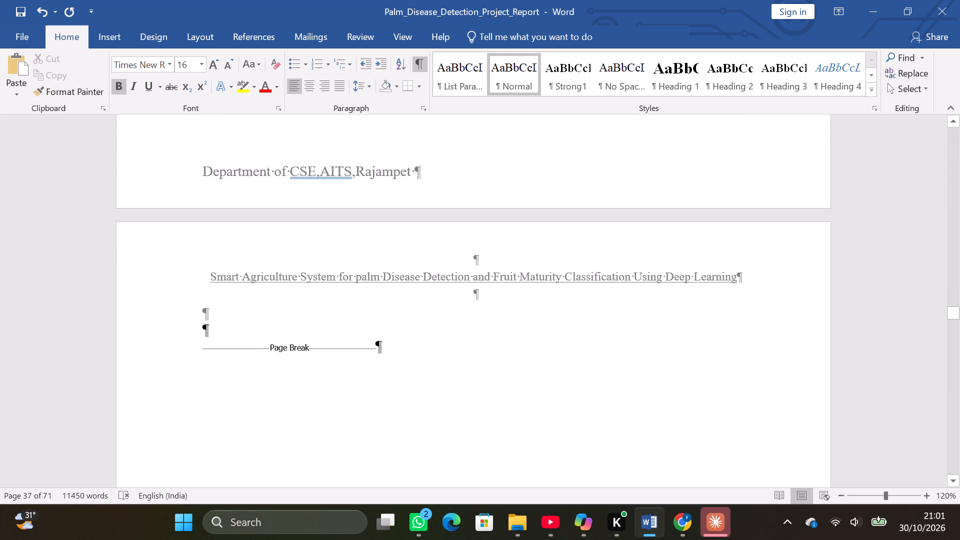
scroll(392, 309, "down", 10)
scroll(392, 309, "up", 1)
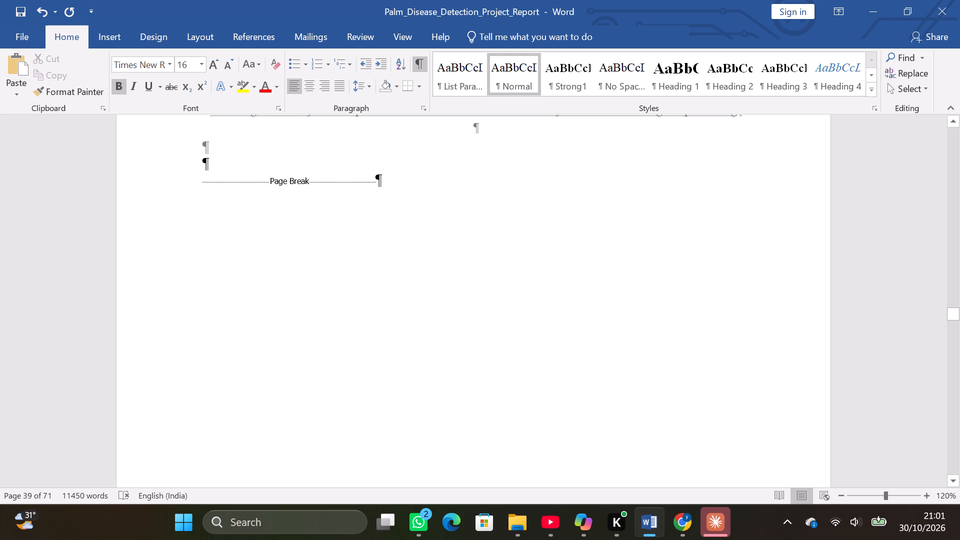
left_click(410, 178)
key("BackSpace")
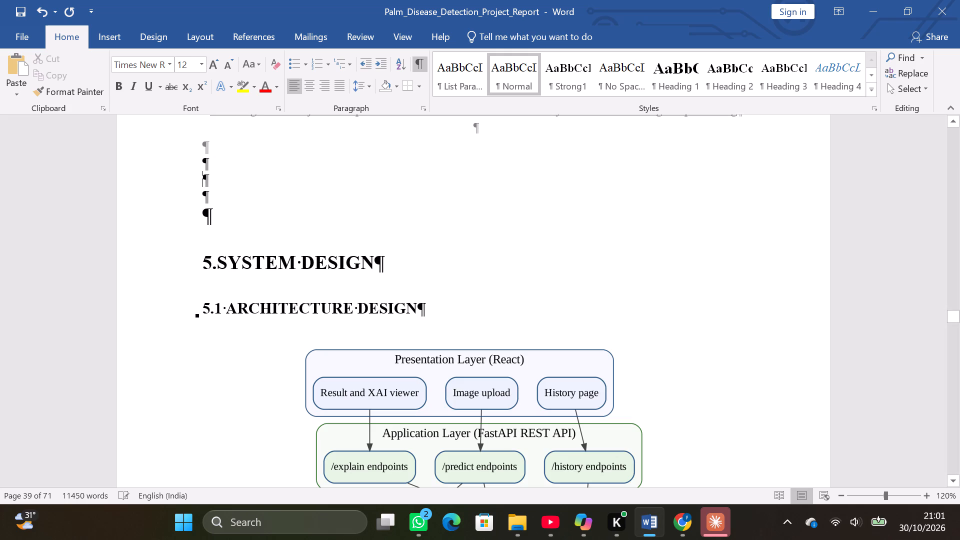
Remove the blank lines above the 5.SYSTEM DESIGN heading, keeping the page break that separates it from the title page.
scroll(410, 178, "up", 9)
scroll(410, 178, "down", 8)
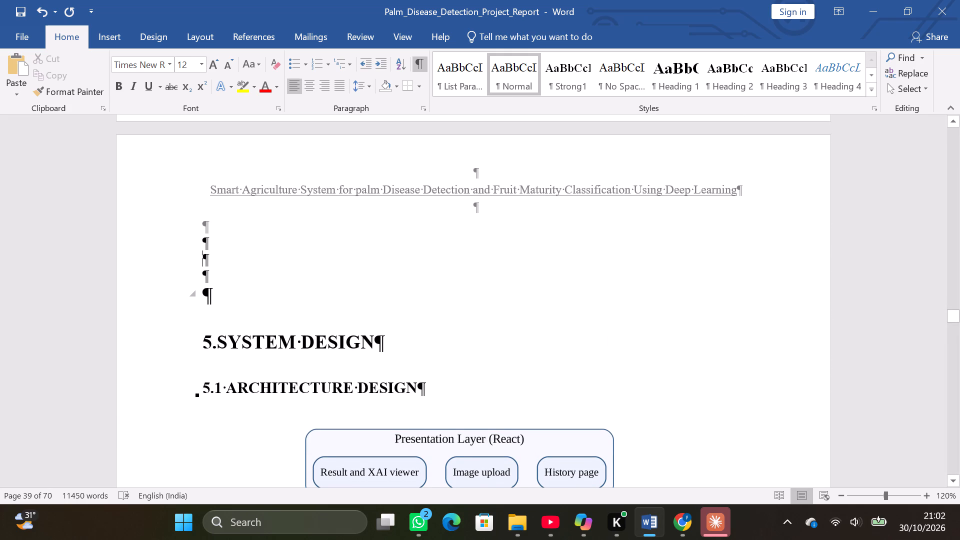
left_click(205, 337)
key("BackSpace")
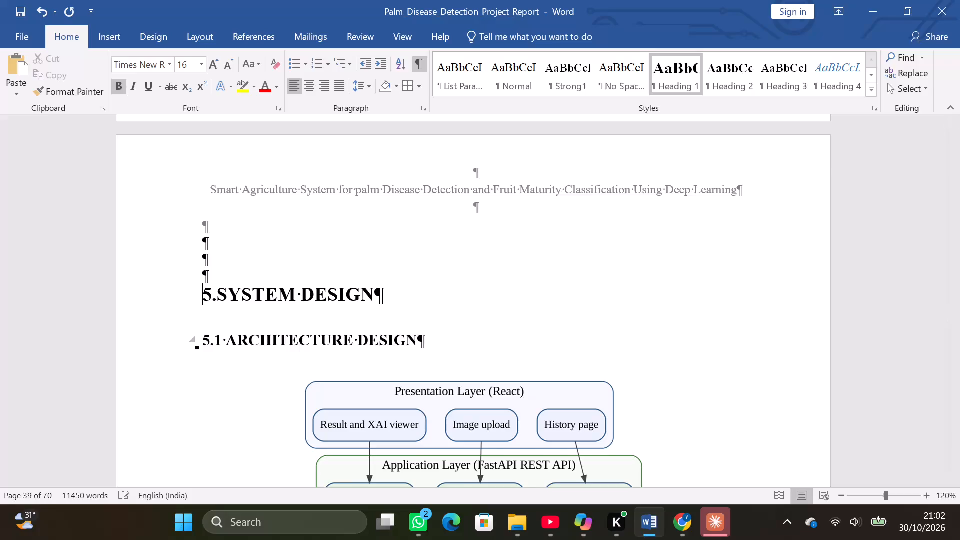
key("BackSpace")
key("BackSpace")
key("BackSpace")
key("BackSpace")
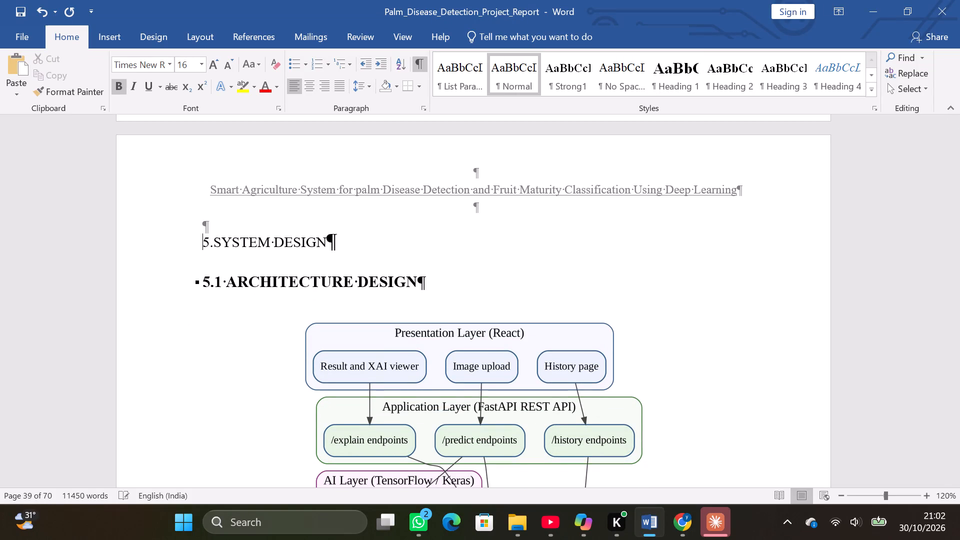
key("BackSpace")
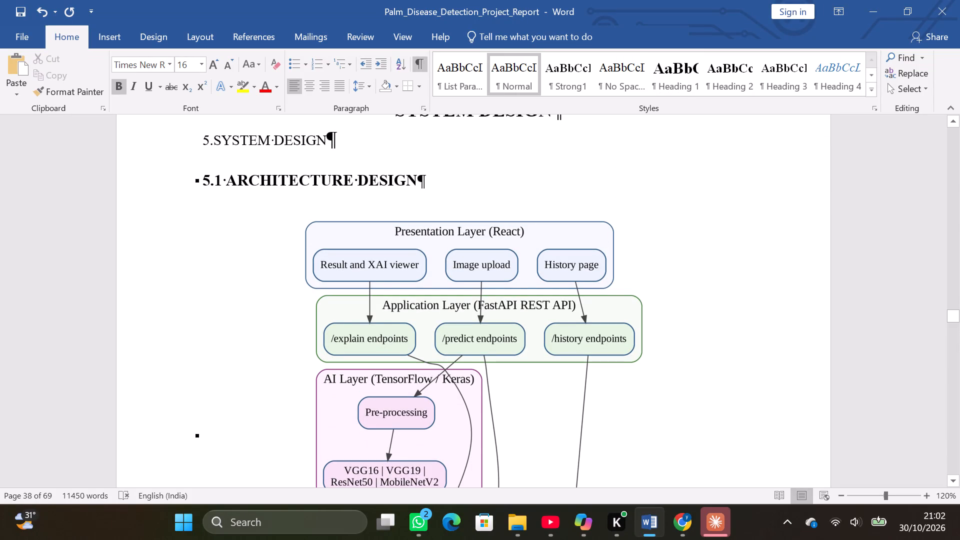
key("ctrl+z")
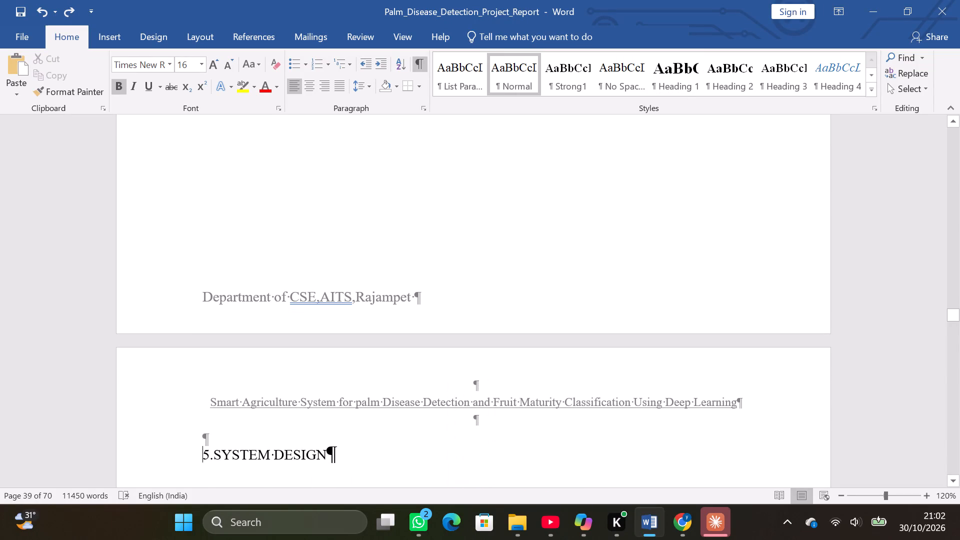
Hide the document's formatting marks.
left_click(205, 337)
scroll(205, 337, "up", 3)
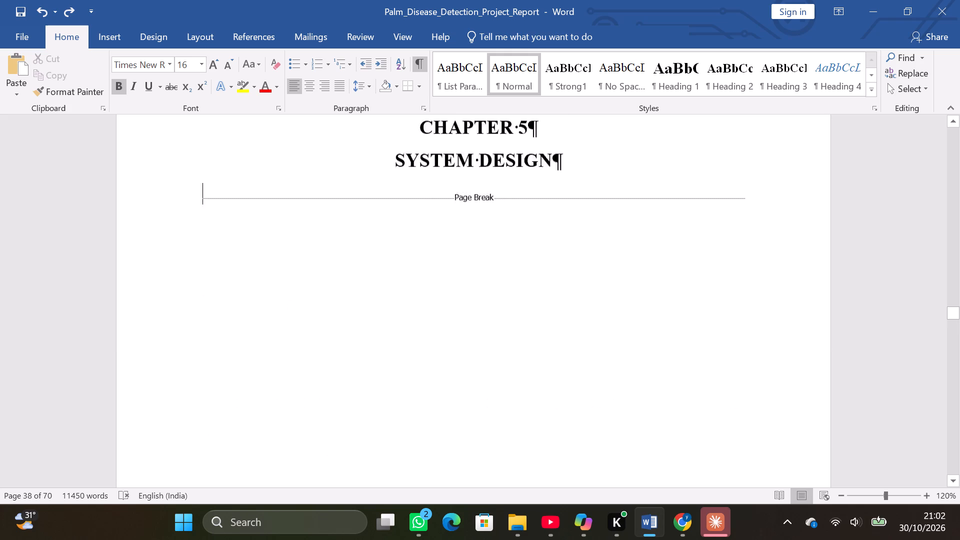
scroll(205, 337, "up", 20)
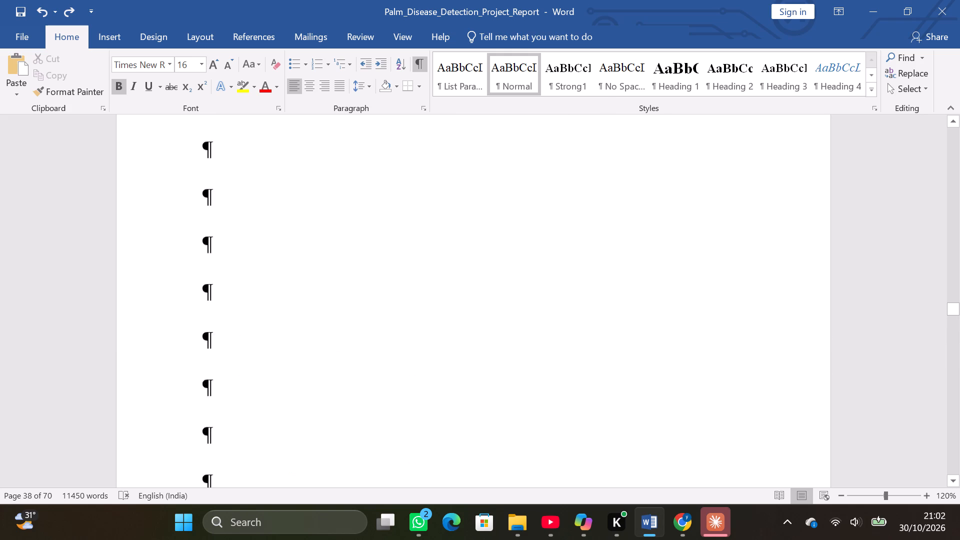
scroll(205, 337, "up", 2)
scroll(205, 337, "down", 20)
scroll(205, 337, "down", 17)
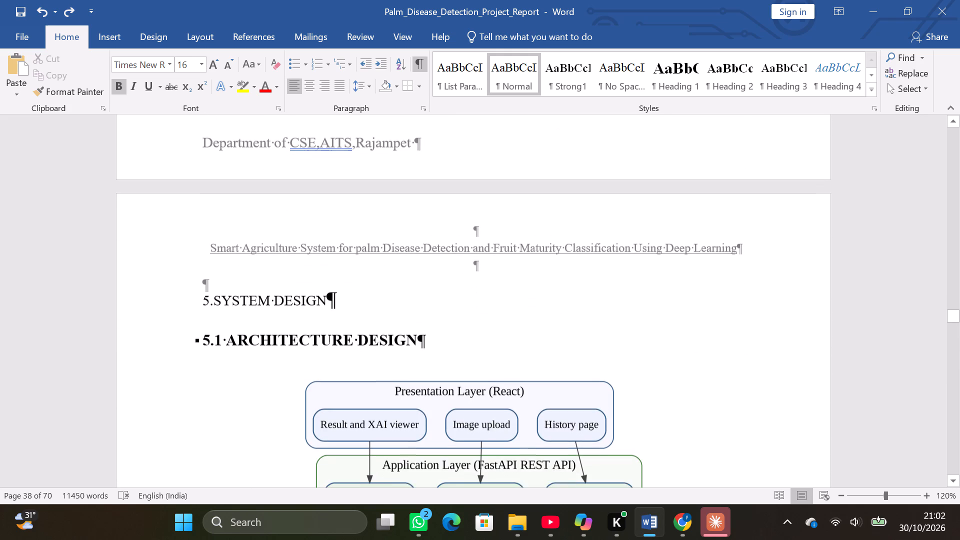
scroll(205, 337, "down", 1)
double_click(223, 306)
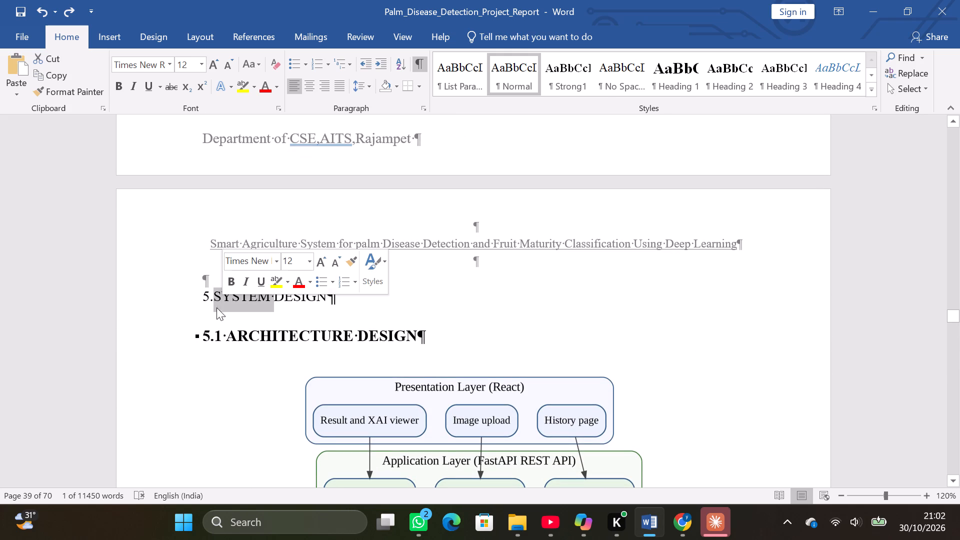
double_click(209, 312)
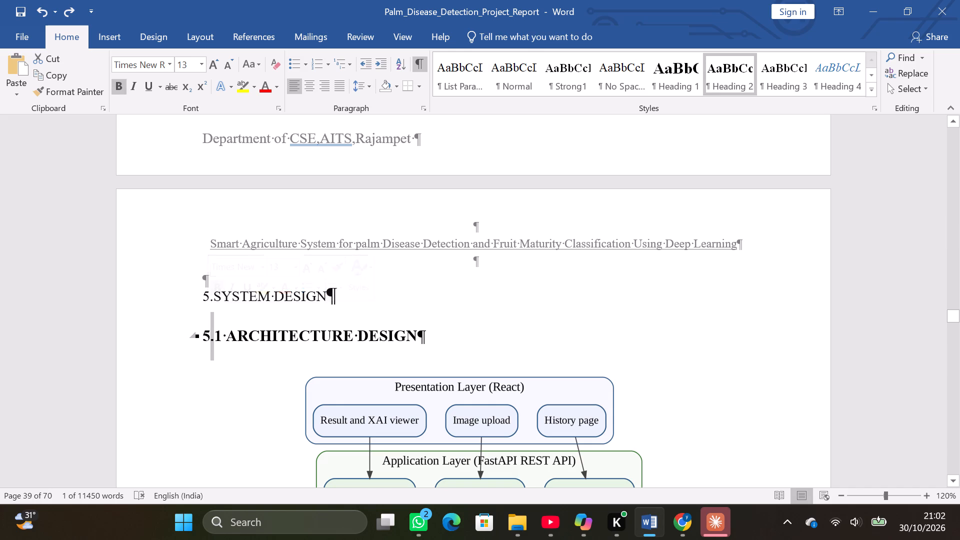
double_click(207, 358)
left_click(421, 65)
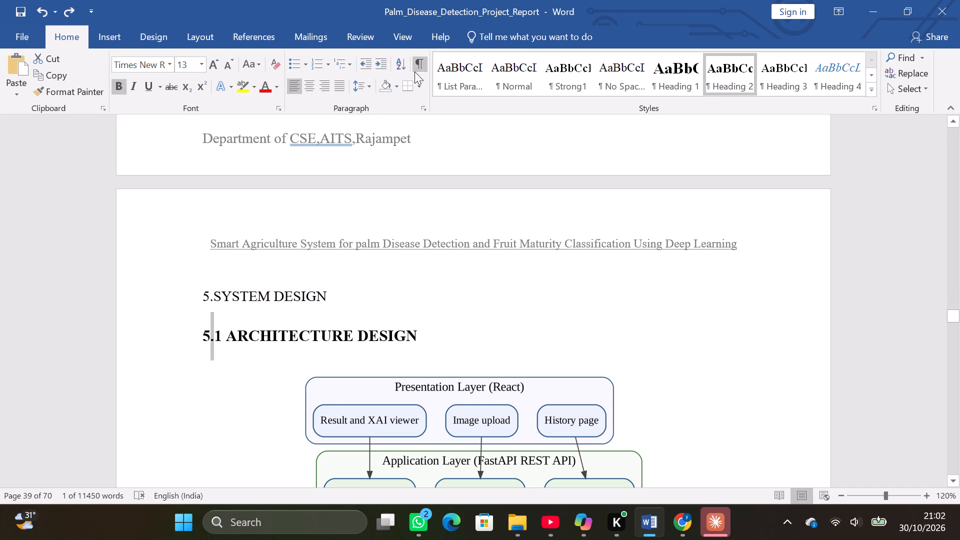
Format the 5.SYSTEM DESIGN heading above 5.1 ARCHITECTURE DESIGN as bold with font size 16.
left_click(232, 306)
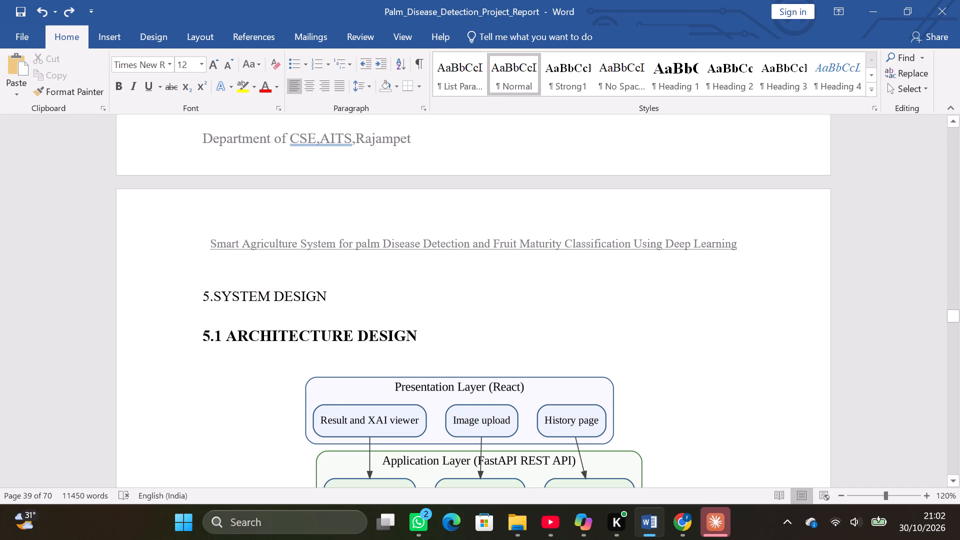
left_click_drag(201, 299, 326, 294)
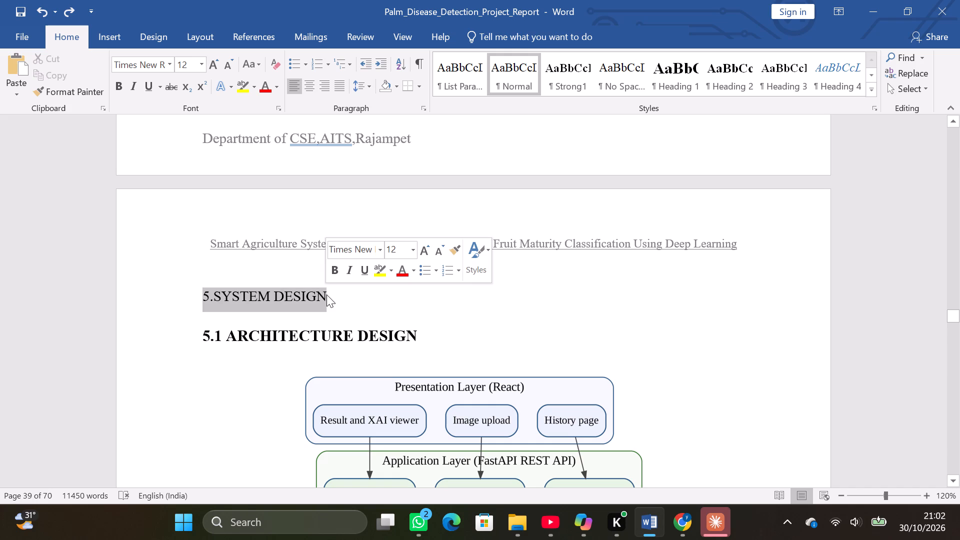
left_click(339, 267)
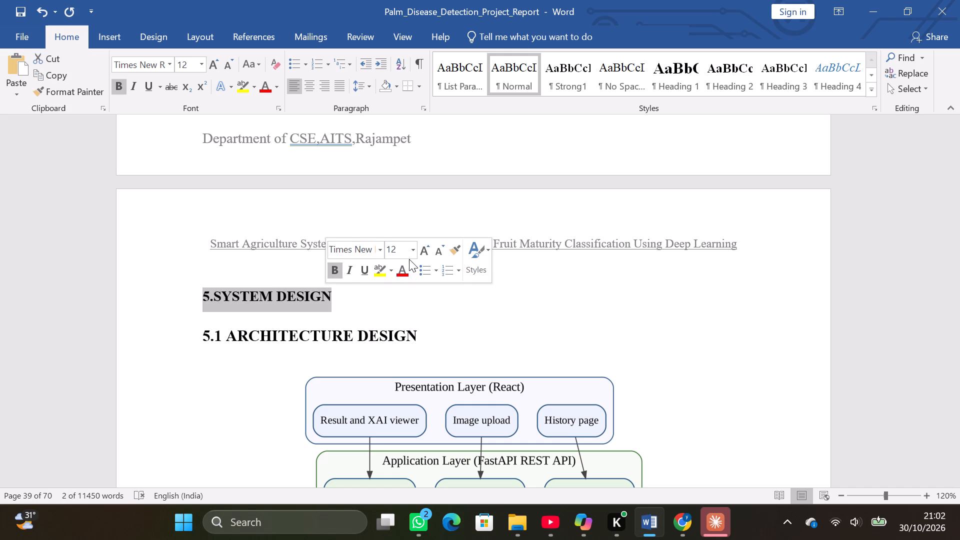
left_click(411, 251)
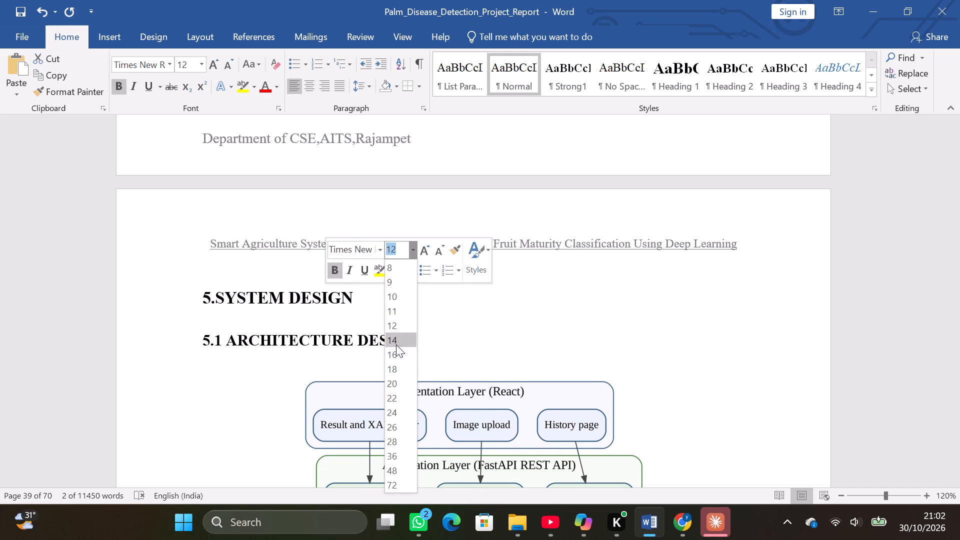
left_click(395, 350)
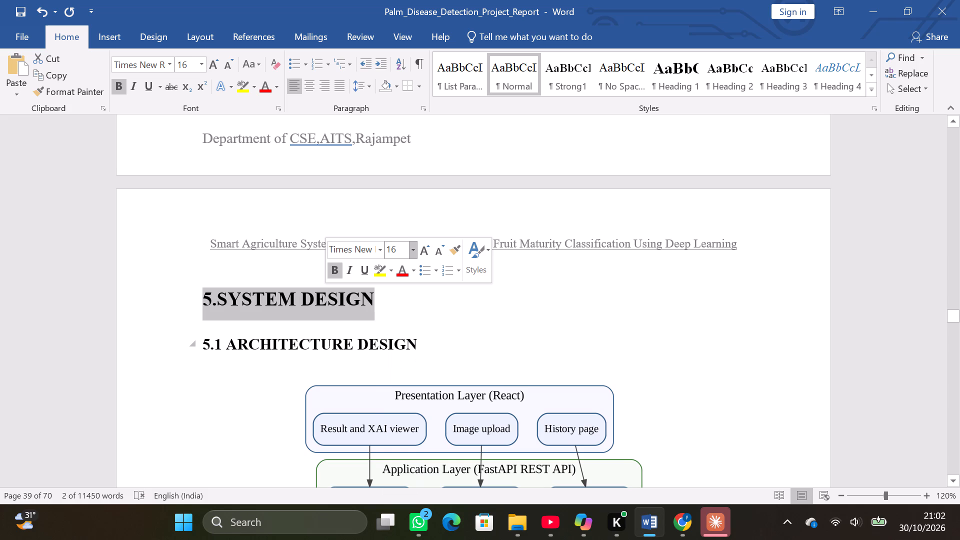
left_click(415, 322)
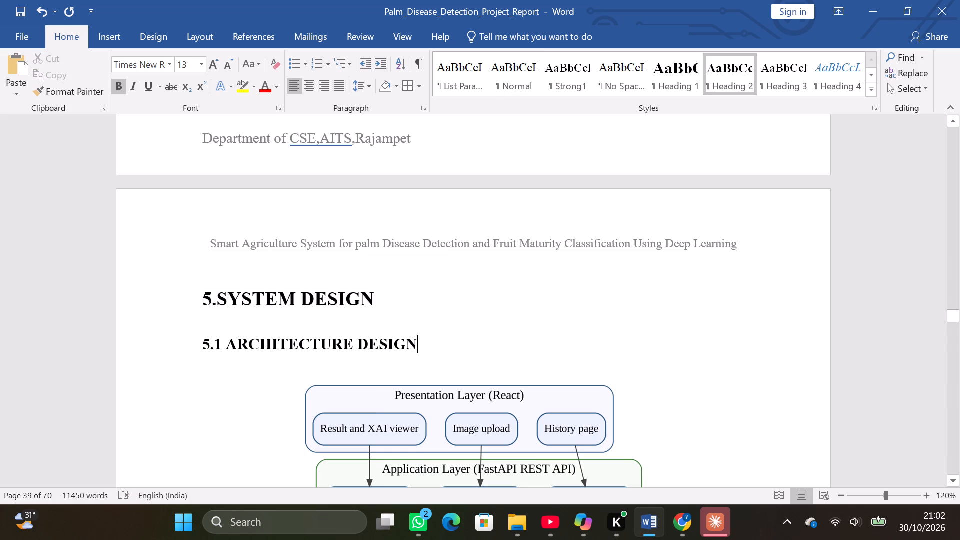
Replace the page break before the 5.SYSTEM DESIGN heading with blank lines so the heading starts the page after the CHAPTER 5 title page.
left_click(205, 292)
key("BackSpace")
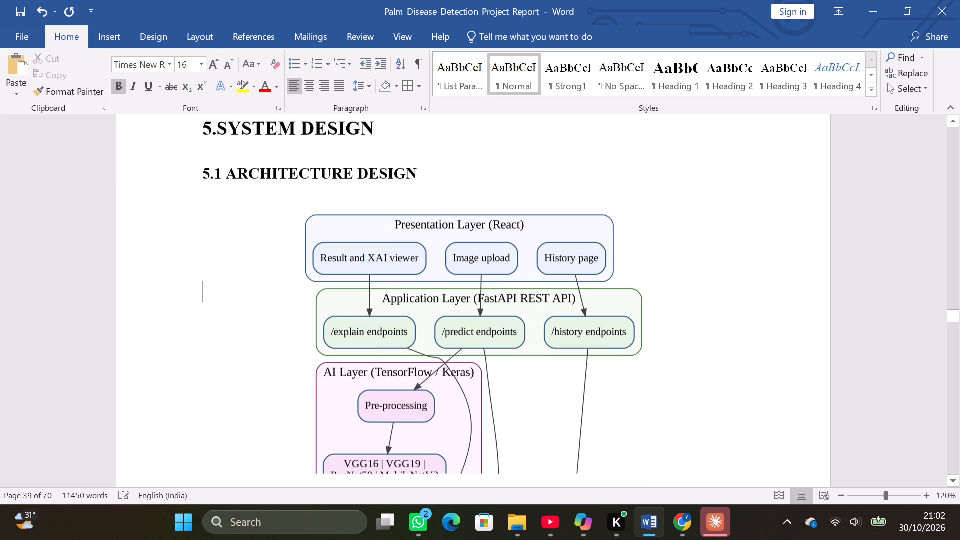
key("Return")
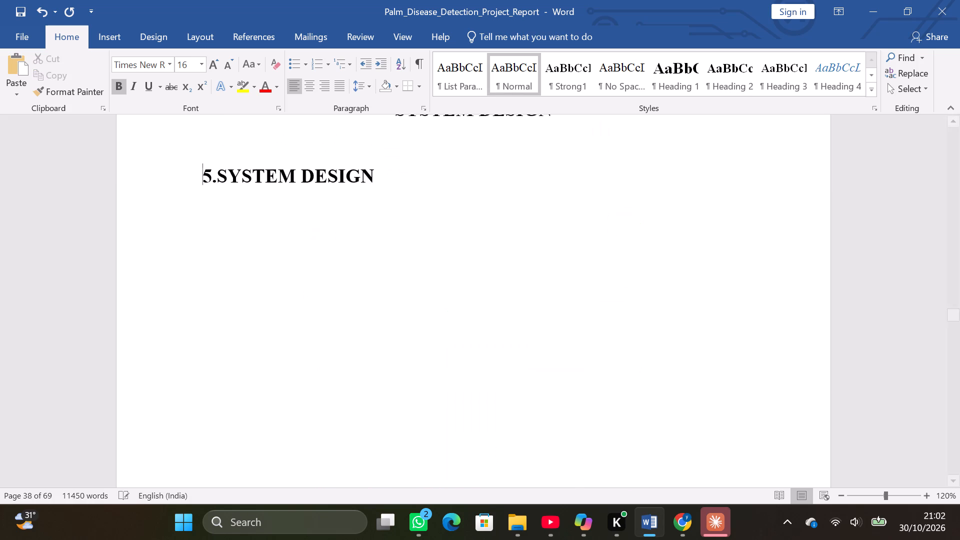
key("Return")
key("Return")
key("Return")
key("Return")
key("Return")
key("Return")
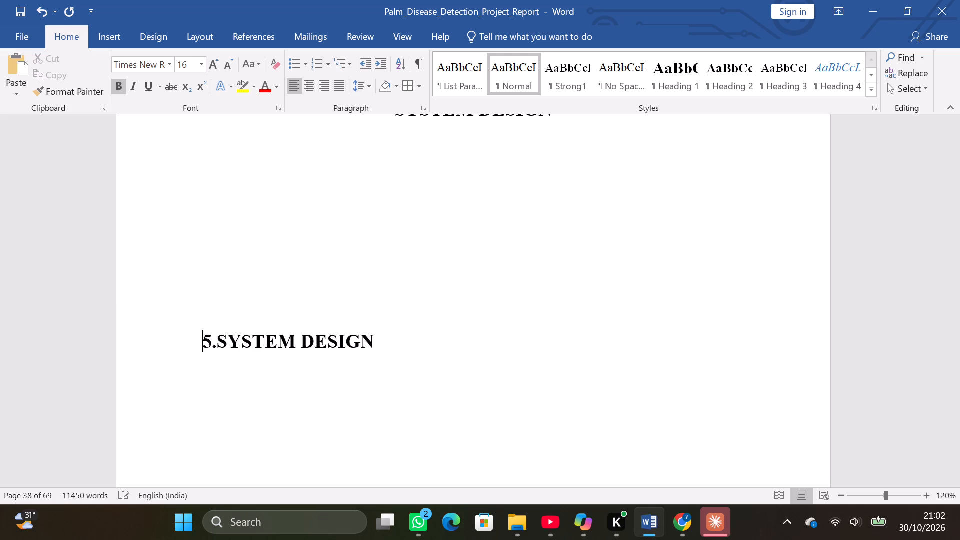
key("Return")
key("Return")
key("Return")
key("Return")
key("Return")
key("Return")
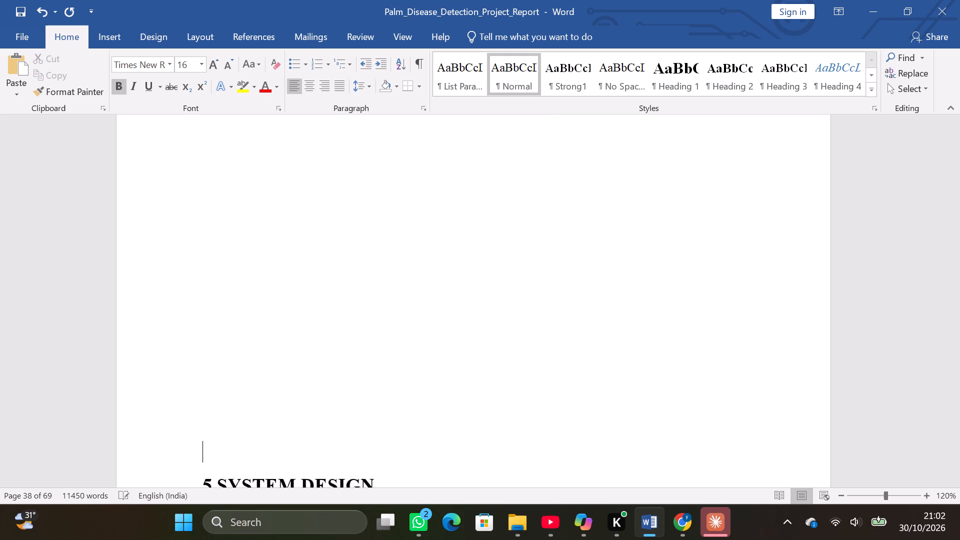
key("Return")
key("Return")
key("Return")
key("Return")
key("Return")
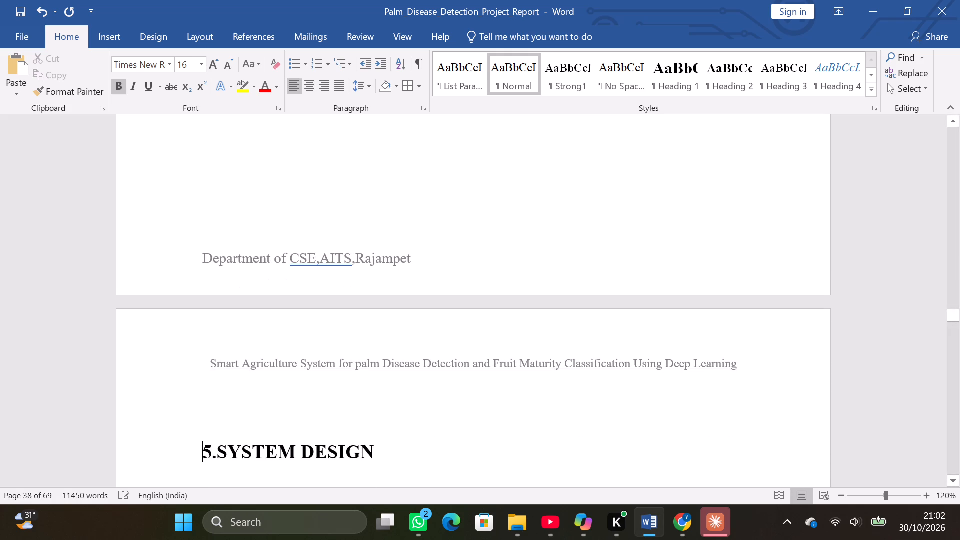
key("BackSpace")
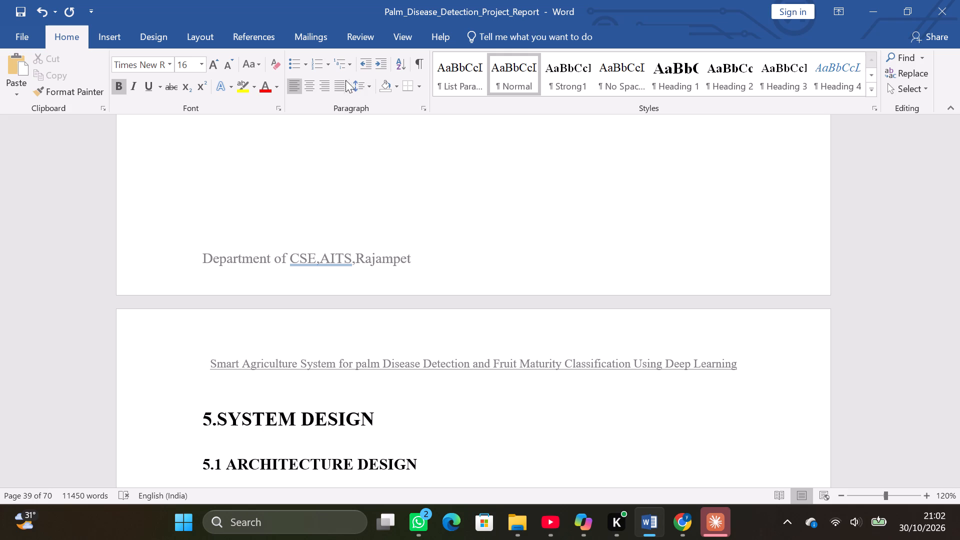
Set the line spacing of the 5.SYSTEM DESIGN heading to 1.15.
left_click(361, 86)
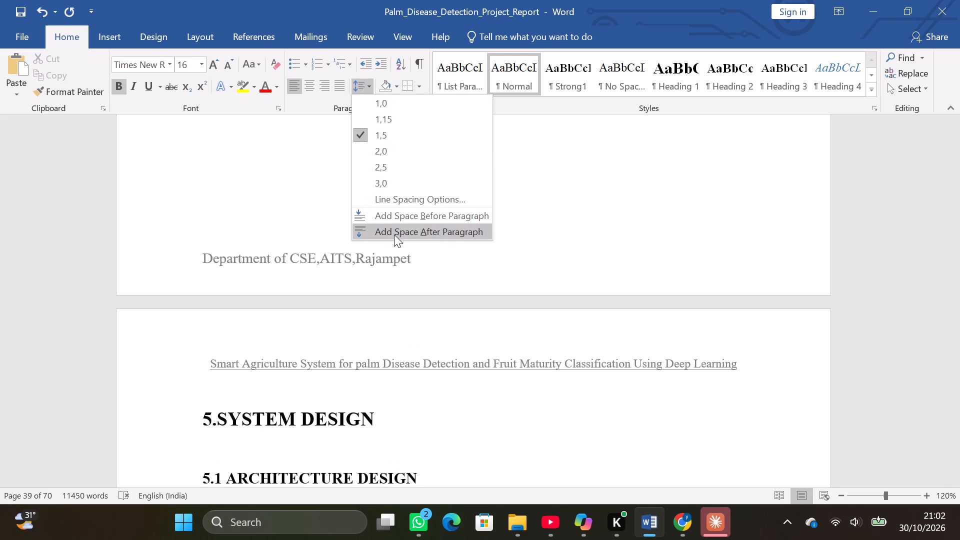
left_click(408, 118)
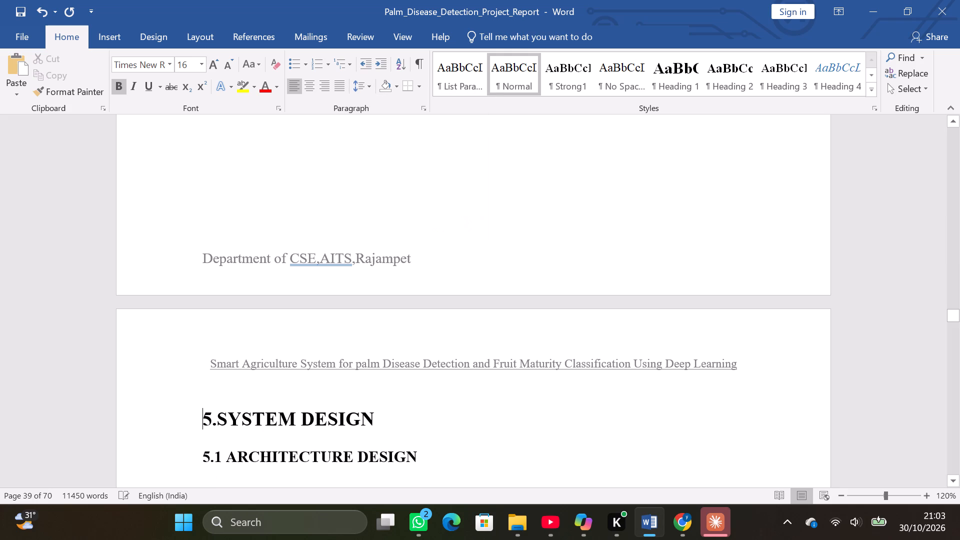
Review the page layout of Chapter 5, from the title page through the UML sections and diagrams to the start of Chapter 6.
scroll(369, 369, "down", 11)
scroll(369, 369, "up", 11)
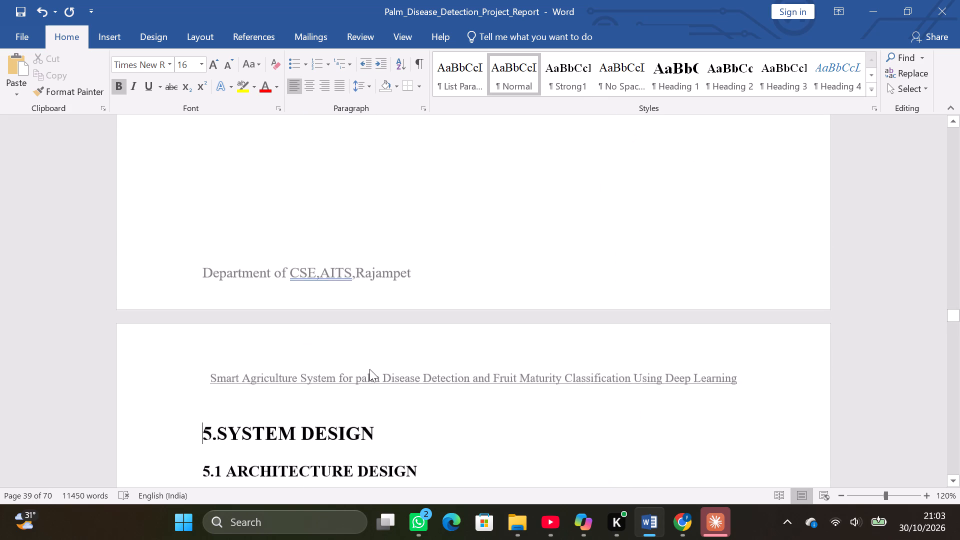
scroll(369, 369, "down", 19)
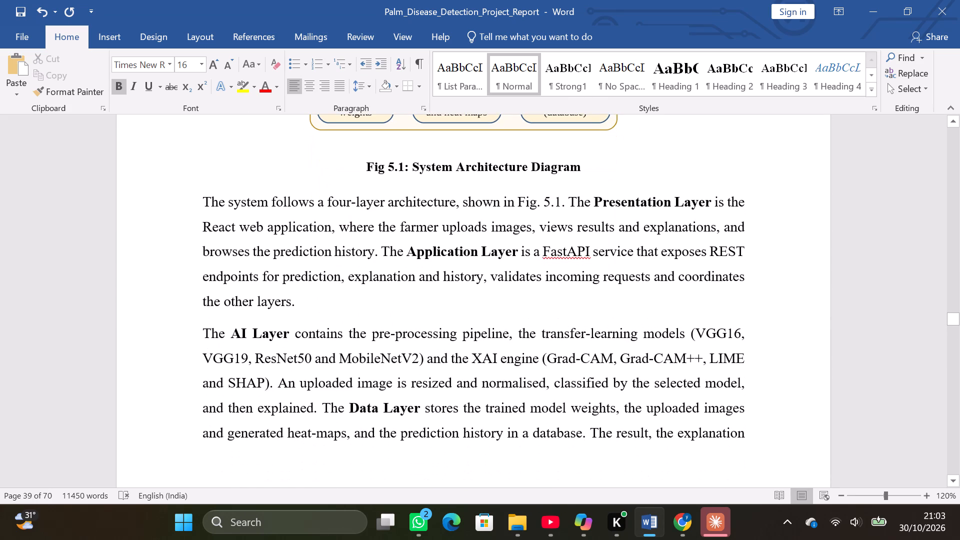
scroll(369, 369, "down", 11)
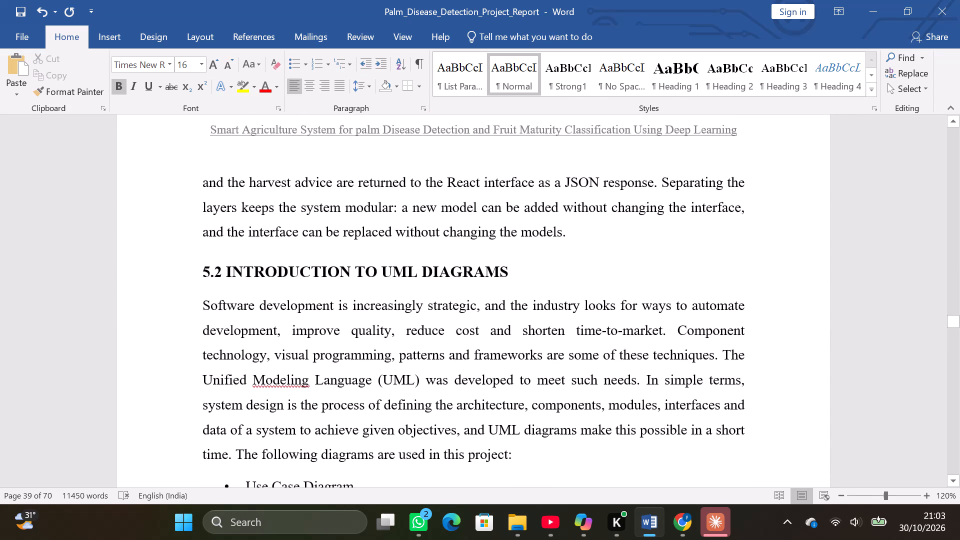
scroll(369, 369, "up", 2, "ctrl")
scroll(369, 369, "down", 8)
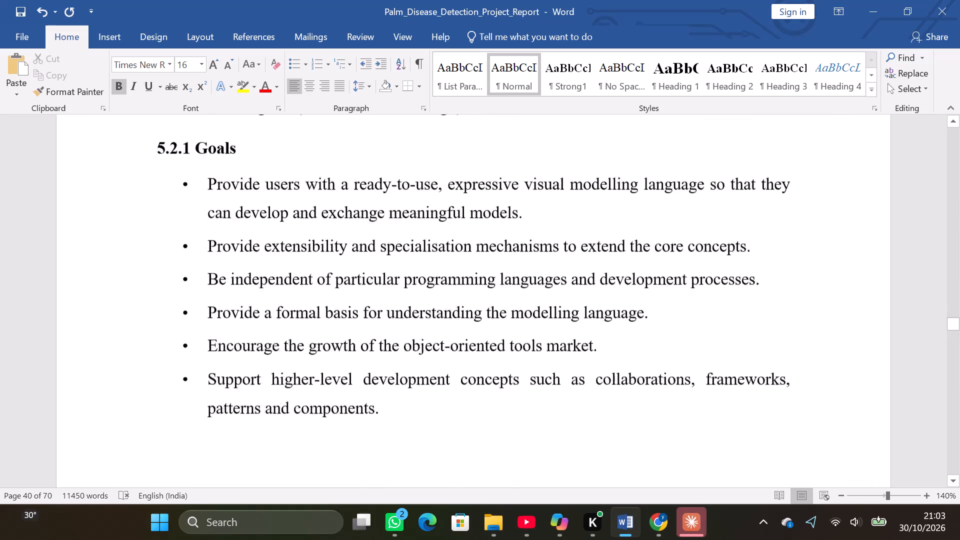
scroll(369, 369, "down", 17)
scroll(369, 369, "down", 20)
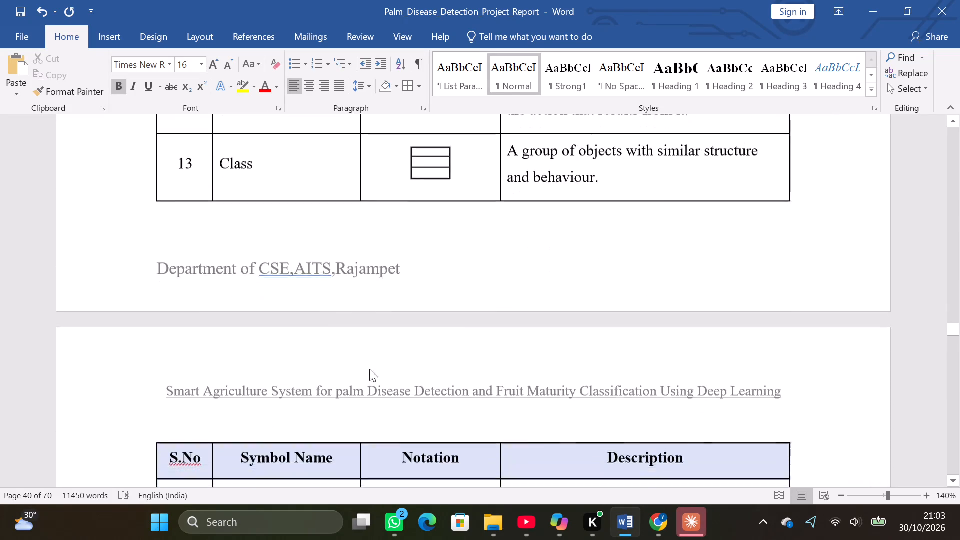
scroll(369, 369, "down", 5)
scroll(369, 369, "up", 1, "ctrl")
scroll(369, 369, "down", 15)
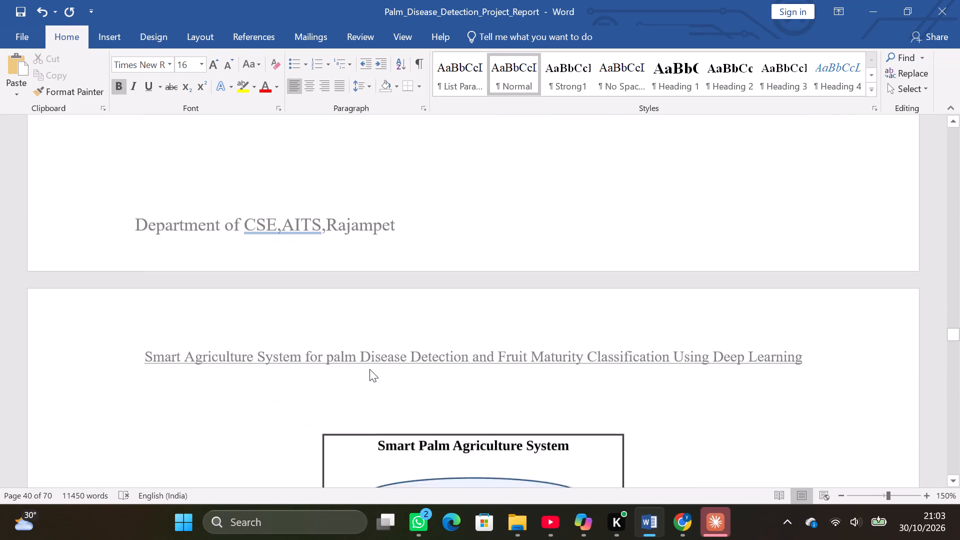
scroll(369, 369, "down", 20)
scroll(369, 369, "down", 13)
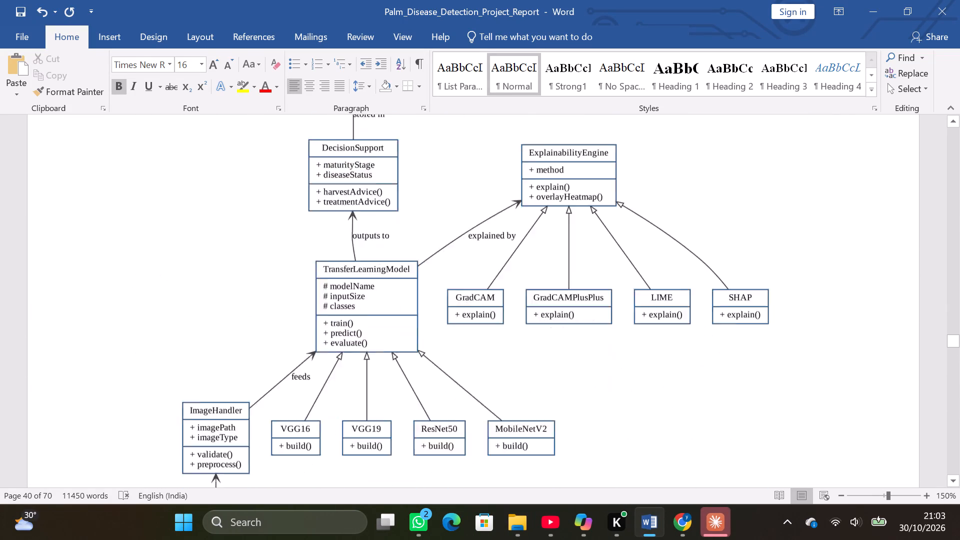
scroll(369, 369, "down", 19)
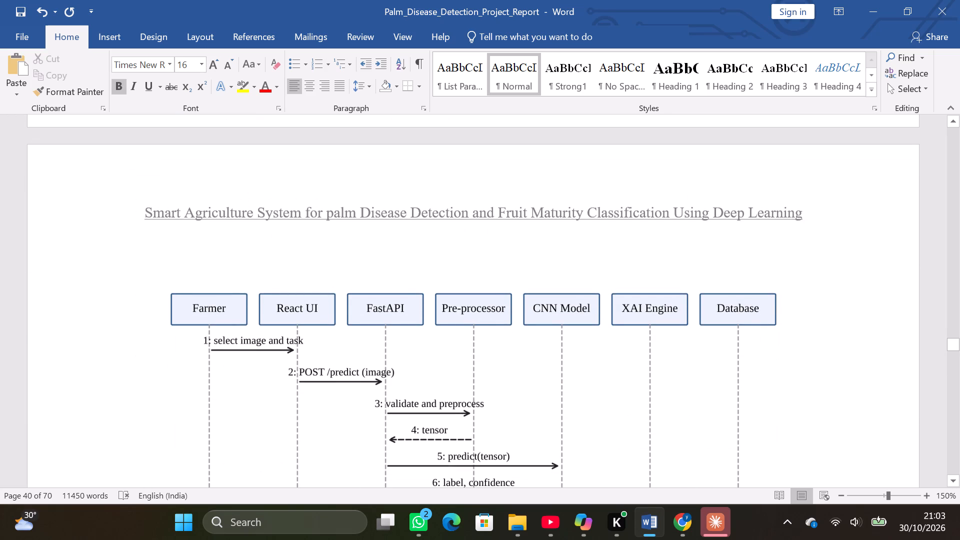
scroll(369, 369, "down", 12, "ctrl")
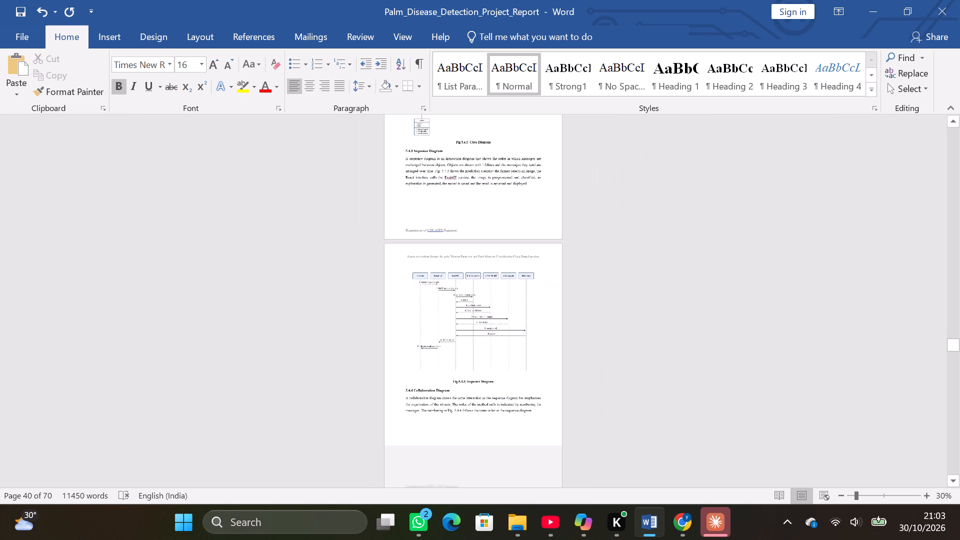
scroll(369, 369, "up", 3, "ctrl")
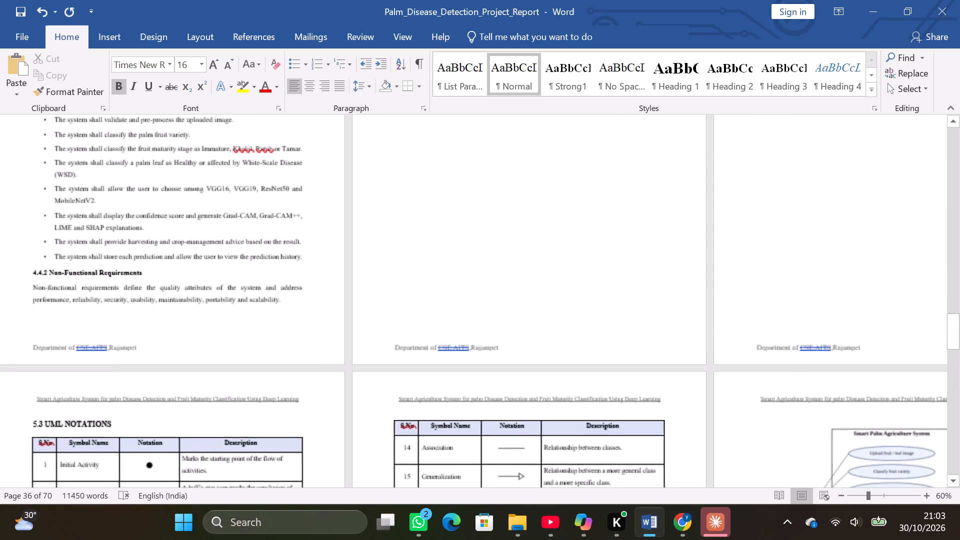
scroll(369, 369, "down", 5)
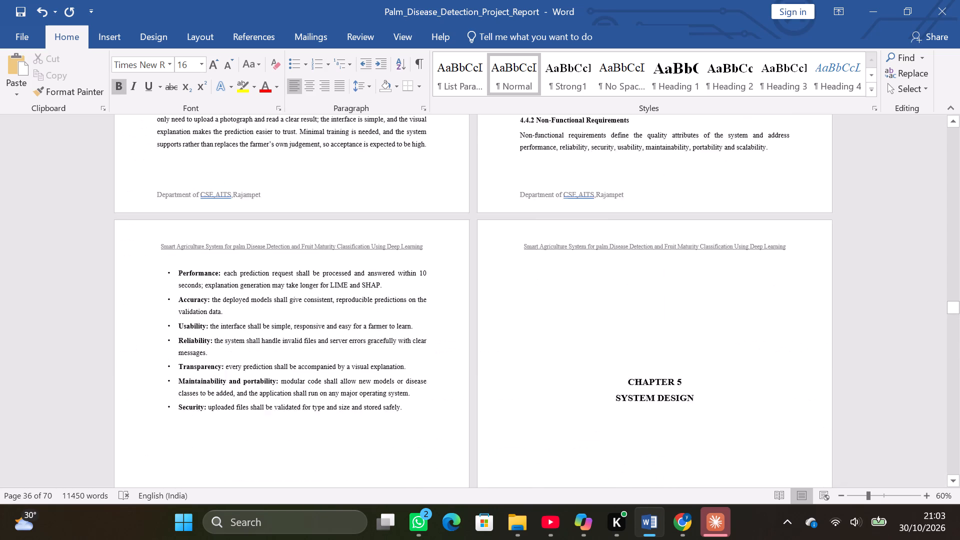
scroll(369, 369, "down", 9)
scroll(369, 369, "down", 20)
scroll(369, 369, "down", 2)
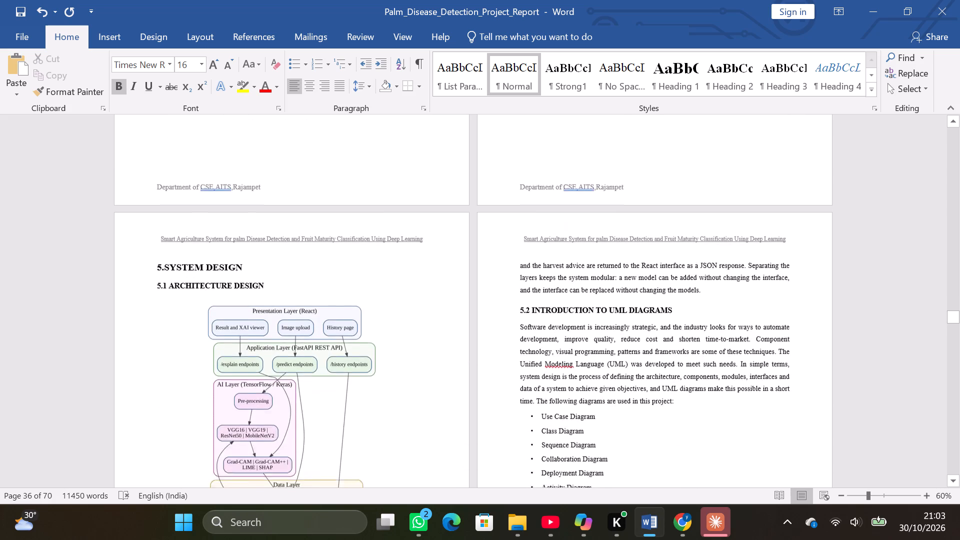
scroll(369, 369, "down", 20)
scroll(369, 369, "down", 20)
scroll(369, 369, "down", 5)
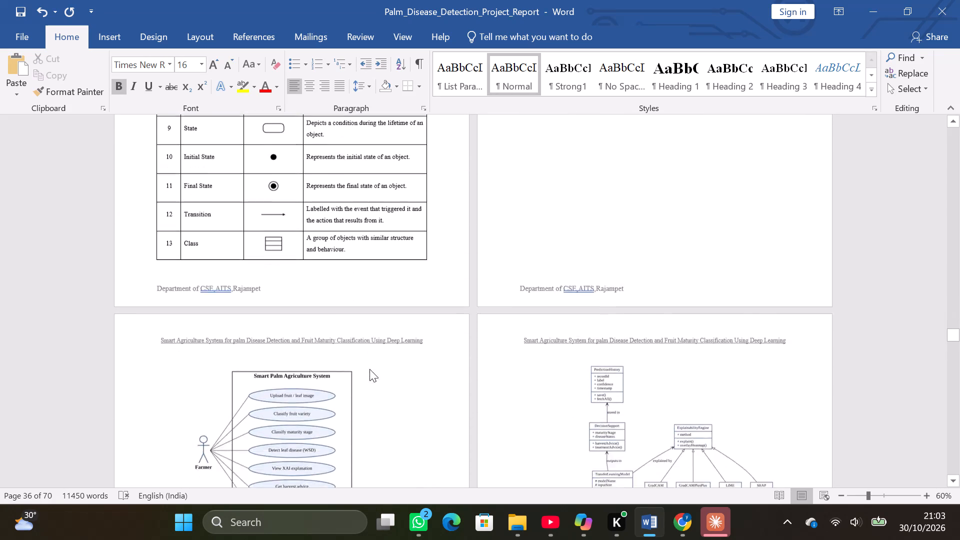
scroll(369, 369, "down", 20)
scroll(369, 369, "down", 20)
scroll(369, 369, "down", 5)
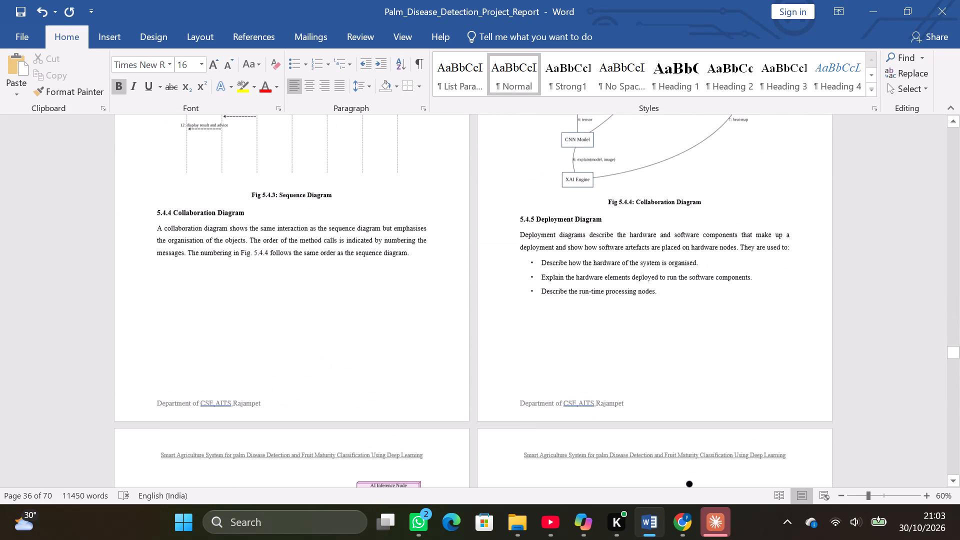
scroll(369, 369, "down", 17)
scroll(369, 369, "down", 20)
scroll(369, 369, "down", 3)
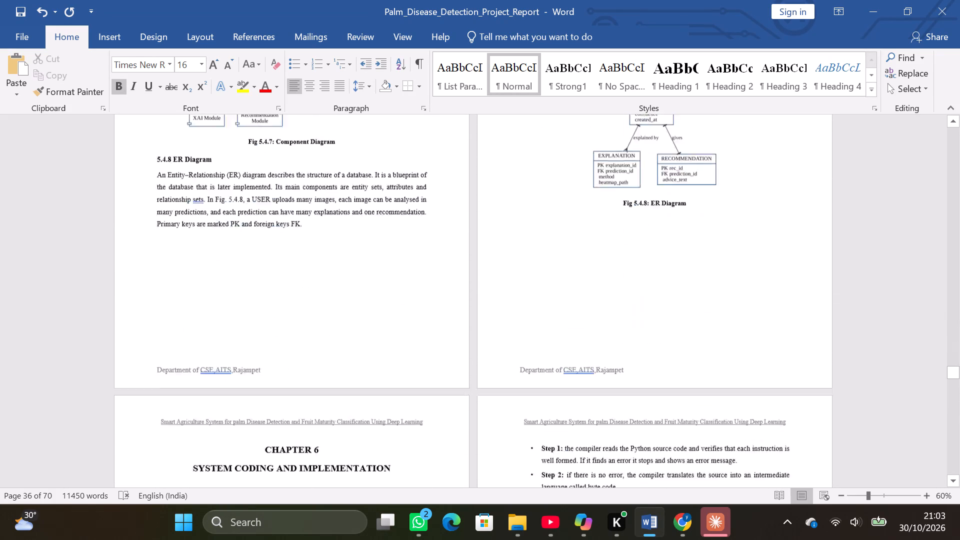
scroll(369, 369, "down", 14)
scroll(369, 369, "up", 9)
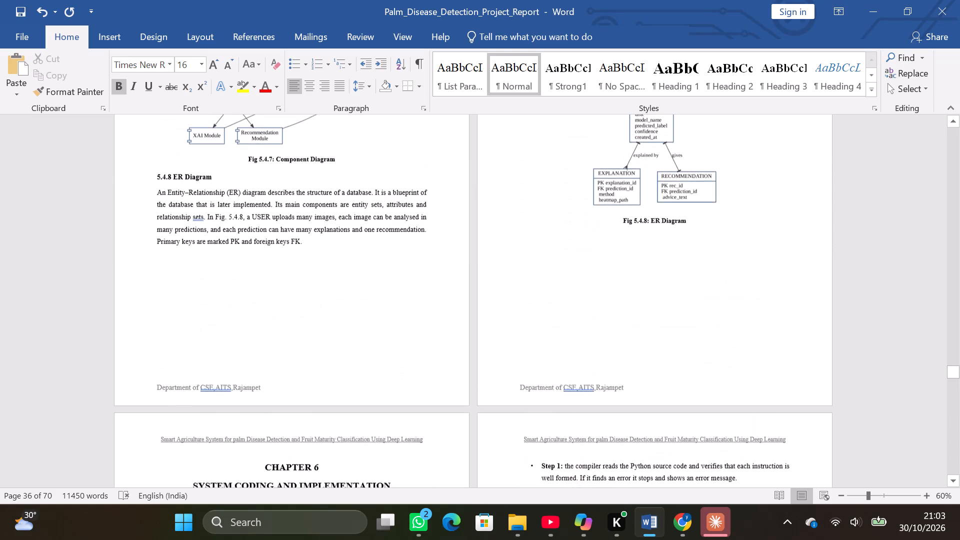
scroll(369, 369, "up", 7)
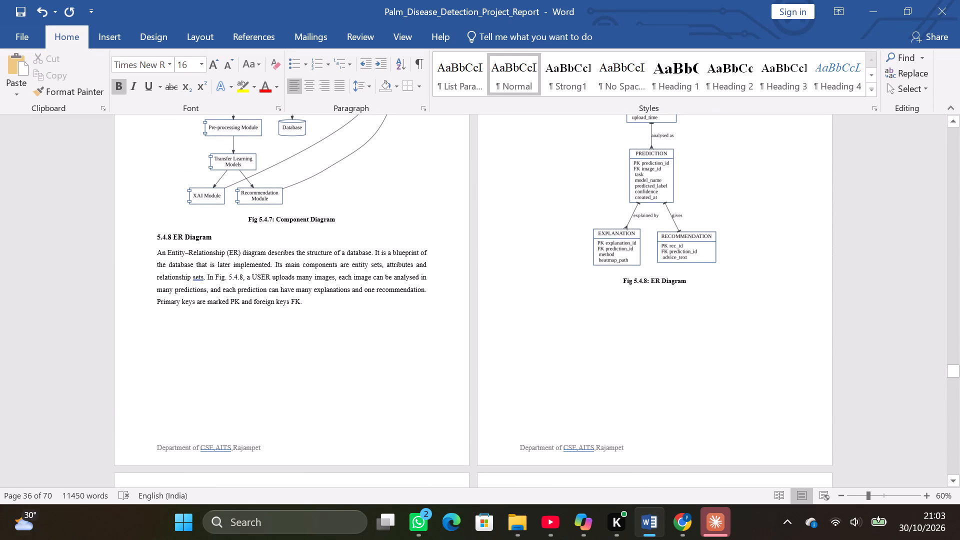
Enlarge the Fig 5.4.8 ER Diagram picture in height and slightly in width, filling the empty space on its page.
left_click(697, 243)
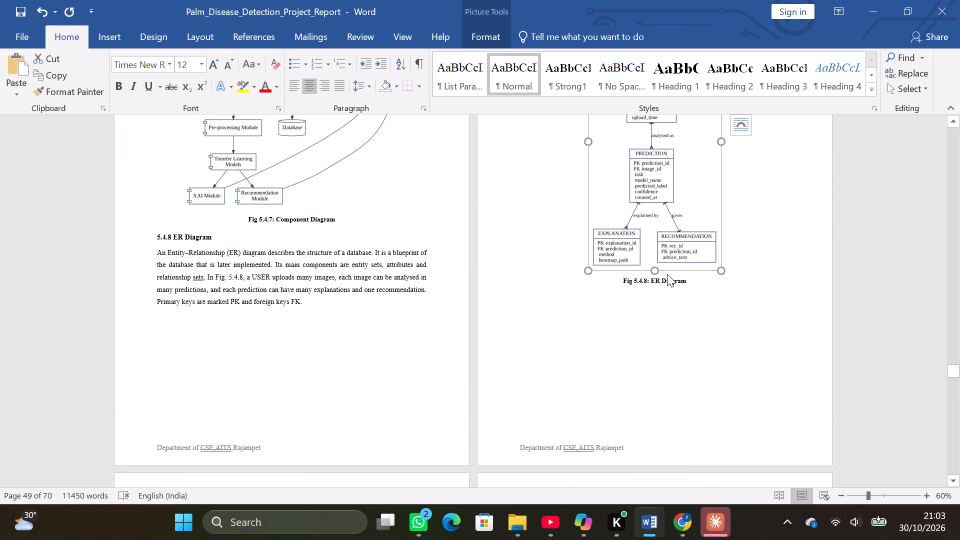
left_click_drag(653, 270, 646, 319)
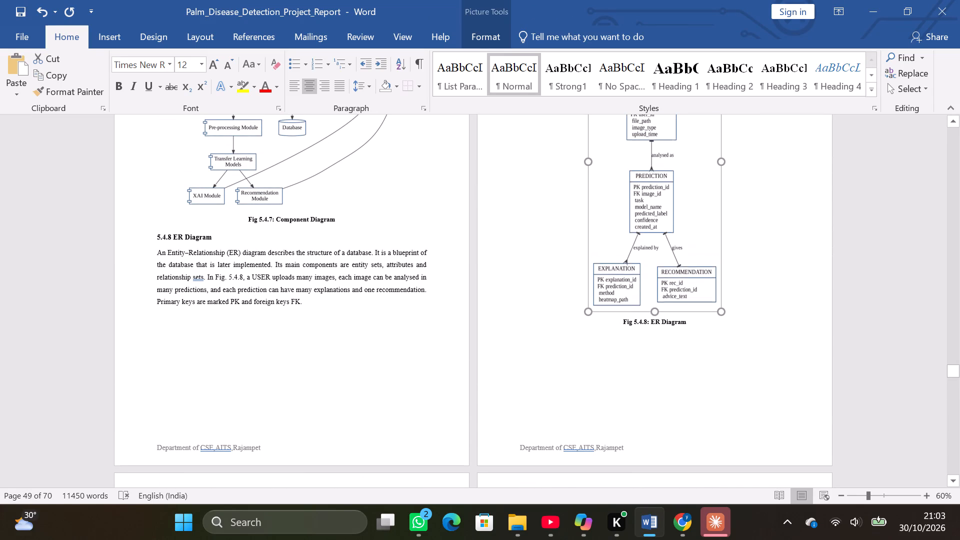
left_click_drag(646, 319, 646, 370)
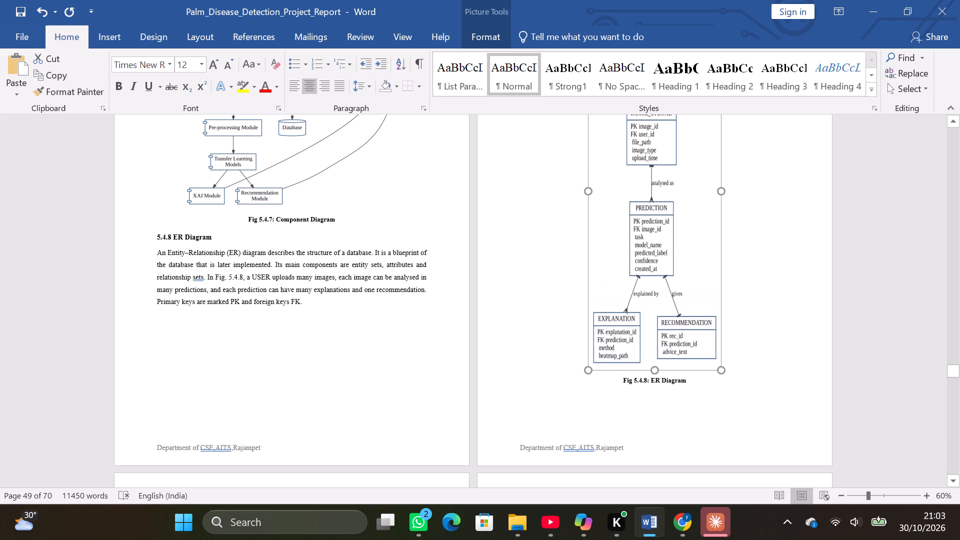
left_click_drag(646, 370, 652, 387)
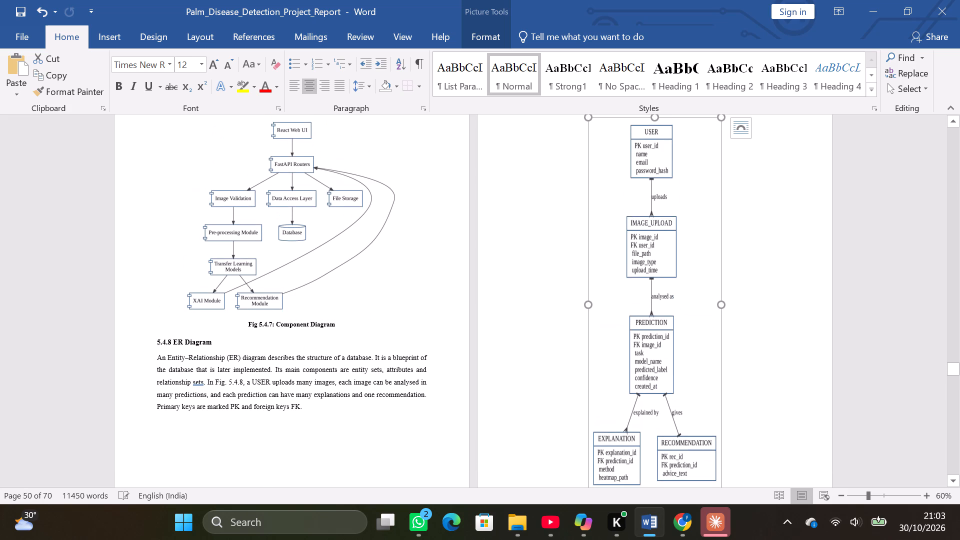
scroll(674, 374, "up", 4)
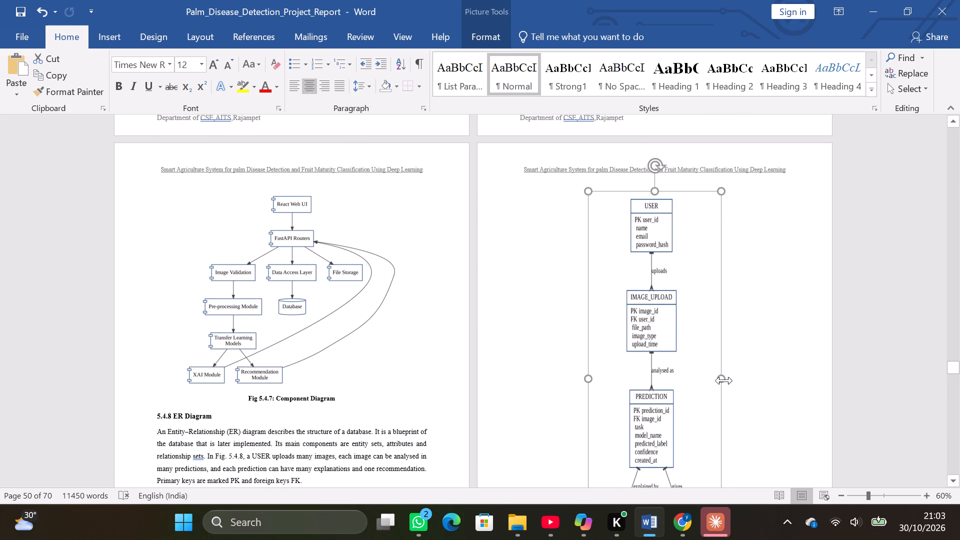
left_click_drag(724, 380, 745, 378)
left_click_drag(745, 378, 750, 377)
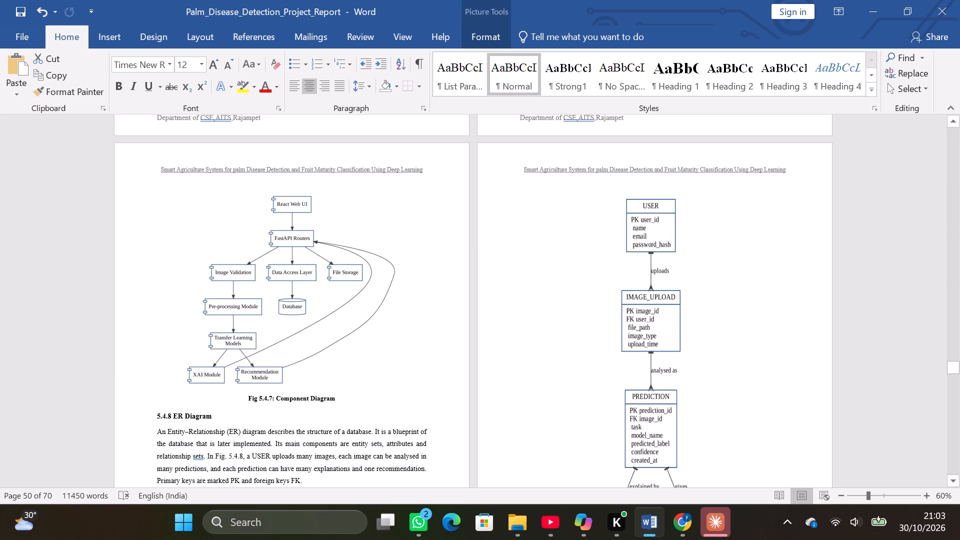
left_click_drag(750, 377, 751, 377)
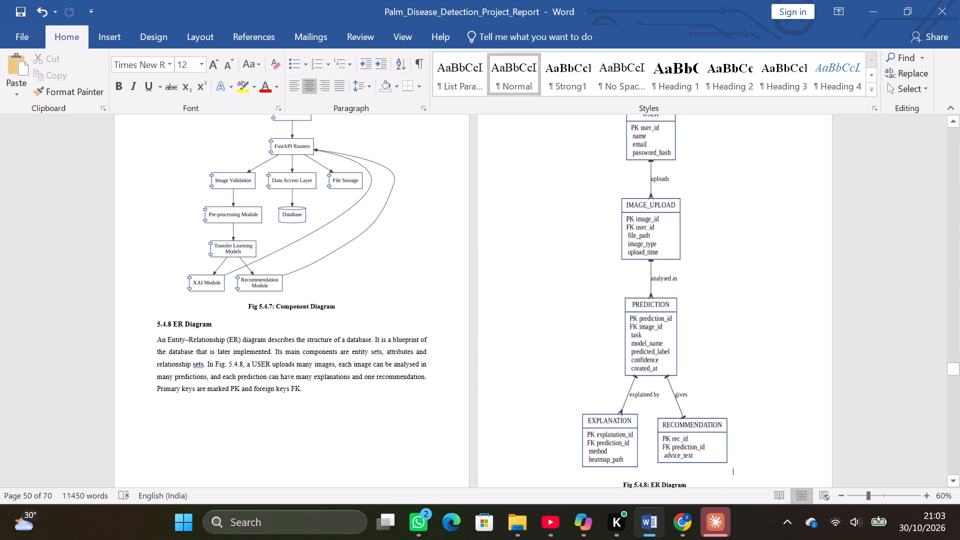
Stretch the Fig 5.4.7 Component Diagram picture taller, keeping its width, to use the empty space on its page.
left_click(269, 245)
scroll(269, 245, "up", 5)
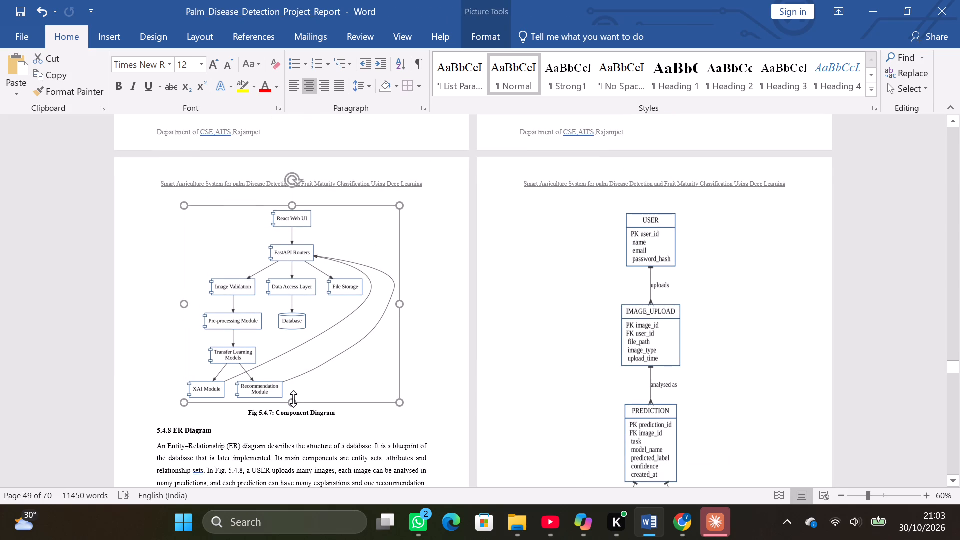
left_click_drag(293, 399, 300, 428)
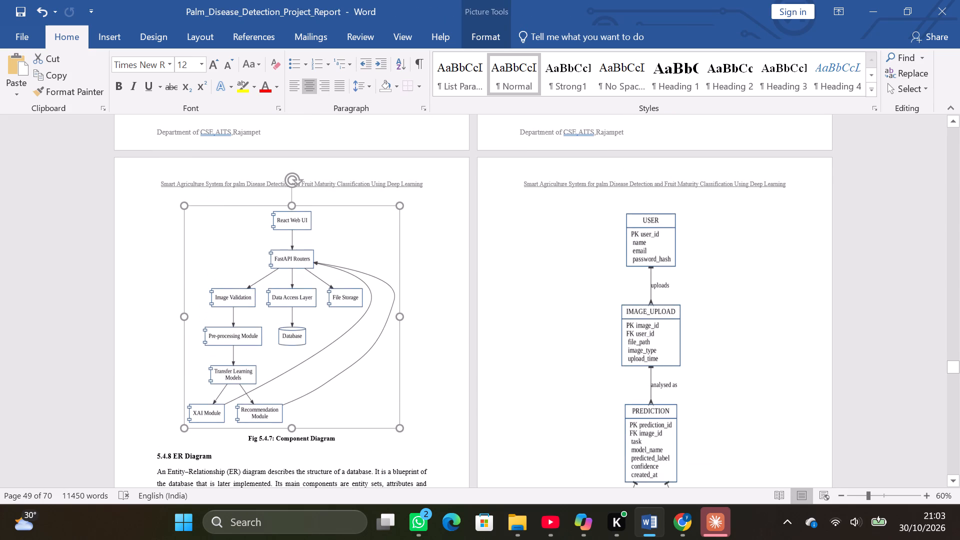
left_click_drag(300, 428, 304, 448)
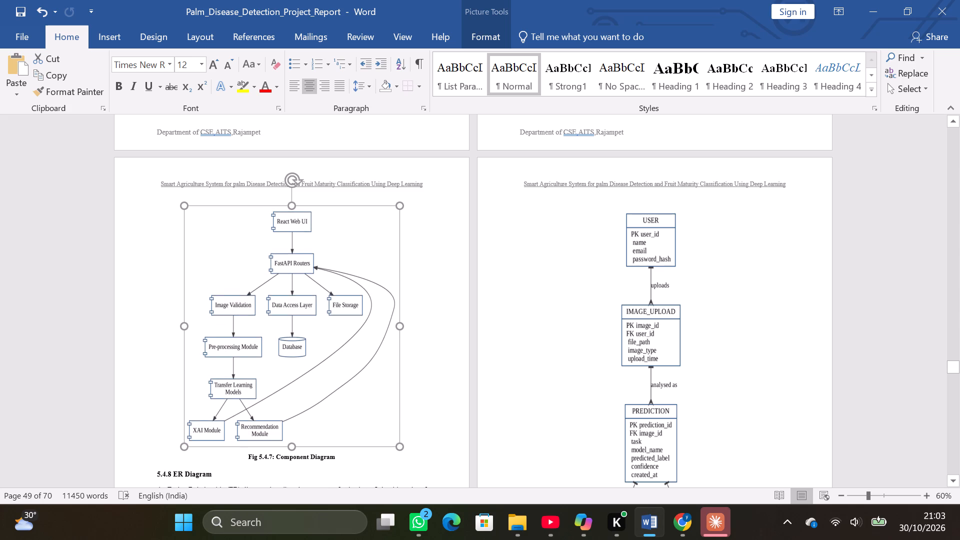
Stretch the Fig 5.4.7 Component Diagram picture slightly taller to use more of its page.
left_click_drag(304, 448, 309, 462)
scroll(371, 342, "down", 10)
scroll(371, 342, "up", 1)
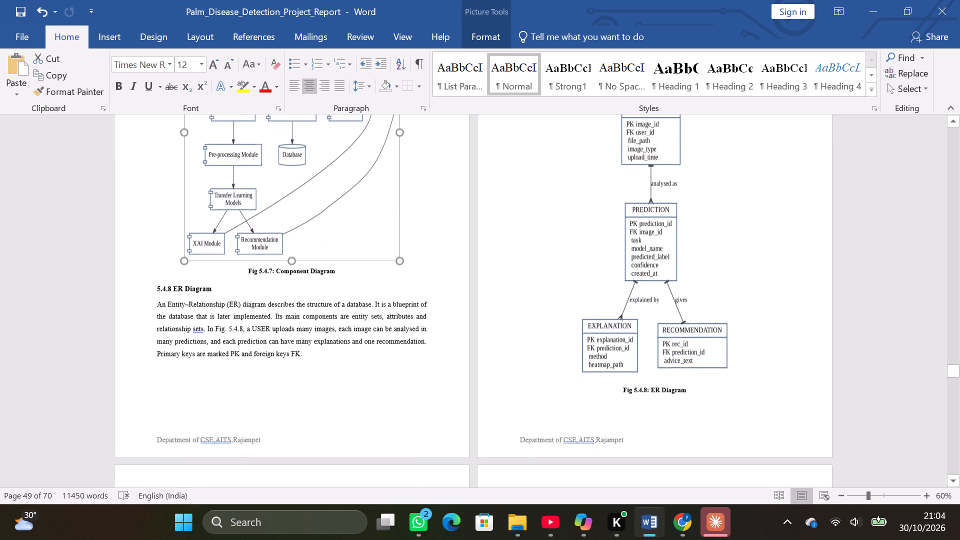
Left-align the Chapter 6 heading SYSTEM CODING AND IMPLEMENTATION and add the number 6. directly in front of it.
scroll(371, 342, "up", 1)
scroll(371, 342, "down", 12)
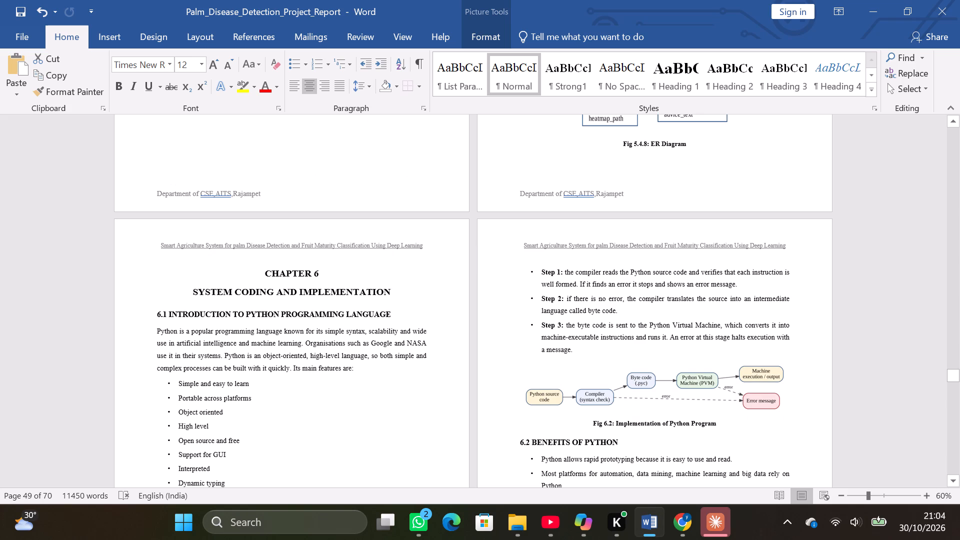
left_click(193, 289)
left_click_drag(209, 291, 219, 292)
left_click_drag(230, 294, 348, 292)
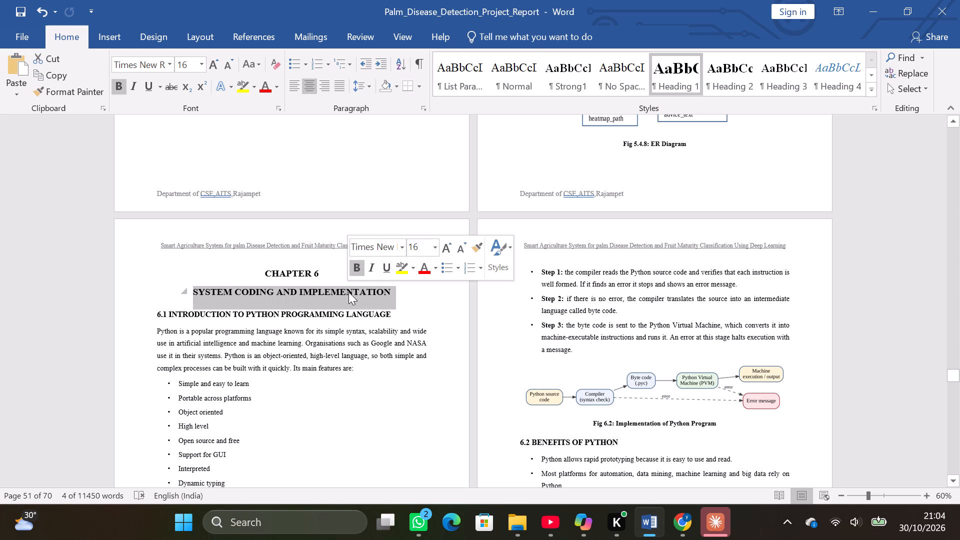
key("ctrl+c")
left_click(348, 292)
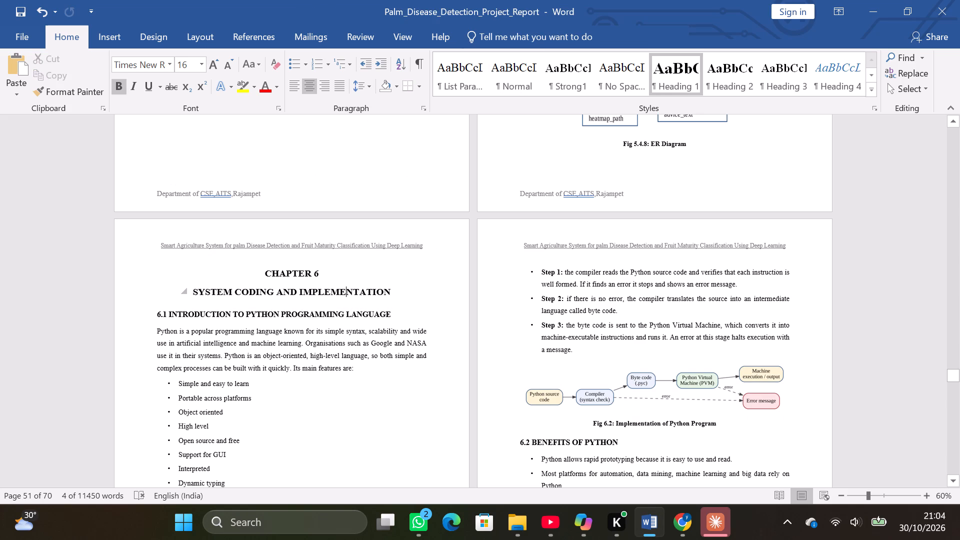
left_click(193, 291)
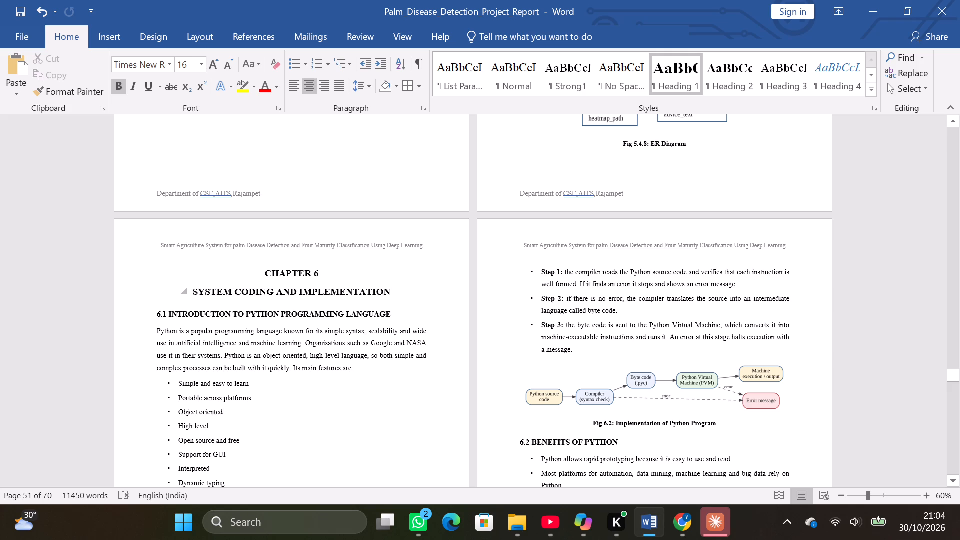
key("BackSpace")
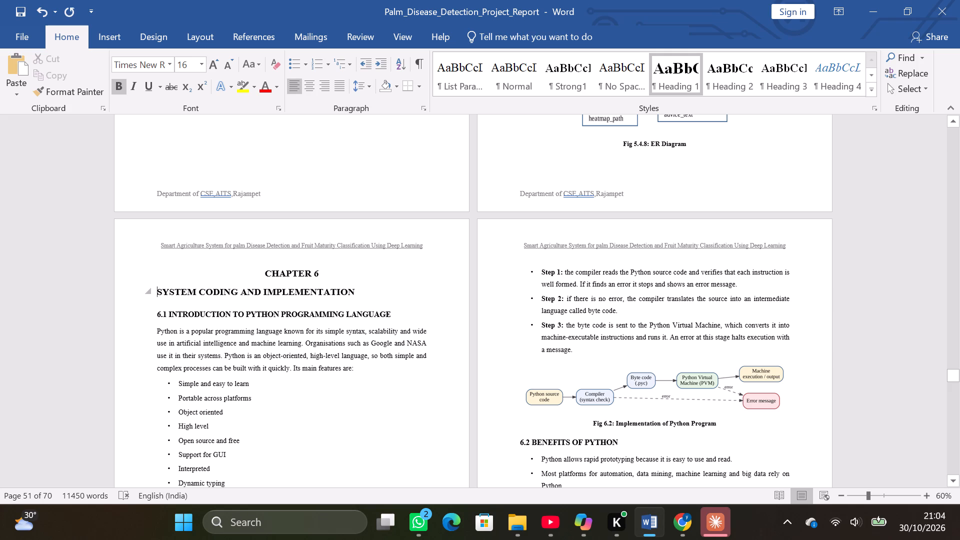
key("6")
key("period")
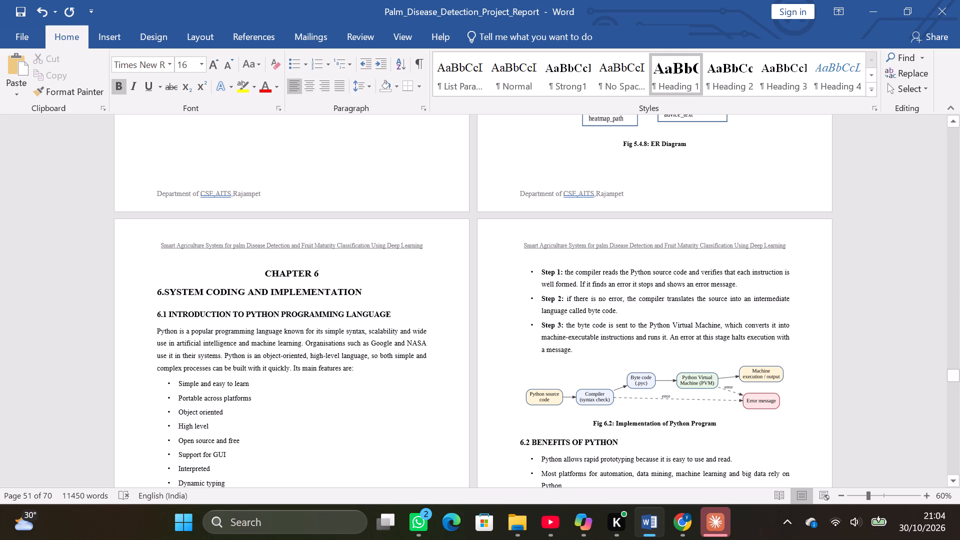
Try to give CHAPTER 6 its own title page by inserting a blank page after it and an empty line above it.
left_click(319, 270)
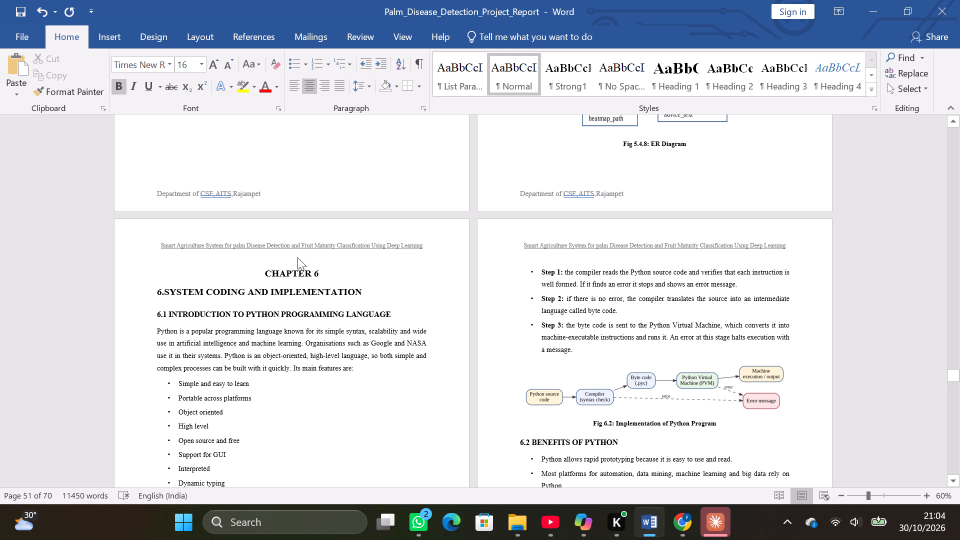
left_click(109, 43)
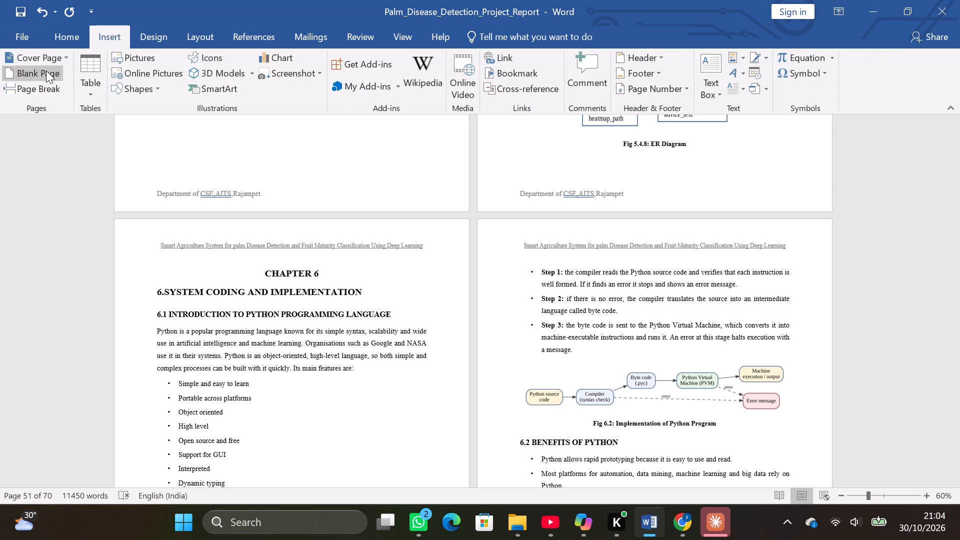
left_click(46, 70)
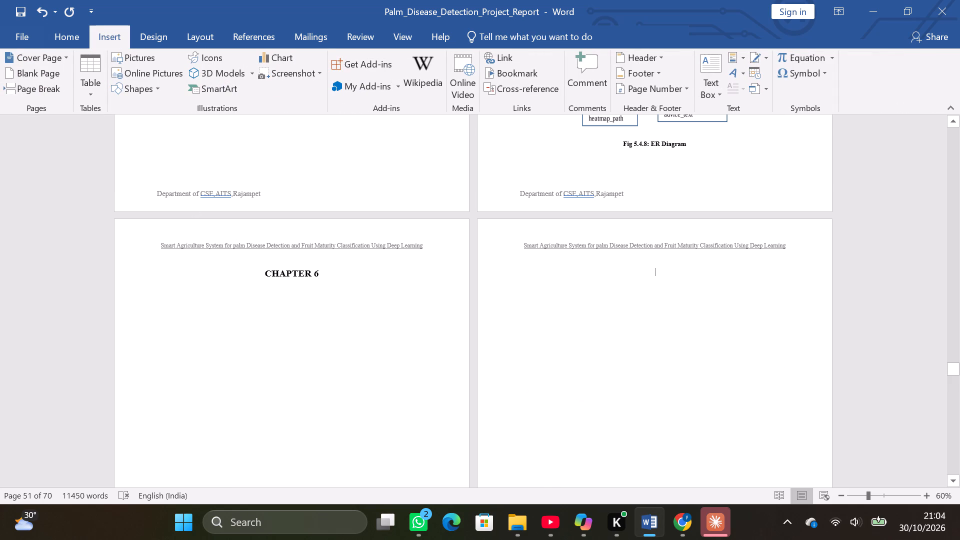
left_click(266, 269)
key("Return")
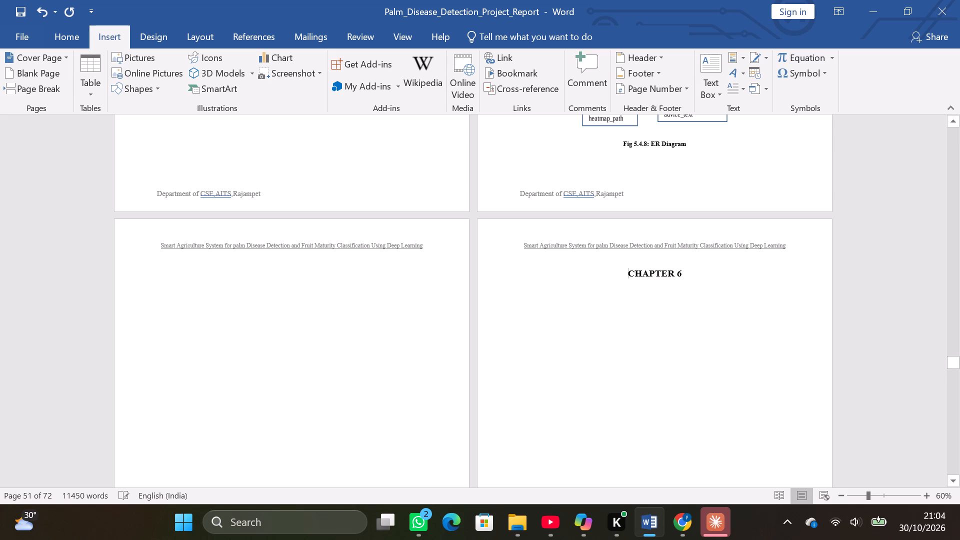
Examine the page layout around the CHAPTER 6 title, from the ER Diagram page to the 6.SYSTEM CODING AND IMPLEMENTATION page.
scroll(266, 269, "right", 1)
scroll(266, 269, "down", 3)
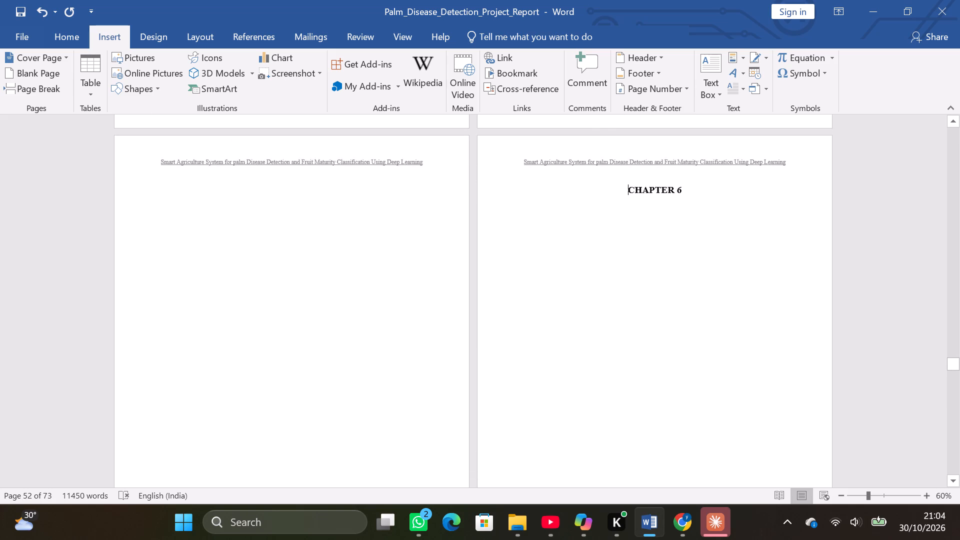
scroll(266, 269, "down", 2)
scroll(266, 269, "up", 9, "ctrl")
scroll(266, 269, "down", 1, "ctrl")
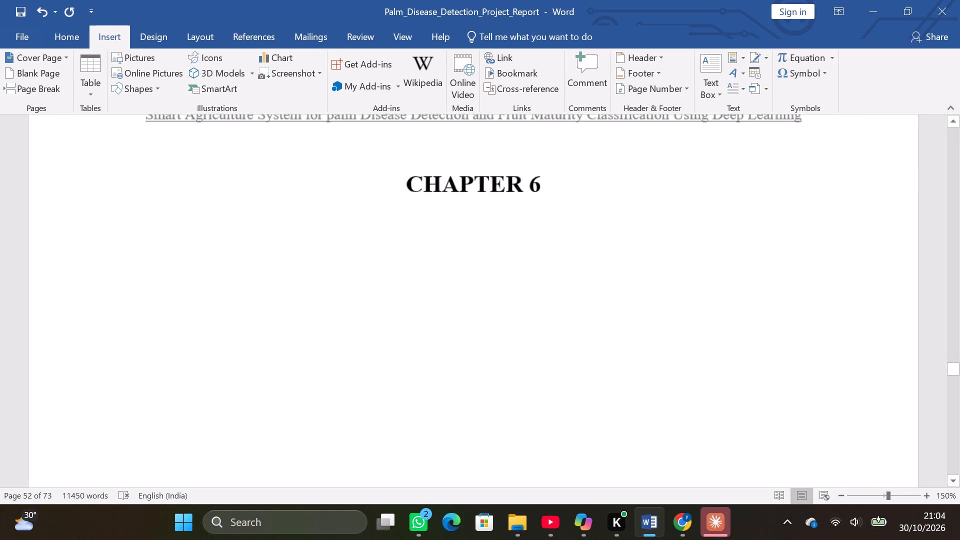
scroll(266, 269, "up", 6)
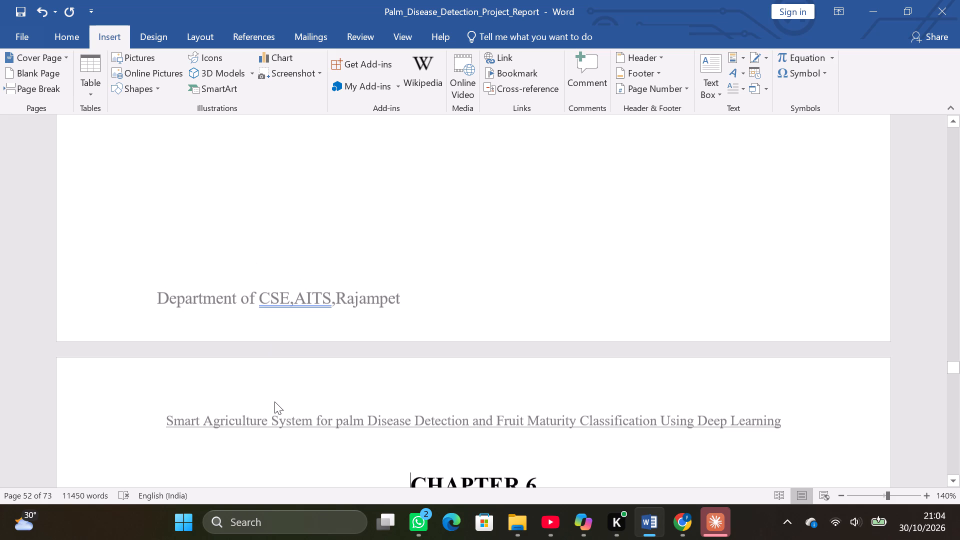
left_click(282, 375)
left_click(371, 321)
scroll(371, 321, "up", 4)
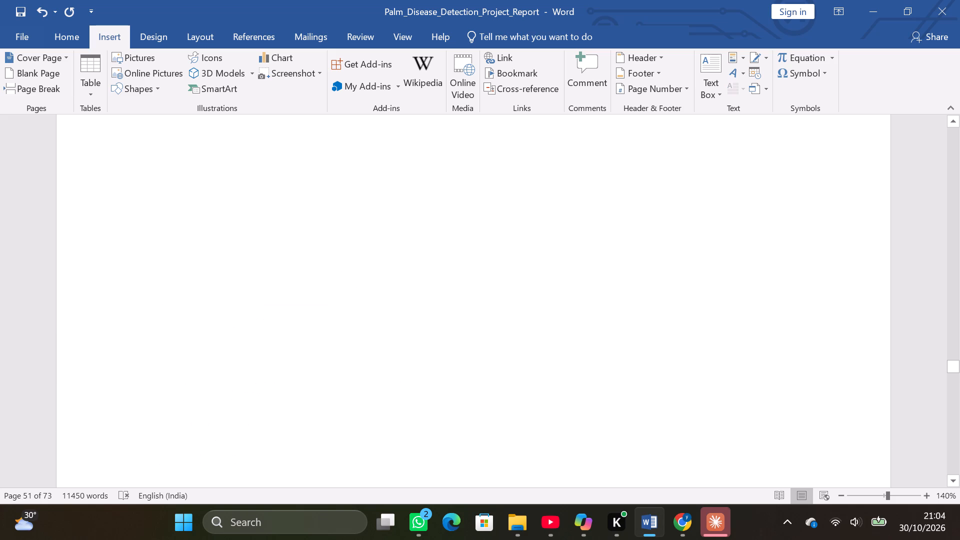
scroll(371, 321, "up", 20)
scroll(371, 321, "up", 7)
scroll(371, 321, "down", 3)
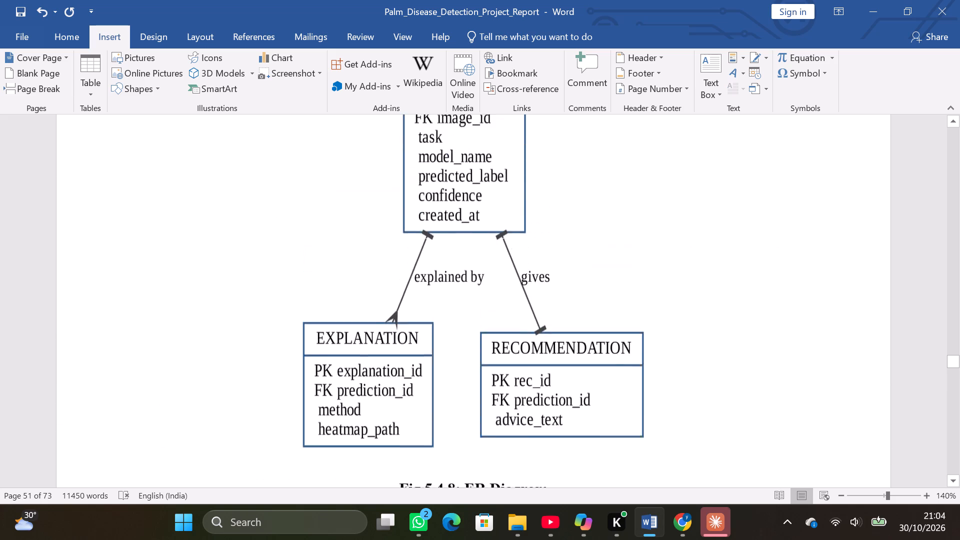
scroll(371, 321, "down", 9)
scroll(371, 321, "up", 10)
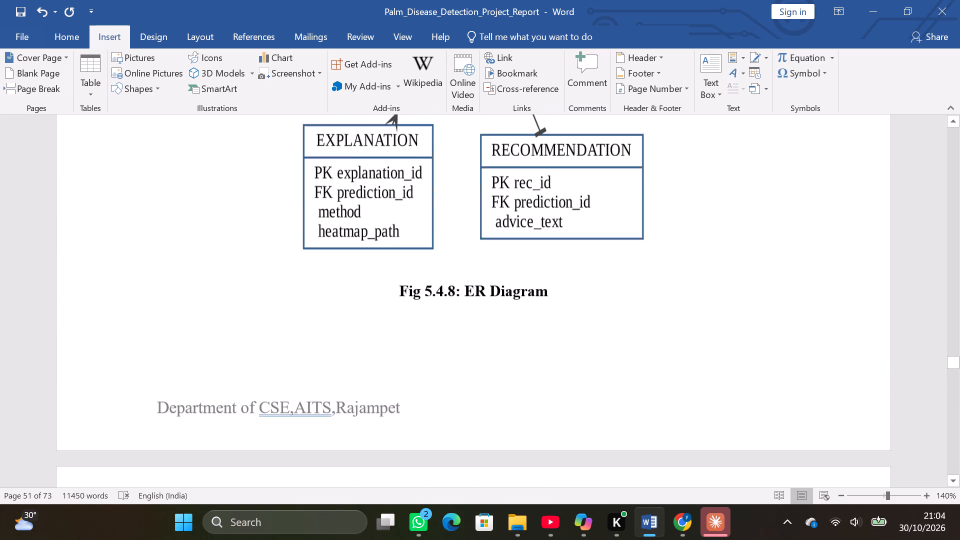
scroll(371, 321, "up", 17)
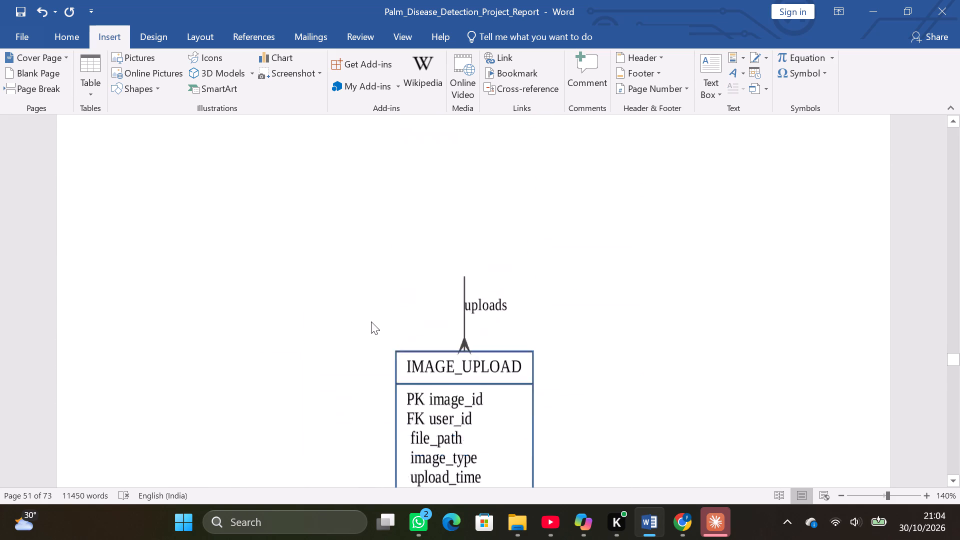
scroll(371, 321, "up", 5)
scroll(371, 321, "down", 5, "ctrl")
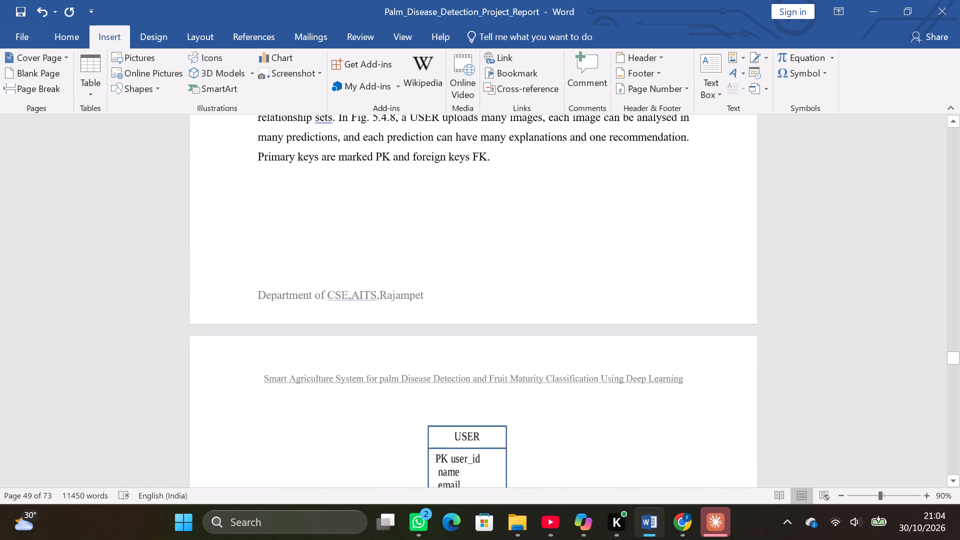
scroll(371, 321, "down", 20)
scroll(371, 321, "down", 5)
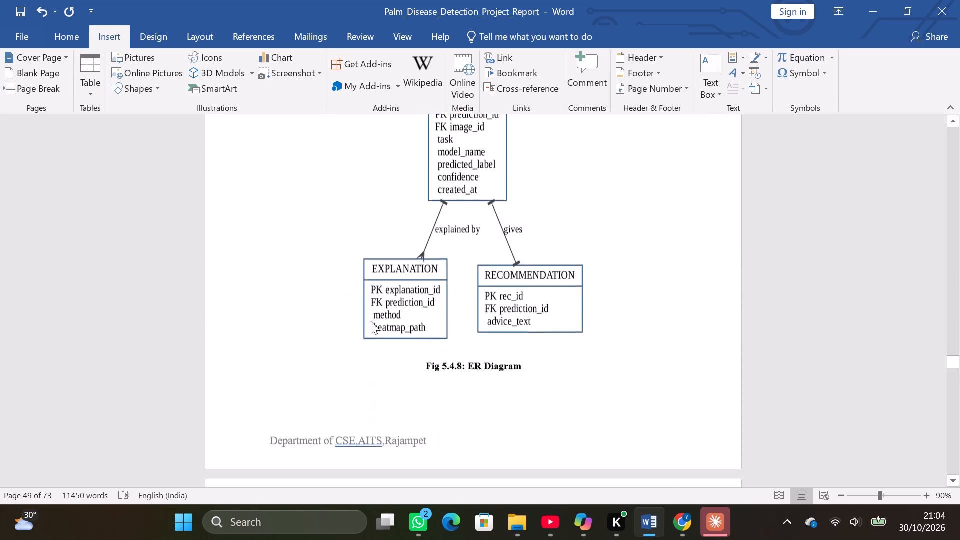
scroll(371, 321, "down", 20)
scroll(371, 321, "down", 18)
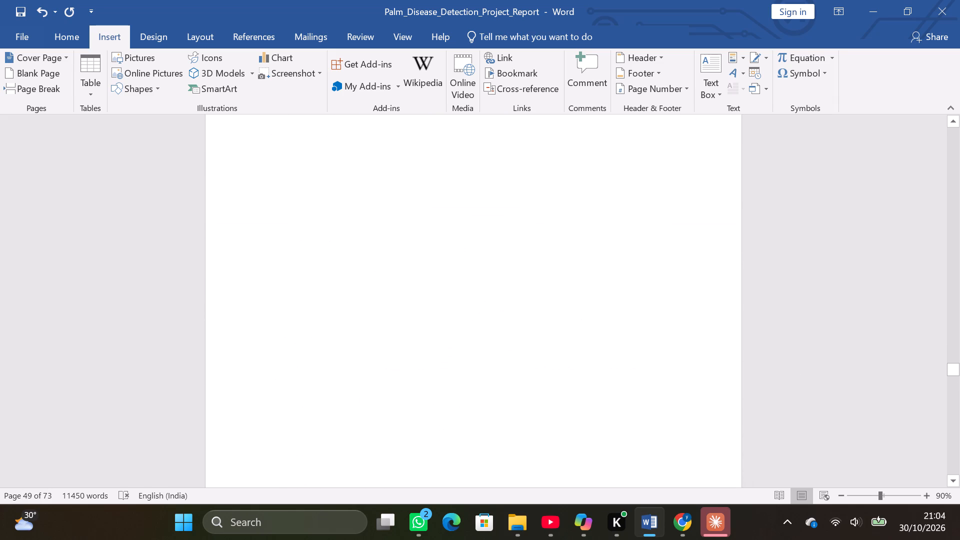
scroll(371, 321, "down", 20)
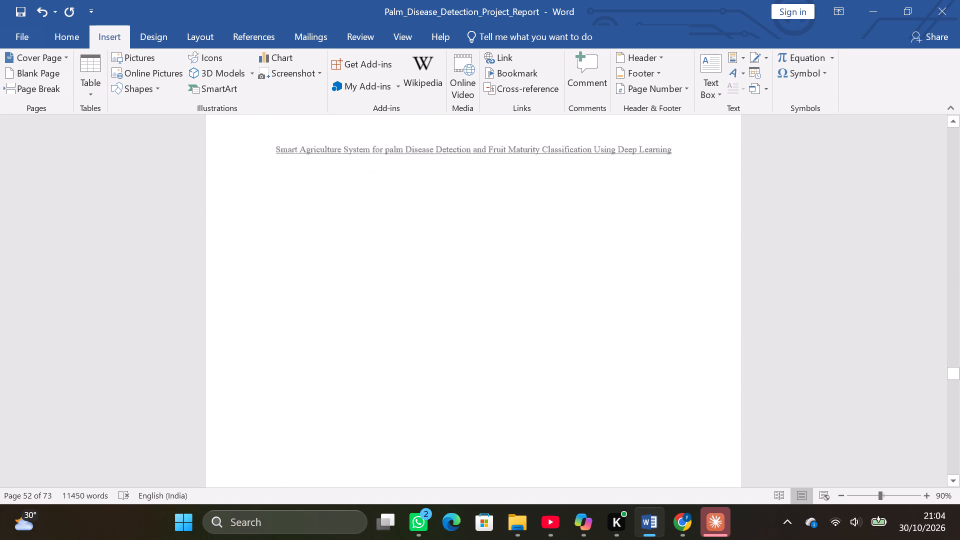
scroll(371, 321, "down", 20)
scroll(371, 321, "down", 2)
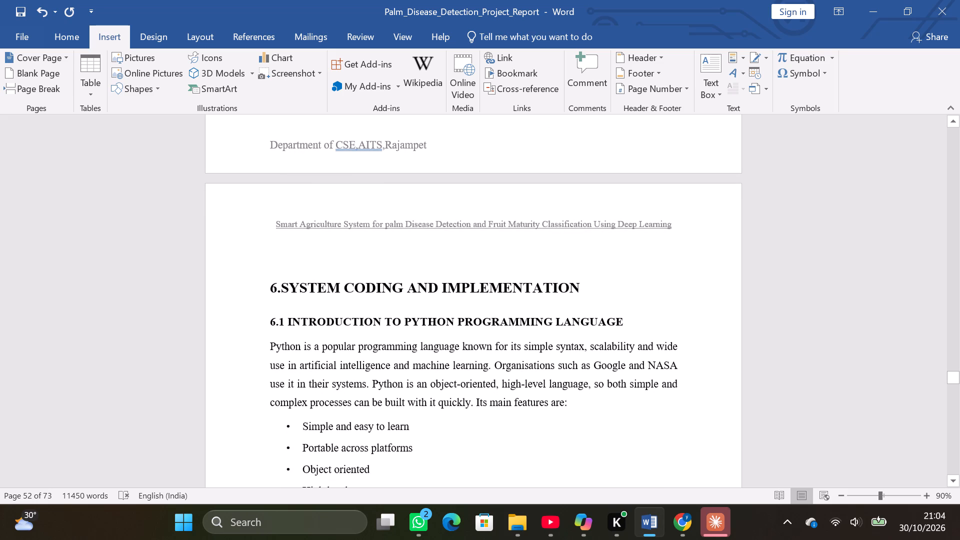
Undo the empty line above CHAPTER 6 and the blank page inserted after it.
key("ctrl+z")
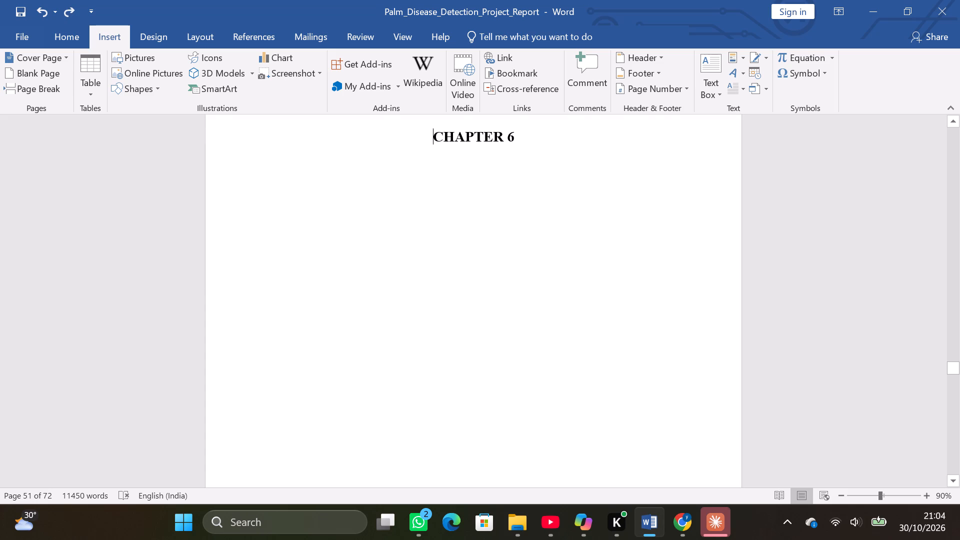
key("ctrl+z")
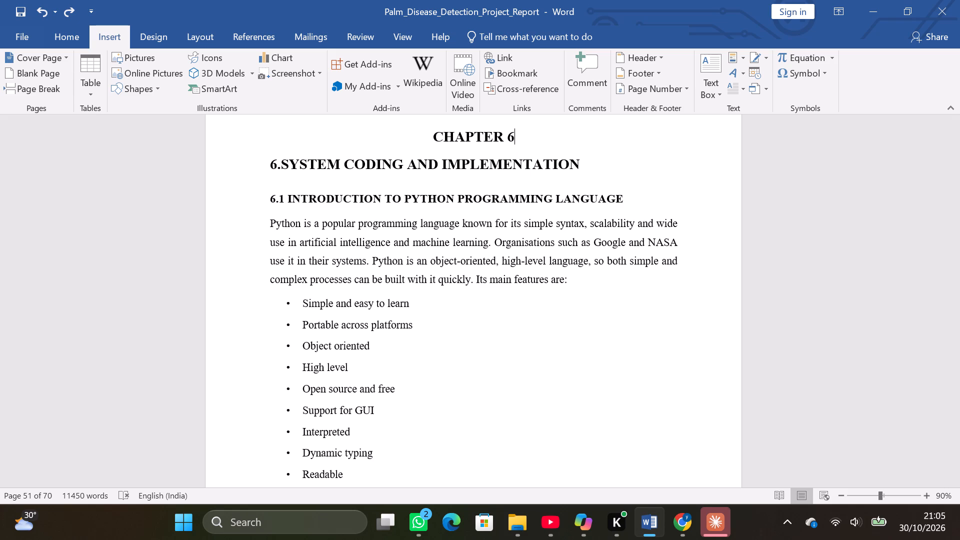
Save the project report and close the document.
key("ctrl+s")
left_click(930, 12)
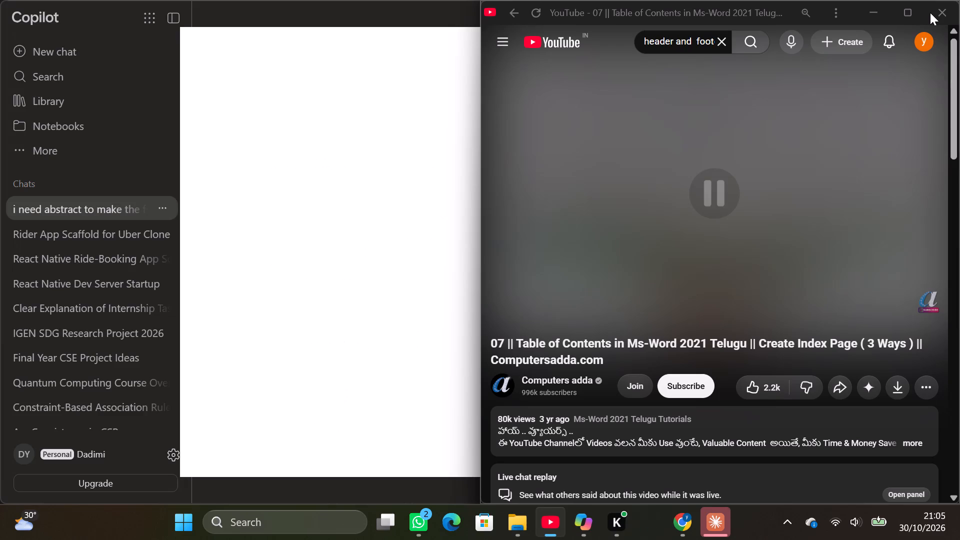